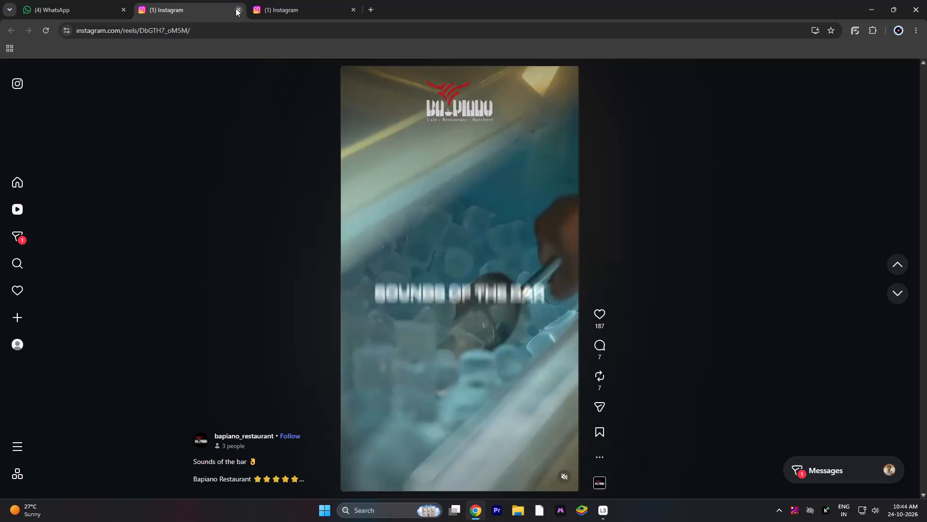
Unmute the bapiano_restaurant "Sounds of the bar" reel to watch it with sound.
click(567, 477)
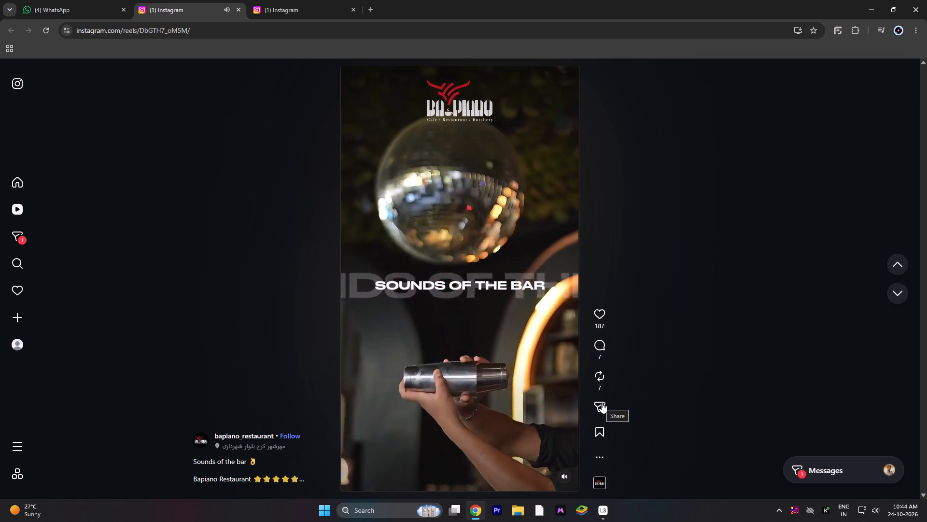
Copy the share link of the "Sounds of the bar" reel and close the sharing options.
click(602, 403)
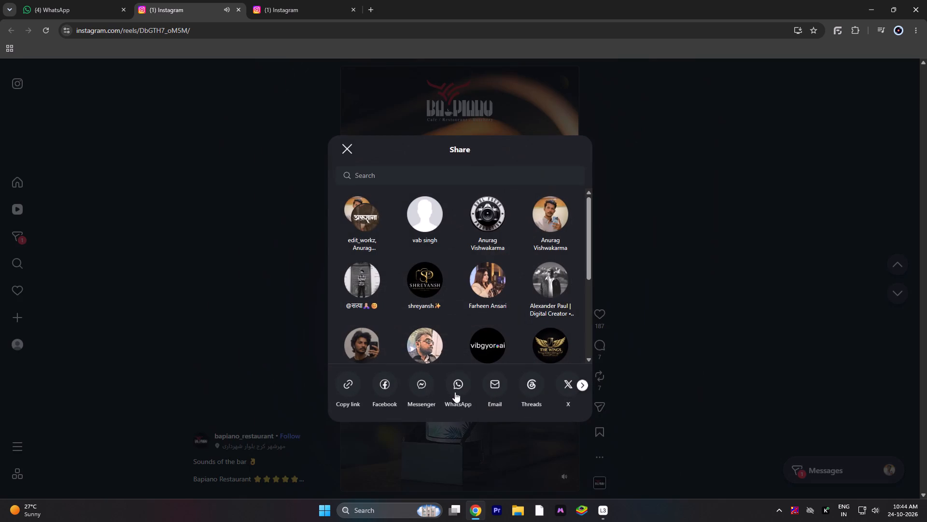
click(356, 384)
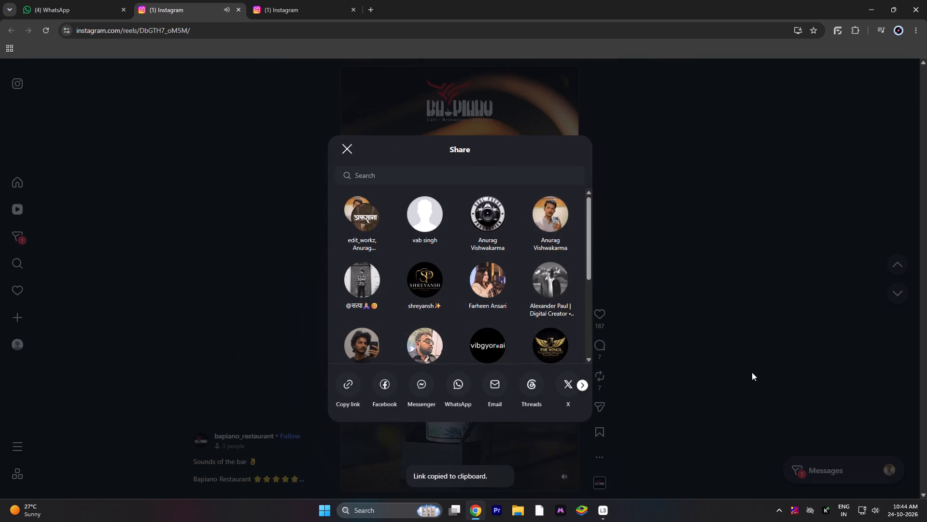
click(752, 372)
Search Google for "instagram post download" in a new tab and open the FastDl Instagram downloader site.
click(372, 7)
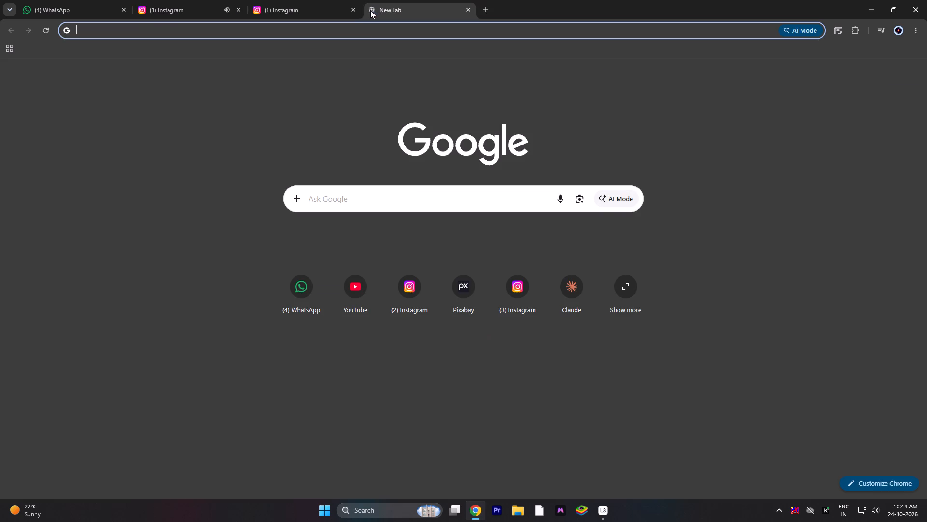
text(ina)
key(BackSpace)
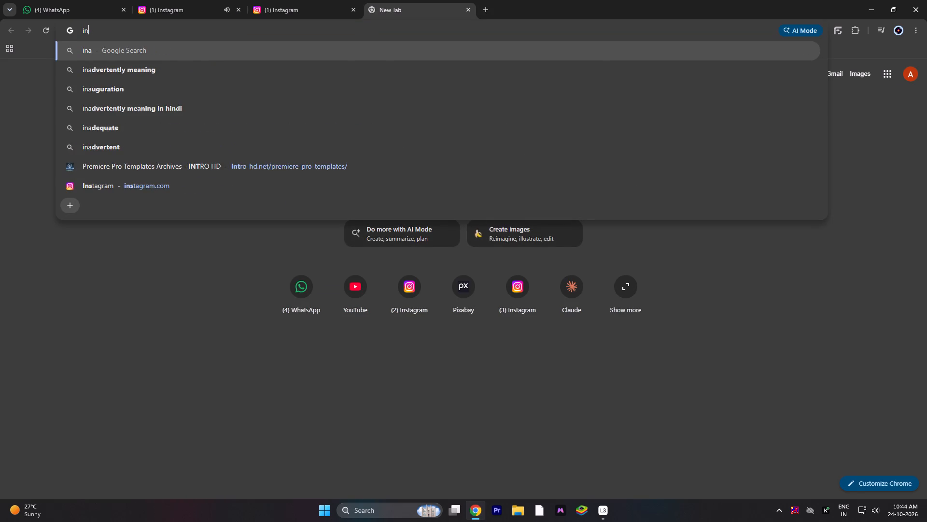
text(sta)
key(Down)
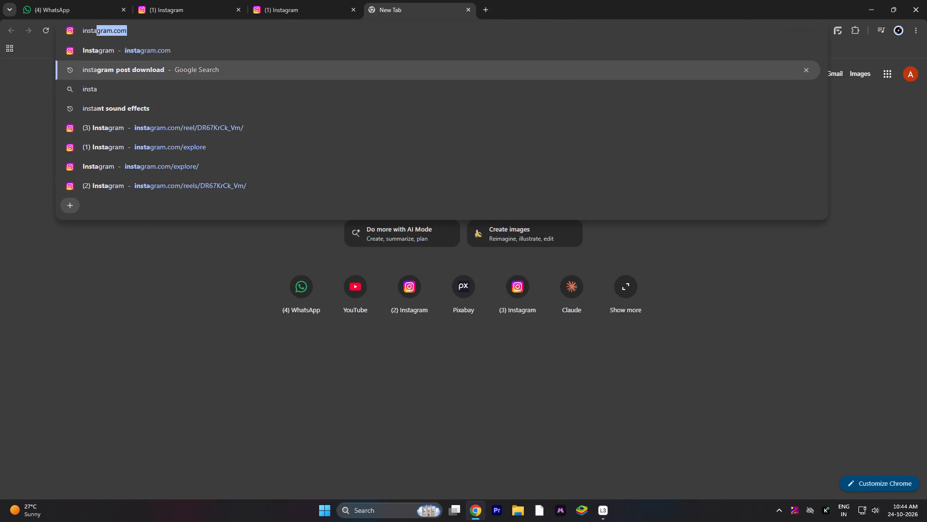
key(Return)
click(273, 171)
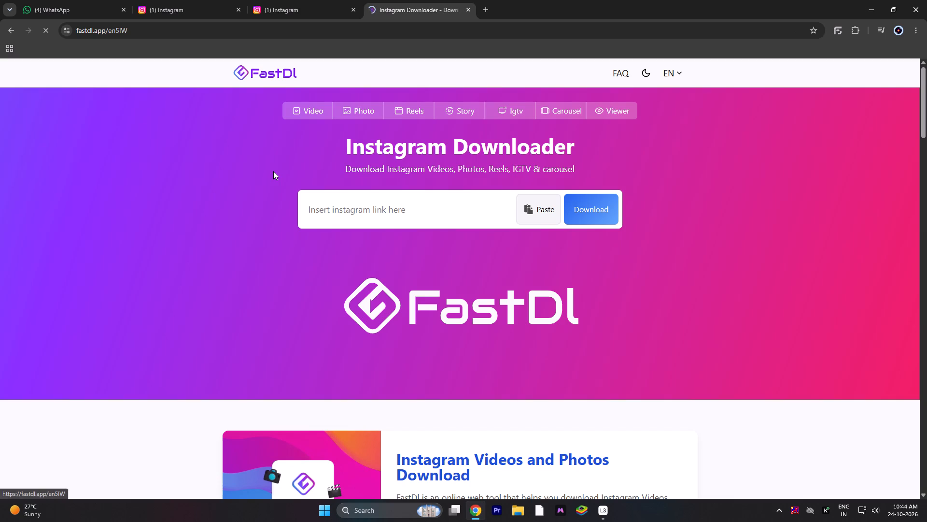
Submit the copied reel link to the FastDl downloader, dismissing the advertisement that covers the page.
click(373, 207)
key(ctrl+v)
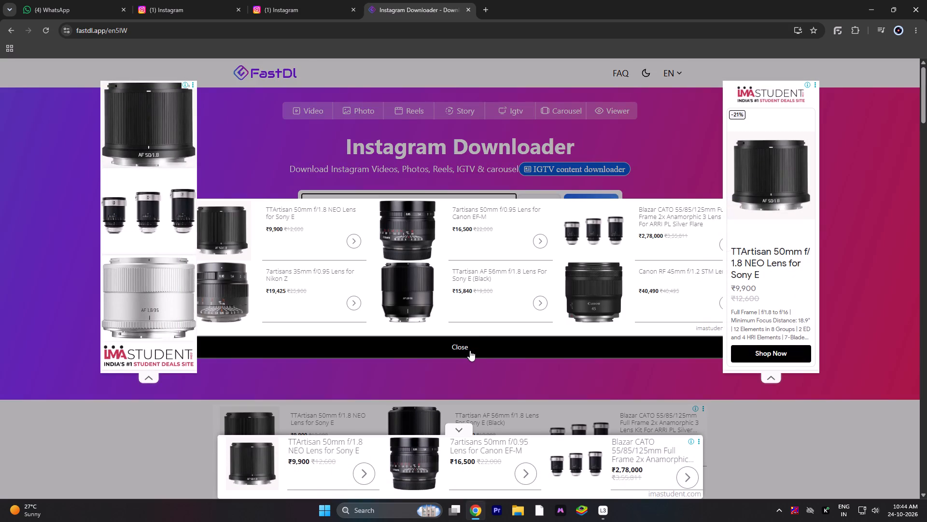
click(470, 349)
scroll(497, 314, up, 2)
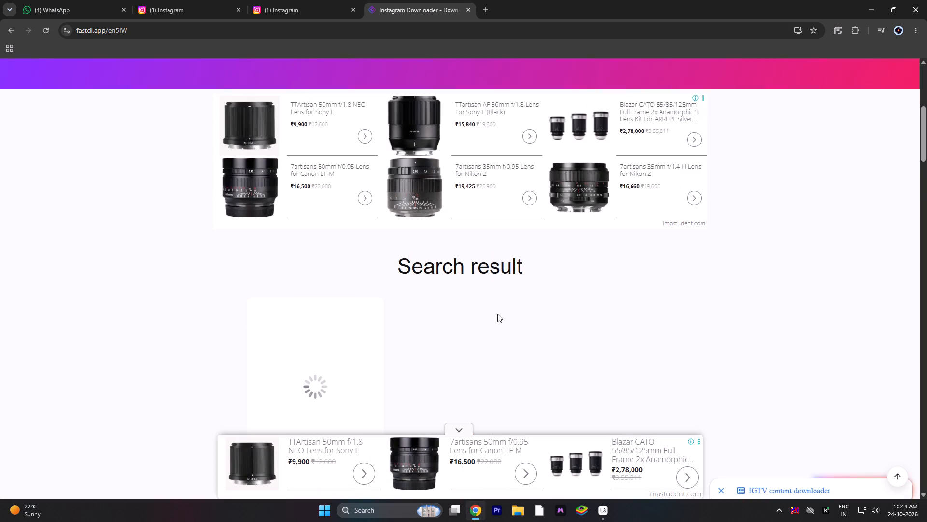
scroll(497, 314, up, 2)
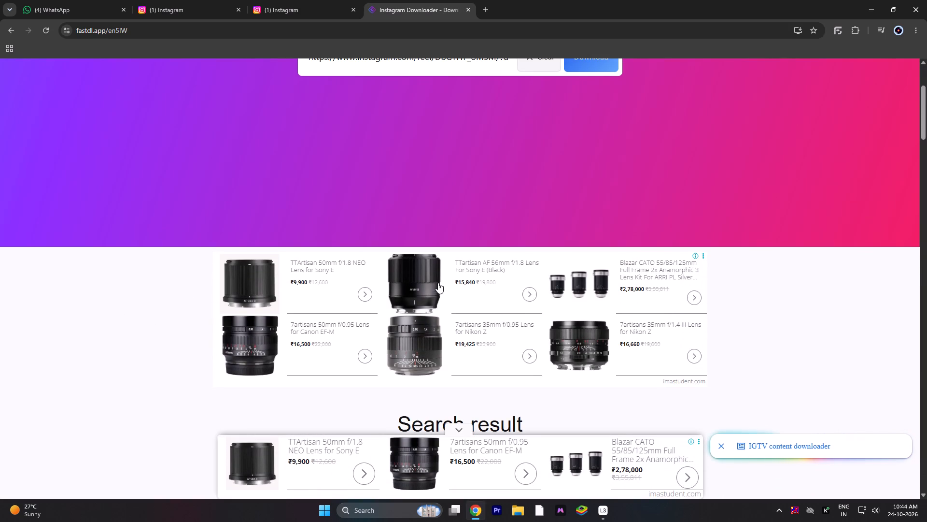
scroll(439, 280, down, 3)
scroll(460, 258, up, 4)
click(597, 98)
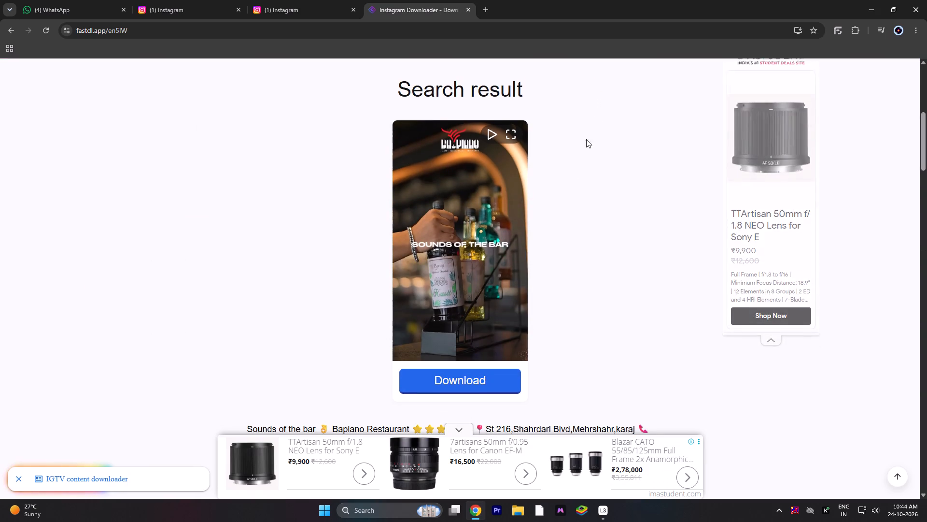
Download the "Sounds of the bar" video from the search result, closing the extra tab and the advertisements.
click(503, 381)
click(474, 348)
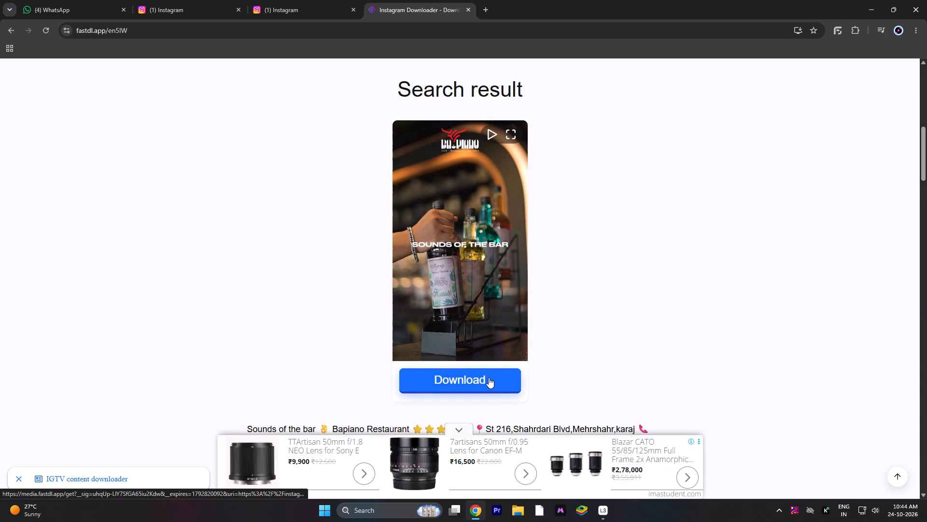
scroll(489, 377, down, 2)
click(455, 286)
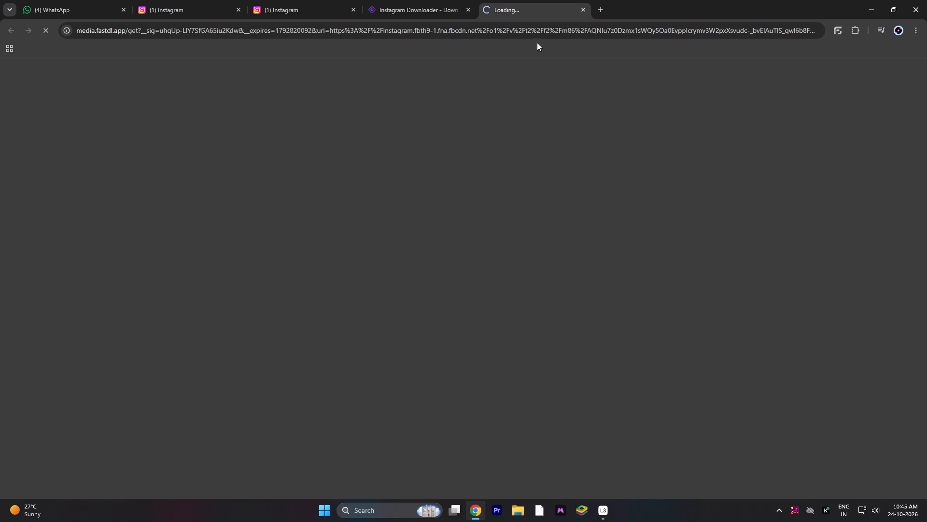
click(584, 11)
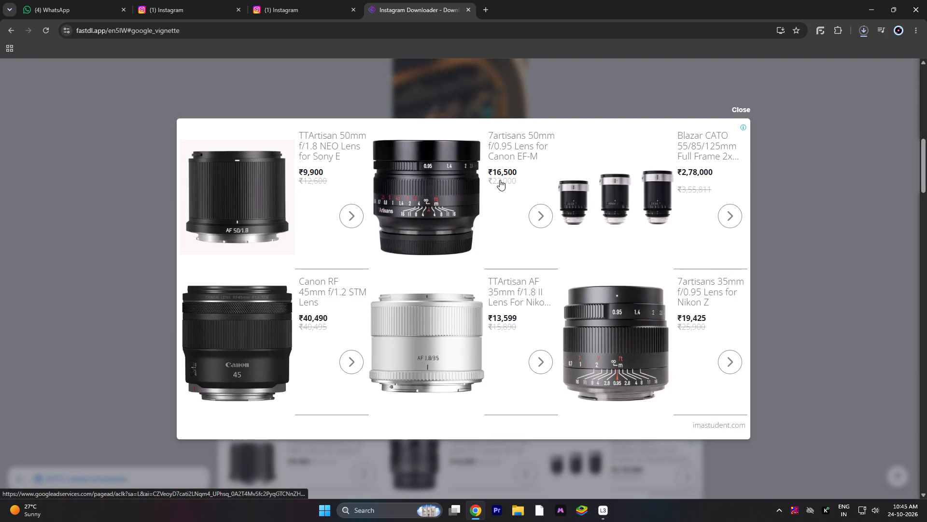
scroll(547, 189, down, 1)
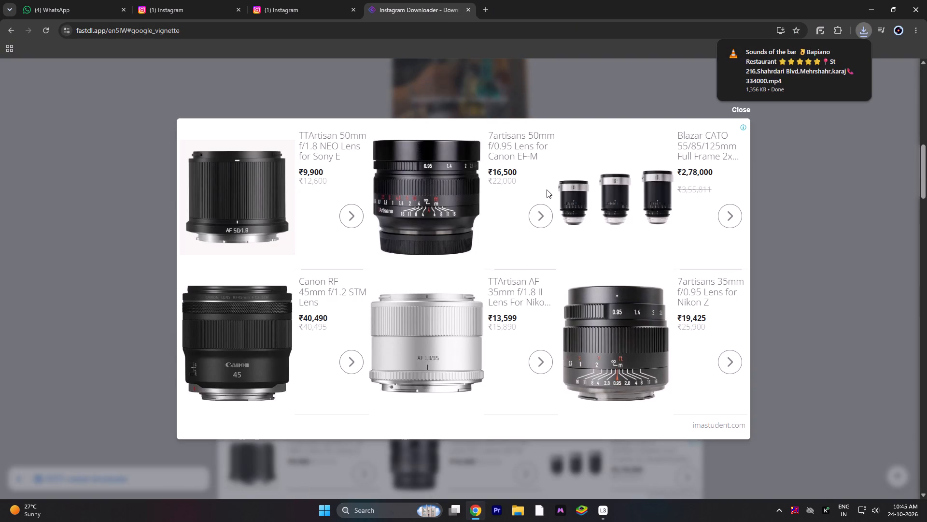
scroll(547, 189, up, 1)
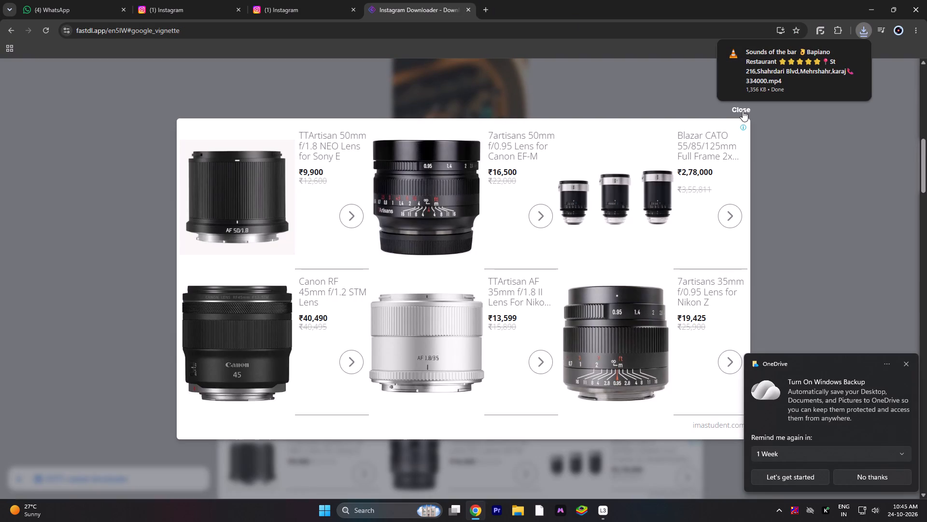
click(743, 111)
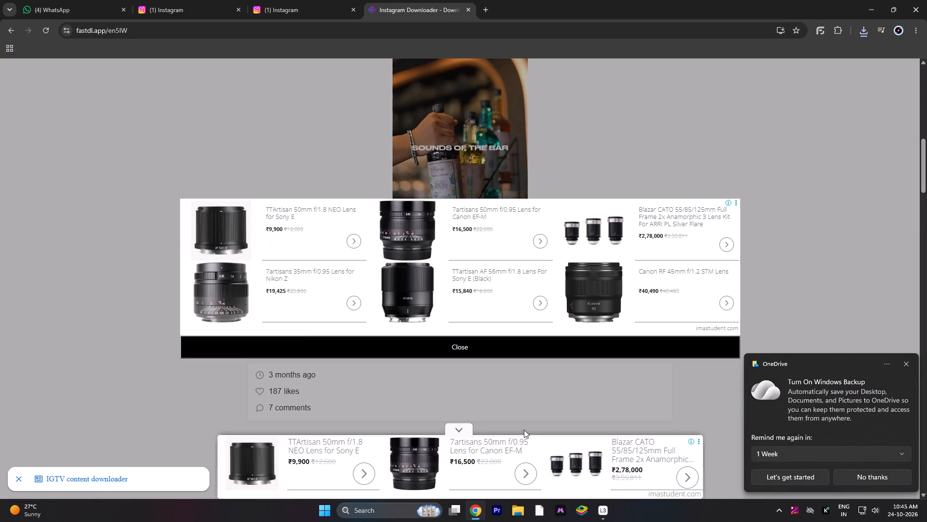
click(462, 348)
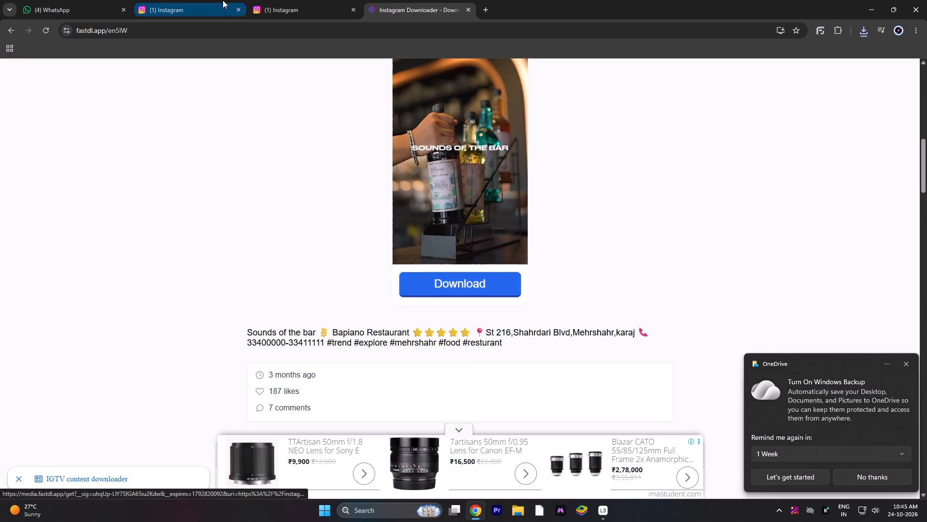
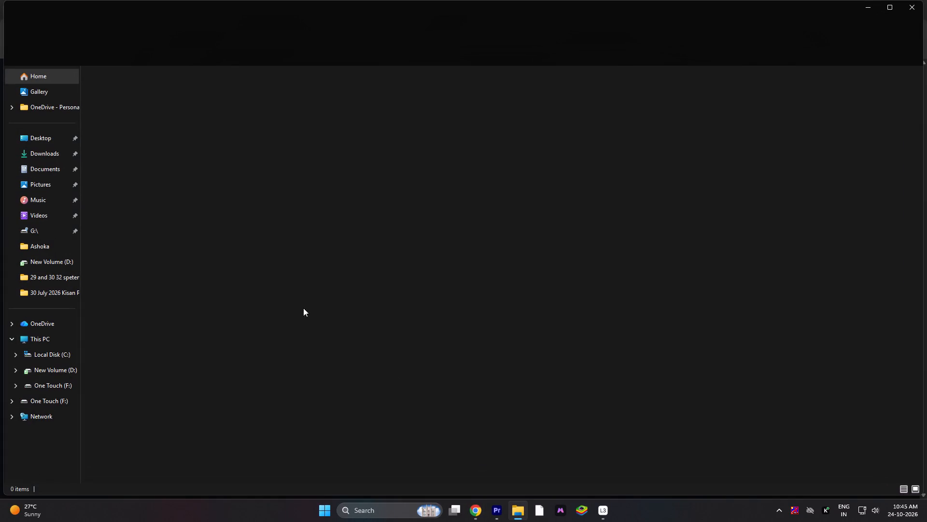
In File Explorer, open the My Table folder on New Volume (D:) and browse its photos and video clips.
click(49, 333)
double_click(260, 103)
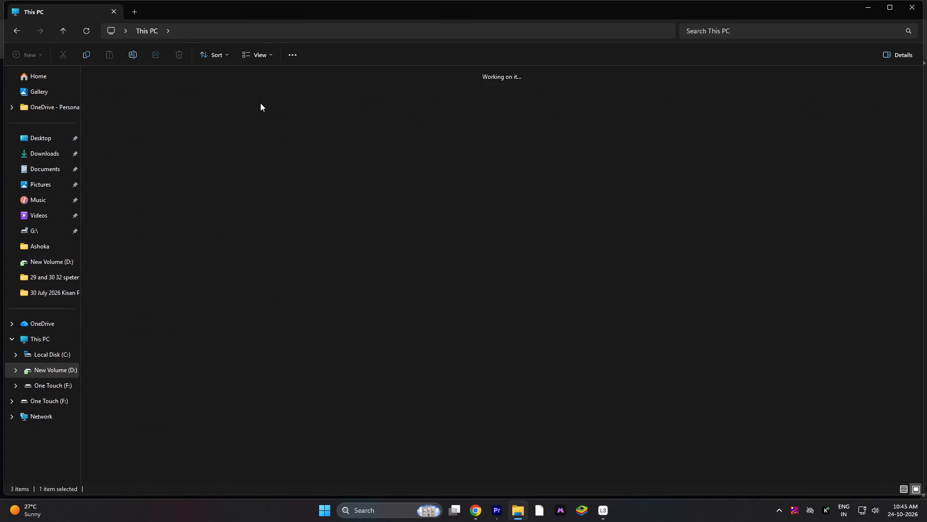
double_click(782, 107)
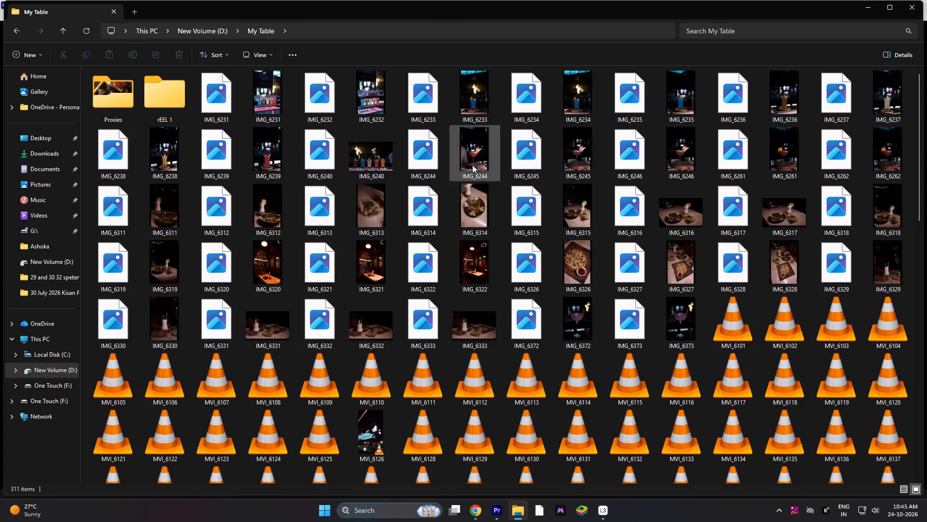
scroll(341, 180, down, 3)
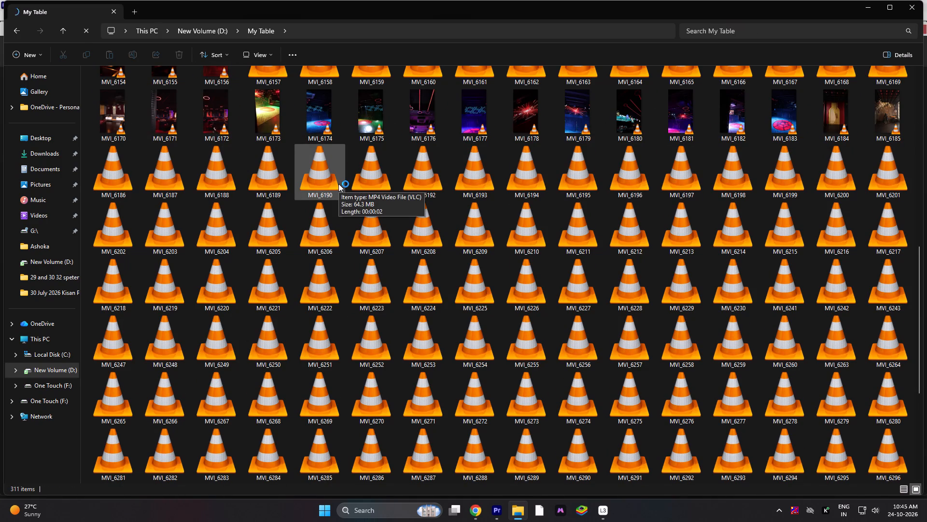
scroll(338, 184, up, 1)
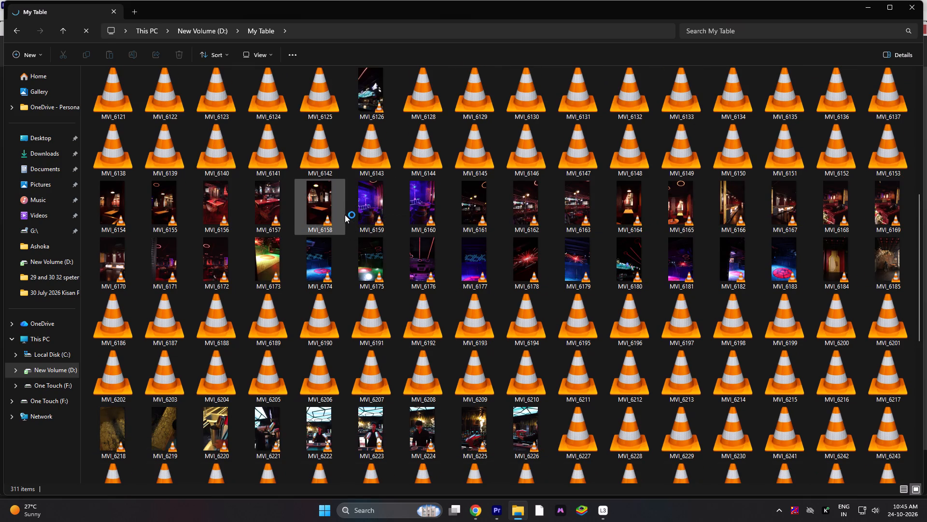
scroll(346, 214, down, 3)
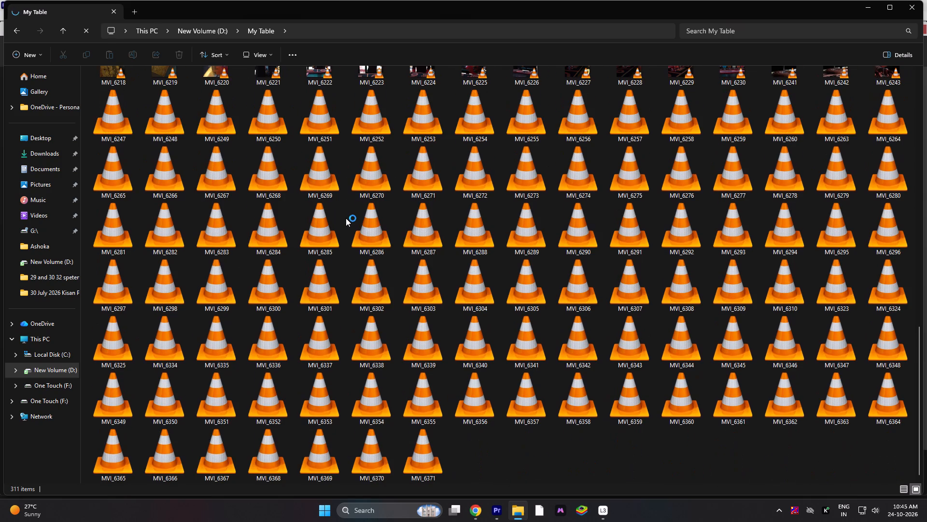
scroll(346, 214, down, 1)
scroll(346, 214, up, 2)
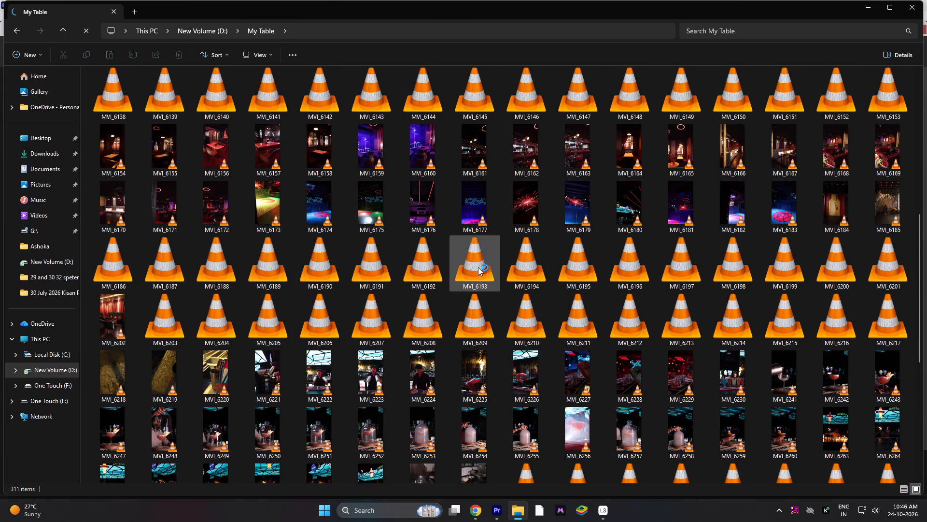
Switch to Premiere and open the recent project MY TABLE PHONE.
click(870, 9)
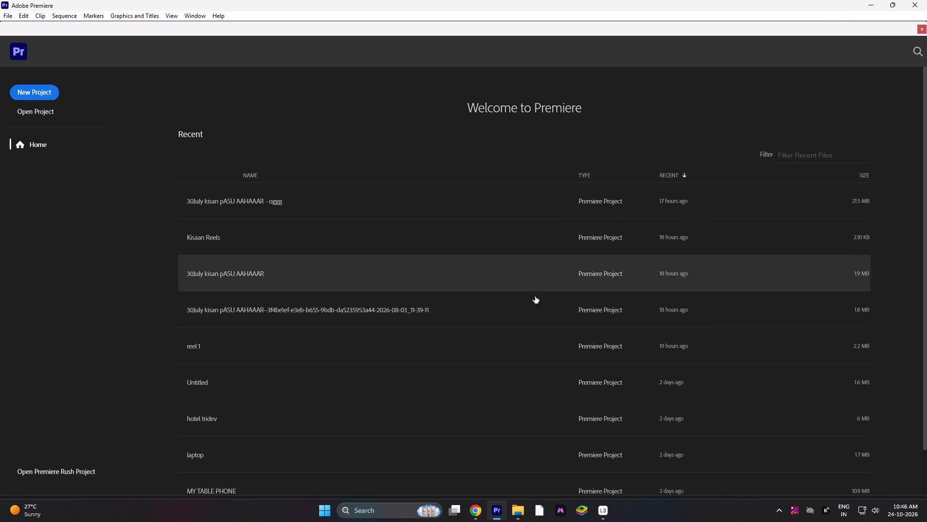
scroll(269, 371, down, 6)
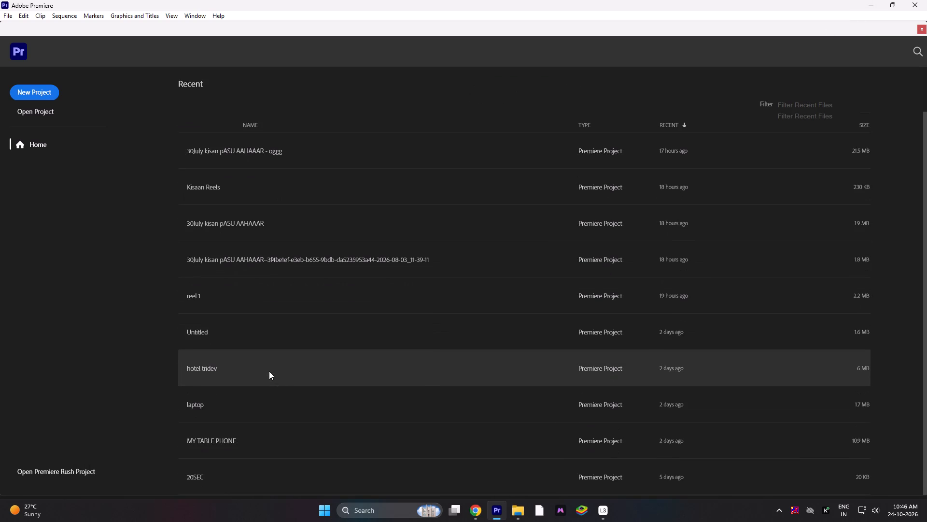
click(259, 441)
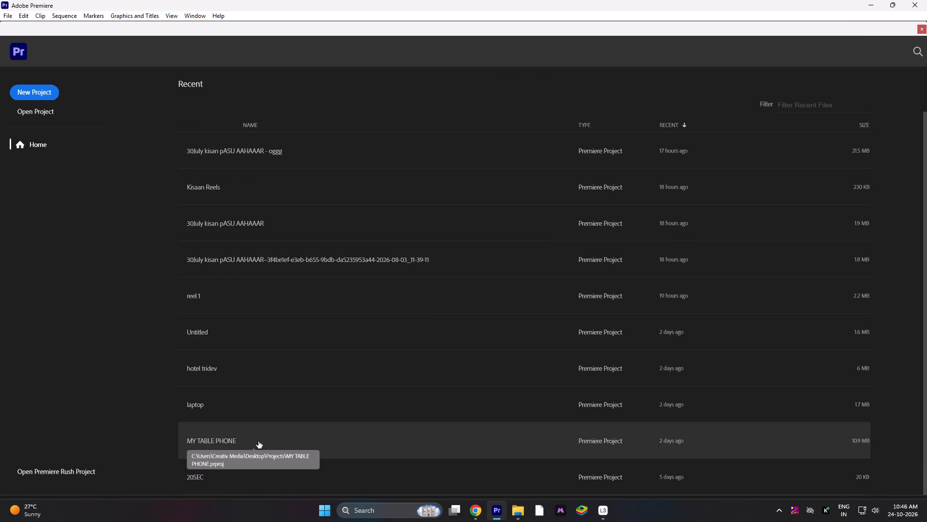
double_click(258, 441)
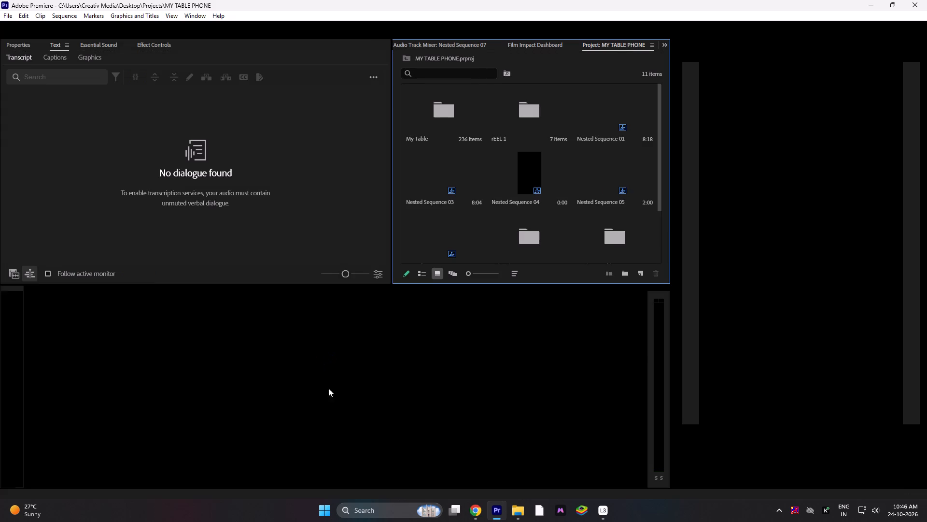
Clear all clips from the MVI_6101 sequence and return the playhead to the start.
click(48, 291)
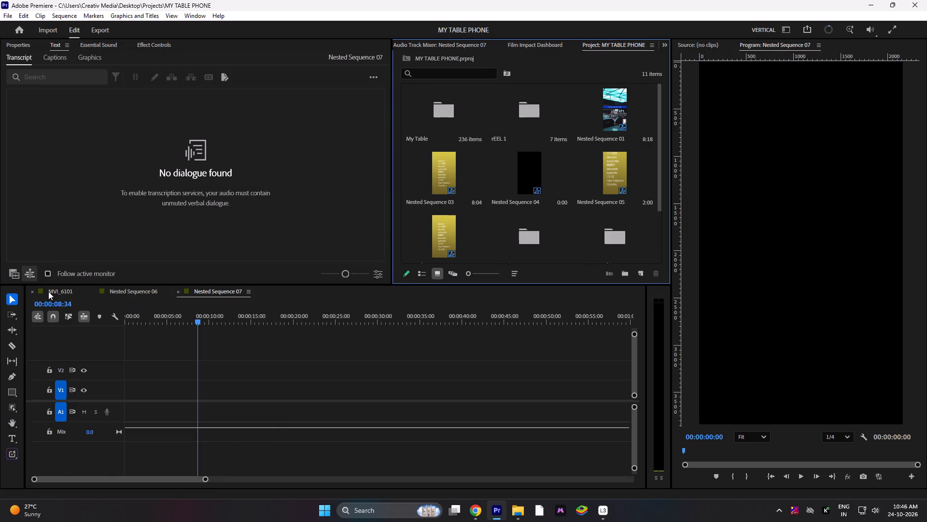
drag(475, 368, 143, 441)
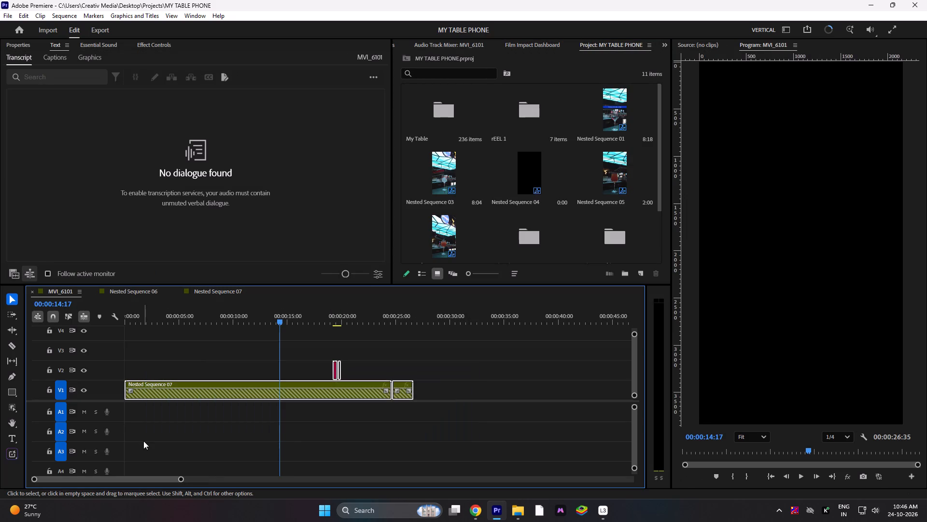
key(Delete)
drag(215, 313, 89, 332)
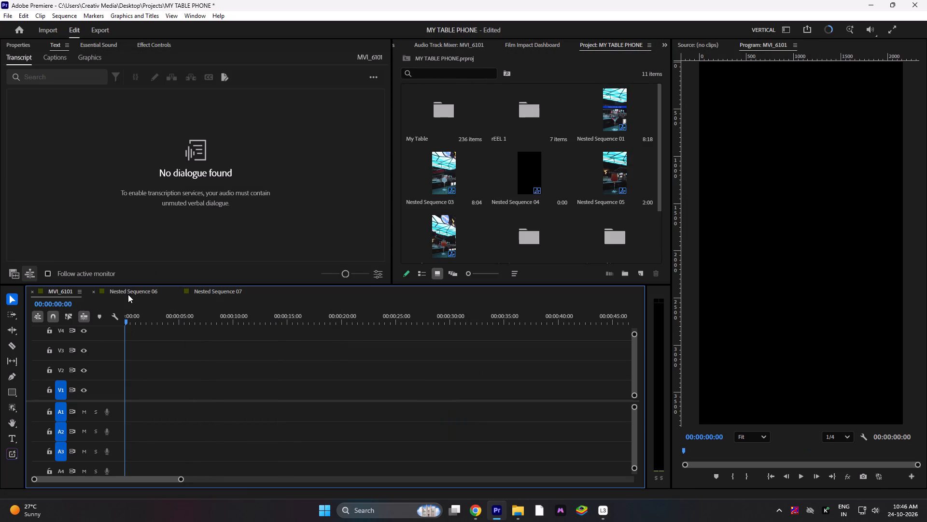
Delete all the nested sequences (01, 03, 04, 05, 06, 07 and 08) from the project, keeping the bins.
click(524, 171)
key(Delete)
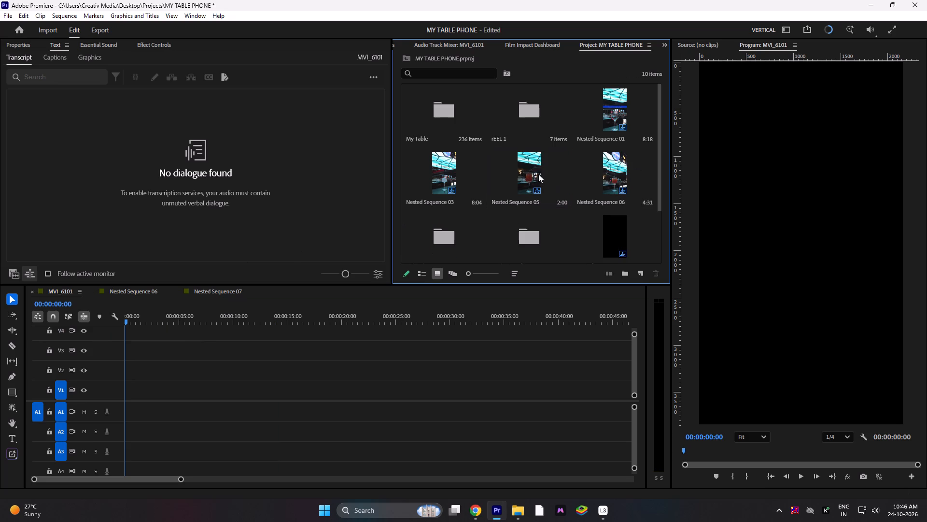
click(611, 110)
key(Delete)
click(611, 110)
key(Delete)
click(611, 110)
key(Delete)
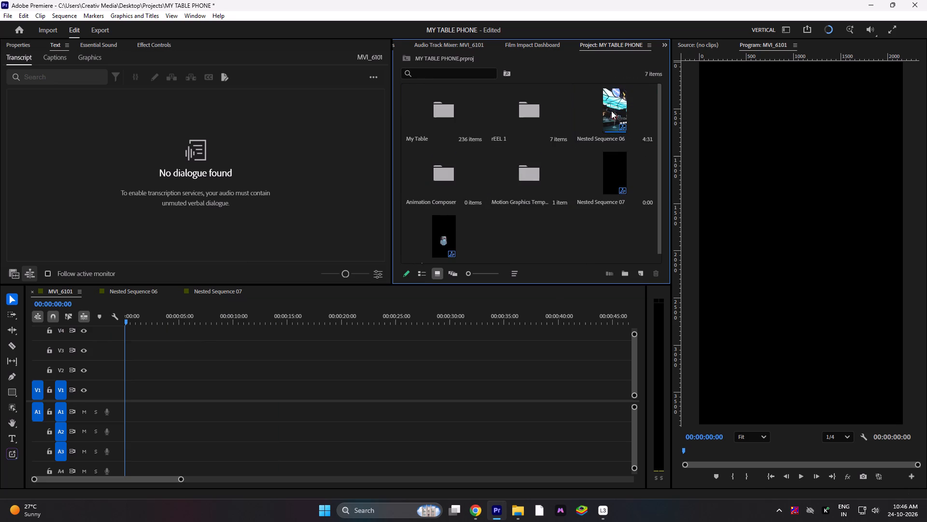
click(611, 111)
key(Delete)
click(530, 177)
key(Delete)
click(530, 177)
key(Delete)
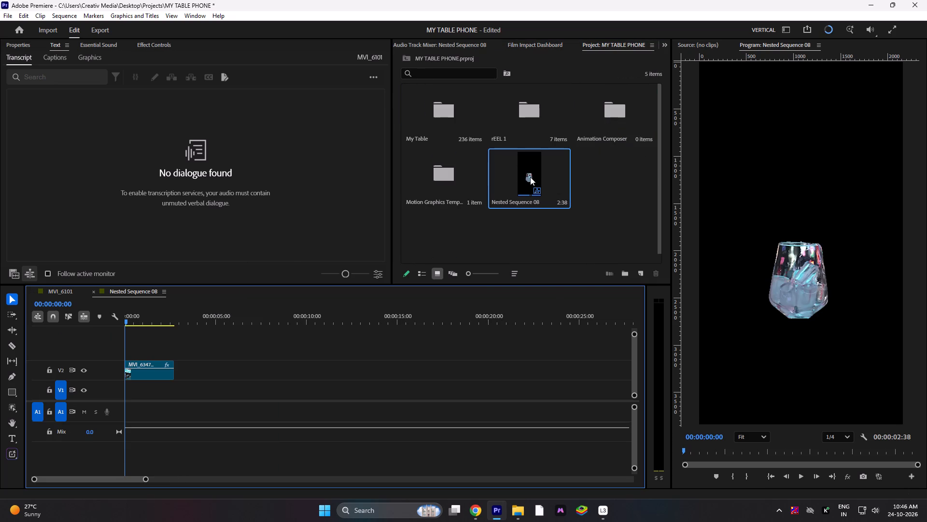
click(530, 177)
key(Delete)
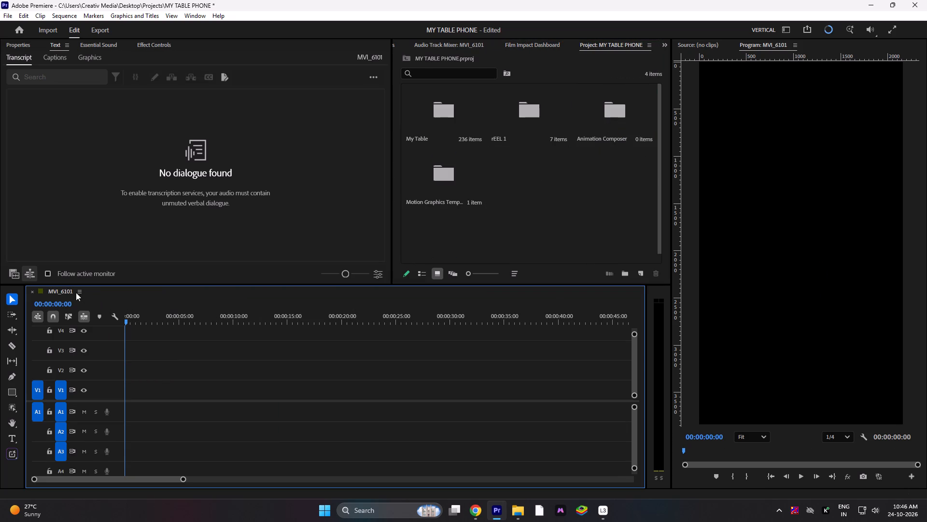
Open the My Table bin with the source footage.
drag(135, 319, 97, 318)
double_click(451, 119)
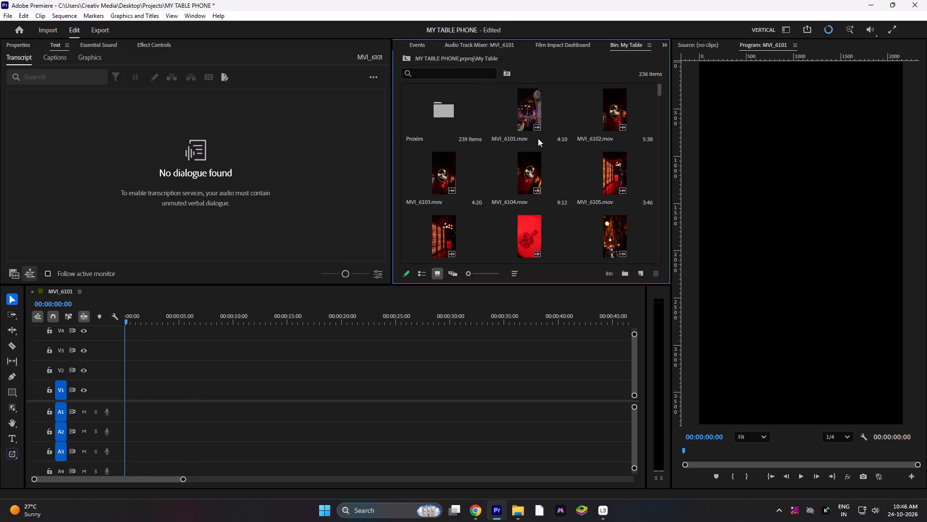
scroll(543, 142, down, 1)
Add the "Sounds of the bar" video from the Downloads folder to V1 at the sequence start, keeping the existing sequence settings.
click(520, 510)
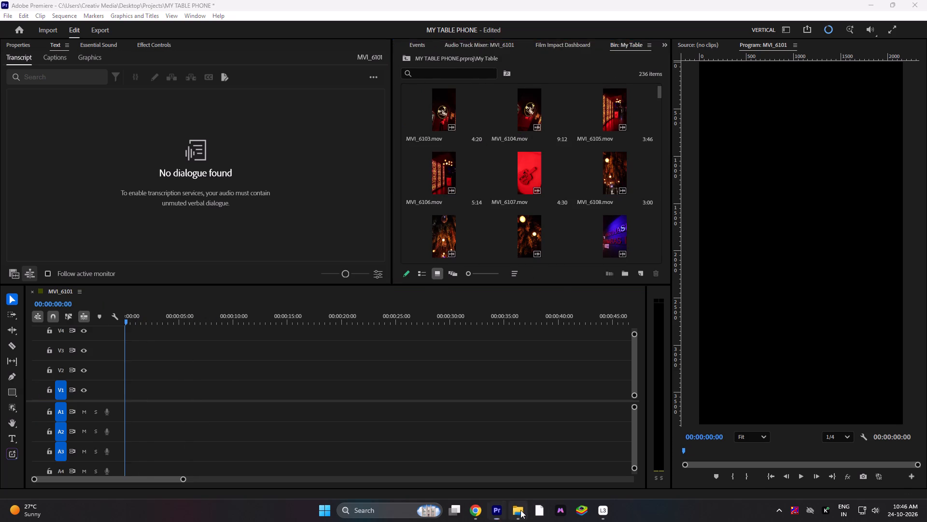
click(46, 155)
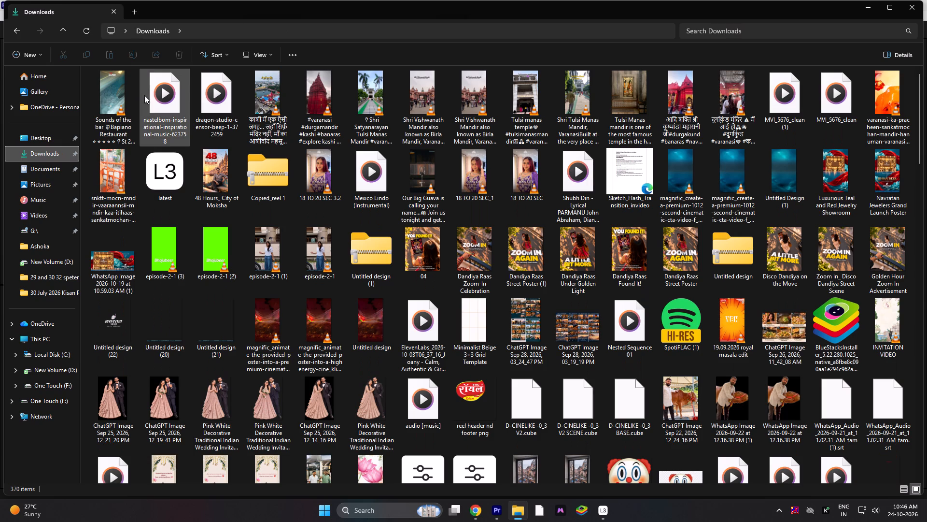
drag(101, 98, 152, 347)
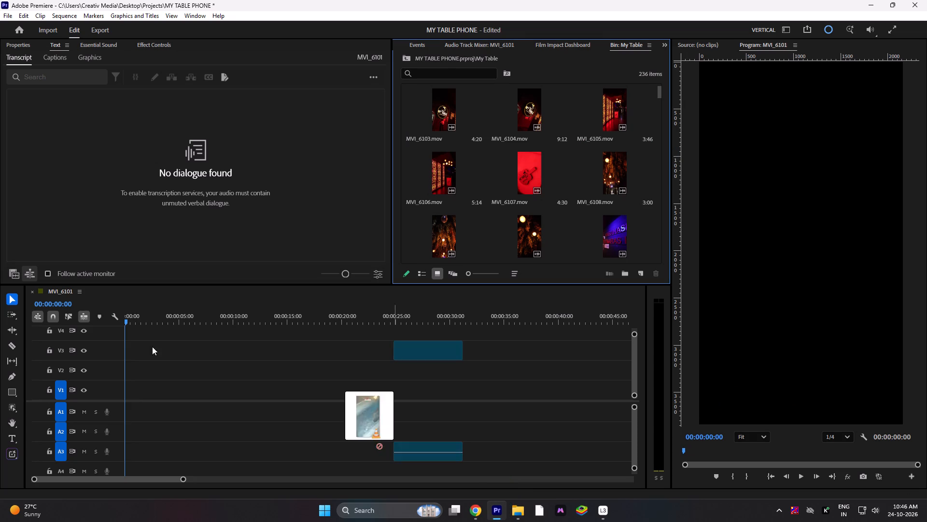
drag(152, 347, 120, 395)
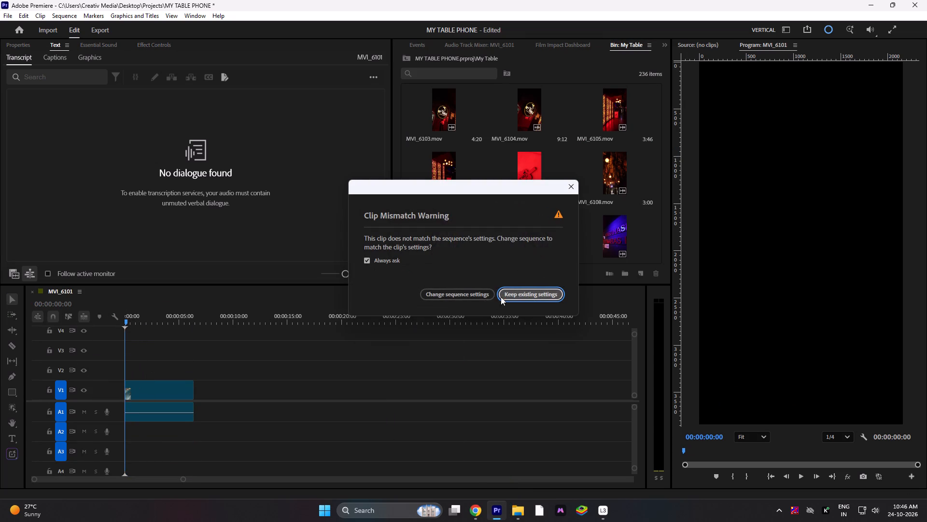
click(511, 294)
Scale the "Sounds of the bar" clip to fill the vertical frame.
drag(152, 317, 150, 317)
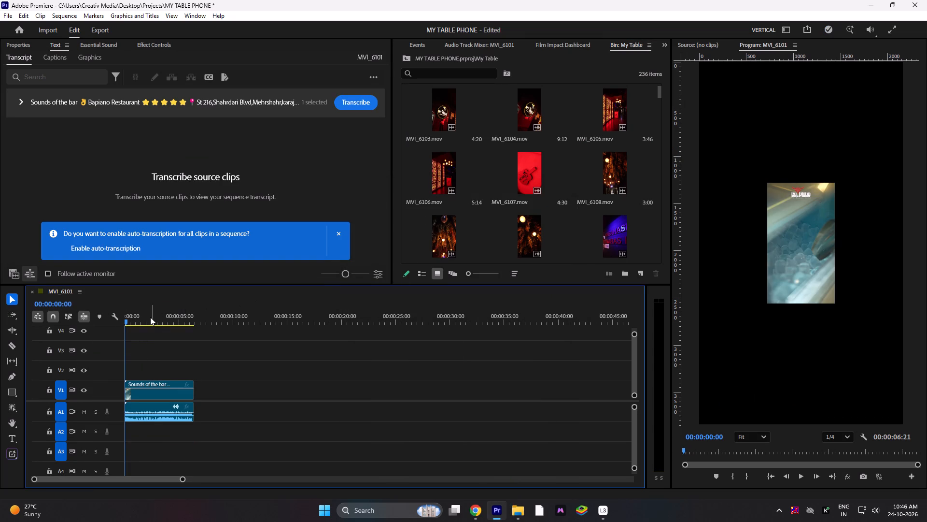
drag(150, 317, 56, 313)
key(f)
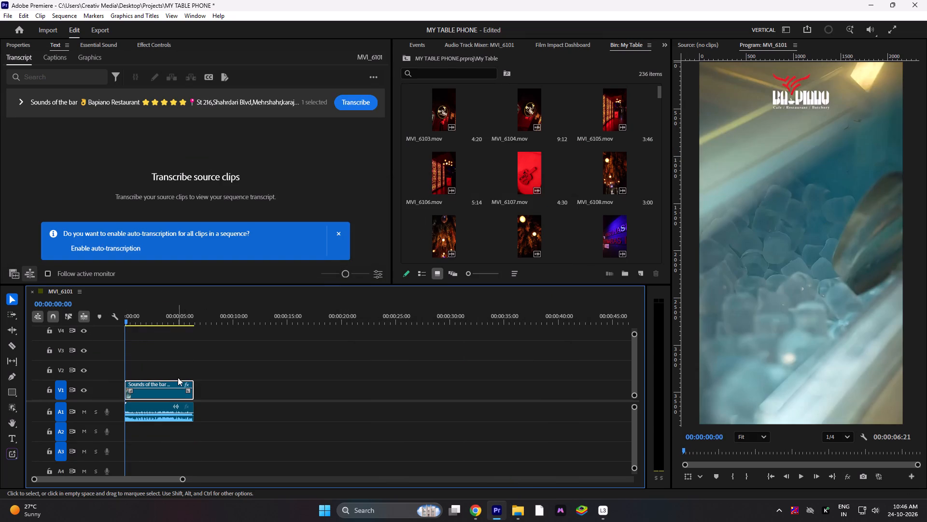
Play through the "Sounds of the bar" reference clip and return the playhead to the start.
key(space)
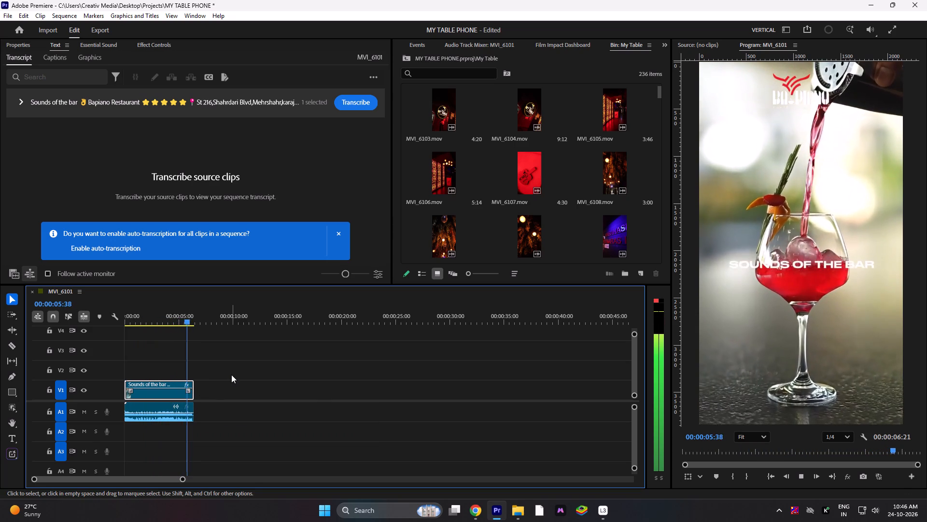
drag(193, 315, 27, 335)
Look through the clips in the My Table bin for suitable bar and bartender footage.
scroll(521, 157, down, 1)
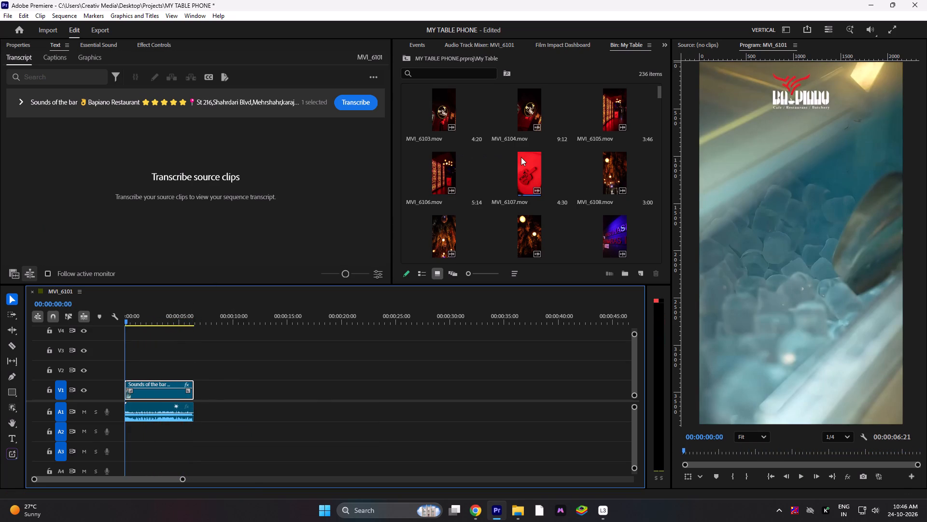
scroll(521, 157, down, 3)
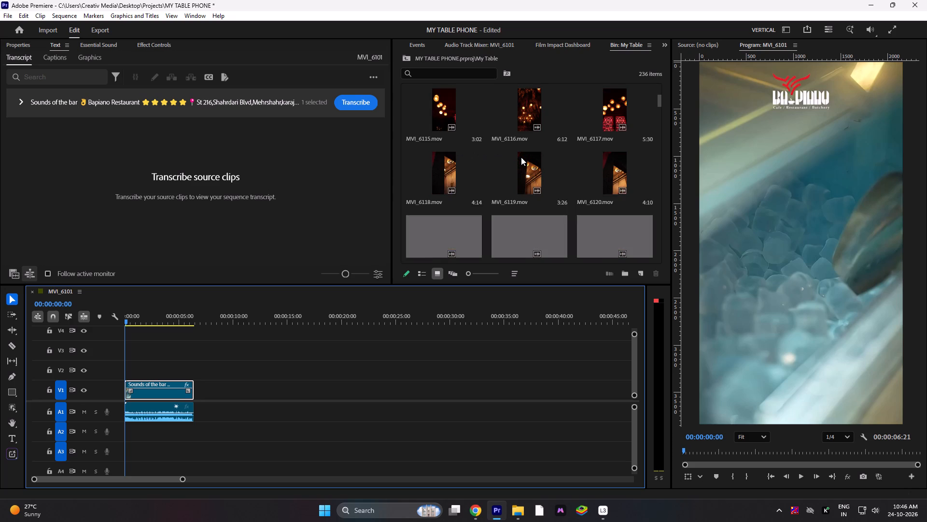
scroll(521, 158, down, 3)
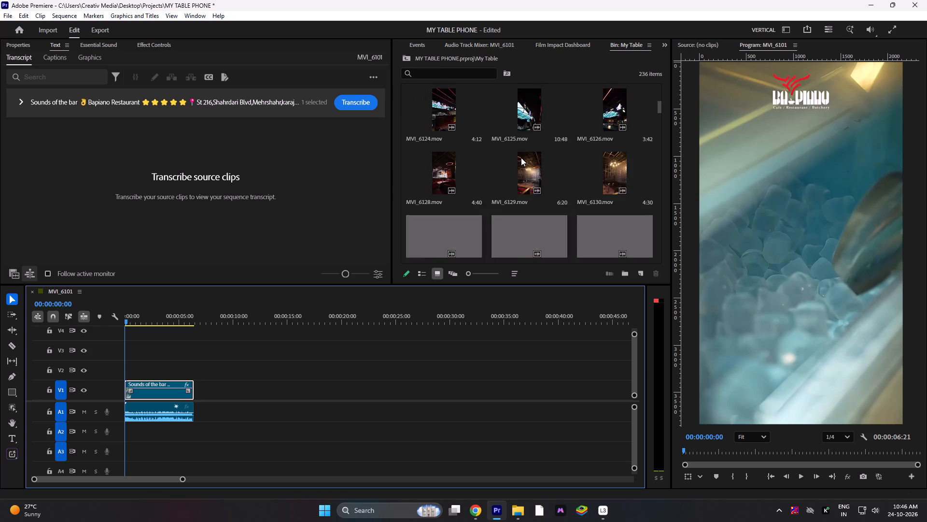
scroll(521, 158, down, 5)
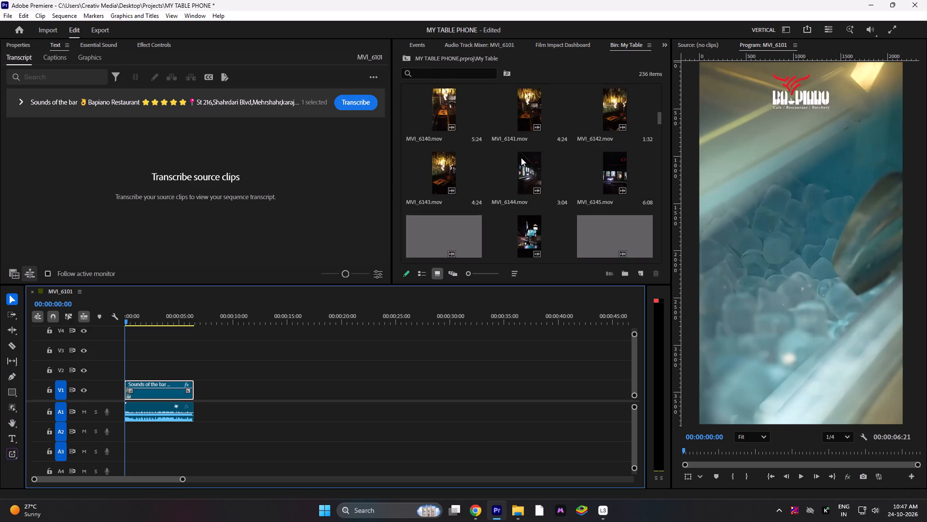
scroll(521, 158, down, 5)
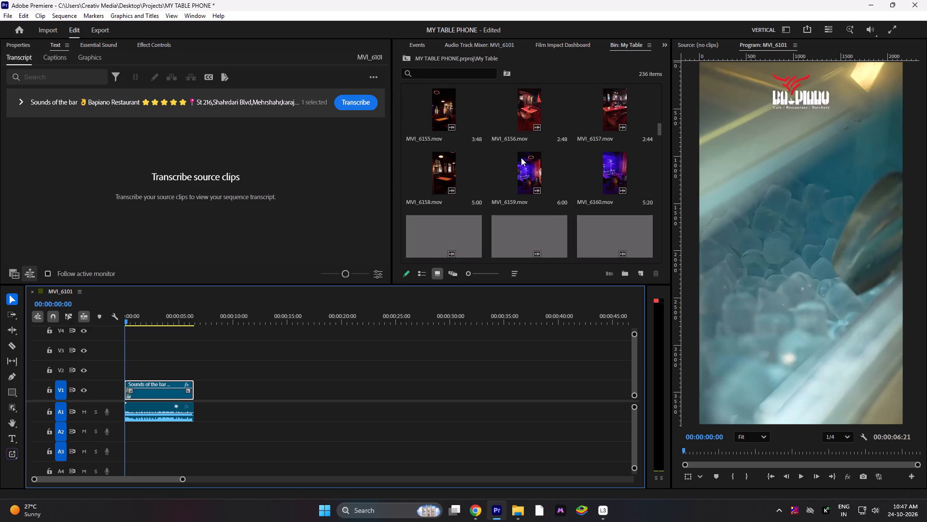
scroll(521, 158, down, 5)
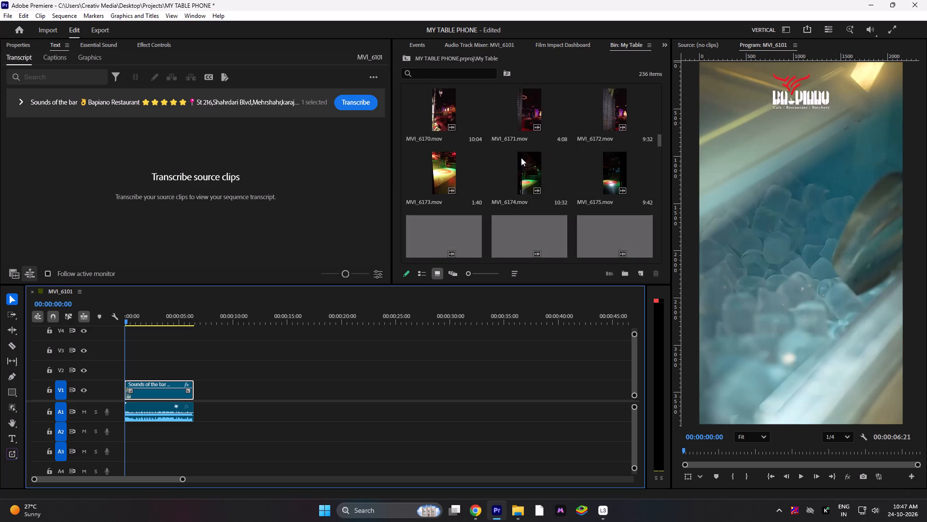
scroll(521, 158, down, 4)
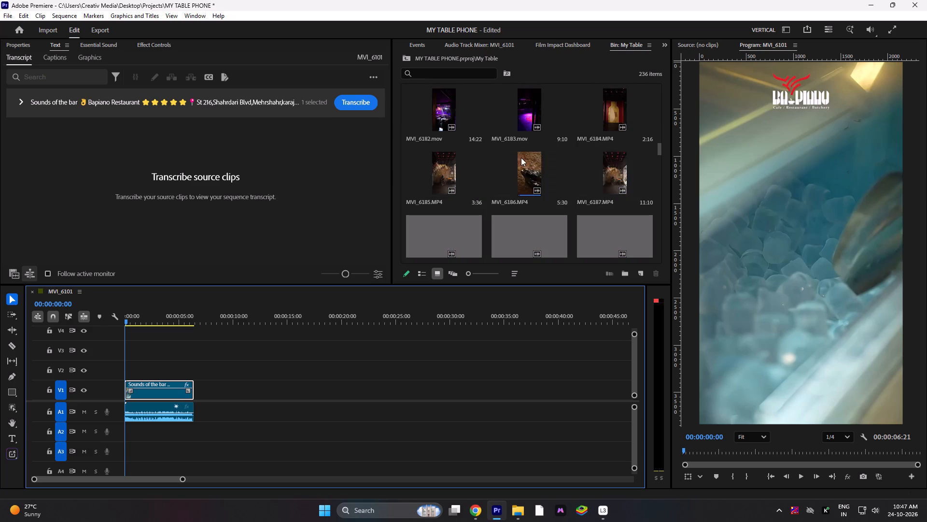
scroll(521, 158, down, 5)
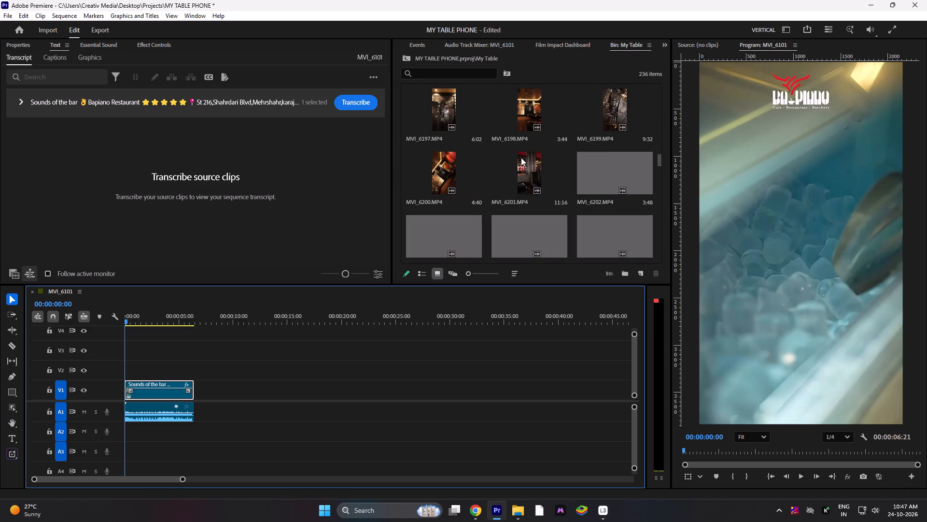
scroll(521, 158, down, 4)
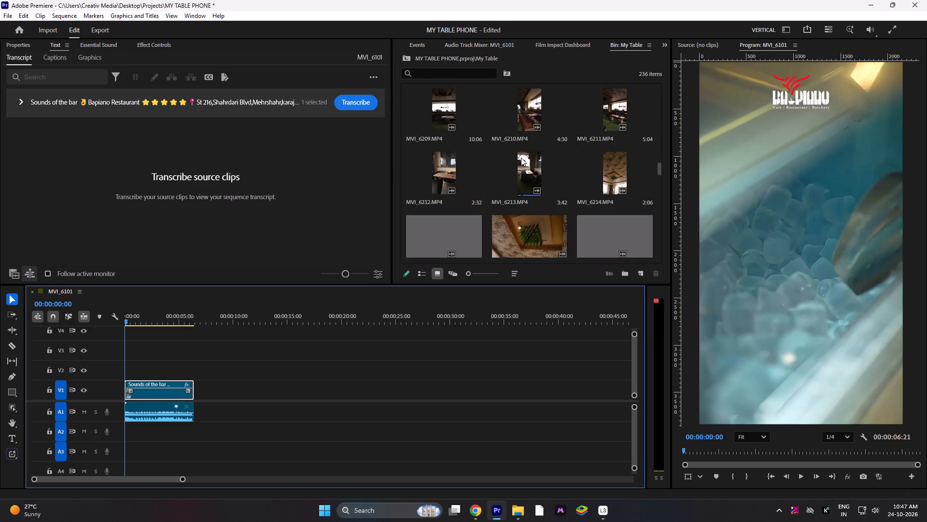
scroll(521, 158, down, 3)
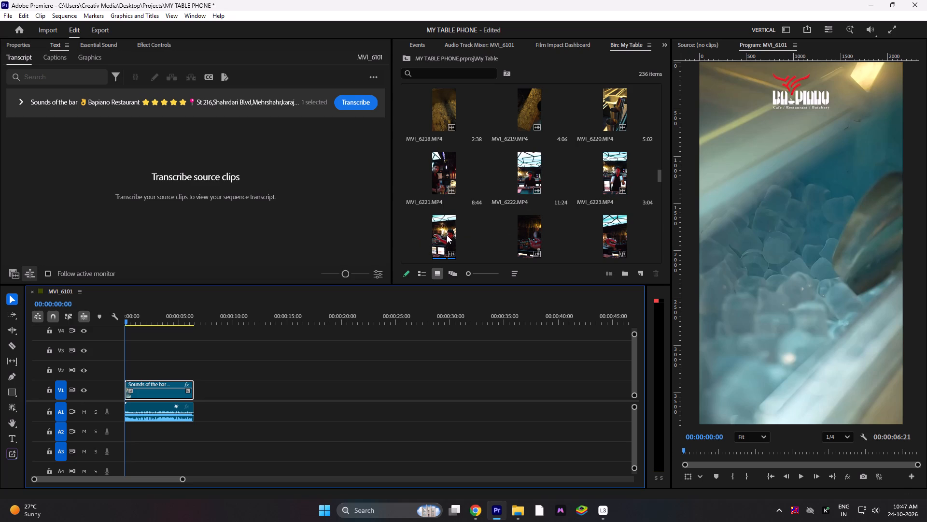
Place the bartender clip MVI_6224.MP4 on V2 after the reference video, at about 7 seconds, and preview its opening.
drag(447, 234, 168, 359)
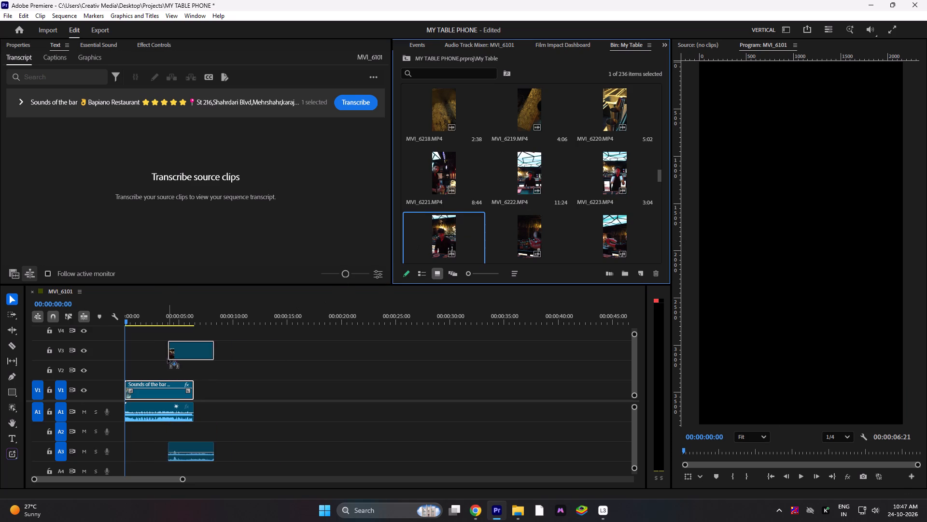
drag(168, 359, 201, 367)
drag(211, 302, 210, 314)
click(209, 319)
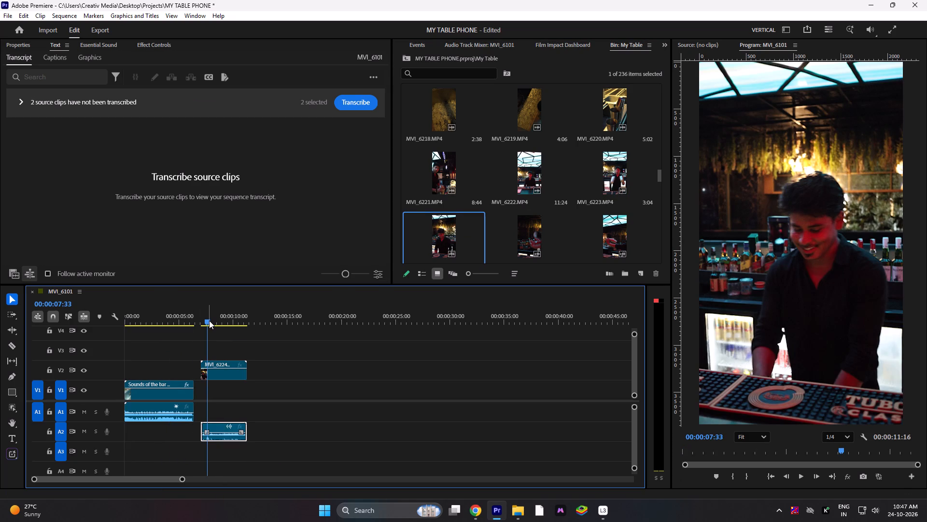
Preview the rest of MVI_6224.MP4, place MVI_6225.MP4 on V1 at about 13 seconds instead, and delete MVI_6224.MP4 from the timeline.
key(space)
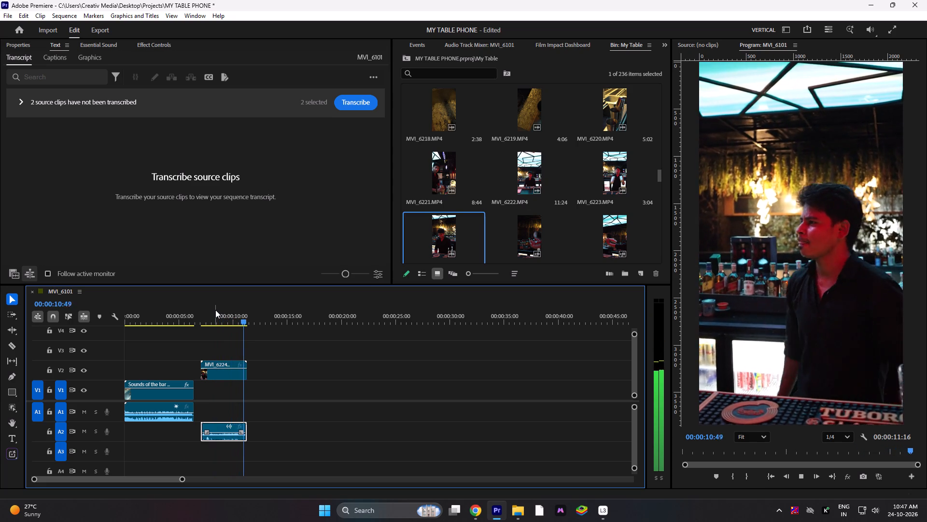
drag(521, 231, 300, 411)
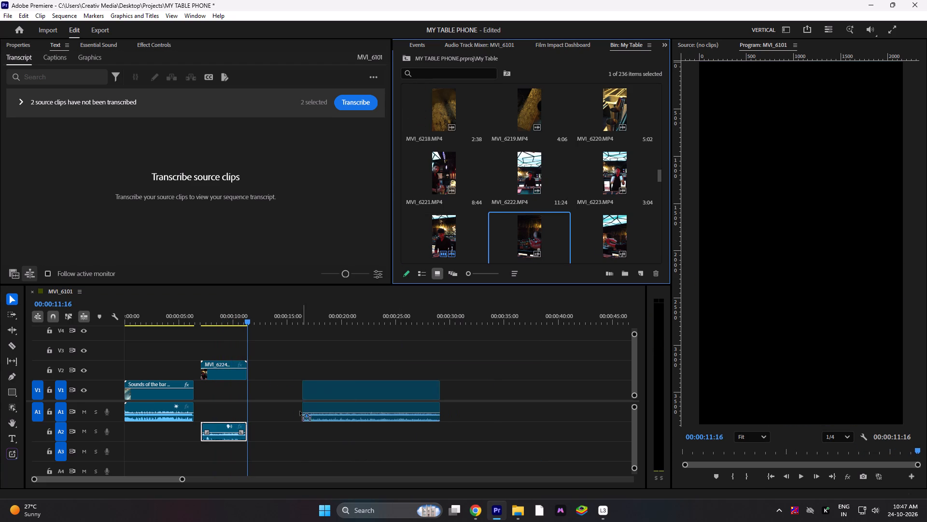
drag(300, 411, 267, 383)
drag(213, 337, 229, 444)
key(Delete)
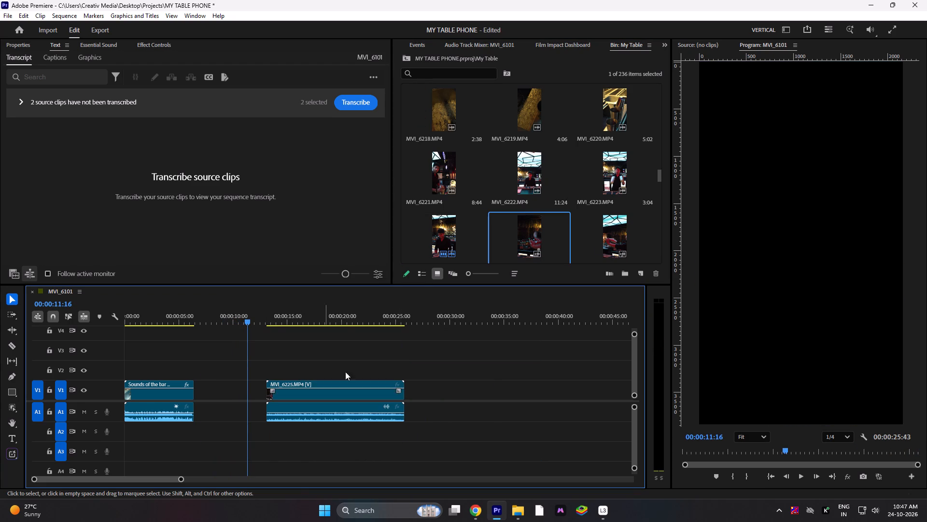
Play through MVI_6225.MP4 and trim the start of its video to the shaker action at 00:00:18:15.
drag(277, 312, 277, 319)
key(space)
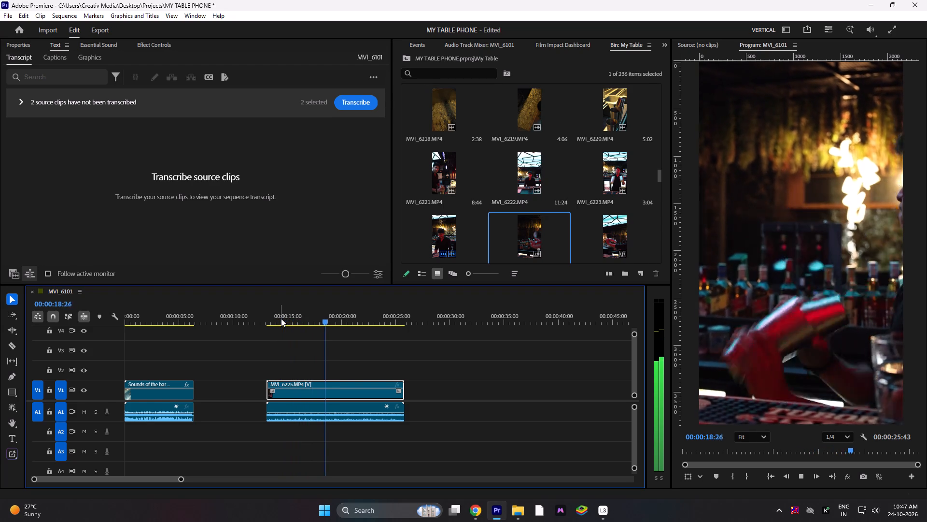
key(space)
drag(338, 320, 324, 319)
drag(268, 391, 323, 404)
Run Scene Edit Detection on the "Sounds of the bar" clip to cut it at its scene changes.
click(161, 392)
right_click(161, 392)
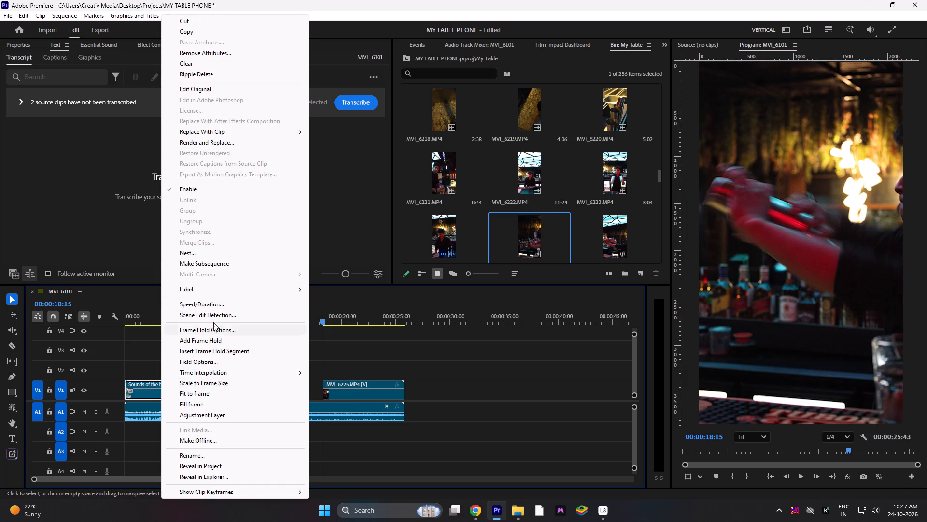
click(208, 313)
click(476, 284)
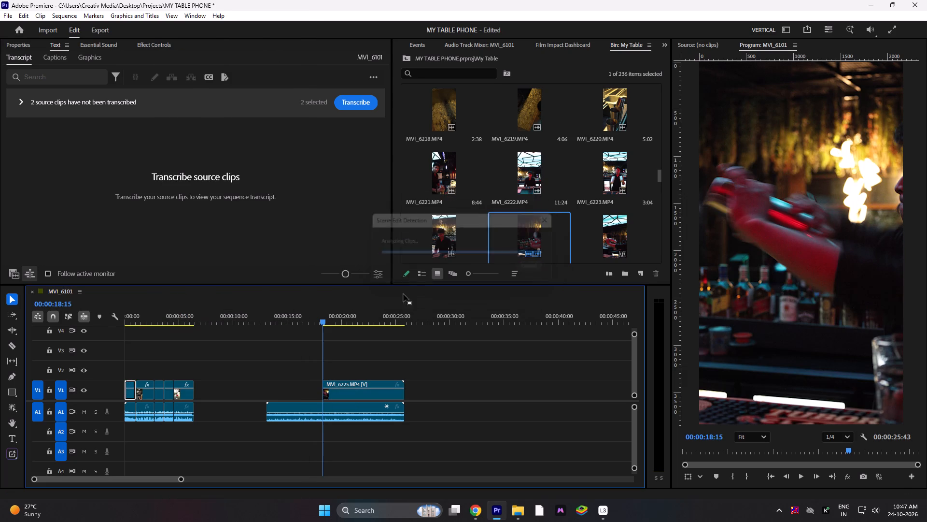
Compare the reference's shaker scene with MVI_6225.MP4 and trim the end of the clip's video back to about 20 seconds.
drag(148, 312, 139, 316)
key(space)
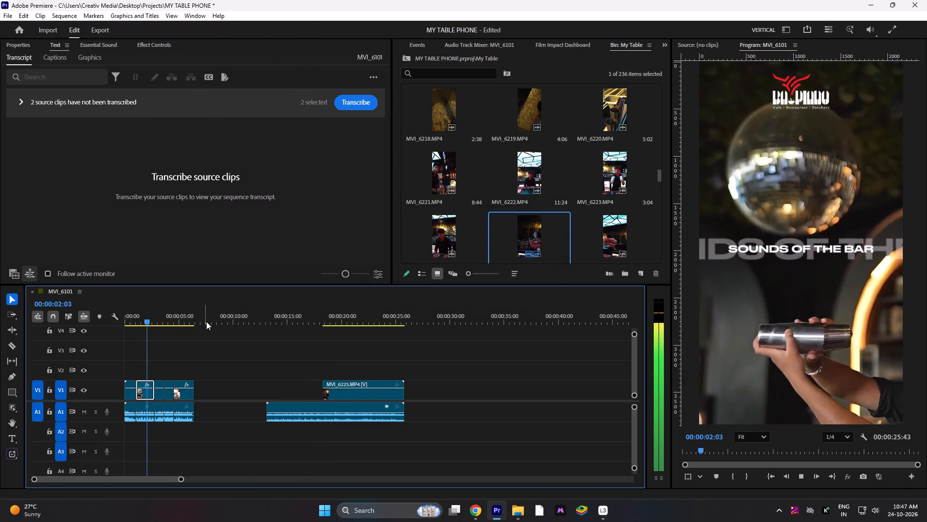
drag(320, 310, 331, 318)
key(space)
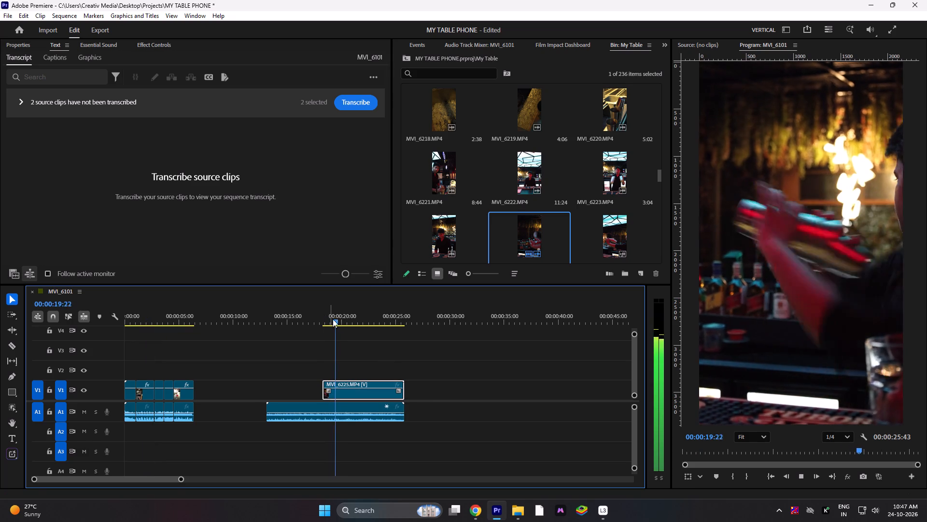
key(space)
key(space)
key(space)
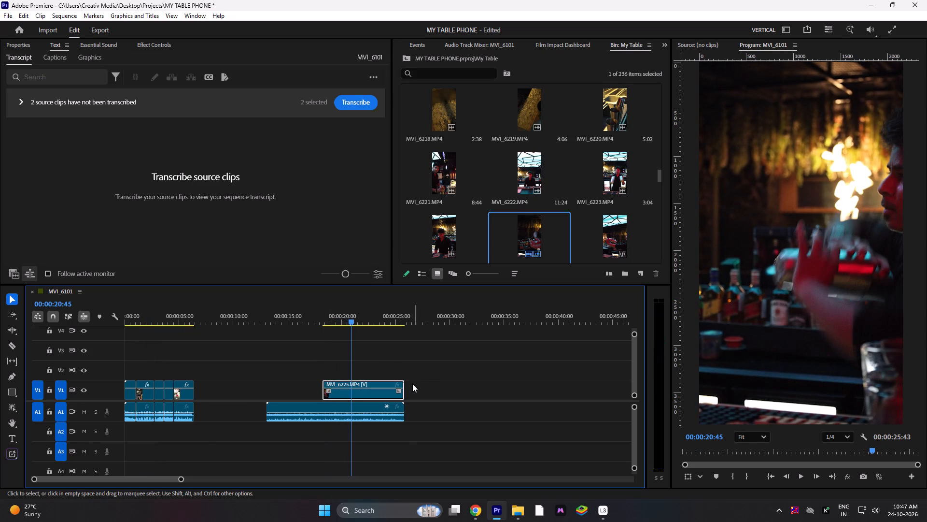
drag(402, 384, 343, 387)
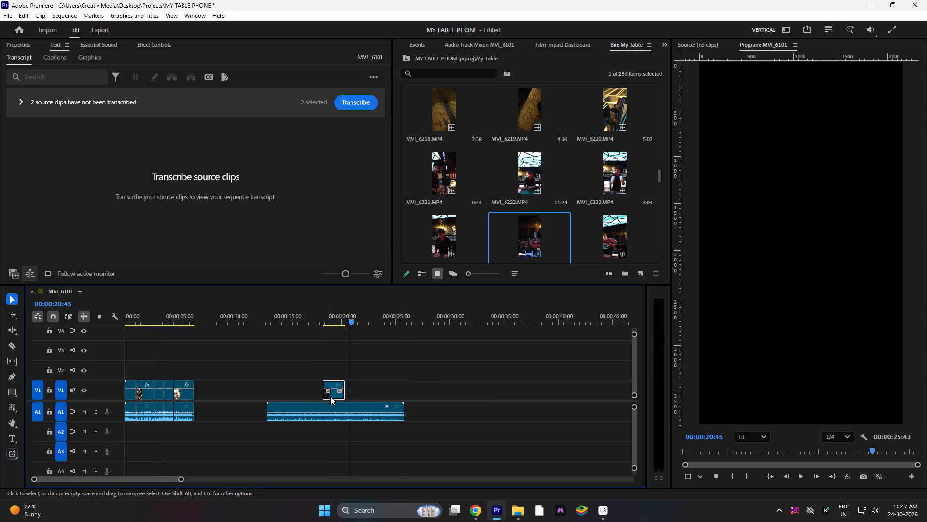
Move the MVI_6225.MP4 video onto V2 above the reference's second scene, match its end to that scene, and play it back.
drag(330, 396, 144, 366)
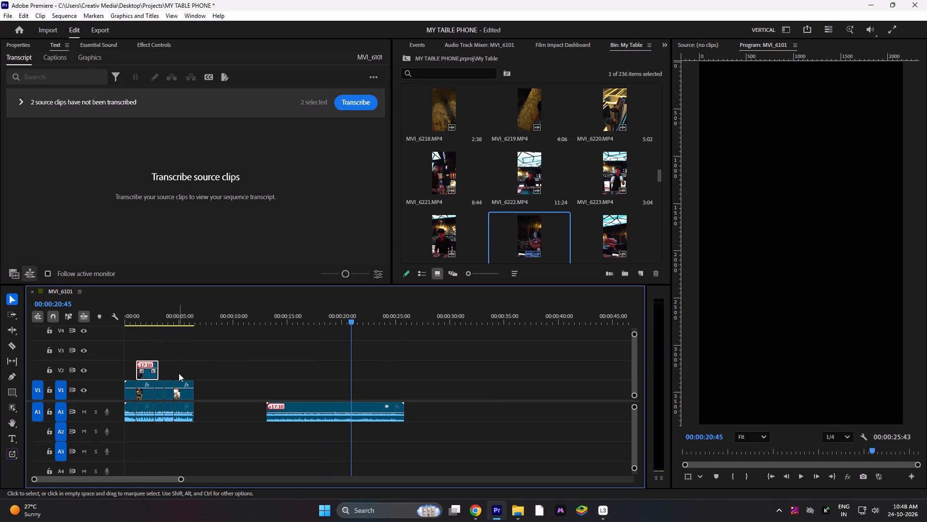
click(163, 363)
click(133, 315)
key(space)
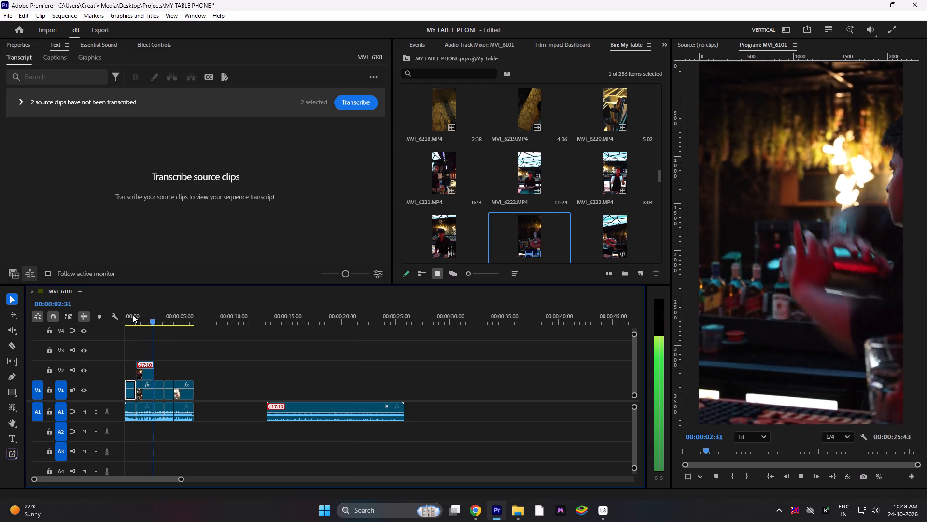
key(space)
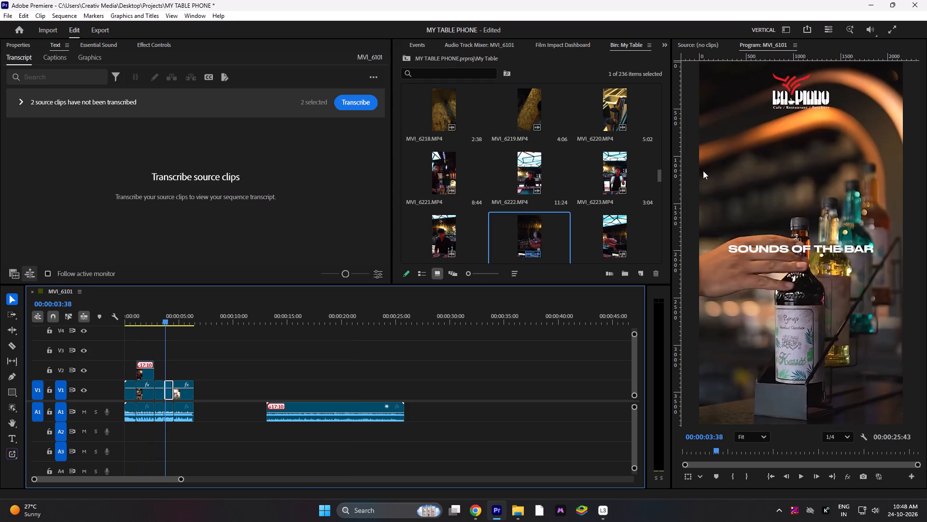
Look through the My Table bin and place the ice clip MVI_6219.MP4 on V3 at about 7 seconds.
scroll(651, 222, down, 1)
scroll(596, 224, down, 1)
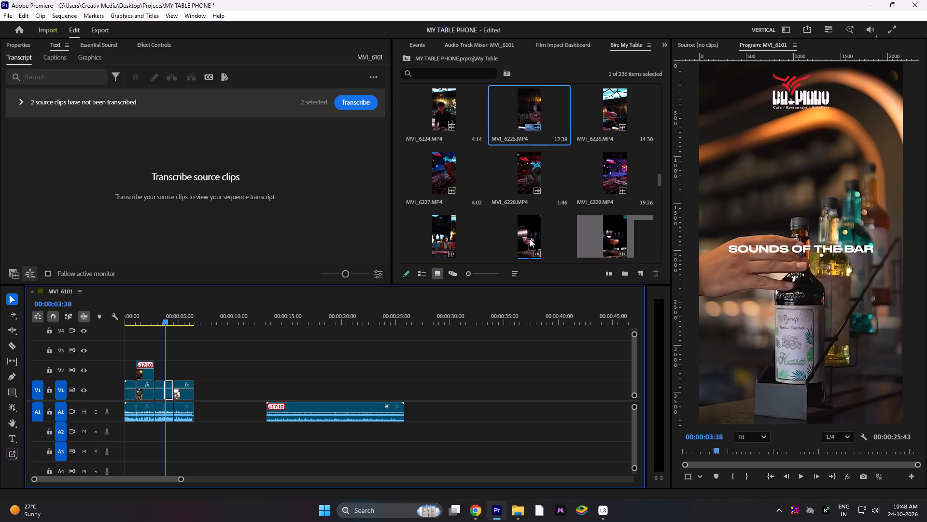
click(167, 319)
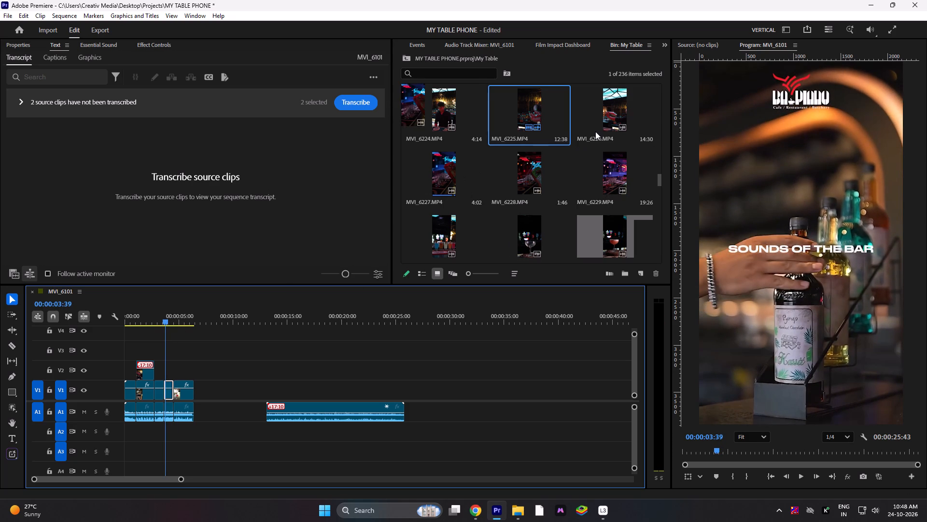
scroll(585, 141, up, 1)
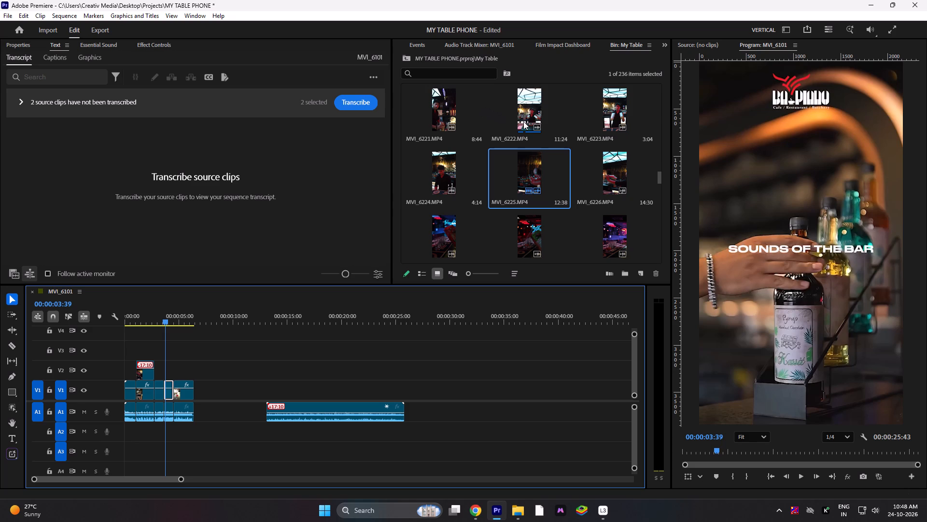
scroll(607, 124, up, 1)
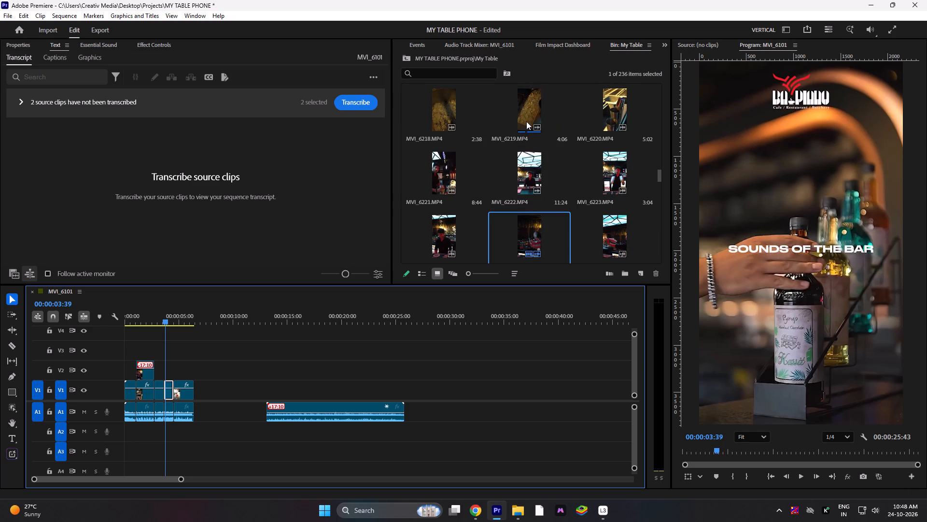
drag(531, 119, 140, 345)
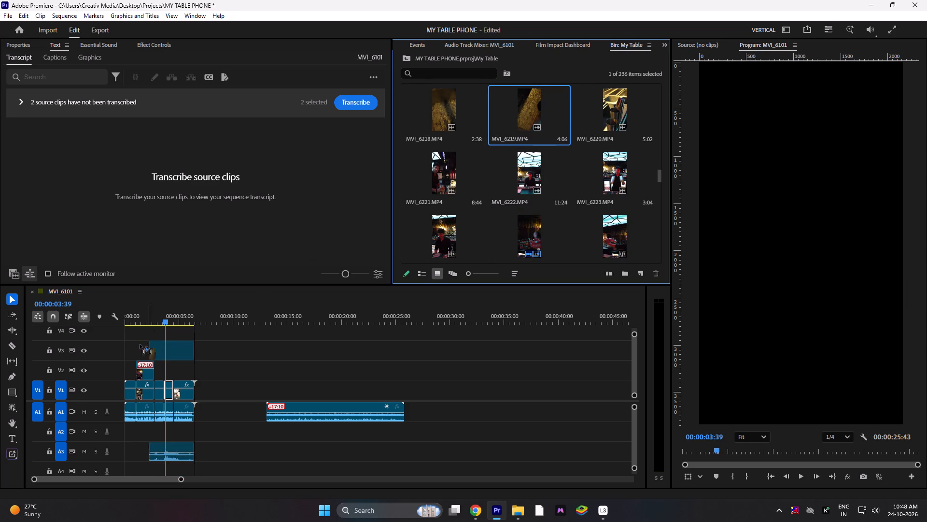
drag(140, 345, 205, 355)
Scrub through MVI_6219.MP4 and trim the start of its video to 00:00:08:45, just before the ice is scooped.
click(211, 309)
drag(211, 314, 220, 316)
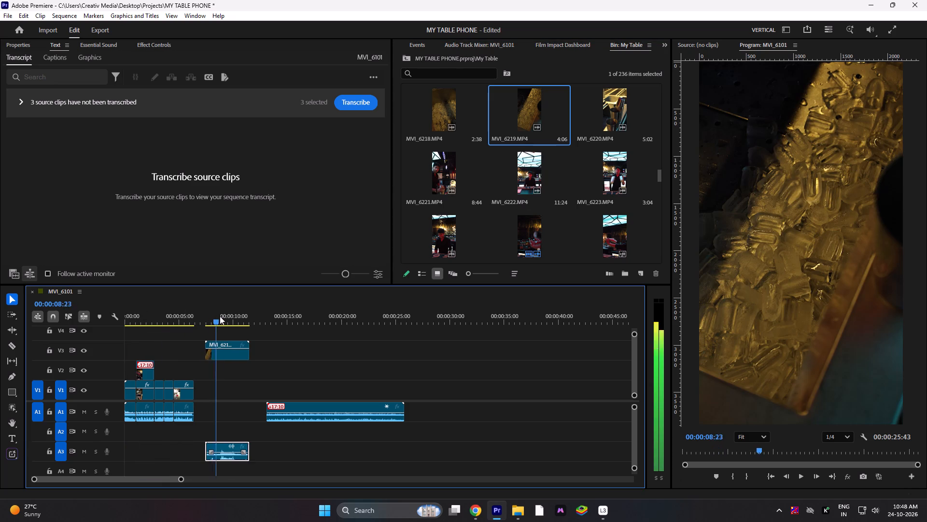
drag(220, 316, 227, 317)
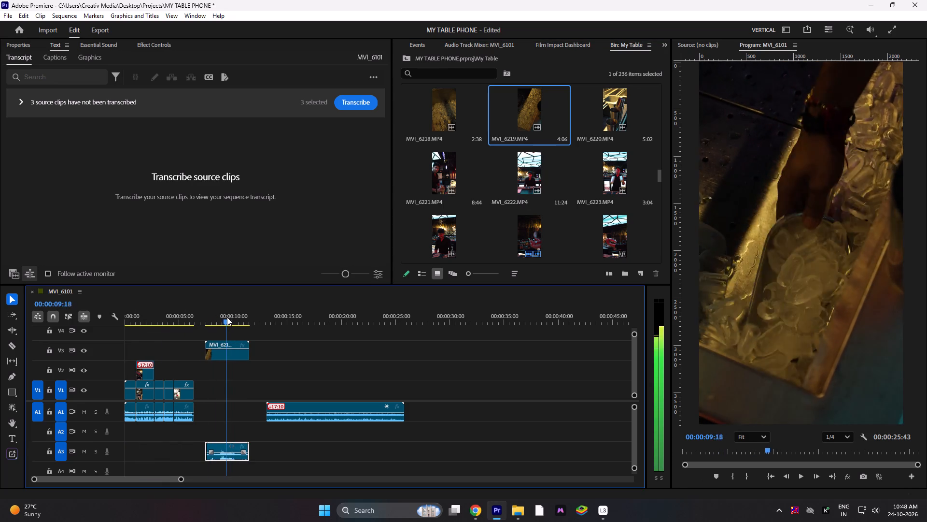
drag(227, 317, 234, 318)
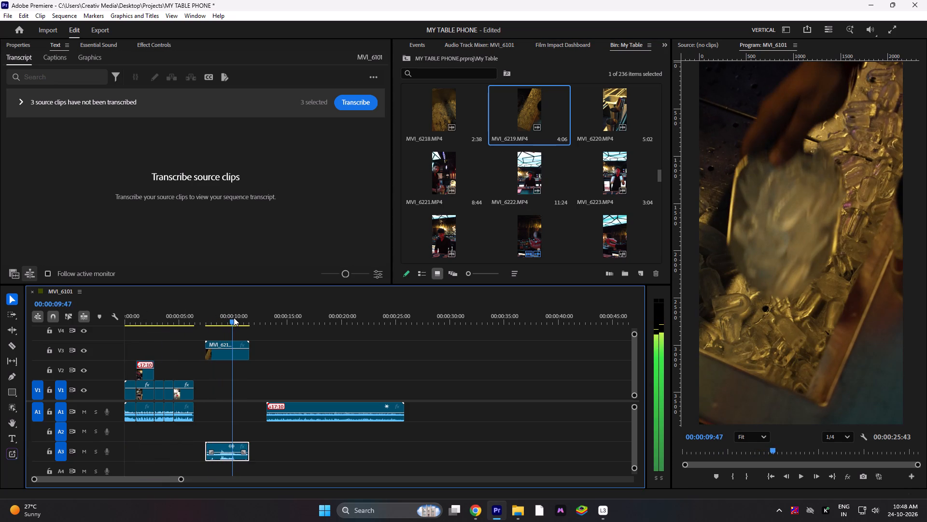
drag(234, 318, 224, 320)
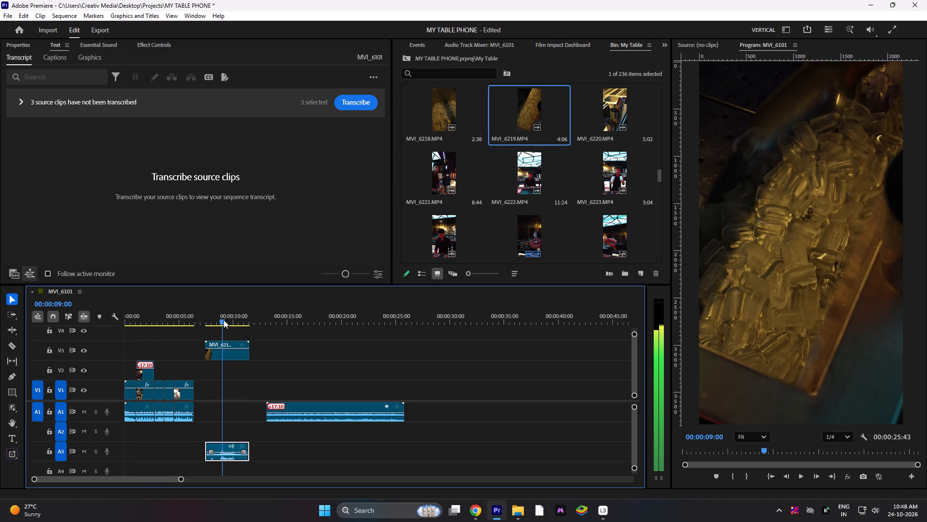
drag(224, 320, 223, 320)
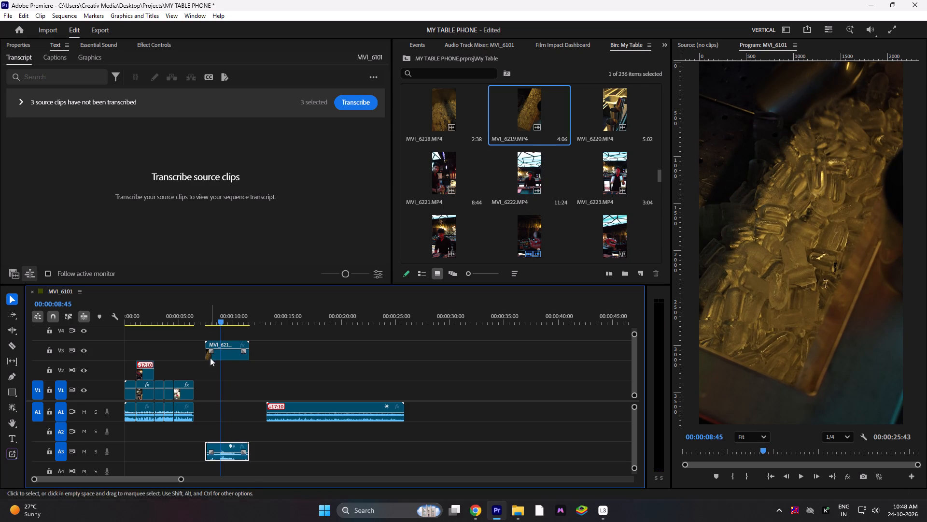
drag(206, 358, 223, 360)
Move the MVI_6219.MP4 video to the sequence start on V3, trim its end to the reference's first scene cut, and play the opening.
drag(138, 316, 108, 321)
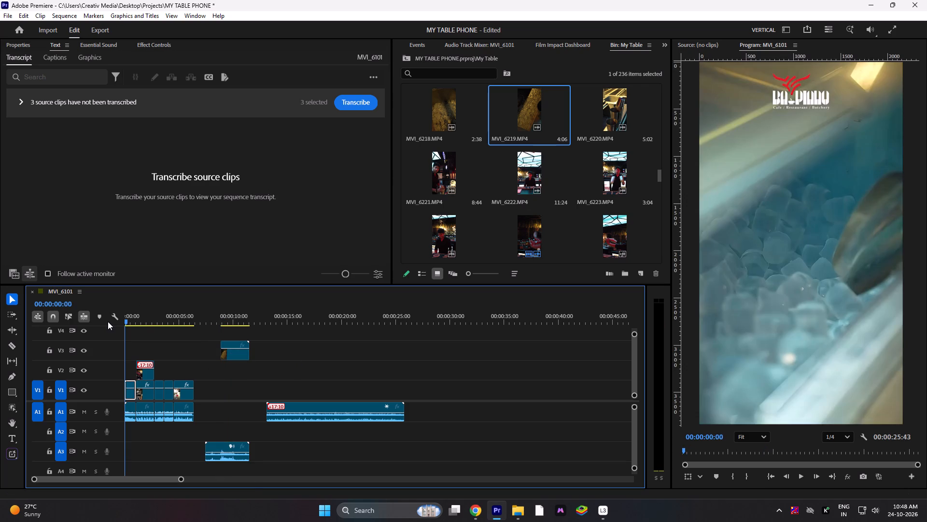
key(space)
key(space)
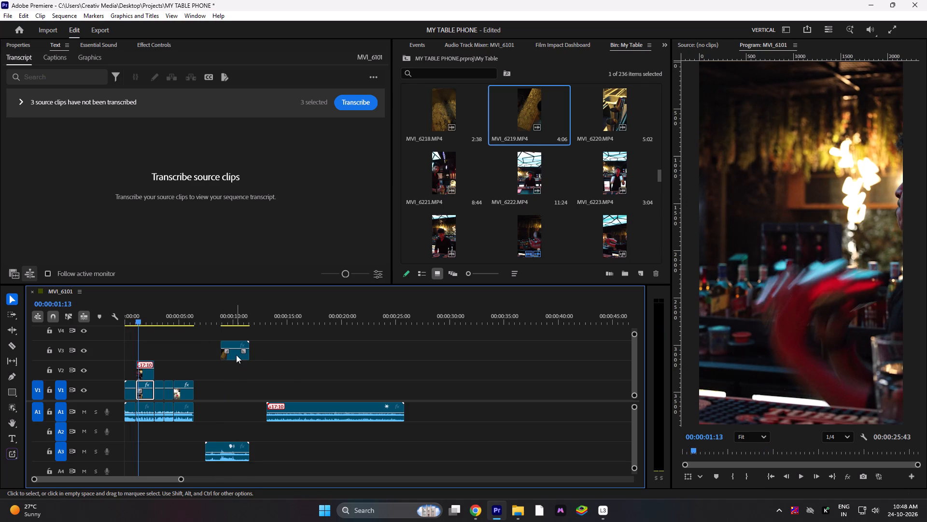
drag(232, 354, 124, 354)
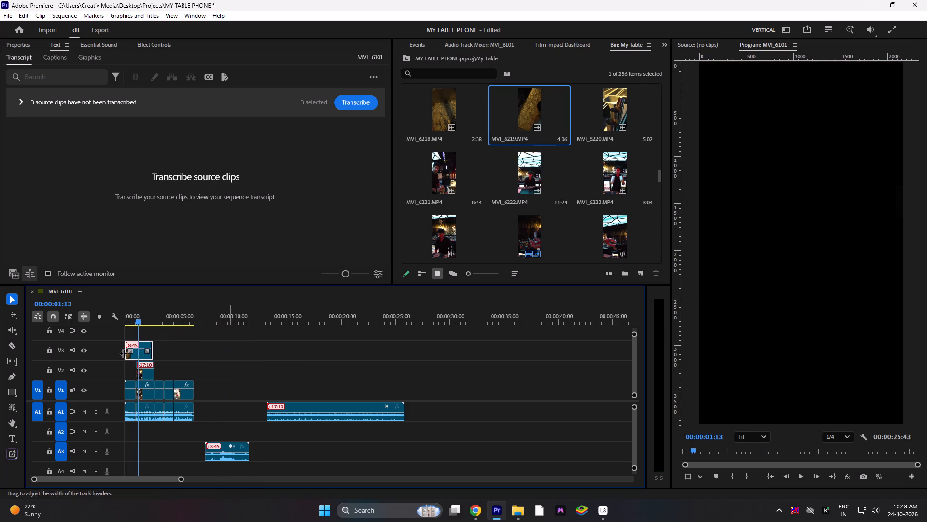
drag(154, 346, 140, 348)
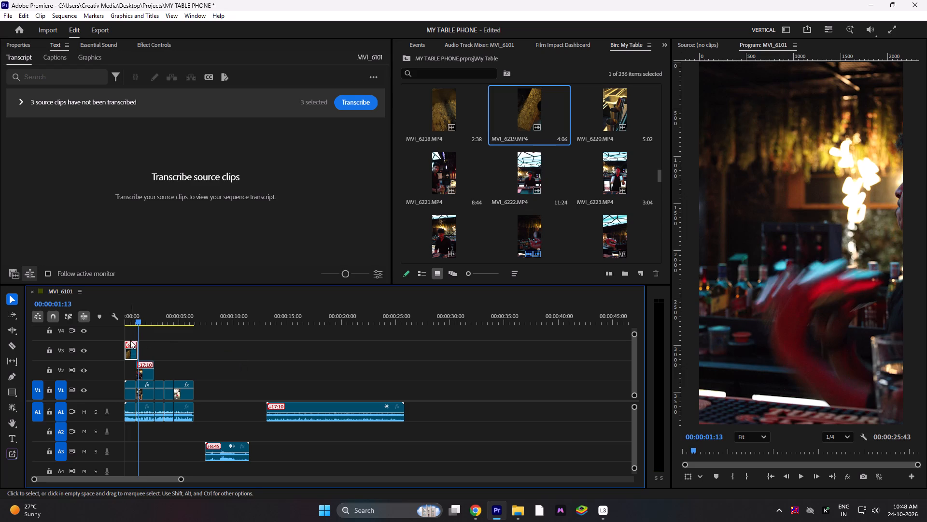
drag(179, 481, 65, 482)
drag(307, 348, 293, 351)
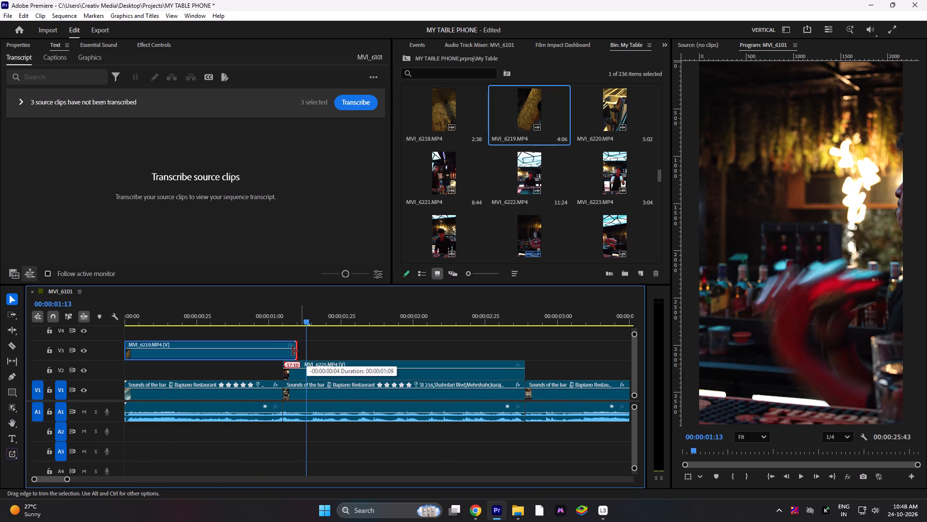
drag(293, 351, 285, 352)
drag(258, 318, 36, 319)
key(space)
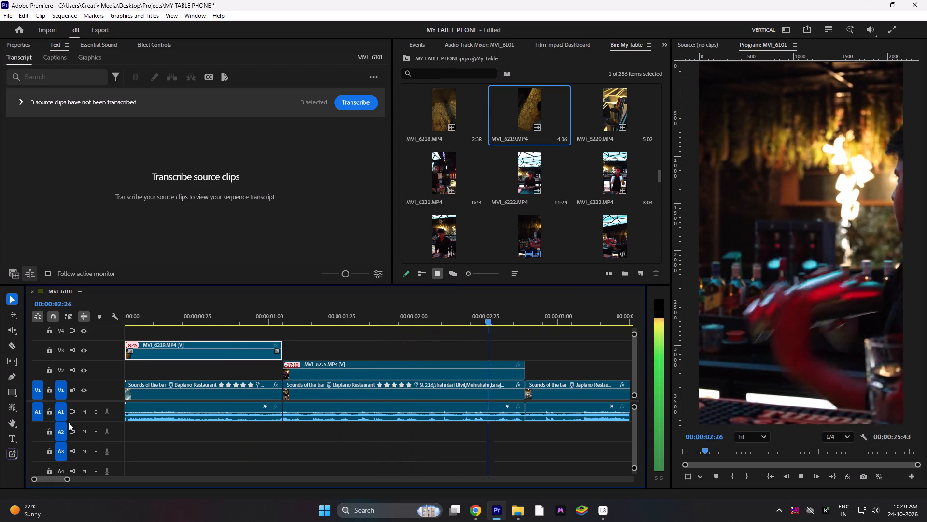
key(space)
Review the reference's third, fourth and fifth scenes and browse the My Table bin for matching footage.
drag(70, 481, 105, 476)
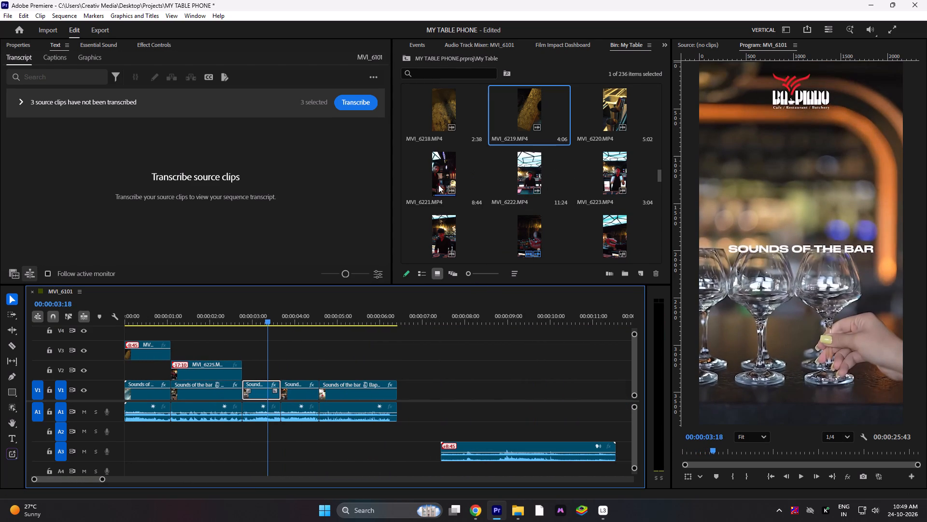
scroll(500, 184, down, 1)
scroll(548, 203, down, 1)
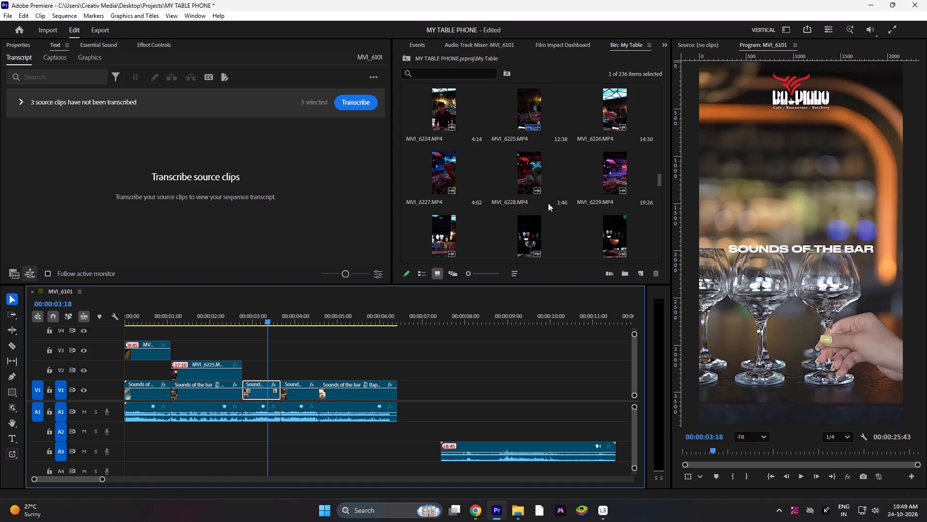
scroll(520, 203, down, 1)
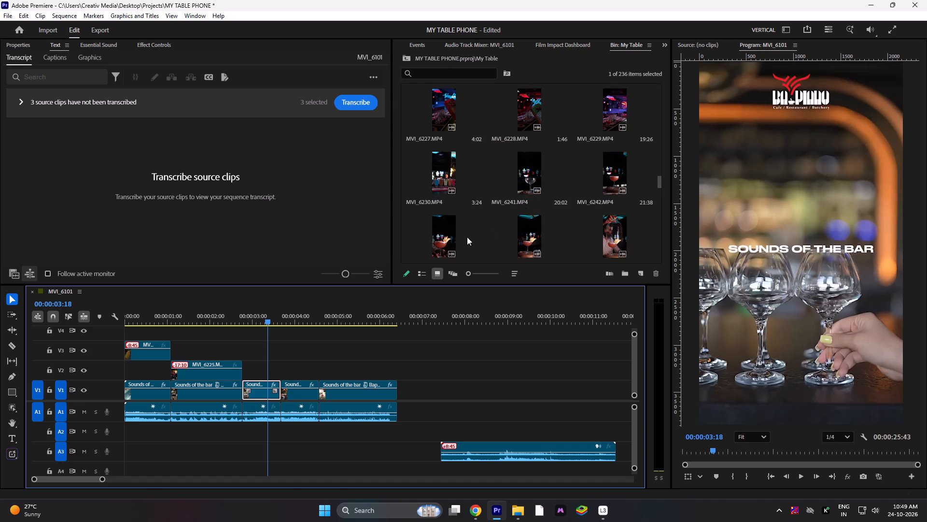
scroll(467, 237, down, 1)
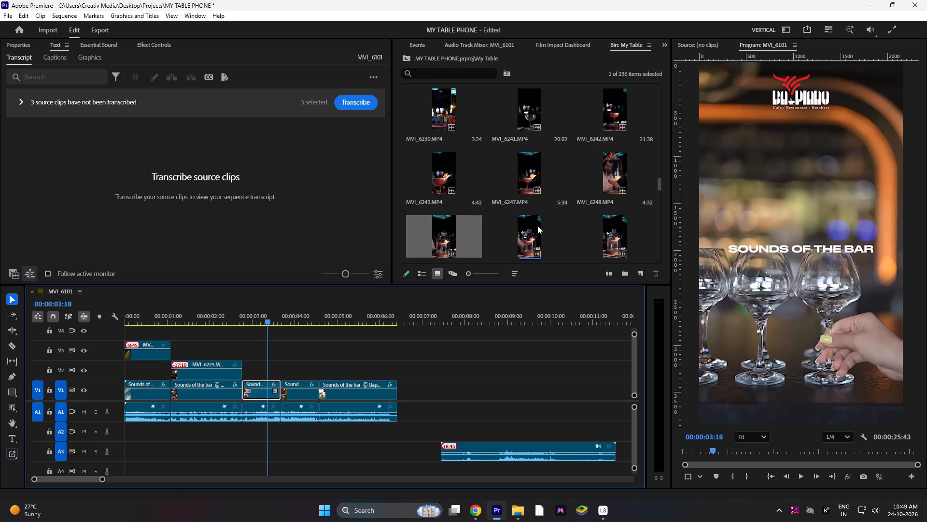
drag(270, 316, 282, 319)
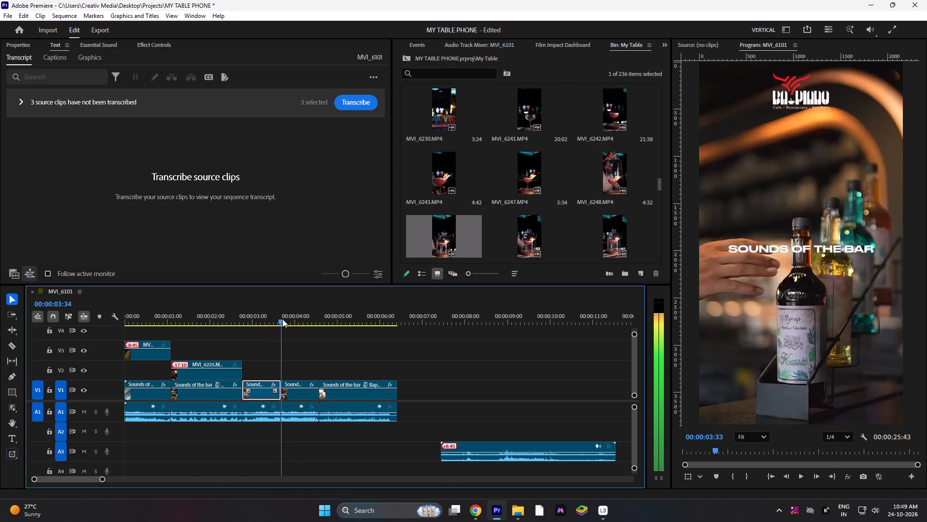
drag(282, 319, 310, 322)
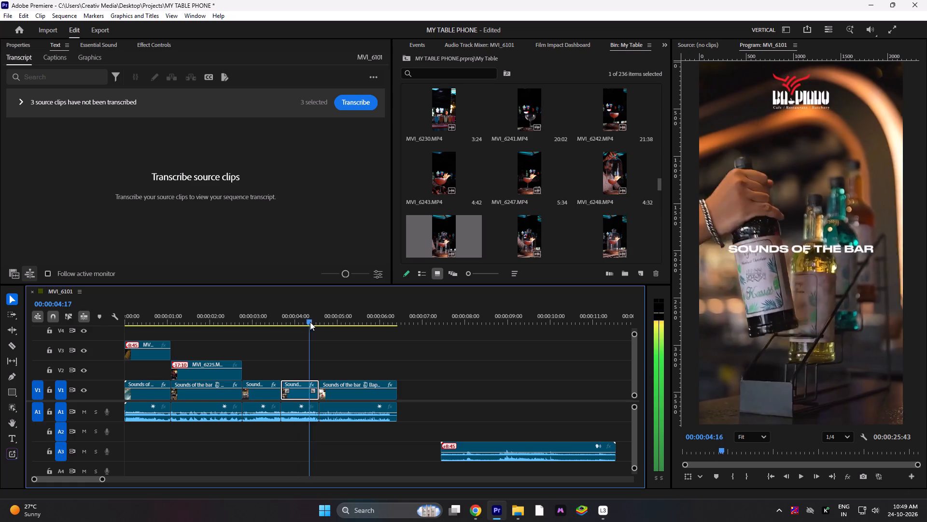
drag(310, 322, 360, 325)
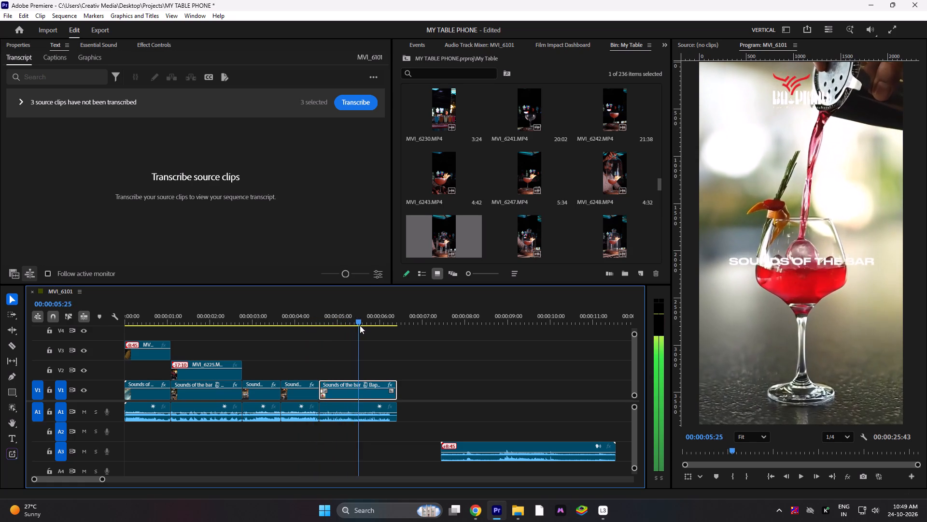
drag(360, 325, 265, 329)
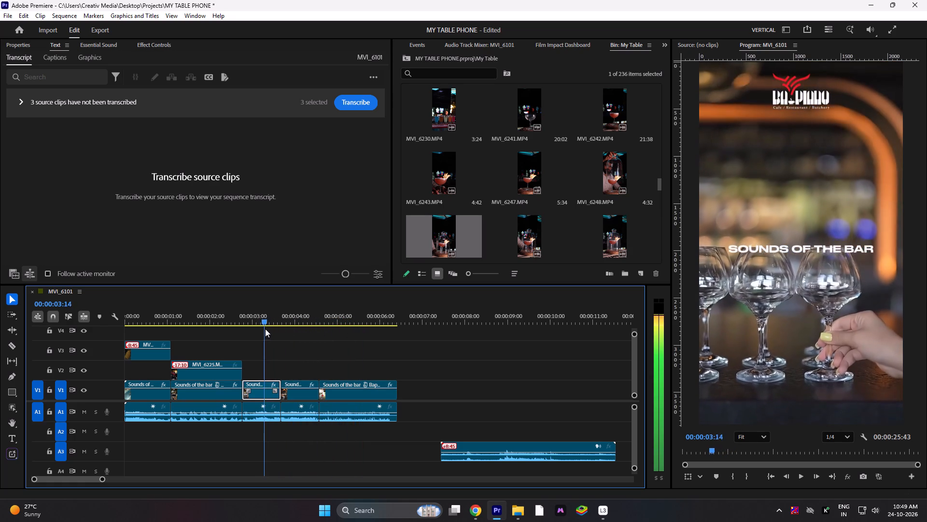
drag(265, 329, 263, 327)
scroll(584, 220, up, 1)
scroll(584, 220, down, 2)
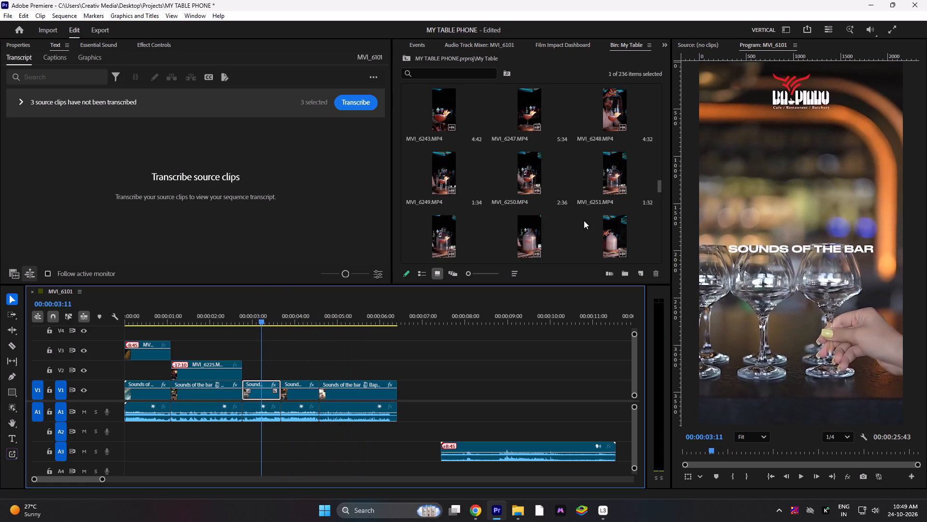
scroll(584, 220, down, 3)
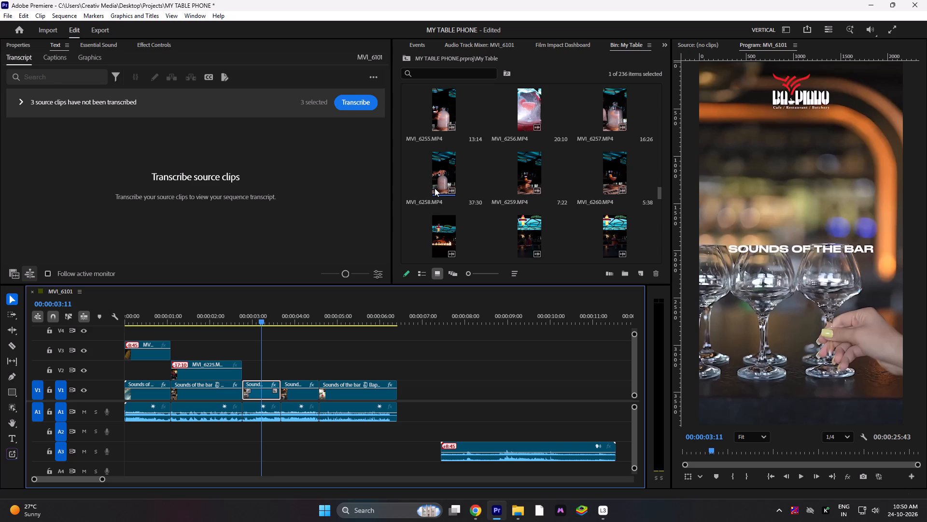
Try MVI_6258.MP4 on V3 from the start of the reference's last scene, scrub through it, and delete only its video.
drag(437, 186, 320, 358)
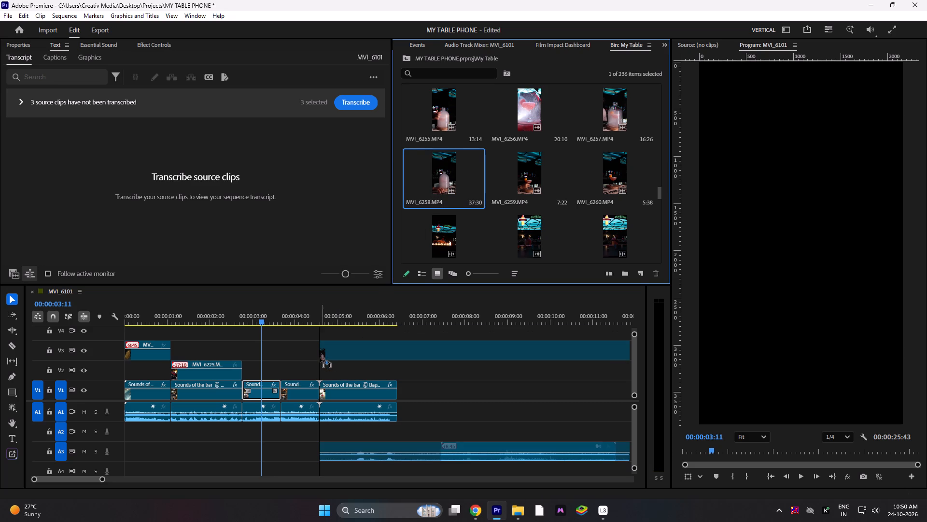
drag(320, 358, 319, 358)
drag(335, 316, 352, 317)
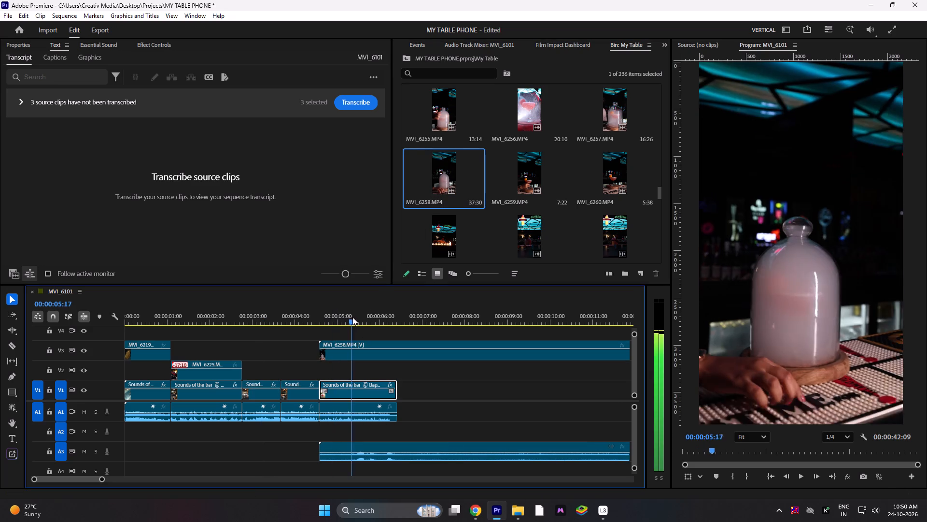
drag(352, 317, 408, 315)
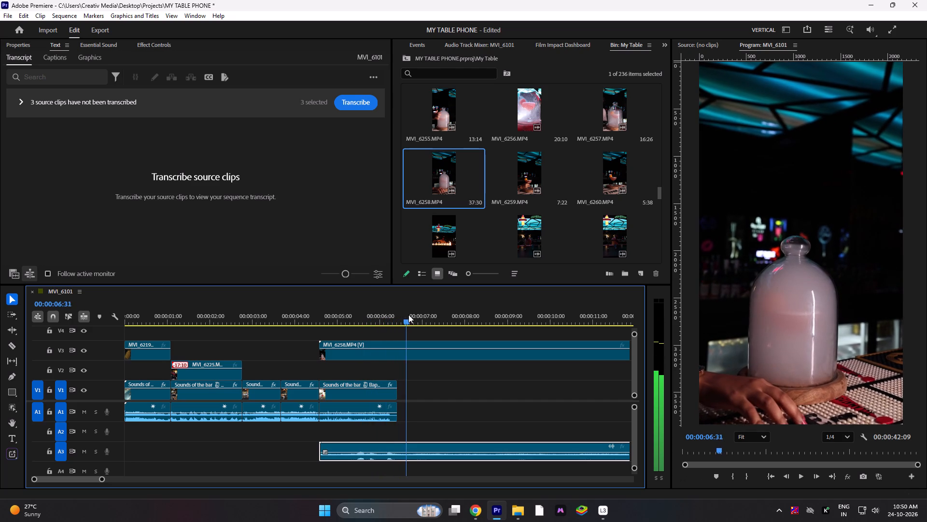
drag(408, 315, 481, 321)
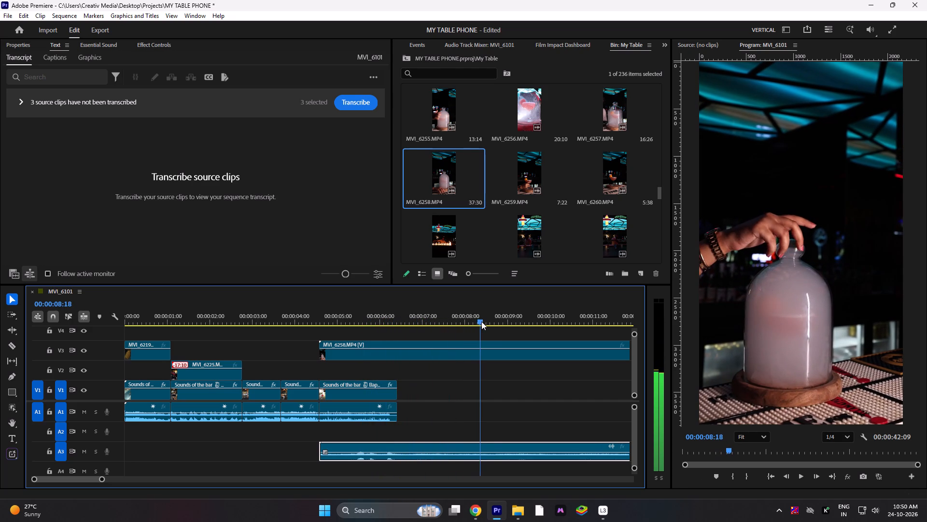
drag(481, 321, 528, 327)
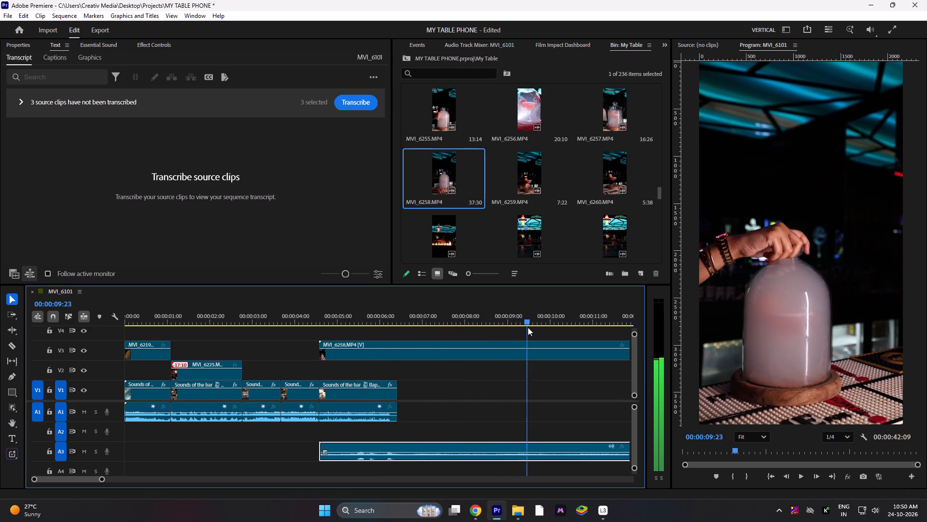
drag(528, 327, 582, 331)
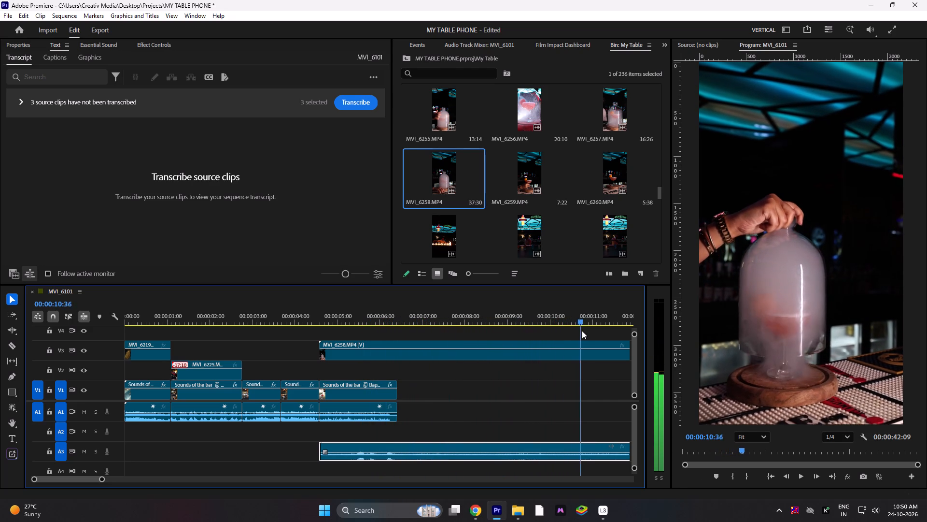
drag(582, 331, 630, 332)
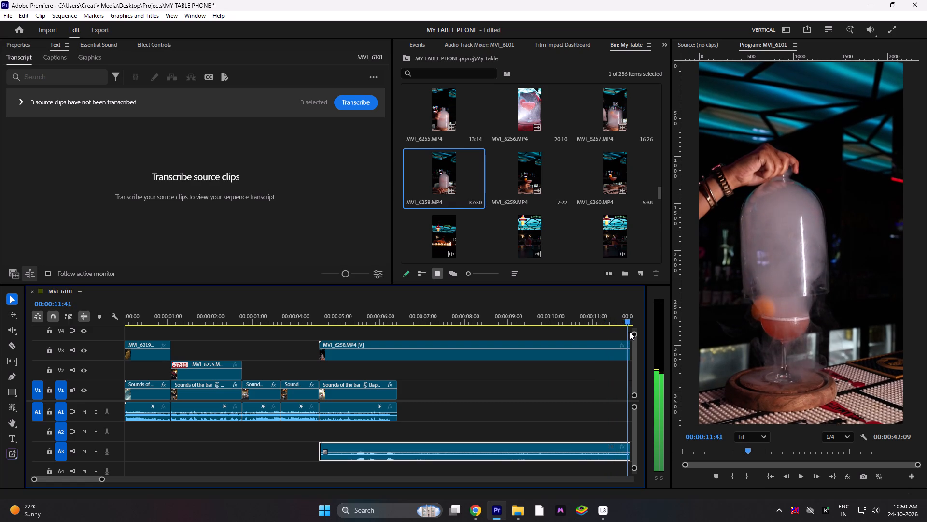
drag(630, 332, 418, 338)
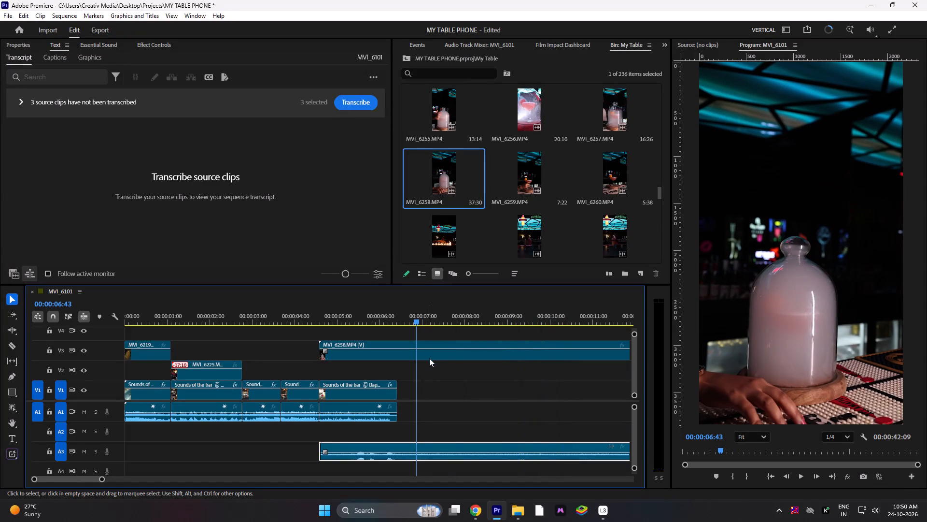
click(432, 355)
key(Delete)
Set the scale of the MVI_6225.MP4 video on V2 to 119, shift its horizontal position to about 1170, and play it back.
click(182, 306)
key(space)
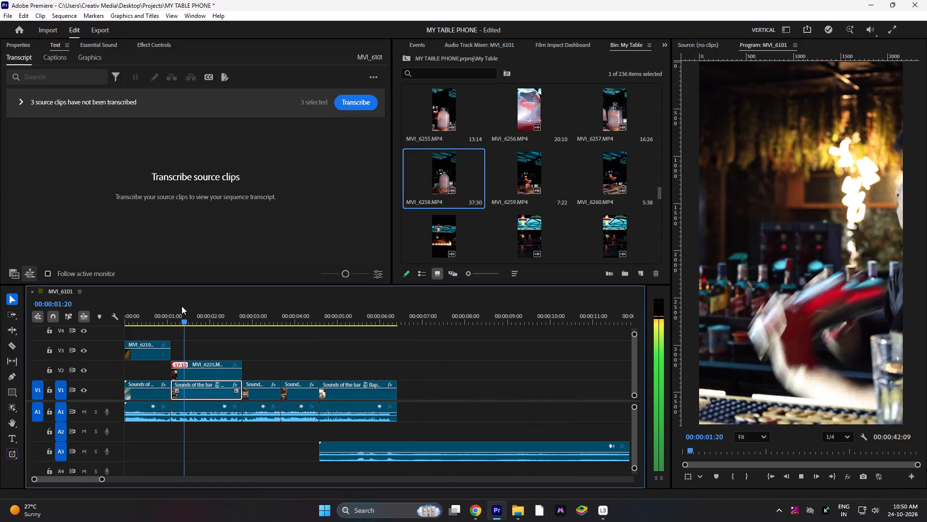
key(space)
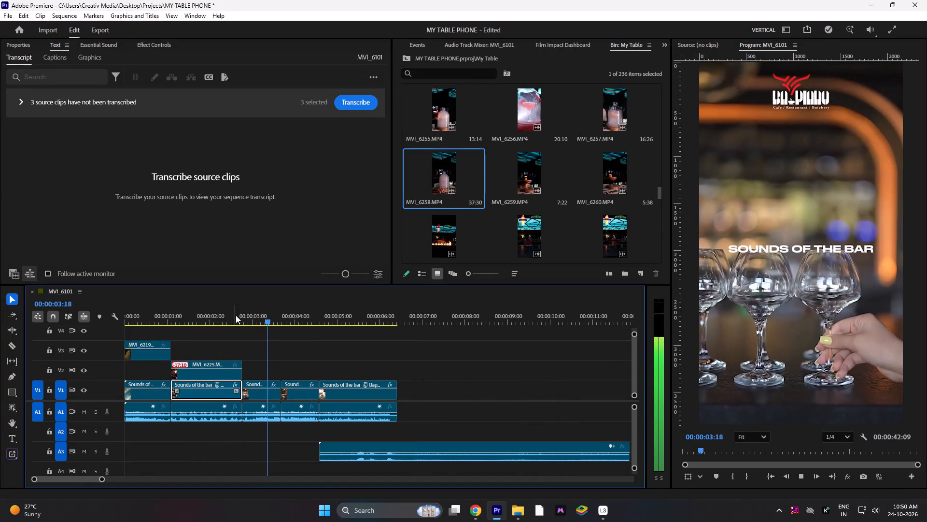
click(197, 308)
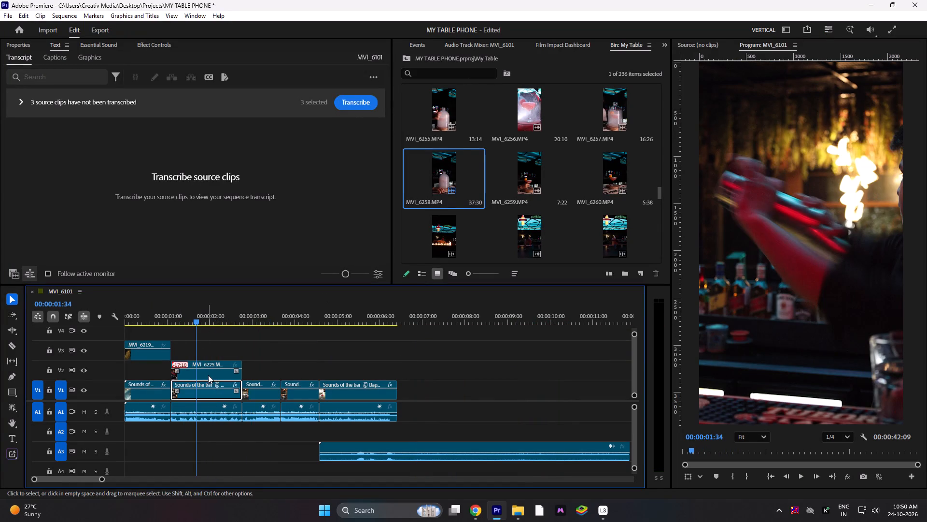
click(208, 375)
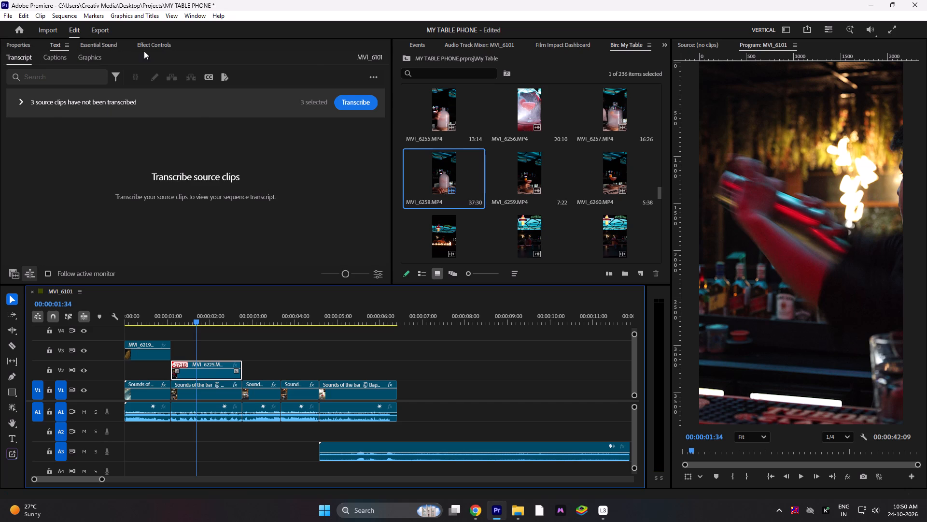
click(145, 47)
drag(169, 117, 180, 118)
drag(172, 105, 222, 108)
key(space)
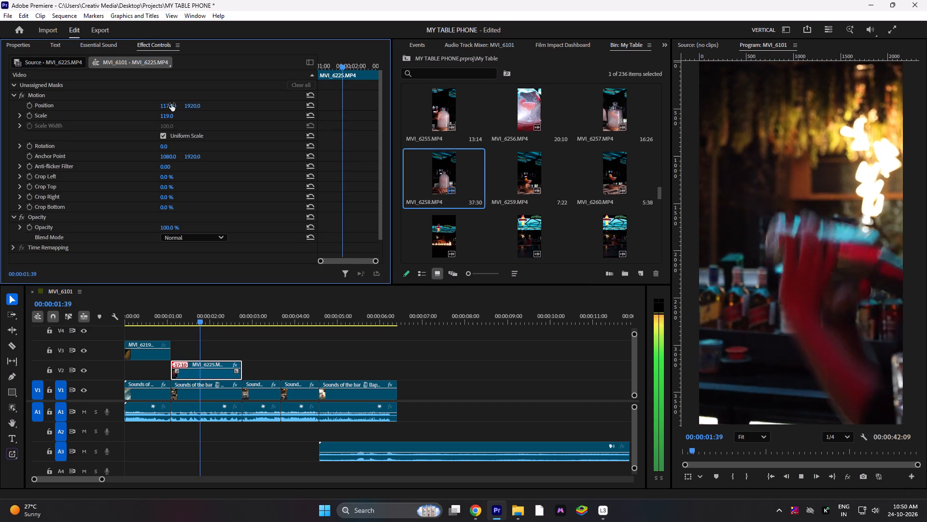
key(space)
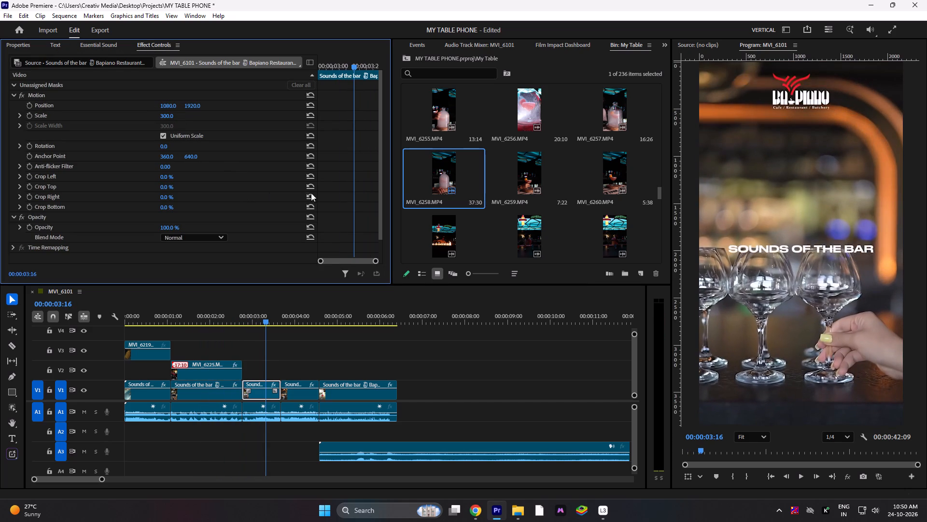
Look back through the My Table bin and place the shot-pouring clip MVI_6229.MP4 on V2 at about 4 seconds.
scroll(518, 211, down, 1)
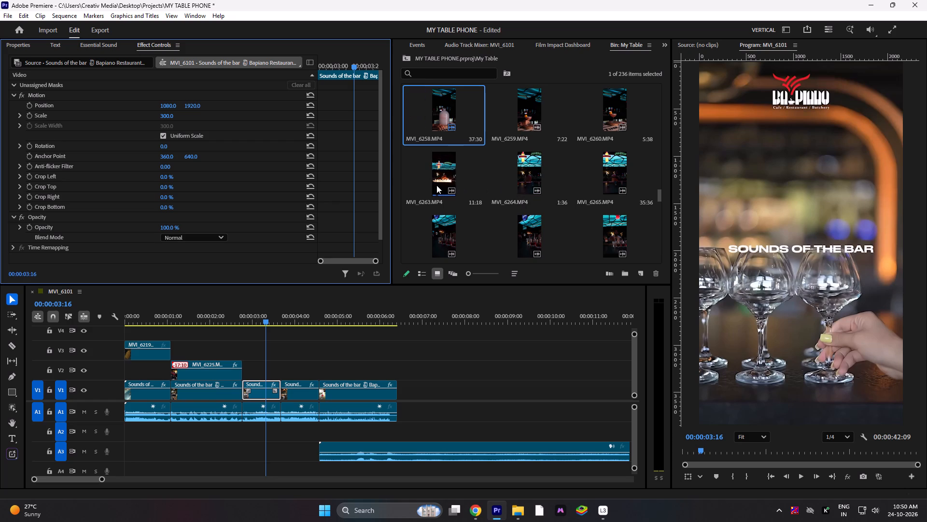
scroll(463, 186, up, 1)
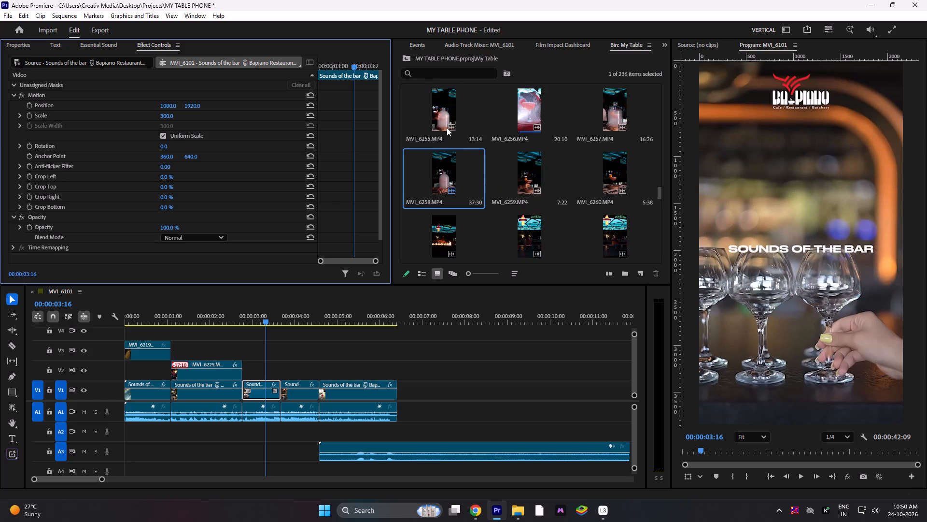
scroll(406, 124, up, 1)
scroll(472, 144, up, 2)
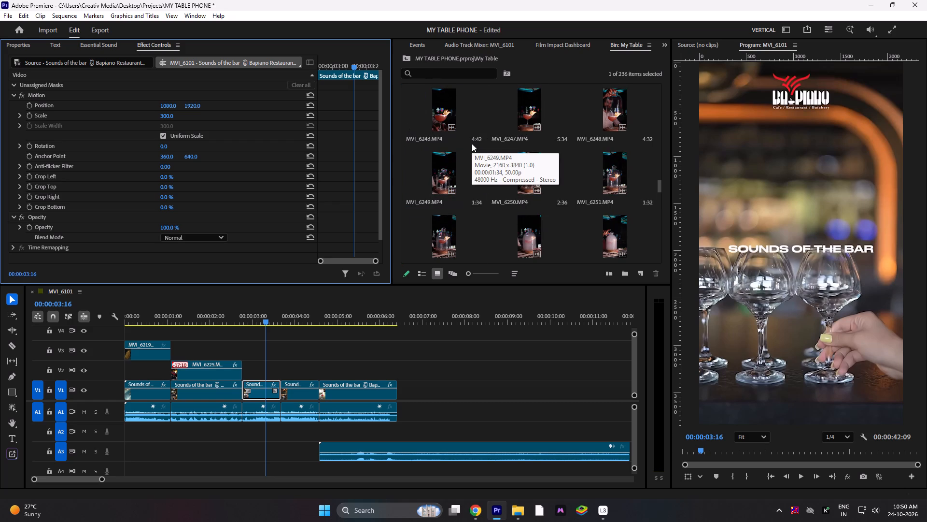
scroll(472, 144, up, 1)
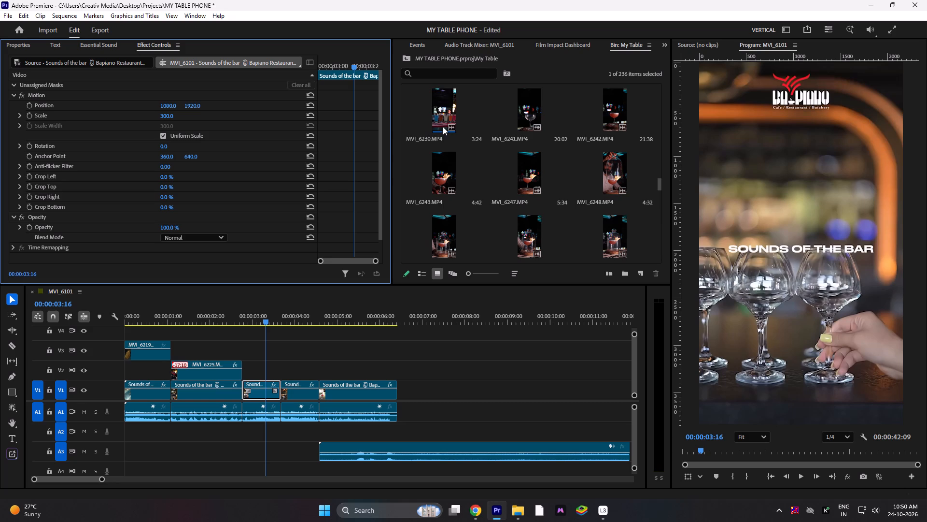
scroll(490, 130, up, 1)
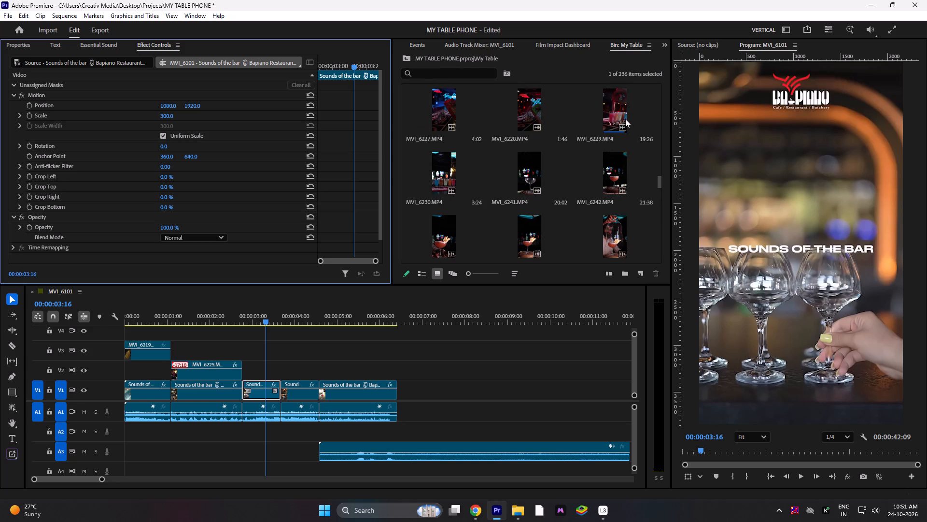
drag(615, 114, 309, 362)
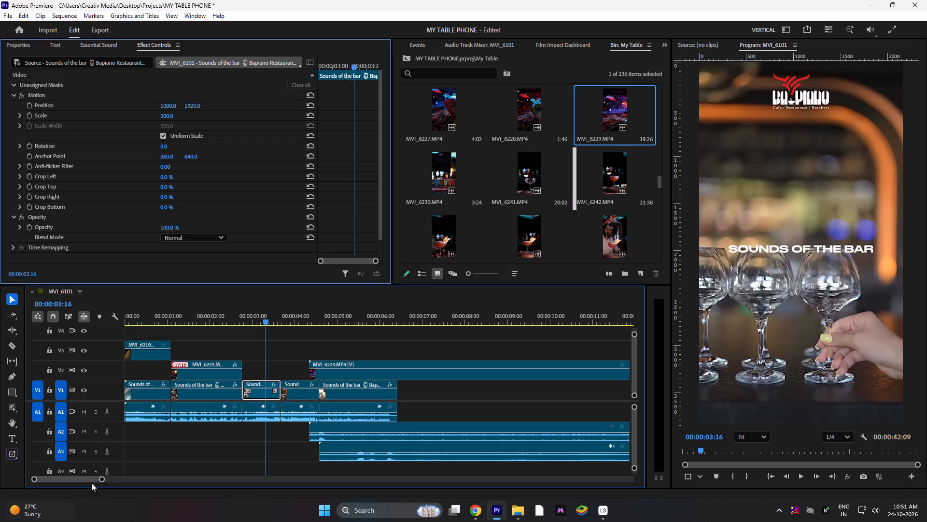
Scrub through the MVI_6229.MP4 pour and trim the end of its video to 00:00:12:26.
drag(102, 482, 169, 495)
drag(194, 306, 210, 312)
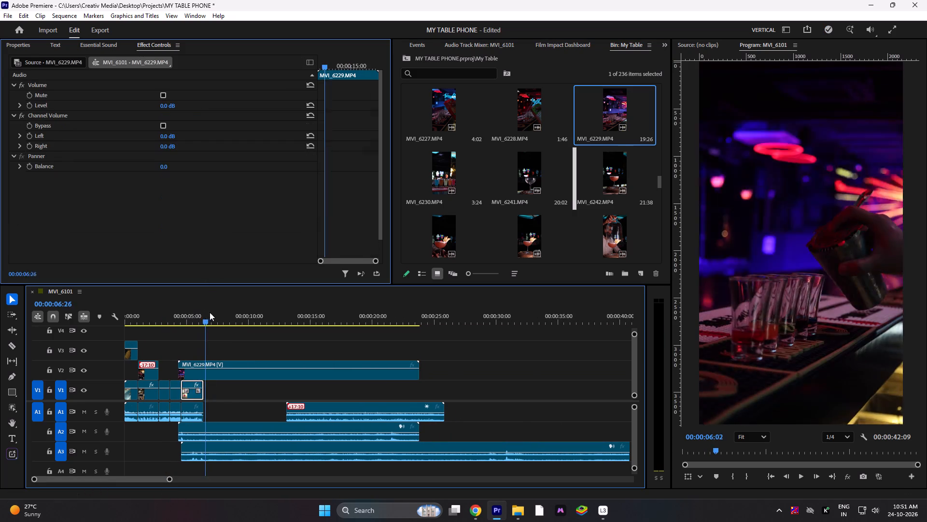
drag(210, 312, 252, 320)
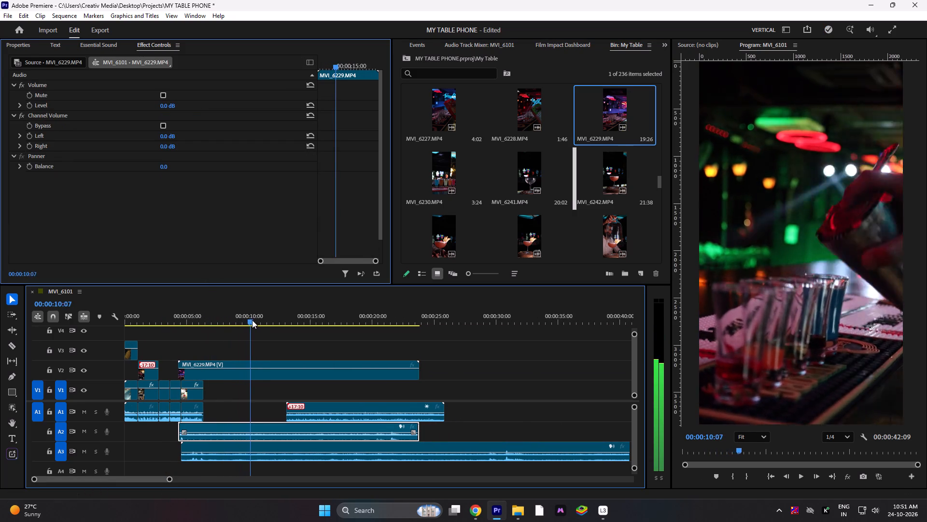
drag(252, 320, 278, 324)
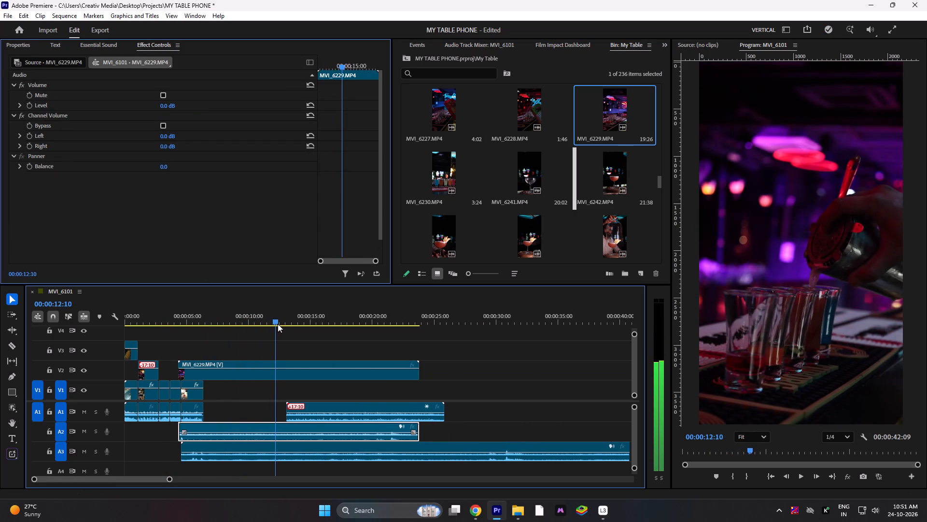
drag(278, 324, 281, 325)
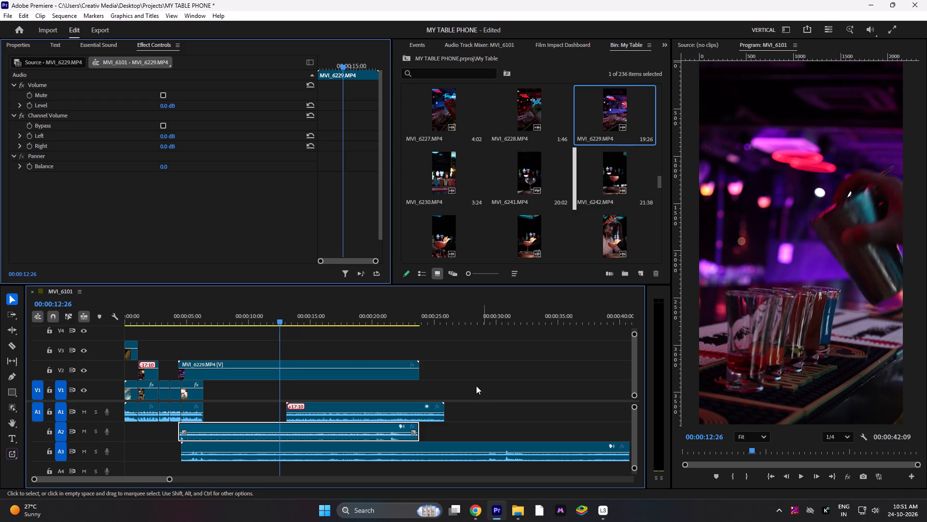
drag(423, 372, 284, 378)
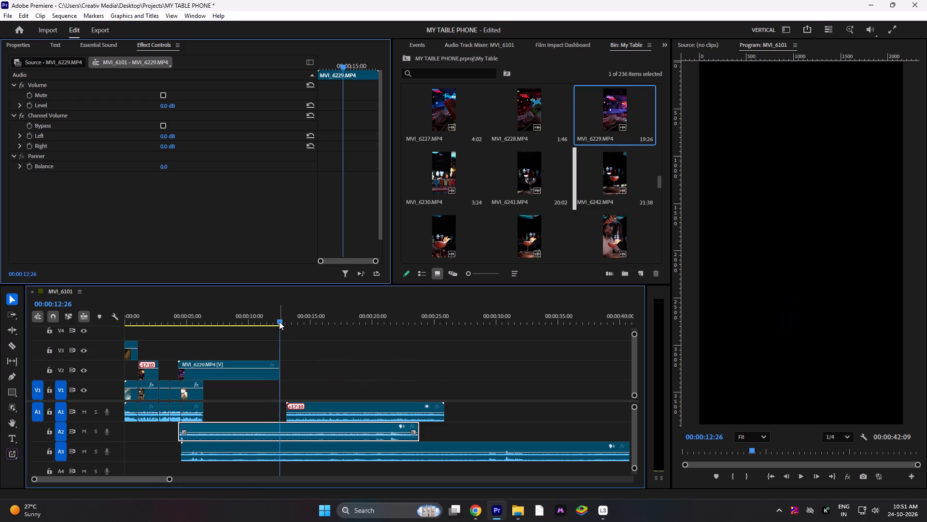
Trim the start of the MVI_6229.MP4 video to 00:00:10:07, fit it on V2 over the reference's last scene, and play it back.
drag(278, 317, 255, 322)
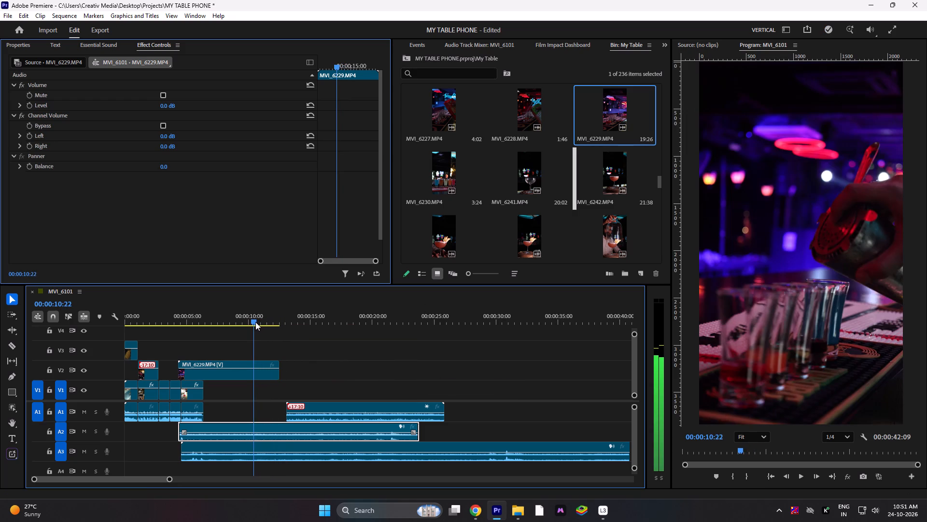
drag(255, 322, 252, 323)
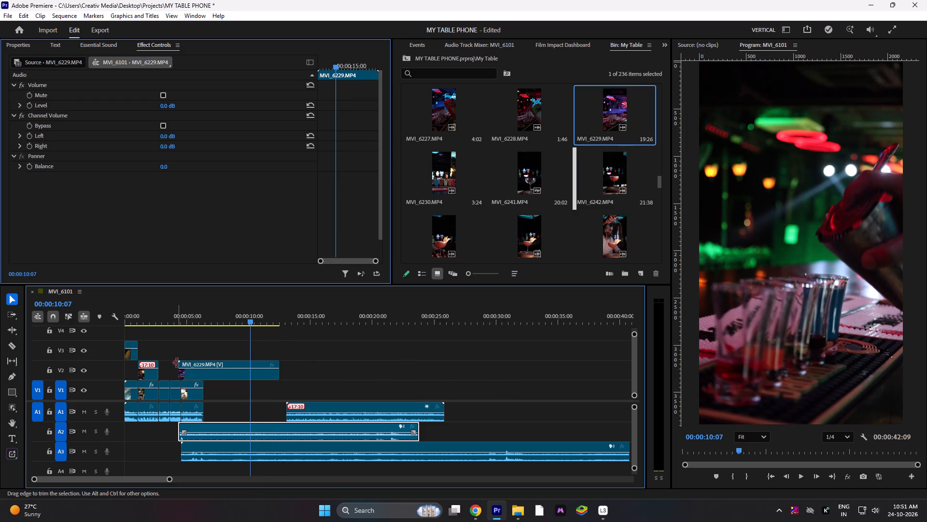
drag(177, 363, 251, 379)
drag(266, 377, 196, 365)
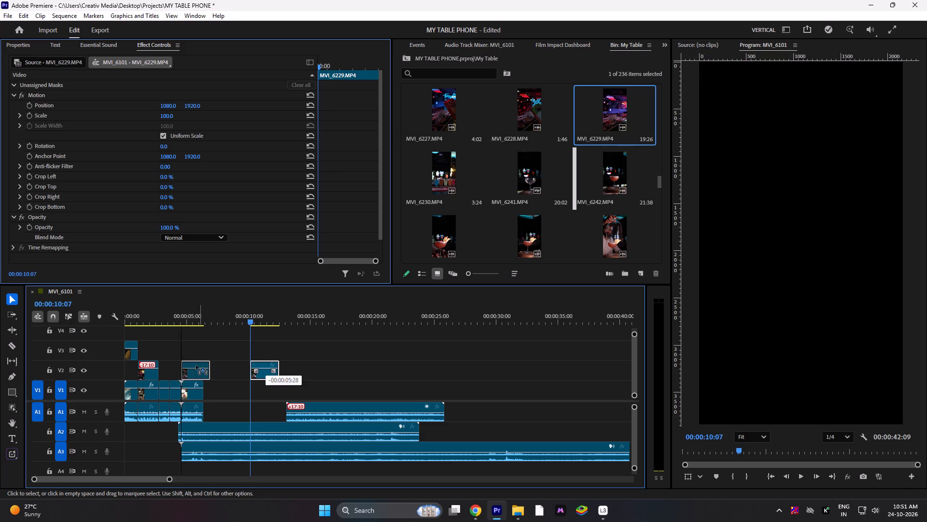
drag(196, 365, 189, 364)
drag(172, 364, 178, 367)
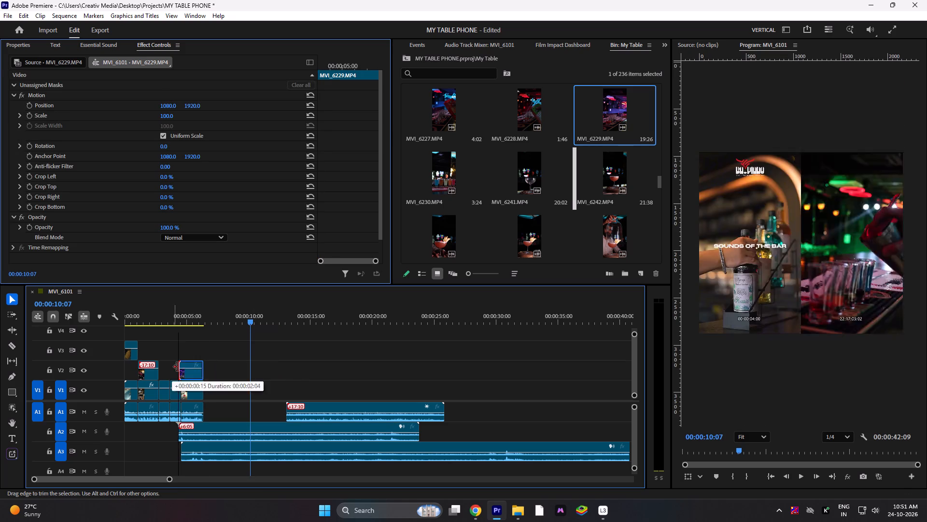
drag(178, 367, 178, 367)
click(183, 310)
click(179, 312)
key(space)
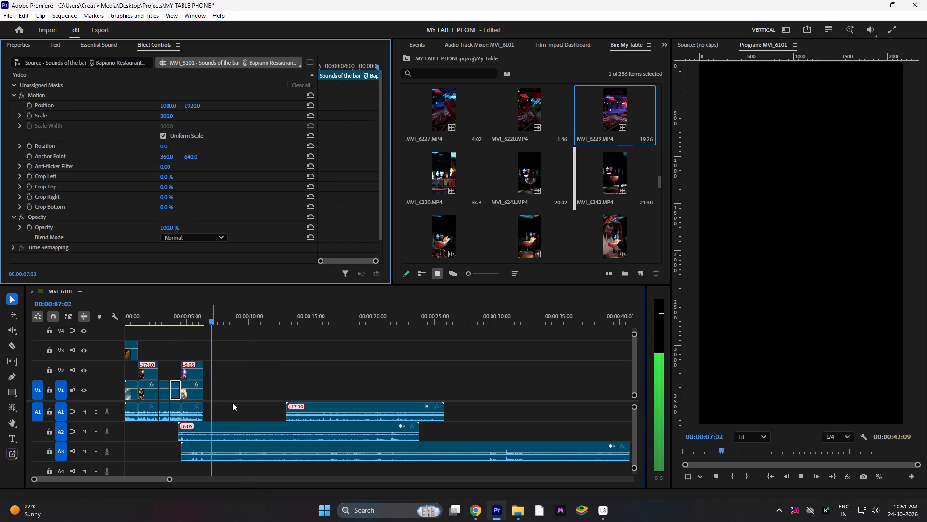
key(space)
Delete the leftover footage audio on A1, A2 and A3, keeping the reference's audio.
drag(254, 399, 492, 468)
key(Delete)
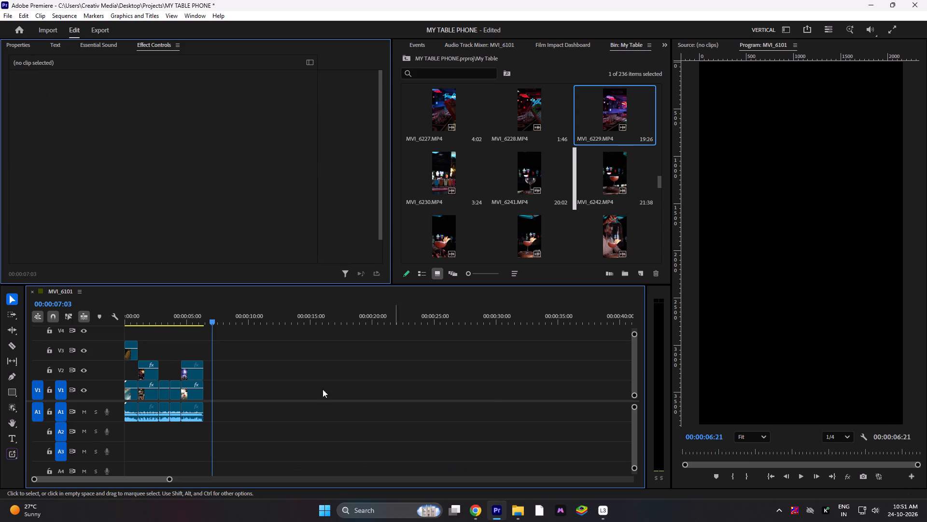
Move the opening ice clip from V3 down to V2 at the sequence start and play the sequence from the beginning.
drag(172, 318, 112, 324)
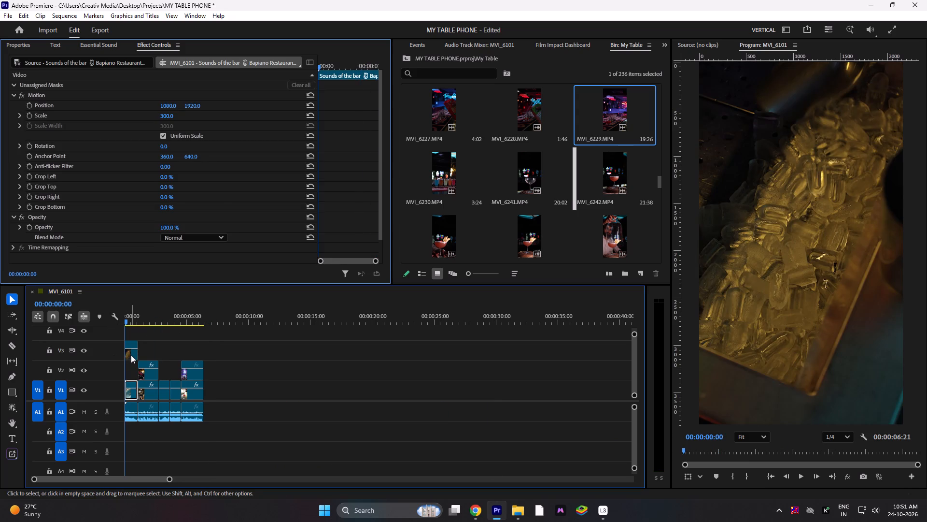
drag(131, 355, 128, 365)
drag(143, 316, 108, 320)
key(space)
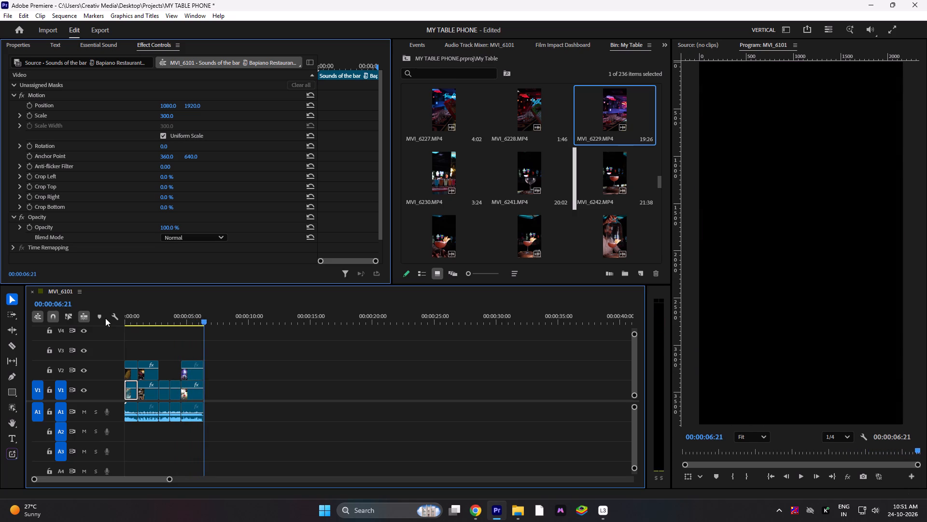
key(space)
key(space)
Set the MVI_6229.MP4 video's scale to 113 and rotation to -4°, and play it back.
drag(178, 314, 189, 315)
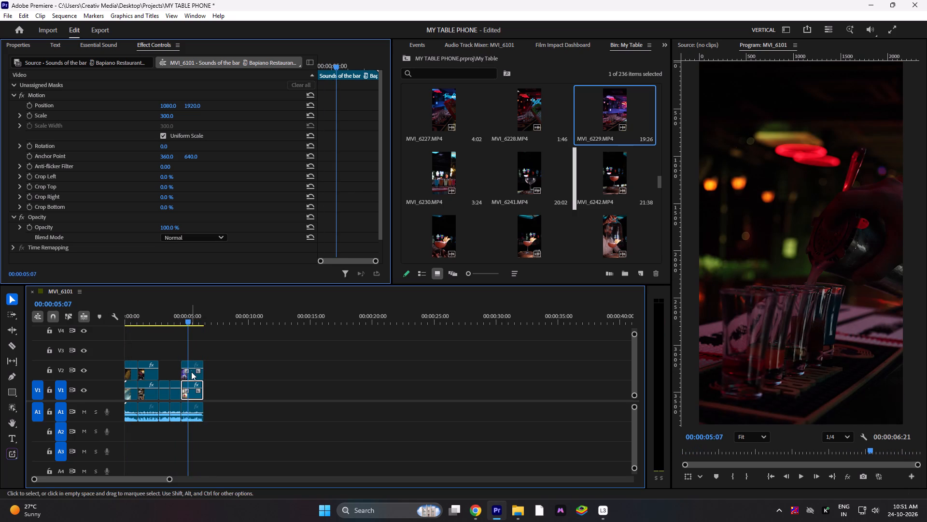
click(191, 375)
drag(165, 114, 167, 114)
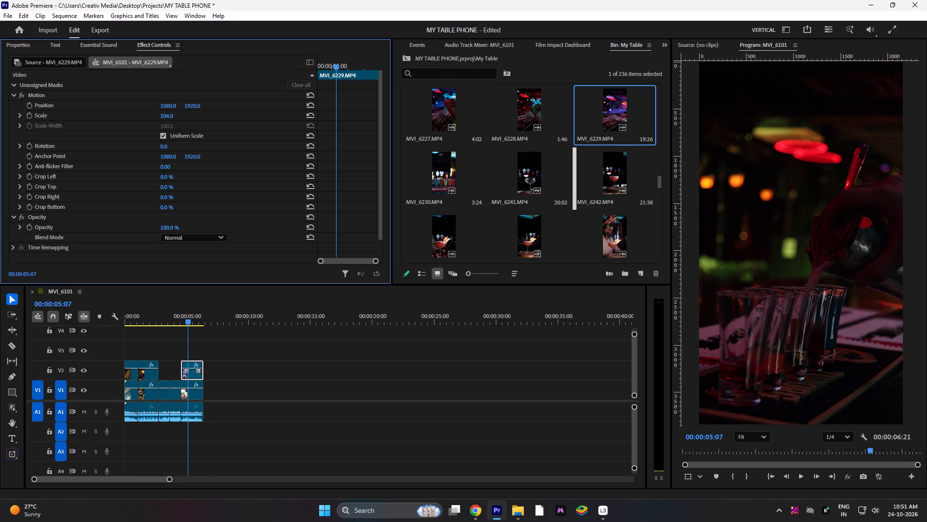
drag(167, 114, 170, 115)
click(165, 147)
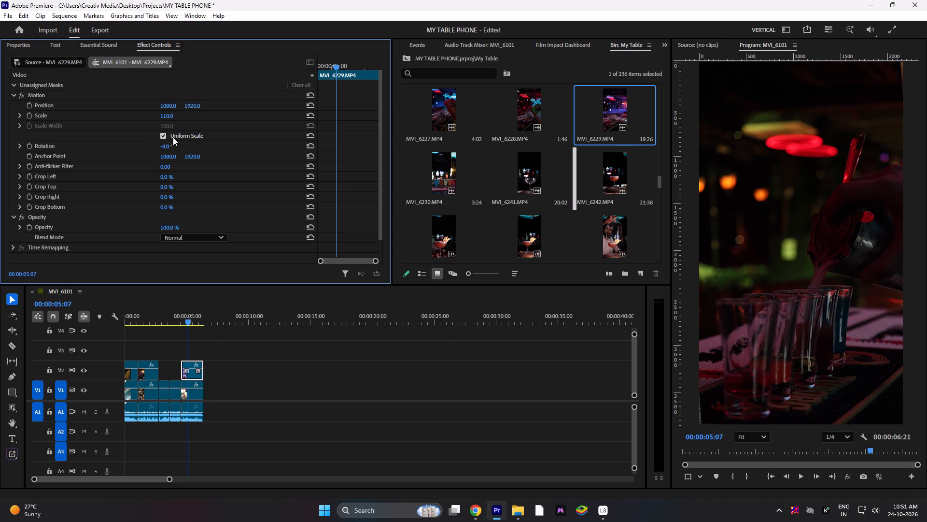
click(168, 114)
key(space)
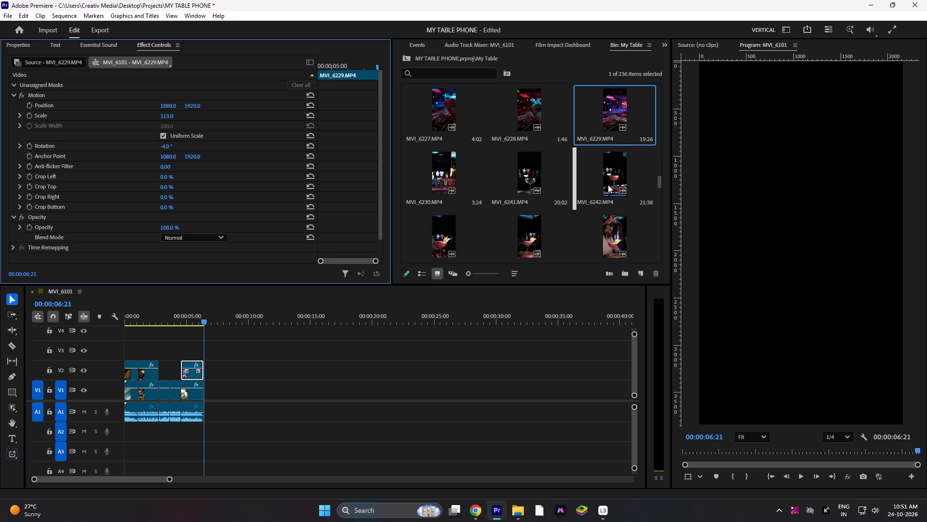
Move the two uncovered reference scenes behind the shot-pouring scene with their audio, close the gaps, and play back the new order.
drag(165, 370, 174, 406)
drag(174, 393, 225, 396)
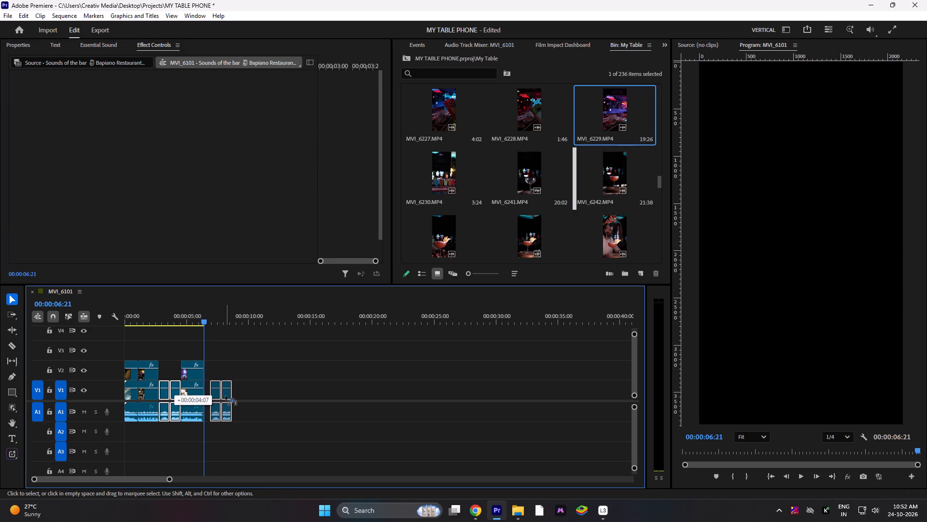
drag(225, 396, 224, 396)
drag(170, 345, 193, 421)
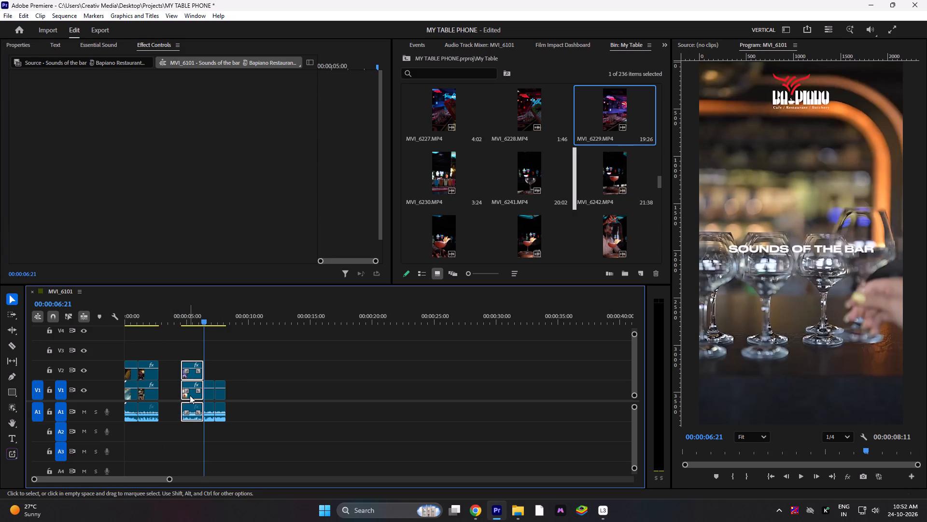
drag(190, 395, 172, 397)
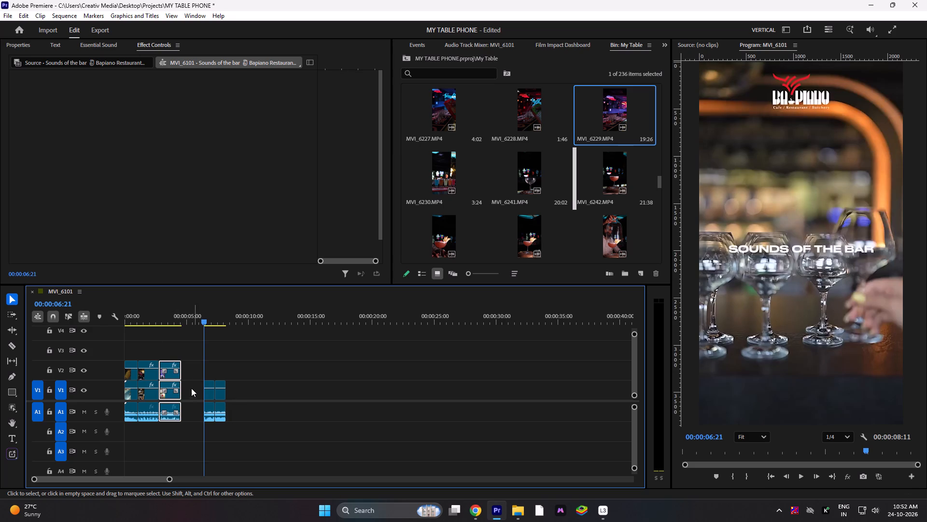
click(191, 390)
key(Delete)
drag(174, 317, 143, 322)
key(space)
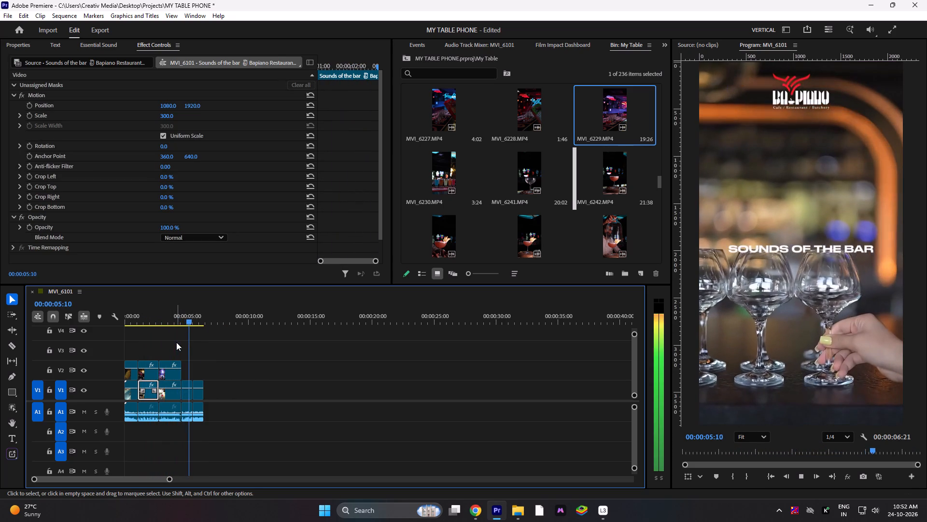
key(space)
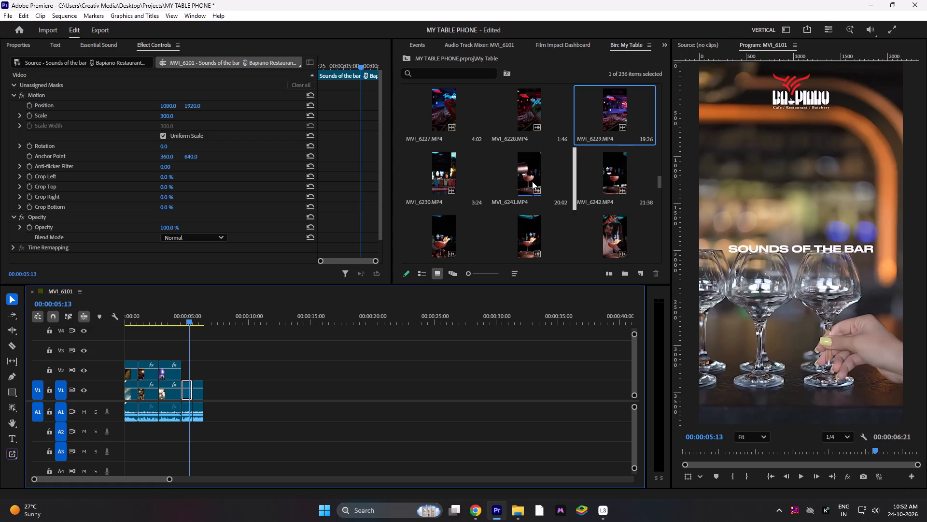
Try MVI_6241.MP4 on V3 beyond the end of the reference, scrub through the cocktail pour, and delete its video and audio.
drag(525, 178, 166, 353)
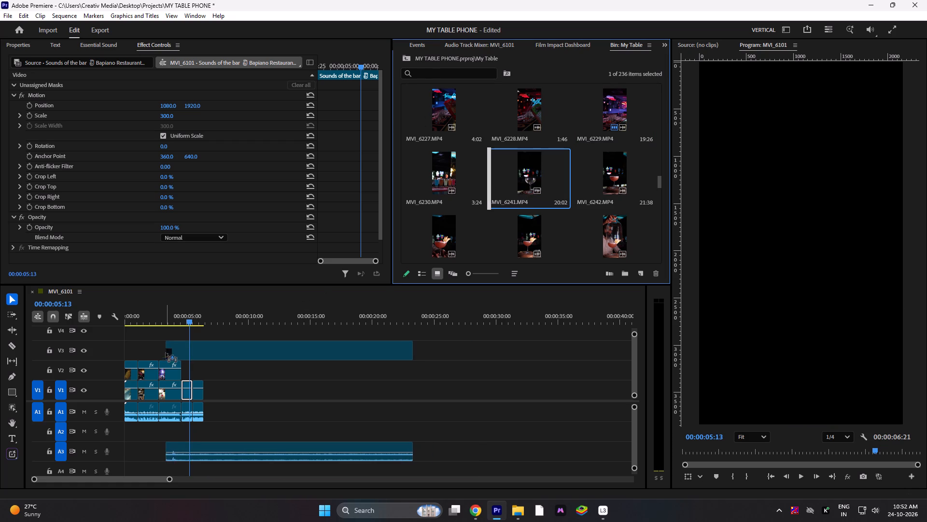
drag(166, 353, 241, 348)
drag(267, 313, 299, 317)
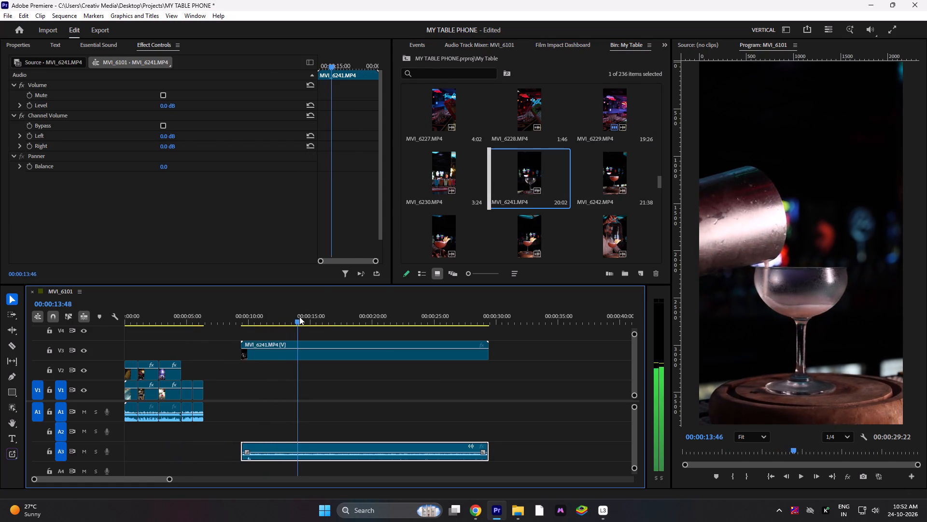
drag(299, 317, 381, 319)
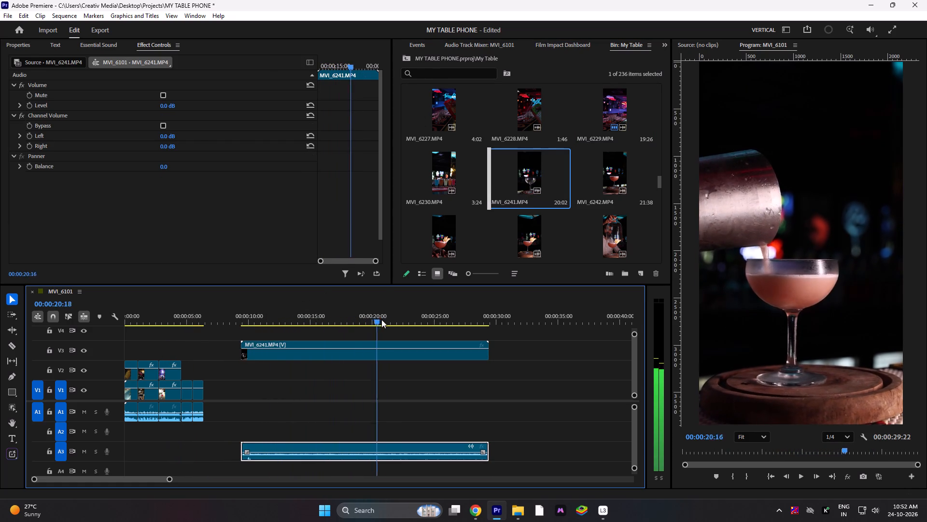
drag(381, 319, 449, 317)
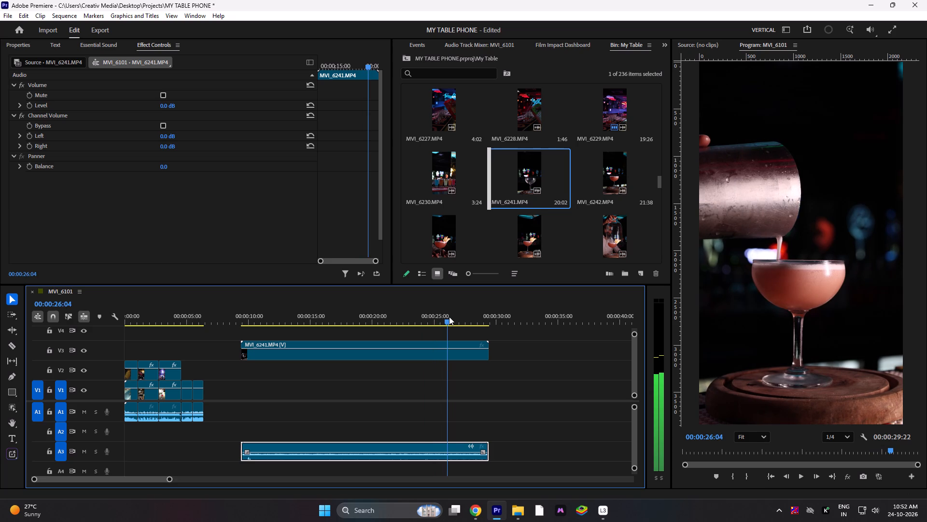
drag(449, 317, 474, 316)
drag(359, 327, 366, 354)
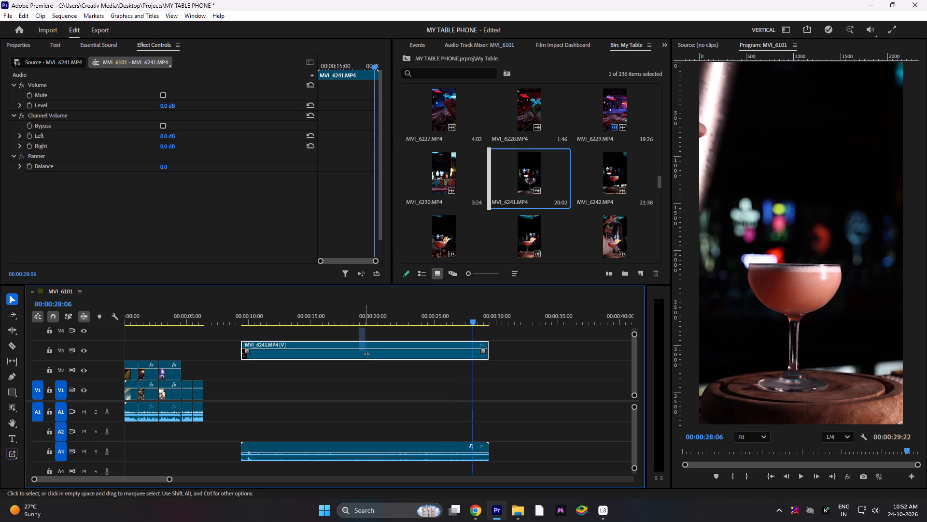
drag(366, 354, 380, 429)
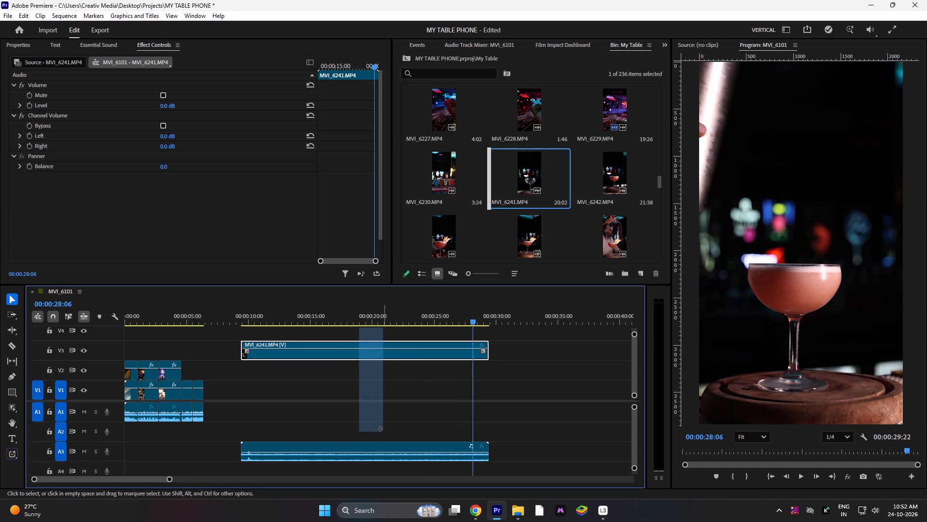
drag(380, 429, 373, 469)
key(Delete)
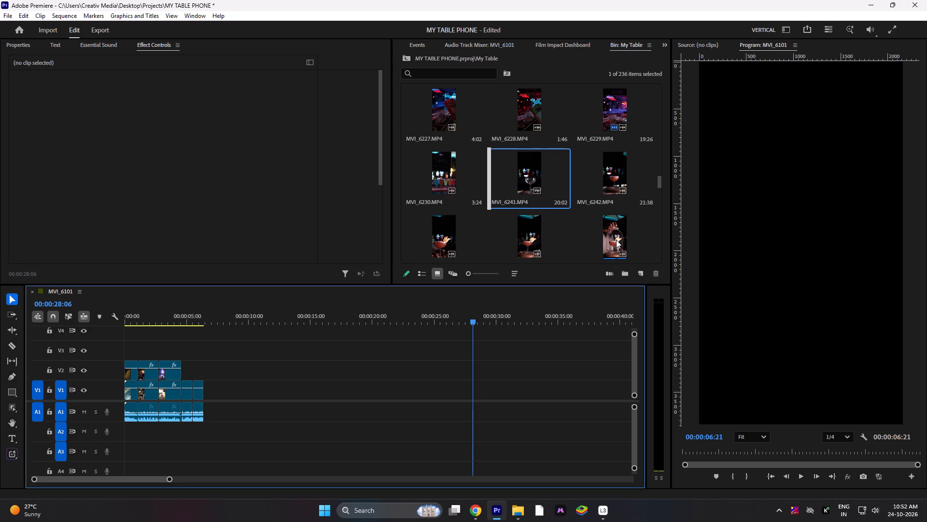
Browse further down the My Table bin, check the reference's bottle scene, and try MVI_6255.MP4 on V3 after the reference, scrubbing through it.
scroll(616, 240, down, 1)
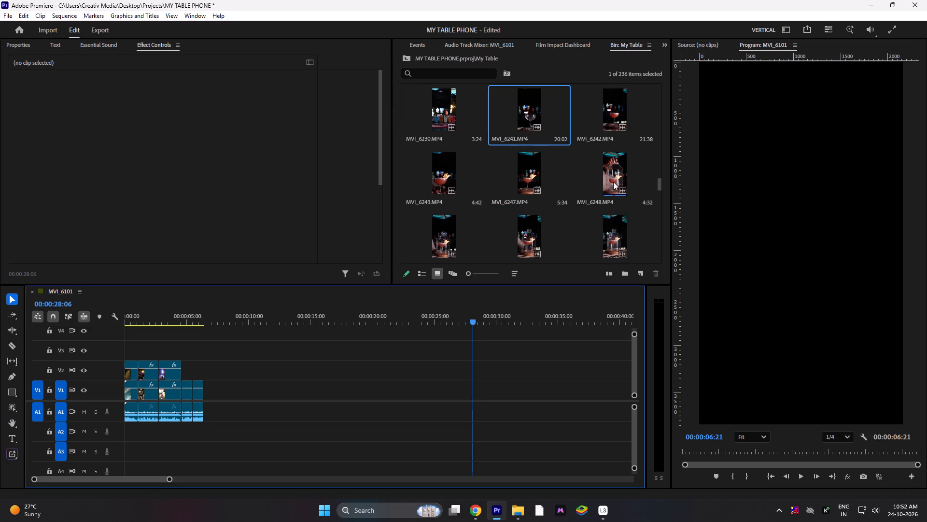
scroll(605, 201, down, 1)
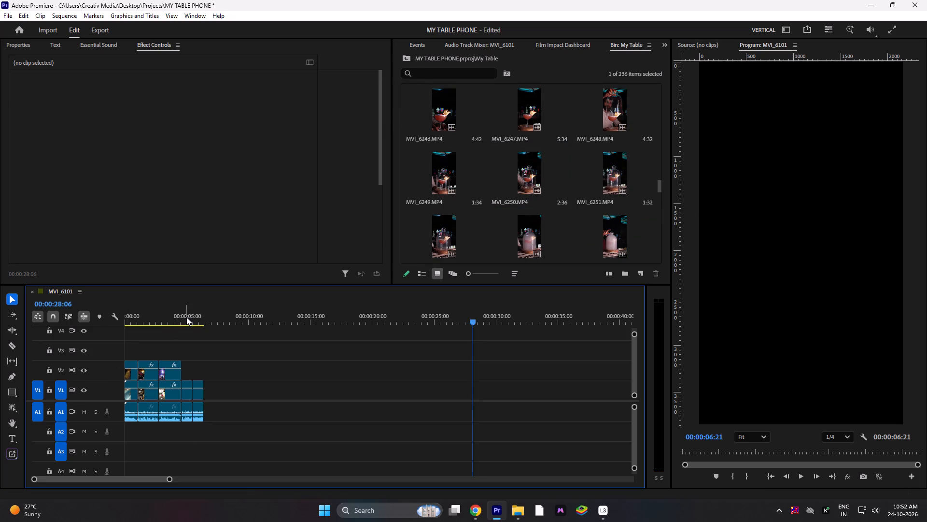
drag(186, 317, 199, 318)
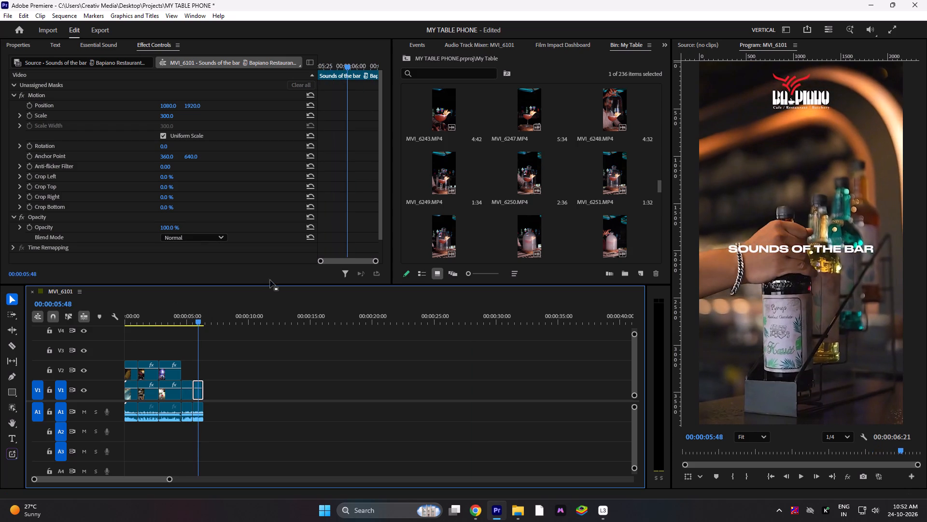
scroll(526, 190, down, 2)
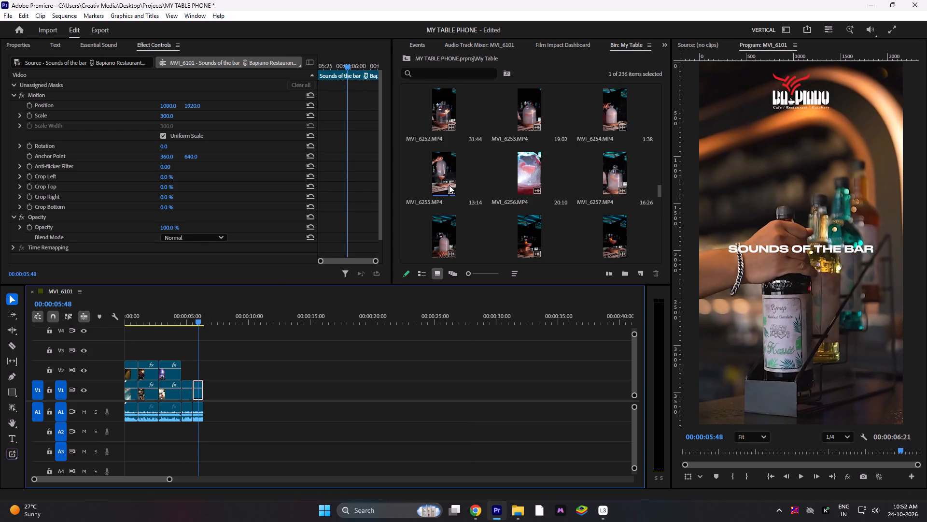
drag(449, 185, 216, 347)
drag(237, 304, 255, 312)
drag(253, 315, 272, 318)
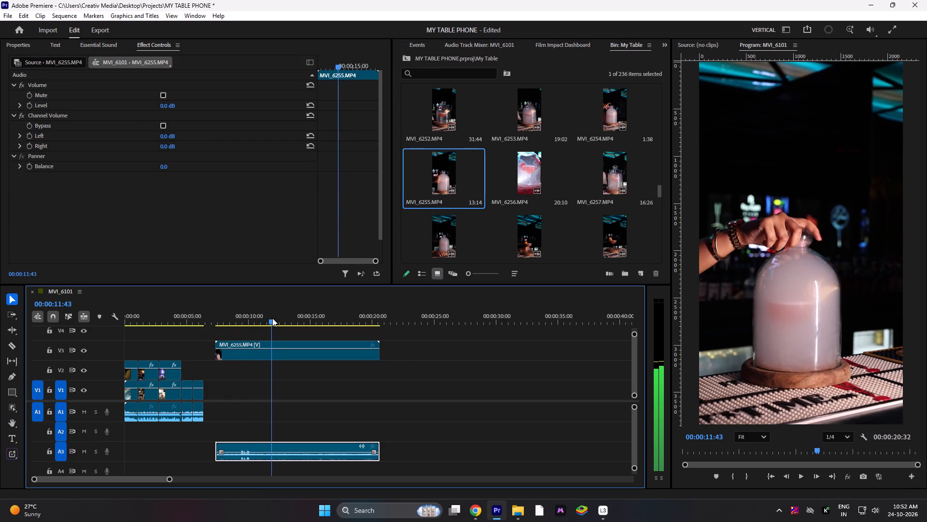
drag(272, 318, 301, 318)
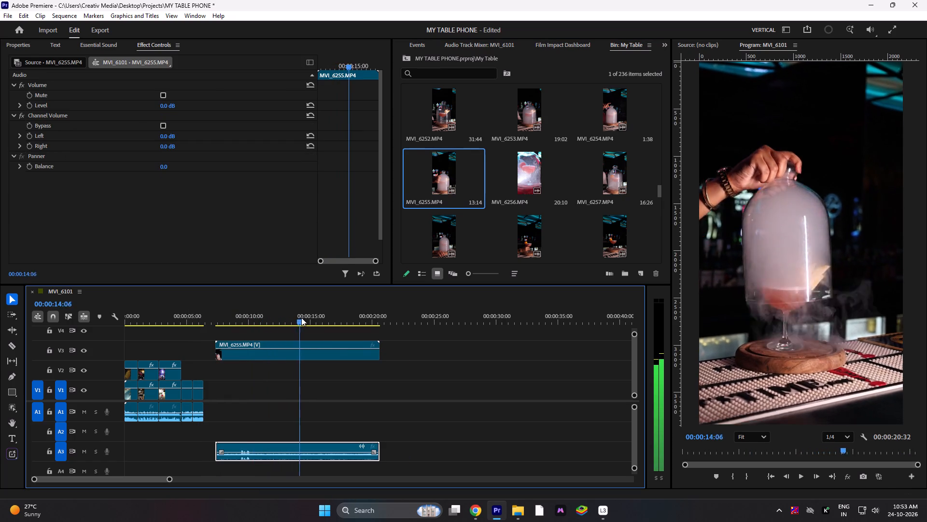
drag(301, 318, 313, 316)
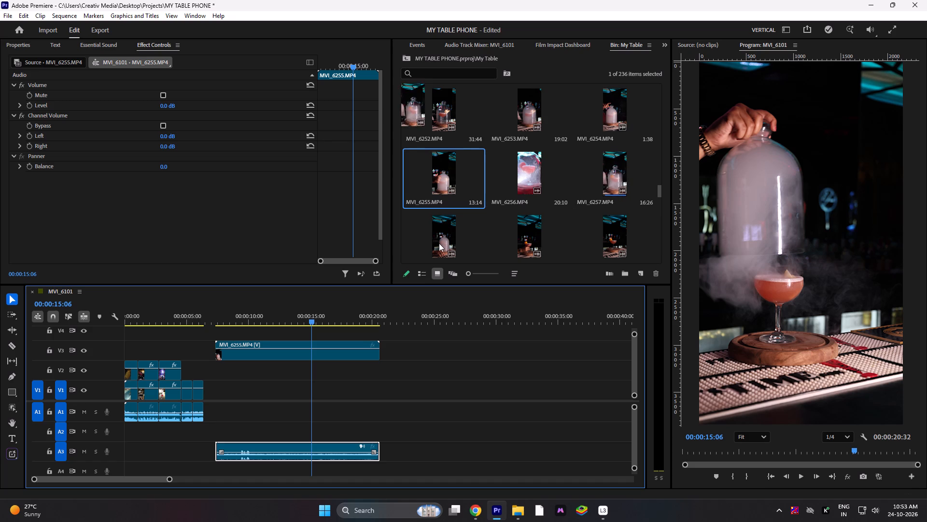
Place MVI_6258.MP4 on V3 from the end of the reference, scrub through it, and trim the start of its video to about 12 seconds.
drag(444, 244, 396, 290)
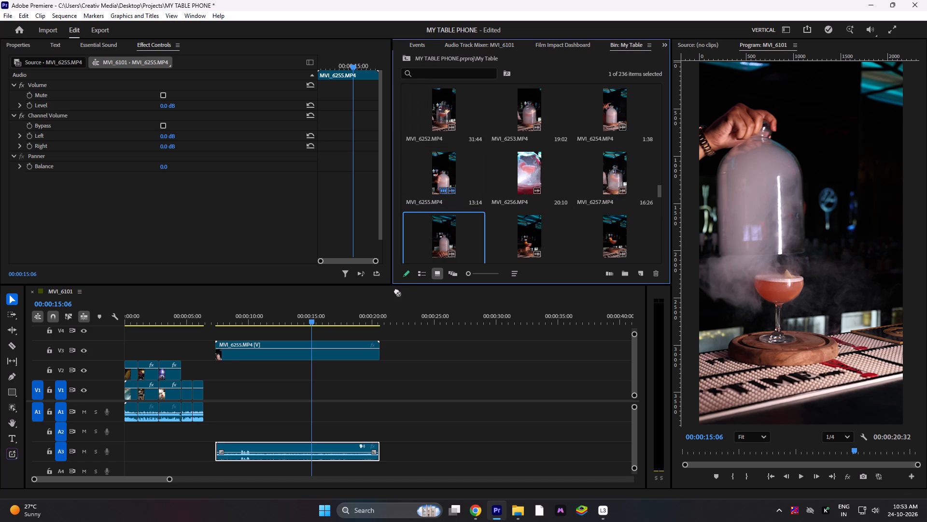
drag(396, 290, 207, 341)
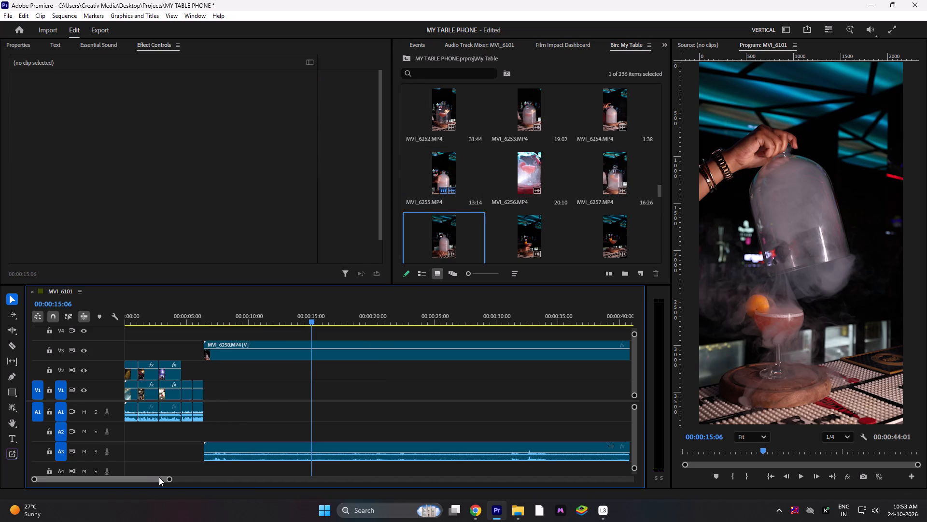
drag(169, 478, 274, 495)
drag(190, 326, 177, 333)
drag(190, 319, 179, 324)
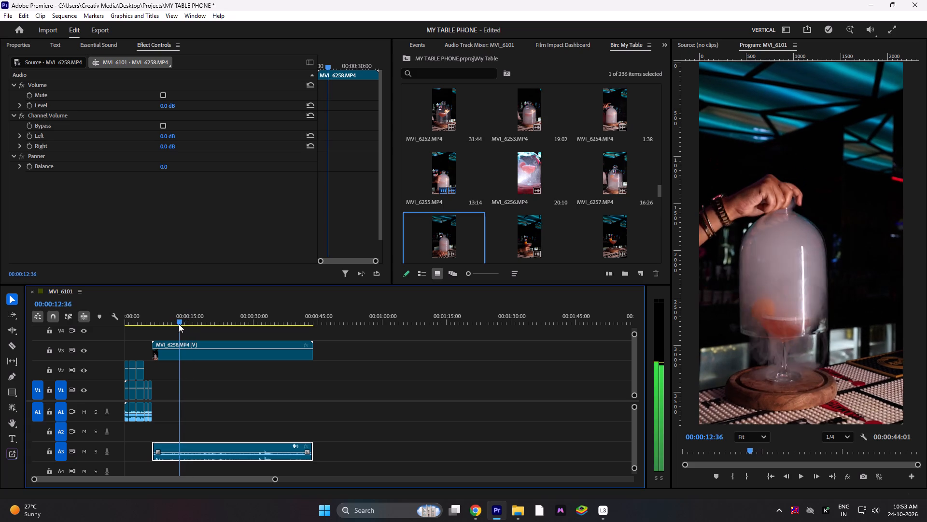
drag(179, 324, 177, 327)
drag(150, 353, 178, 353)
click(178, 353)
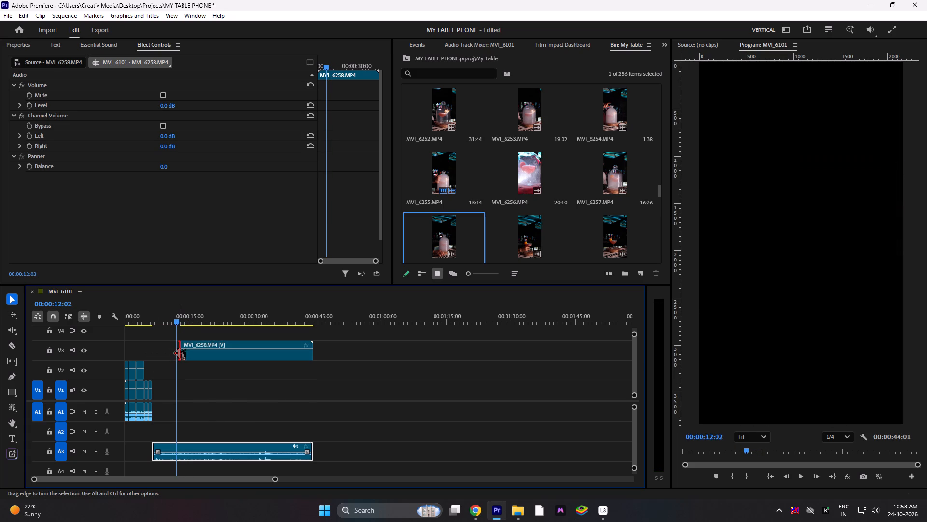
Move the MVI_6258.MP4 video onto V2 above the last reference scene, cut it at the scene's end, and delete the remainder.
drag(213, 353, 181, 361)
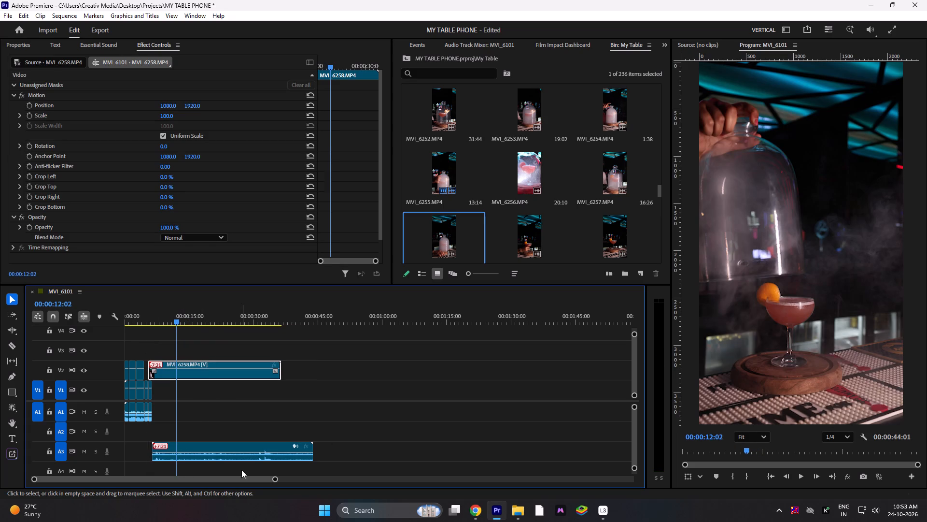
drag(274, 478, 137, 480)
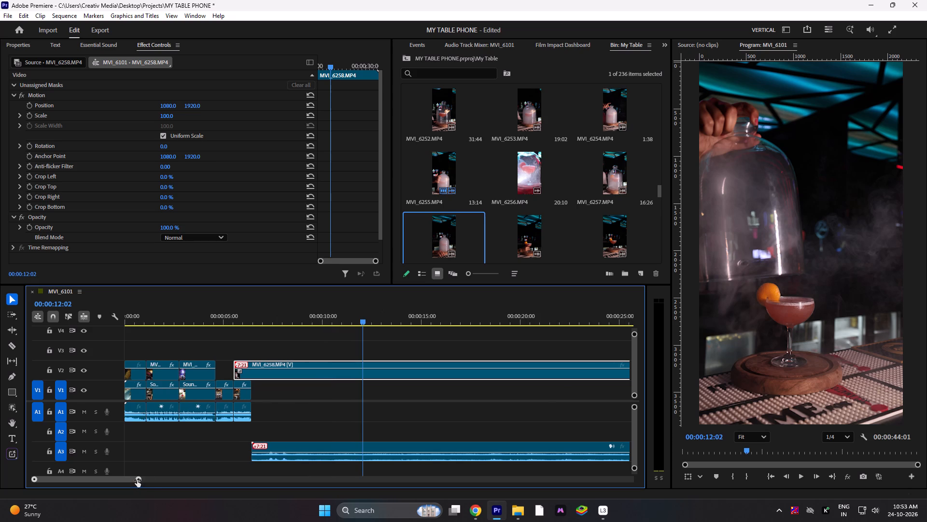
drag(137, 480, 122, 478)
key(c)
click(234, 374)
key(v)
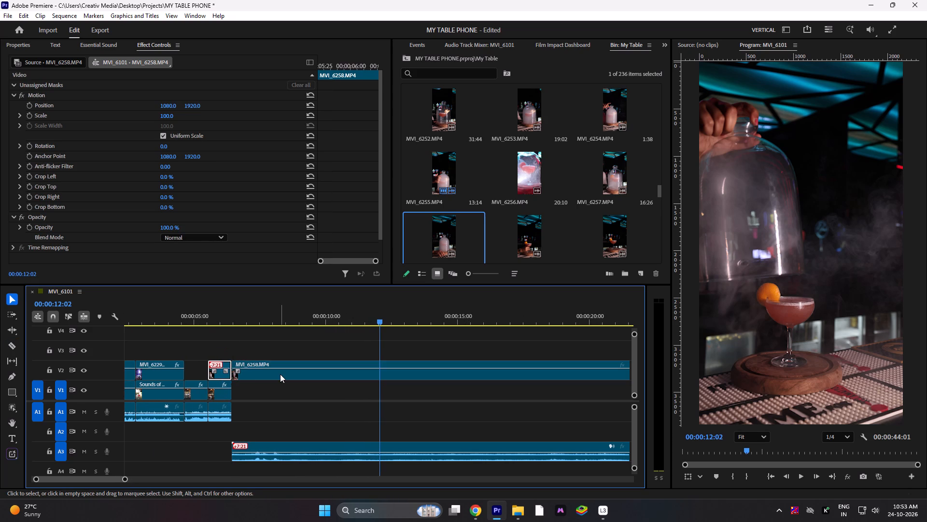
click(280, 374)
key(Delete)
Play back the MVI_6258.MP4 shot over the last reference scene, and replay the sequence from near its start.
drag(213, 319, 209, 319)
key(space)
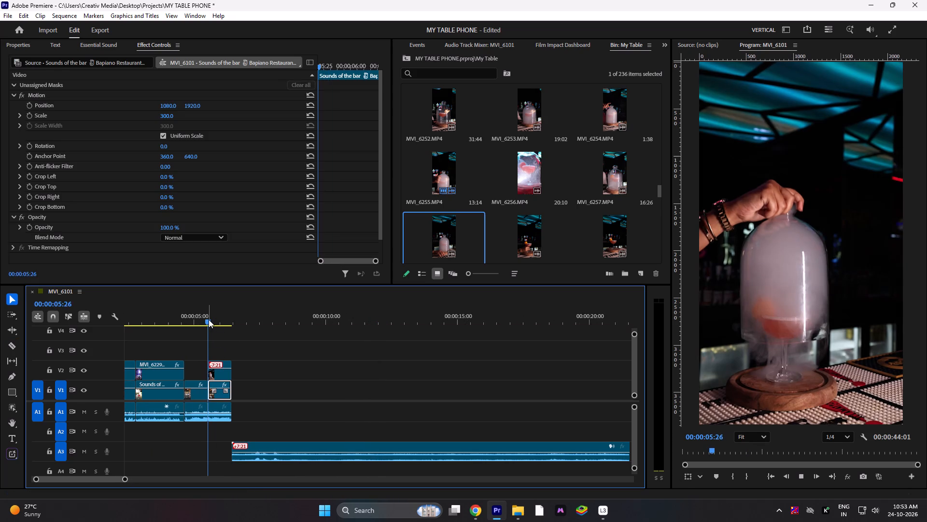
key(space)
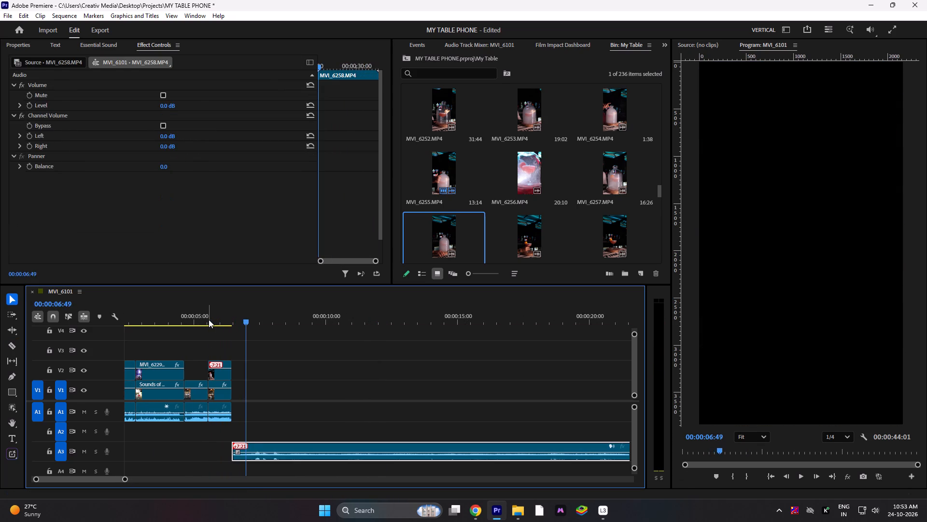
drag(209, 319, 186, 329)
key(space)
key(space)
drag(186, 329, 178, 332)
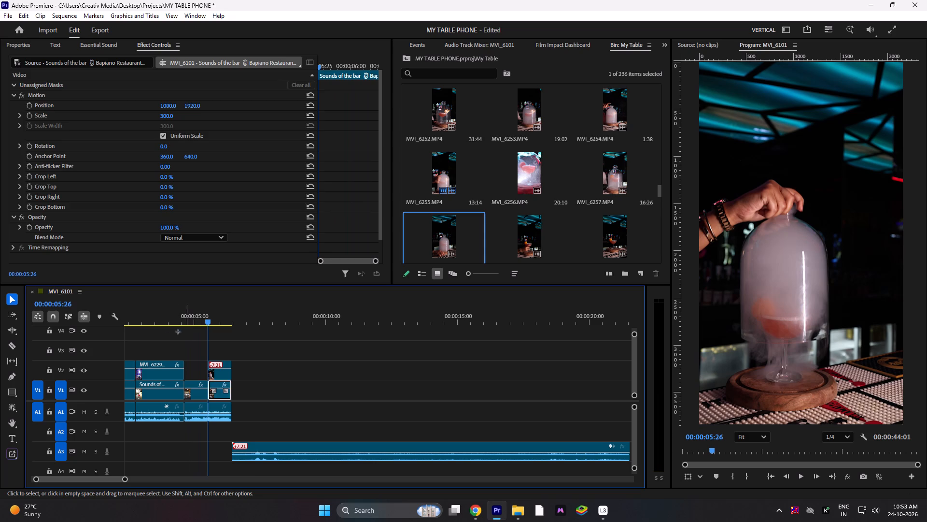
drag(178, 332, 155, 338)
drag(190, 319, 148, 328)
key(space)
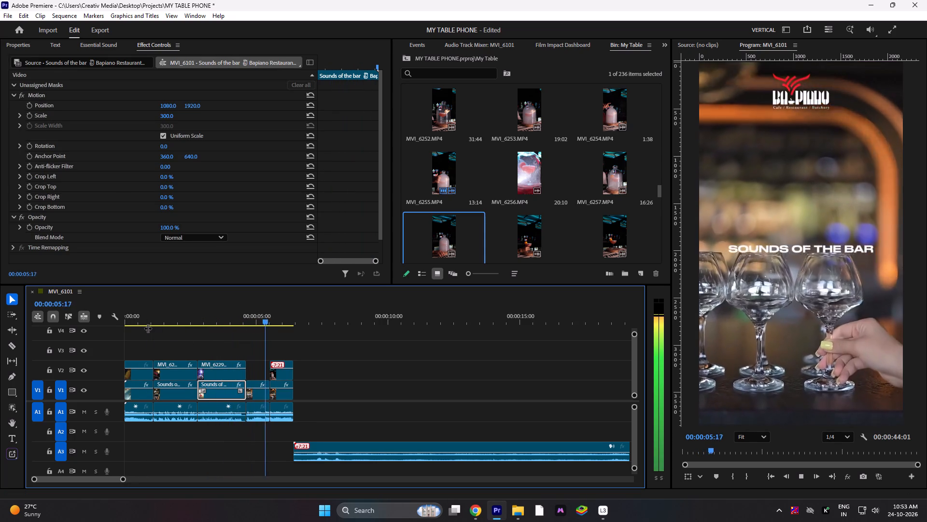
key(space)
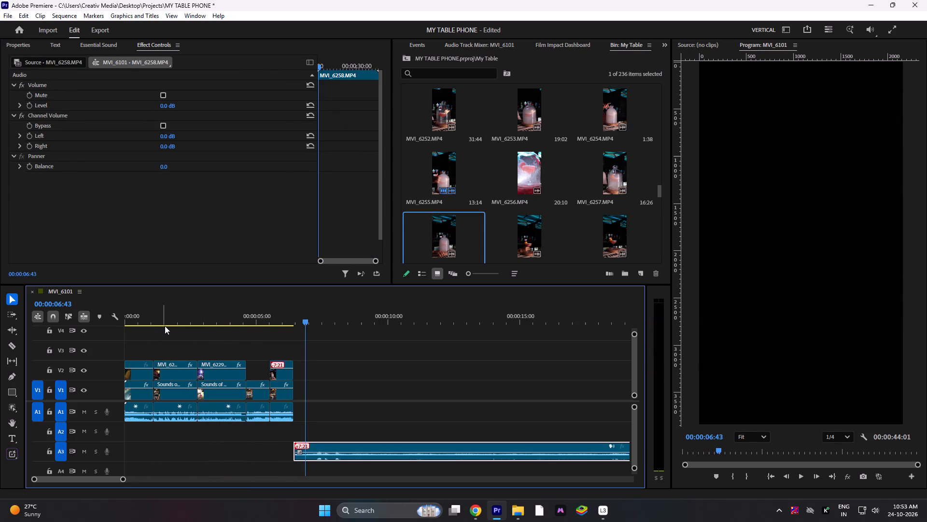
Browse the My Table bin past the kitchen, pizza and table shots, and back up to the cocktail clips, for the remaining uncovered scene.
scroll(526, 242, down, 1)
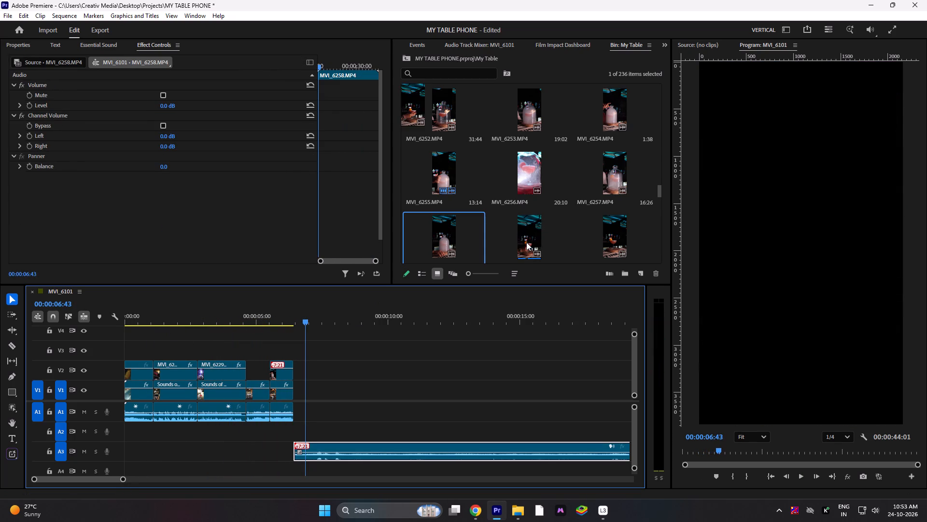
scroll(526, 242, down, 2)
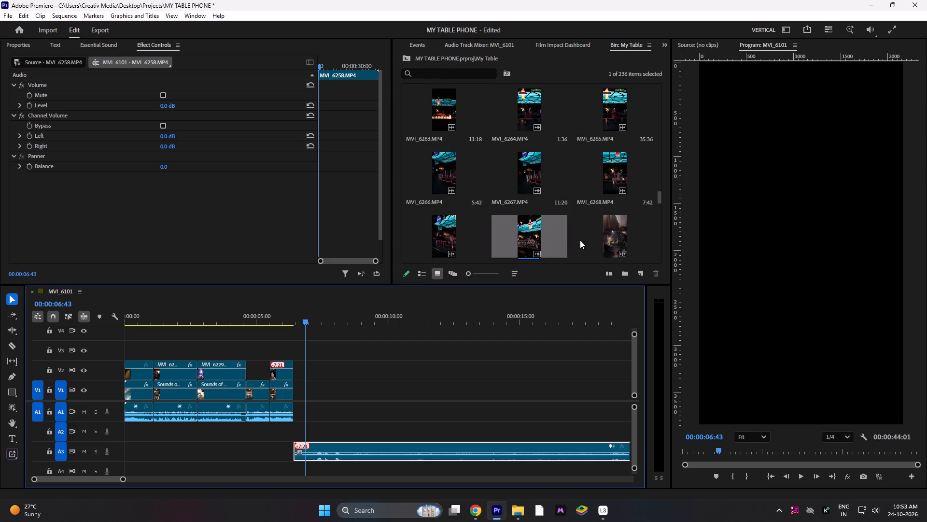
scroll(606, 241, down, 2)
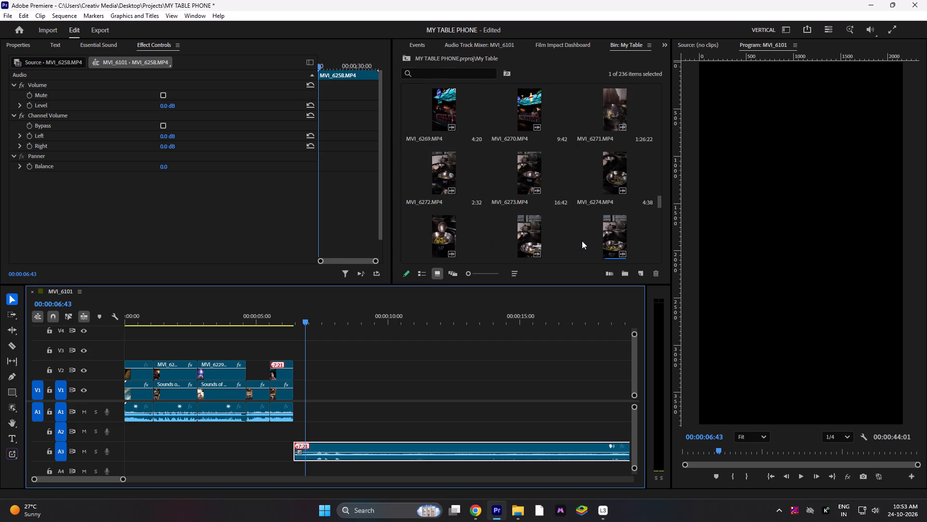
scroll(582, 241, down, 4)
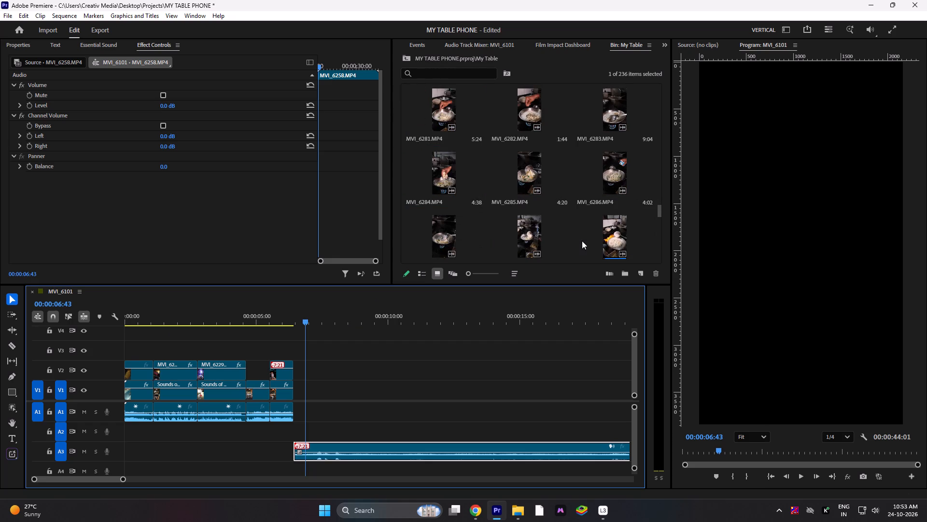
scroll(582, 241, down, 3)
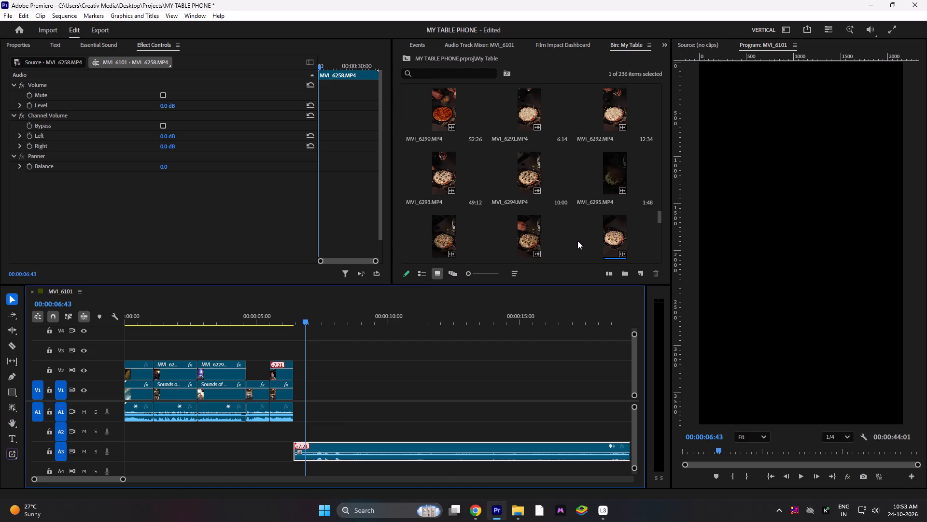
scroll(577, 241, down, 3)
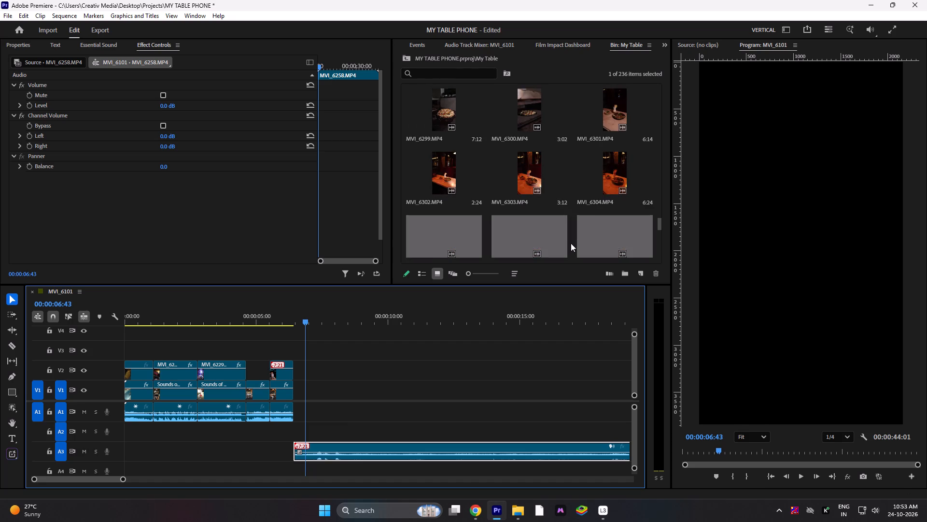
scroll(571, 243, down, 3)
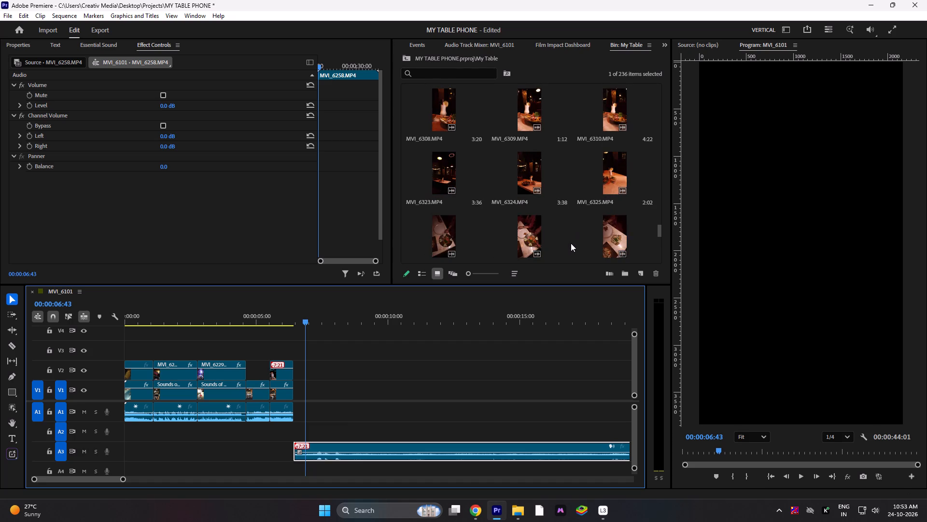
scroll(571, 243, down, 1)
scroll(571, 243, up, 13)
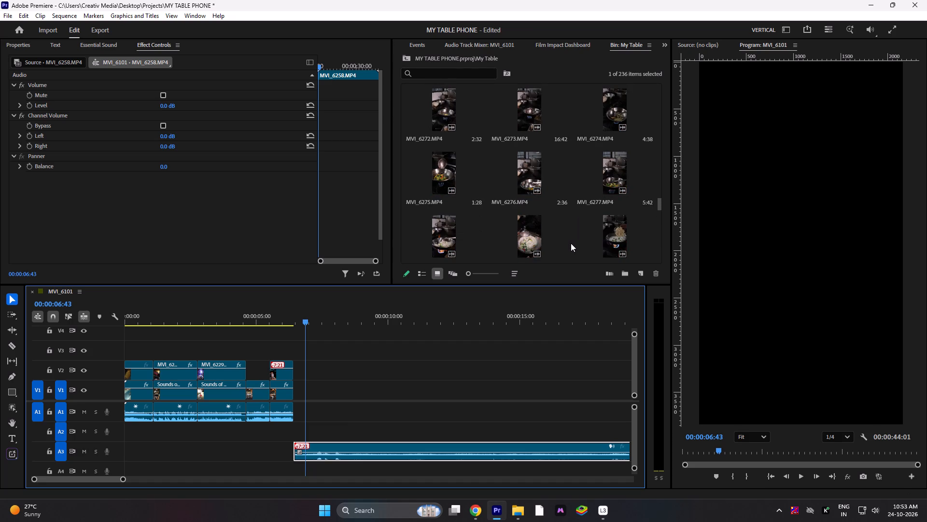
scroll(571, 243, up, 7)
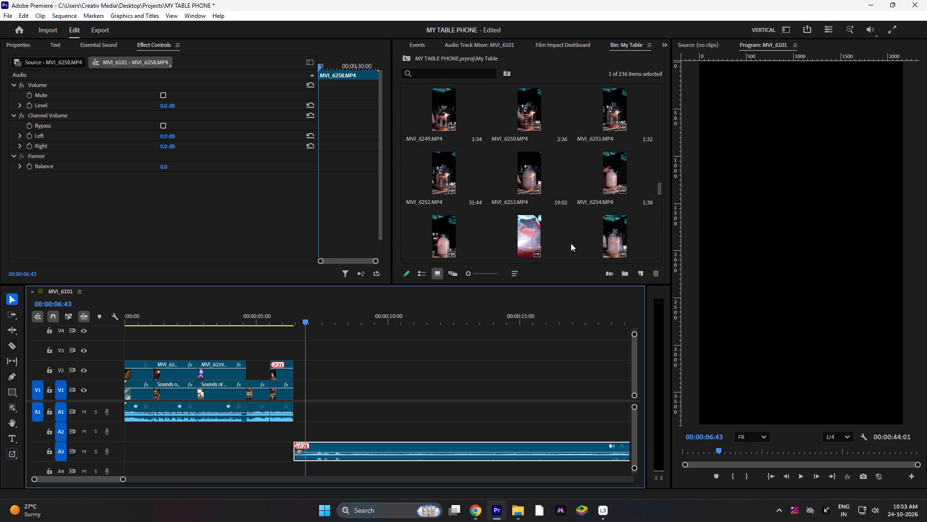
scroll(571, 243, up, 1)
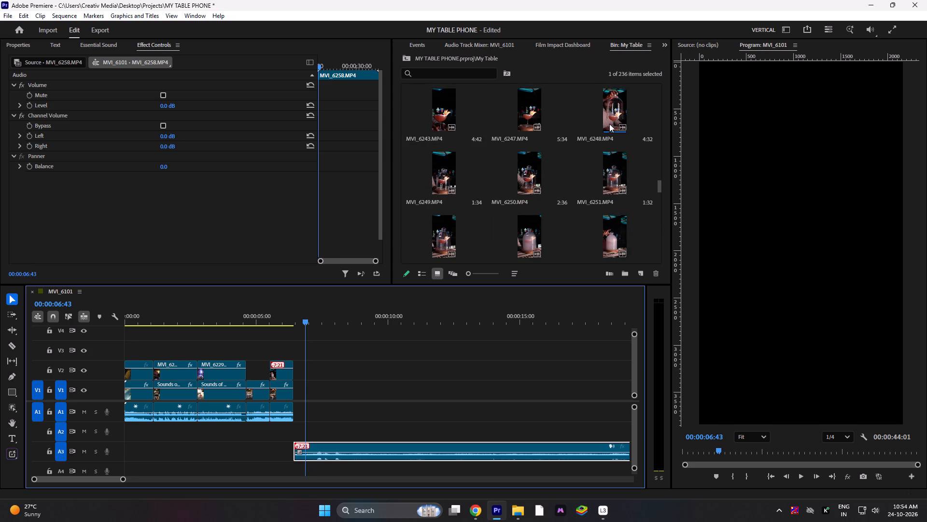
Place MVI_6248.MP4 on V3 from the end of the reference and scrub through the glass-dome cocktail shot.
drag(621, 120, 364, 327)
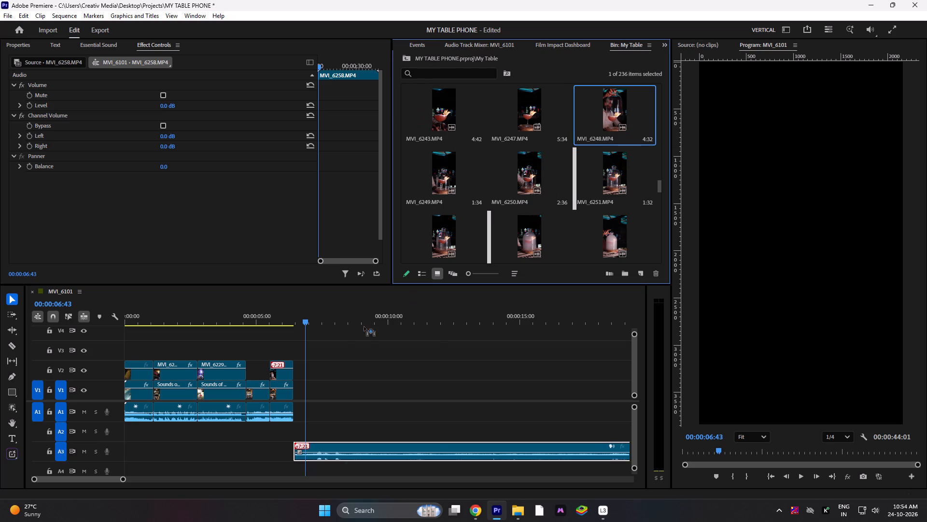
drag(364, 327, 295, 345)
drag(255, 317, 256, 316)
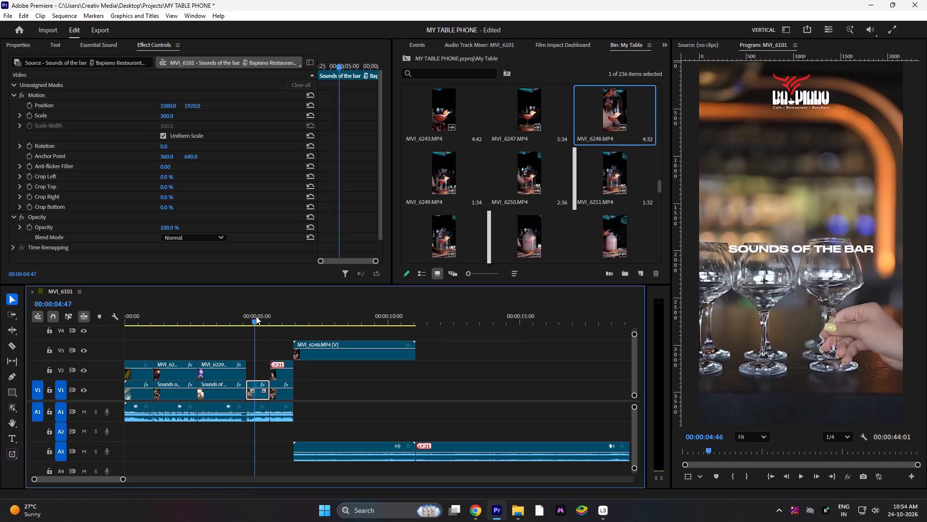
drag(256, 316, 411, 328)
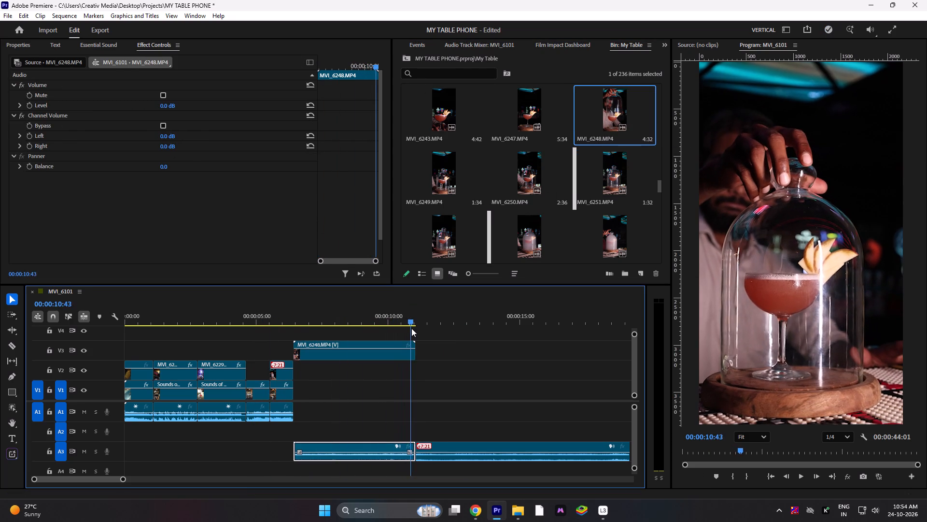
drag(411, 328, 340, 330)
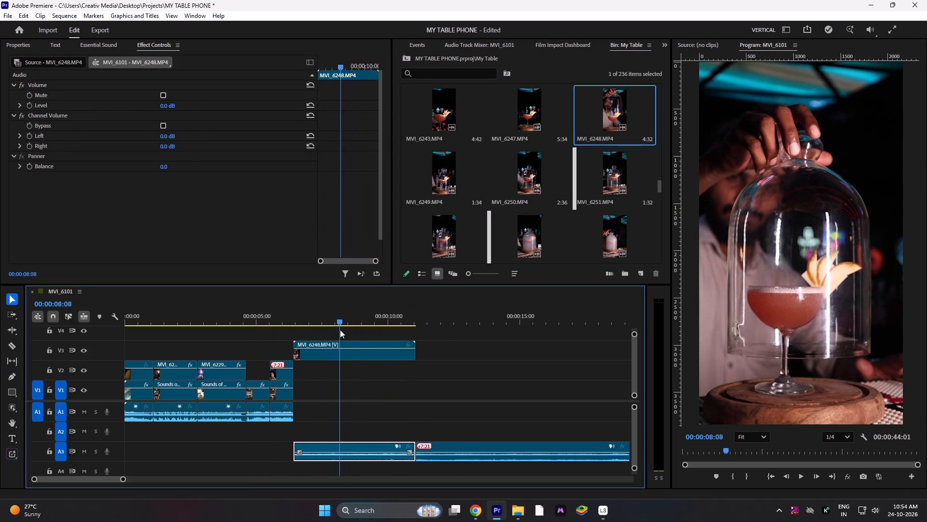
drag(340, 330, 335, 330)
Trim the start of the MVI_6248.MP4 video to about 00:00:07:48, fit it on V3 over the uncovered reference scene, and play it back.
drag(297, 345, 321, 350)
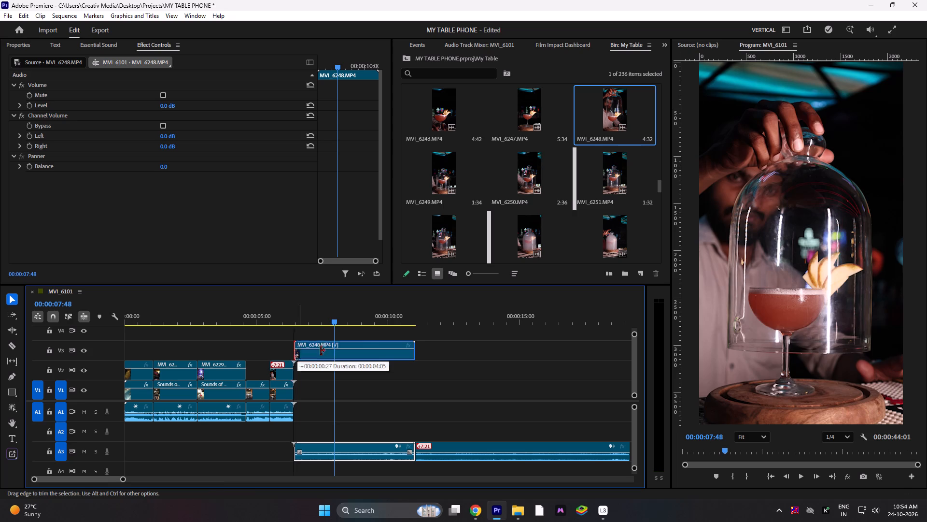
drag(321, 350, 340, 356)
drag(360, 355, 269, 358)
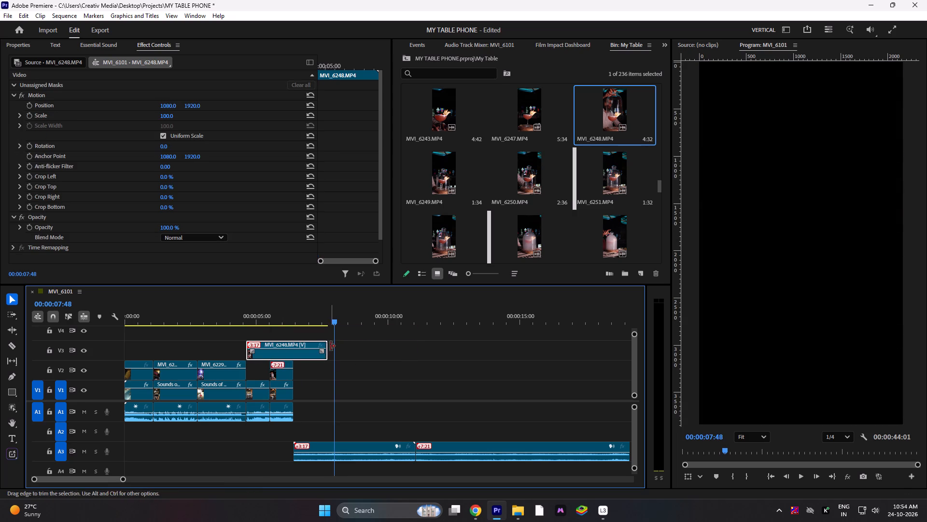
click(337, 345)
drag(331, 348, 272, 348)
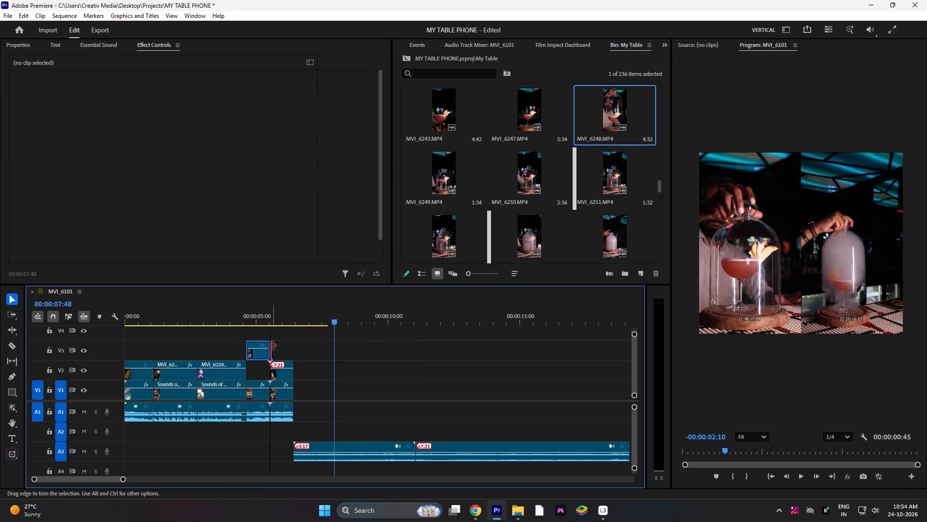
drag(245, 309, 240, 310)
key(space)
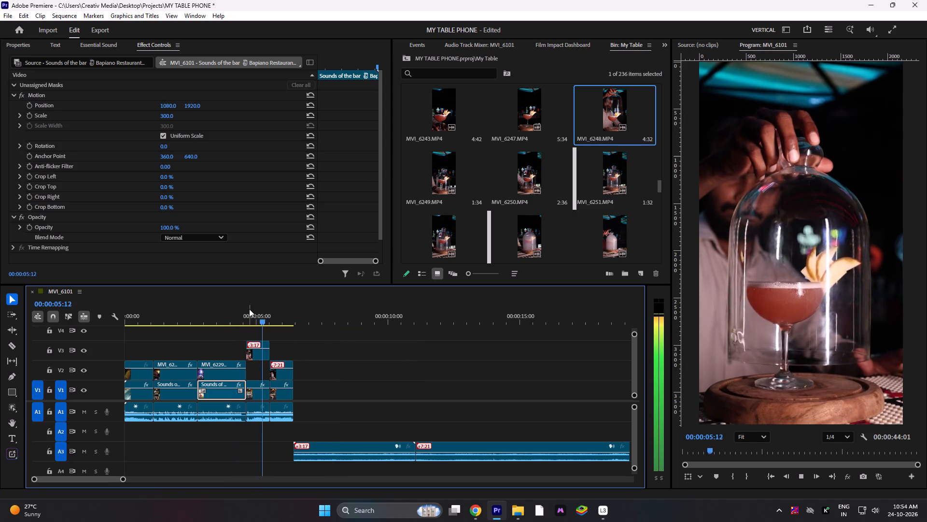
key(space)
Extend the end of the MVI_6248.MP4 video on V3 to 00:00:07:14 and set its speed to 180%.
right_click(258, 358)
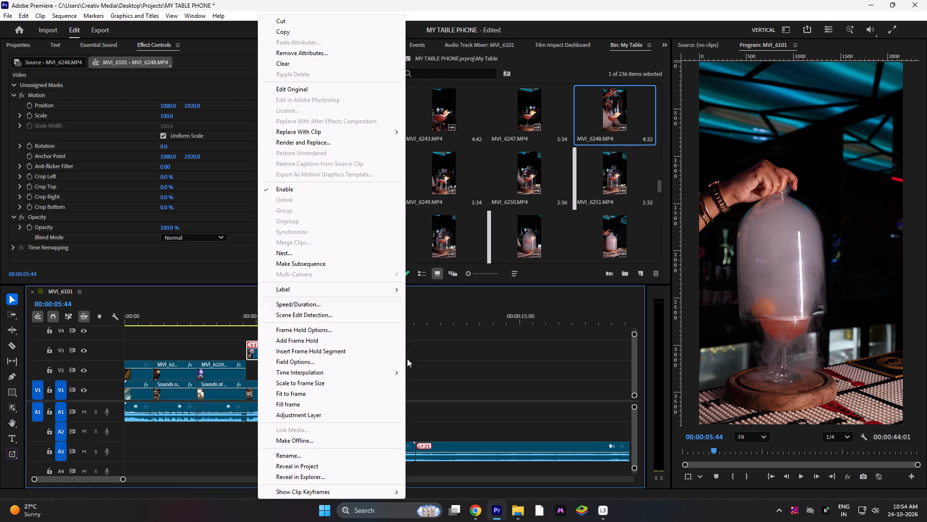
click(510, 360)
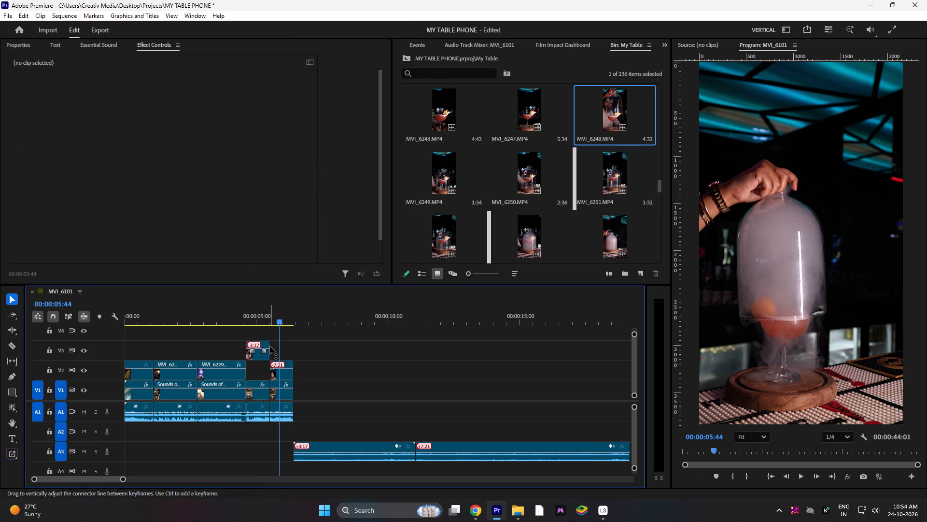
drag(269, 346, 334, 358)
drag(284, 321, 289, 321)
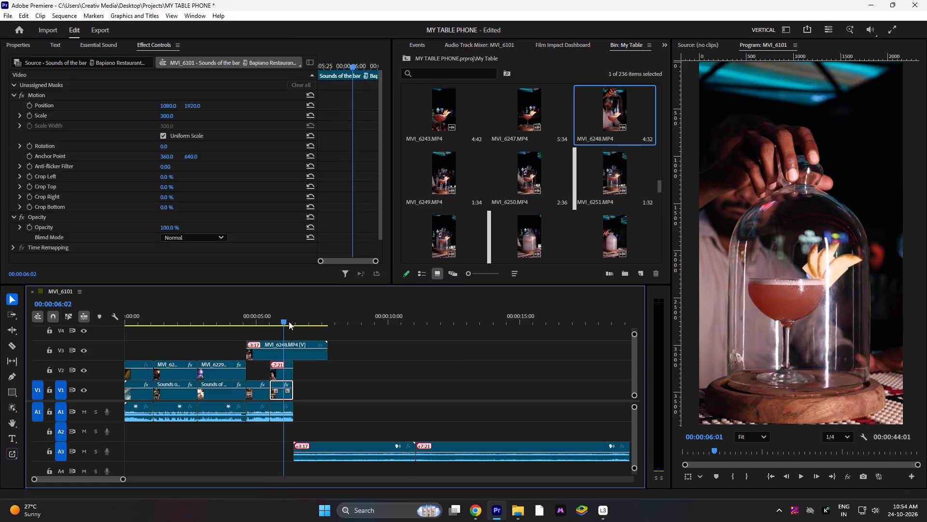
drag(289, 321, 317, 327)
drag(331, 353, 321, 354)
right_click(266, 357)
scroll(338, 363, up, 1)
click(324, 308)
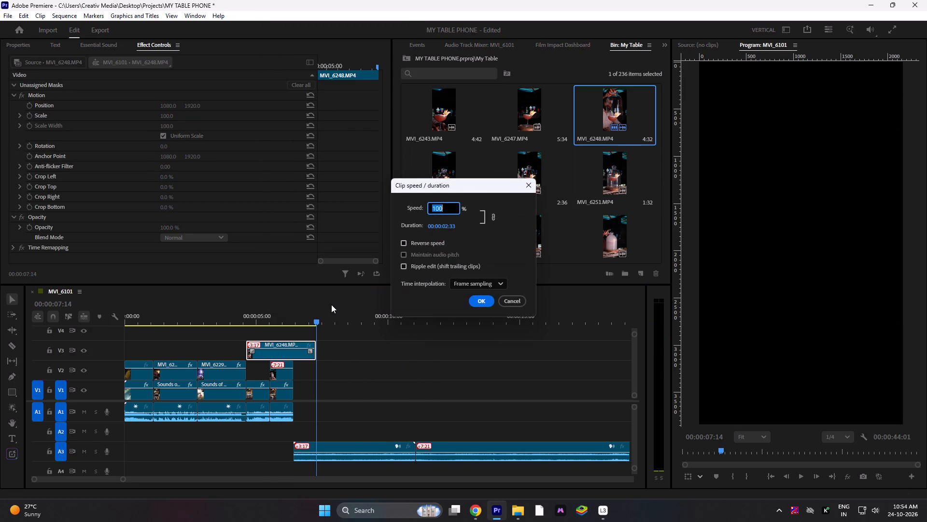
text(180)
key(Return)
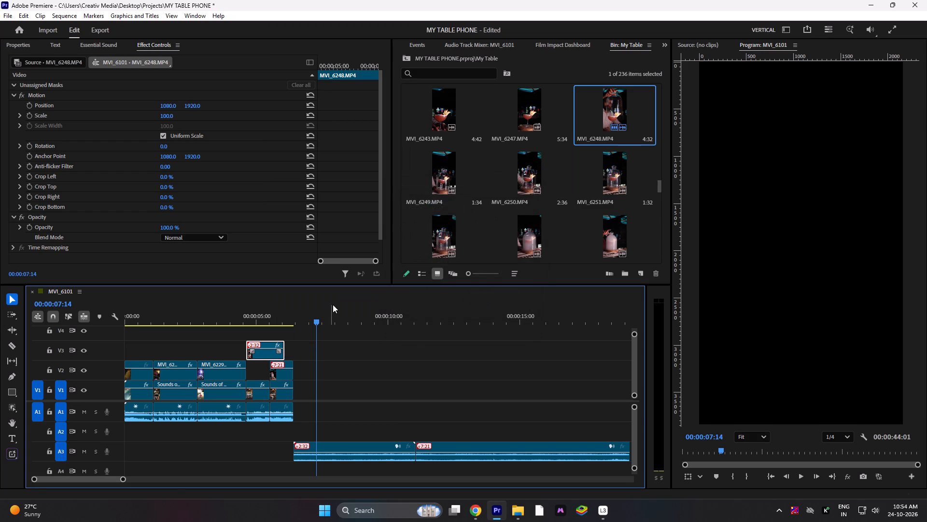
Play back the sped-up MVI_6248.MP4 video, shift it earlier on V3 to end where MVI_6258.MP4 begins, and replay it.
drag(249, 307, 244, 308)
key(space)
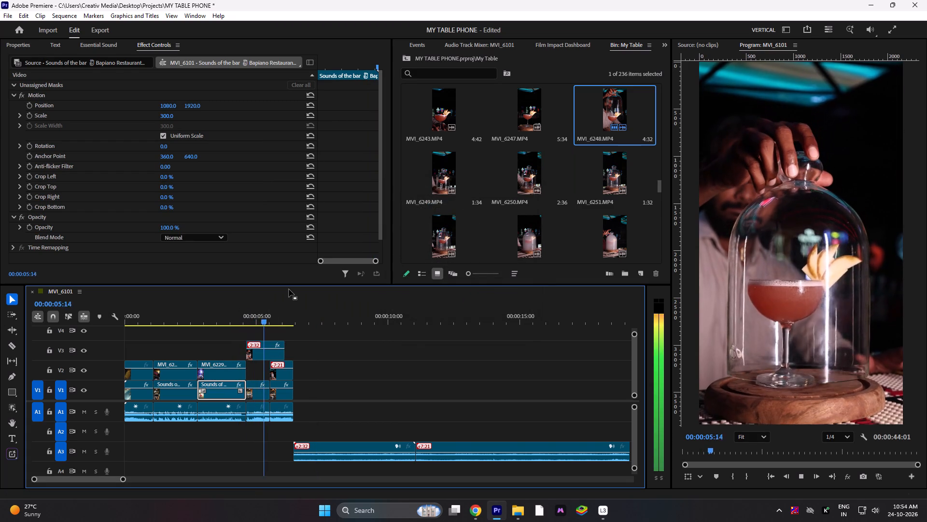
key(space)
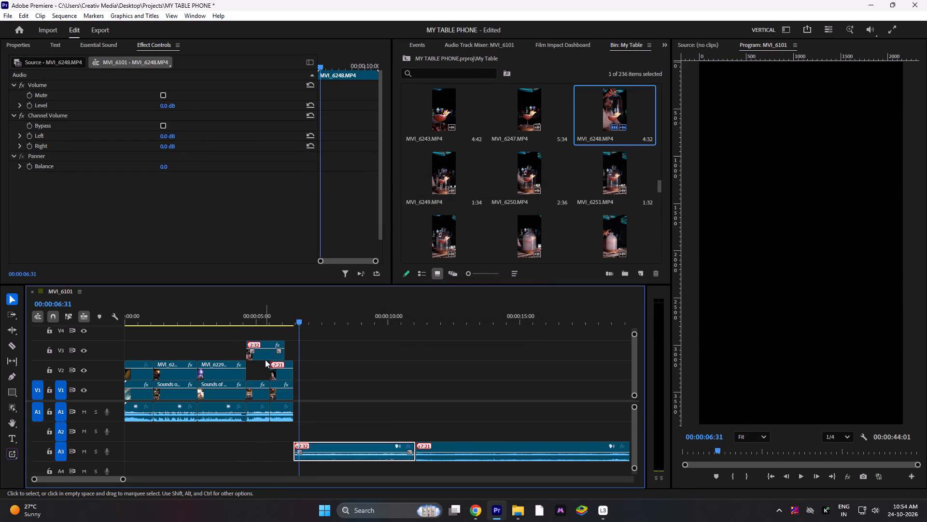
drag(265, 360, 251, 360)
click(238, 301)
click(237, 307)
key(space)
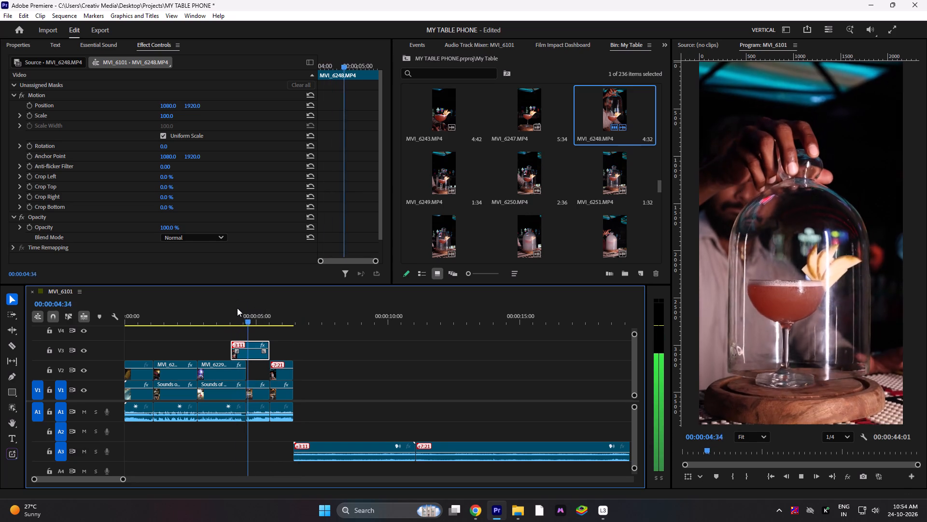
key(space)
Trim the start of the MVI_6248.MP4 video on V3 to where MVI_6229.MP4 ends on V2, and play it back.
drag(231, 354, 231, 355)
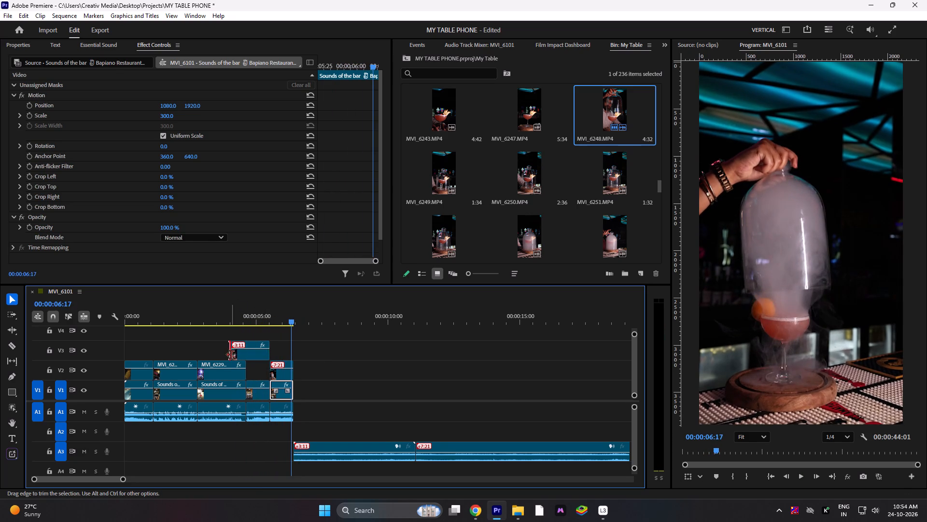
drag(231, 355, 246, 360)
drag(246, 318, 238, 318)
key(space)
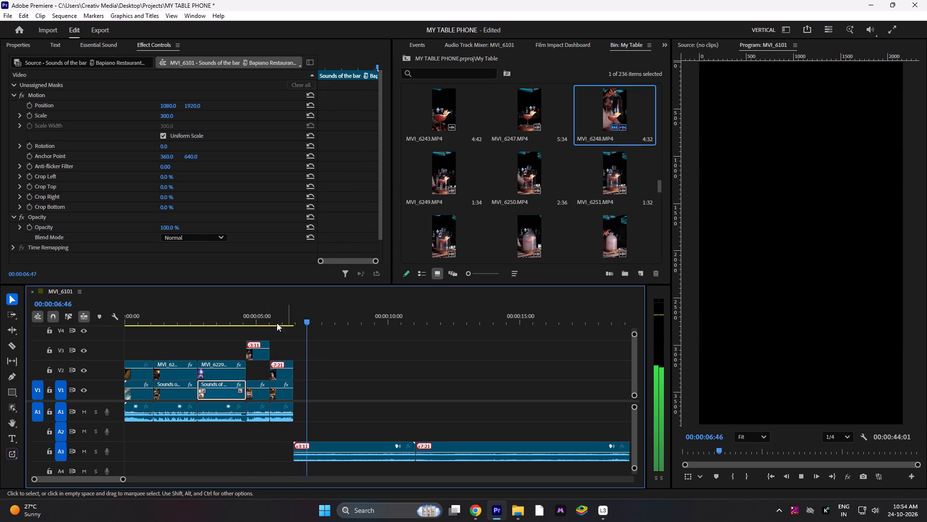
Delete the MVI_6258.MP4 video over the last reference scene on V2 and play back the uncovered scene.
click(272, 319)
click(286, 374)
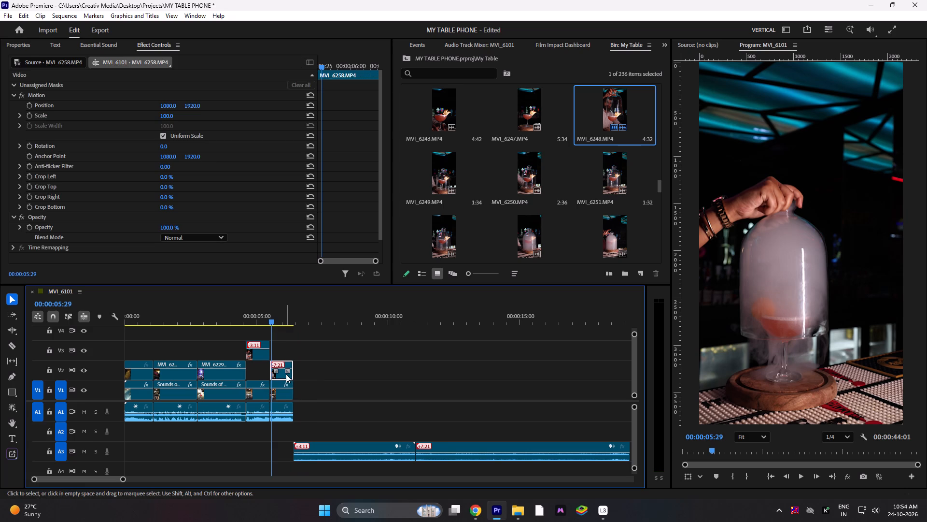
key(Delete)
key(space)
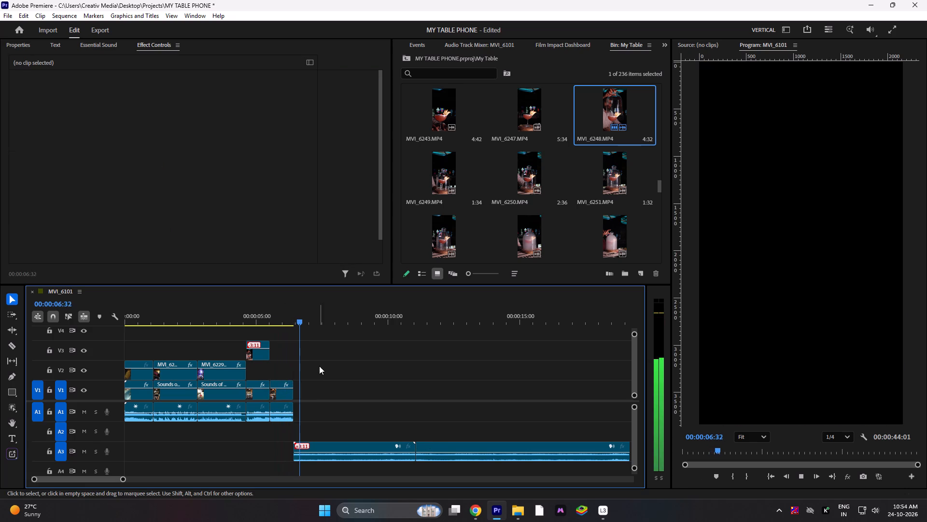
key(space)
Browse the My Table bin for a bar shot to match the reference scenes, checking MVI_6220.MP4.
scroll(545, 137, down, 1)
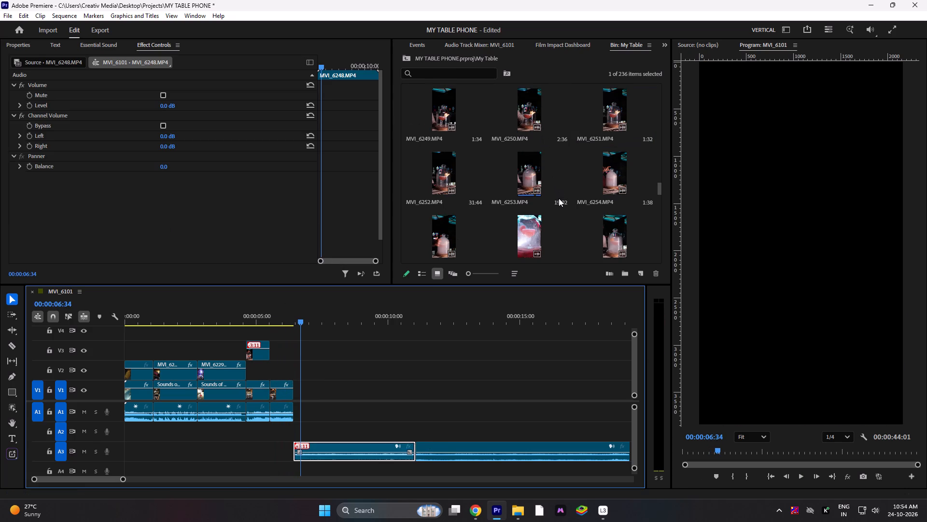
scroll(559, 198, down, 2)
scroll(559, 198, up, 1)
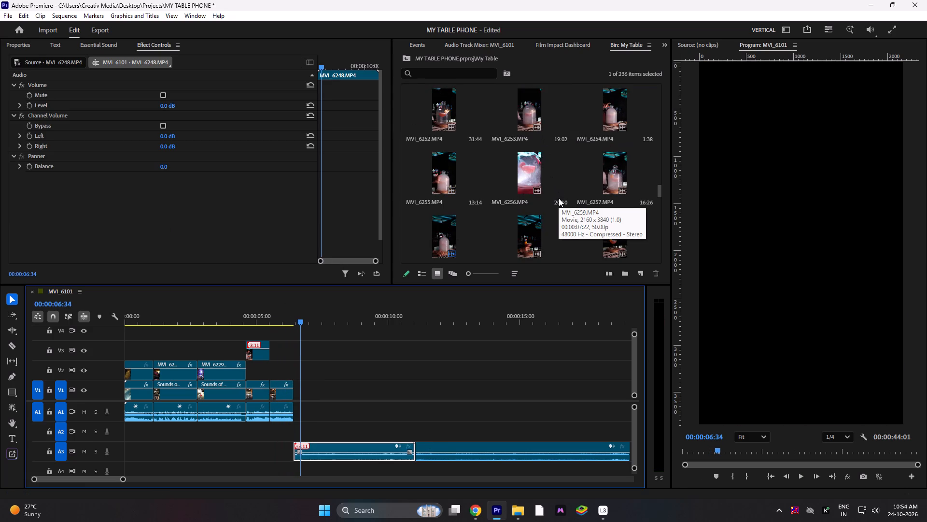
scroll(559, 198, up, 4)
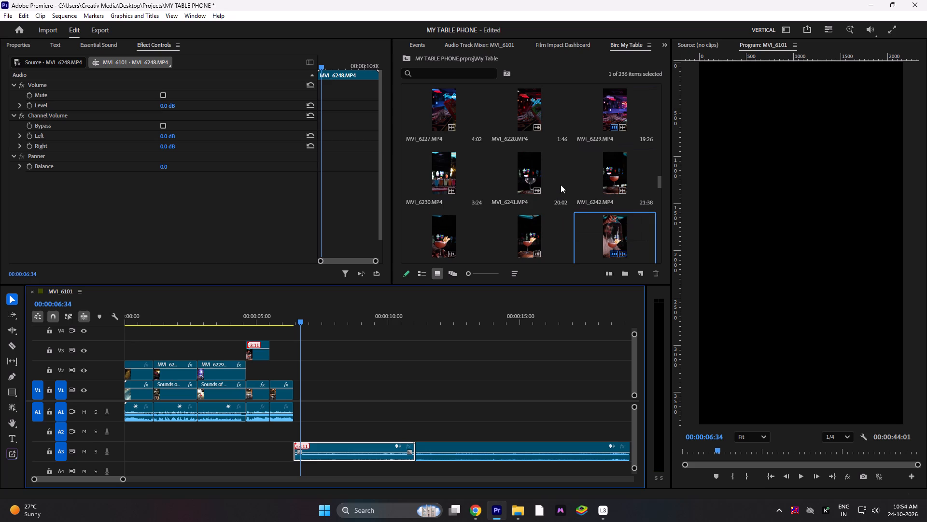
scroll(561, 185, up, 2)
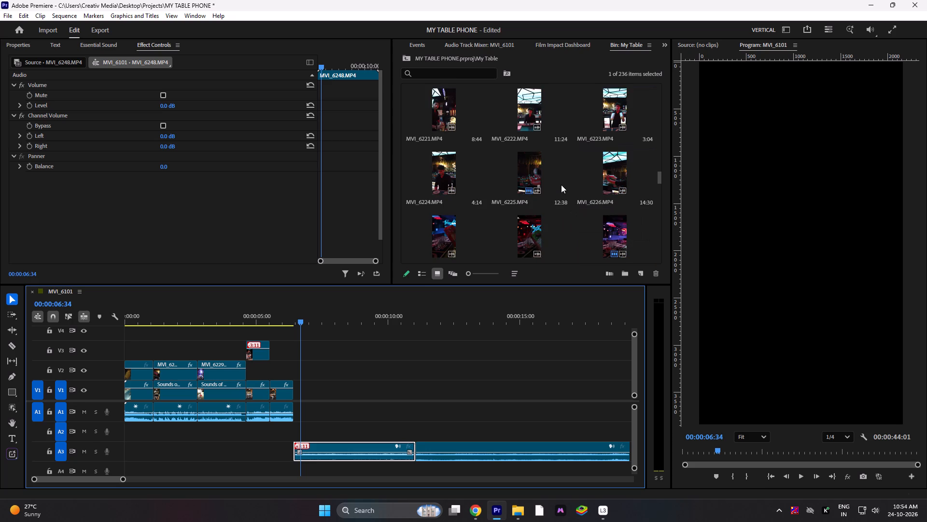
scroll(561, 185, up, 5)
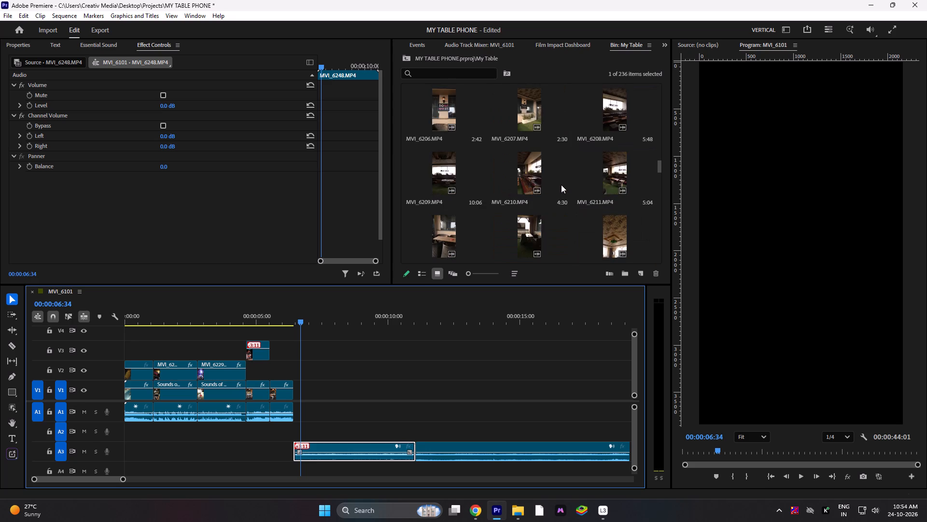
scroll(561, 185, up, 2)
scroll(561, 185, down, 5)
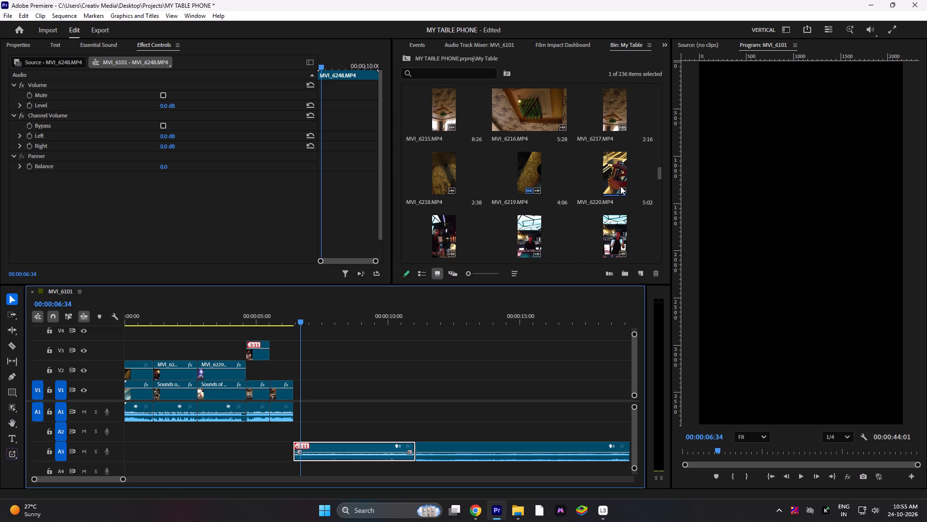
drag(614, 185, 377, 319)
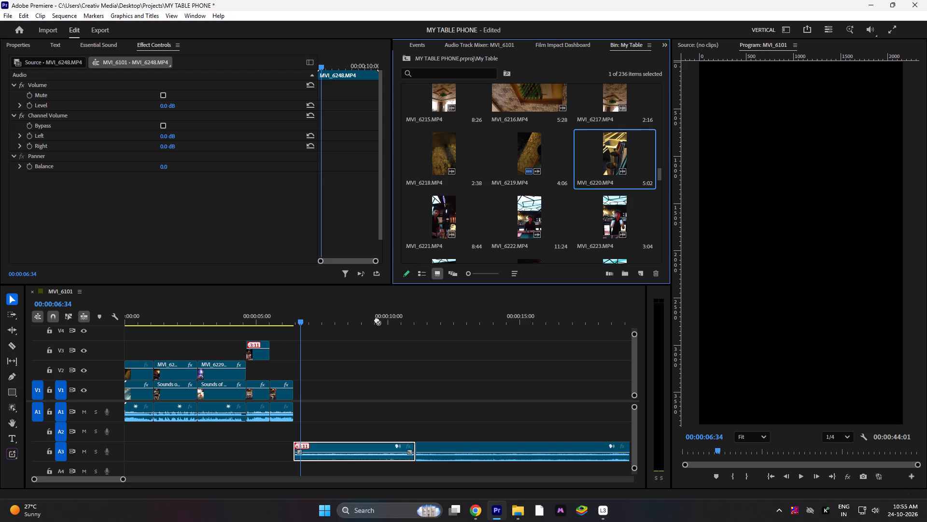
drag(377, 319, 610, 159)
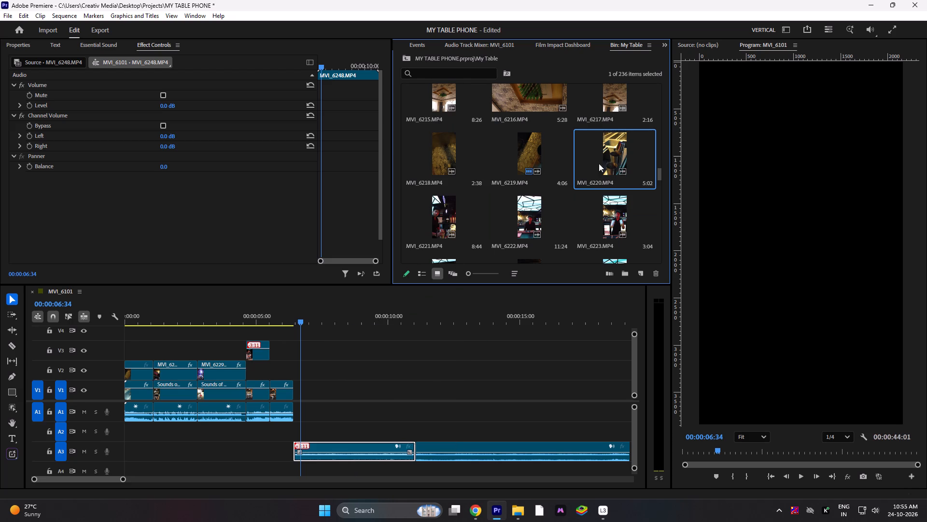
Move the MVI_6248.MP4 video along V3 to start at 00:00:06:00 and play the reference scene it was covering.
drag(154, 311, 155, 311)
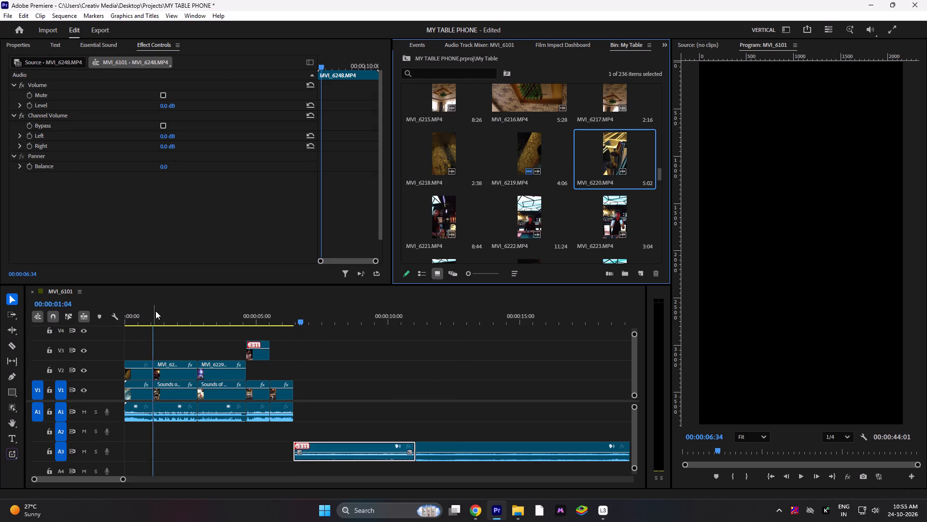
drag(155, 311, 239, 310)
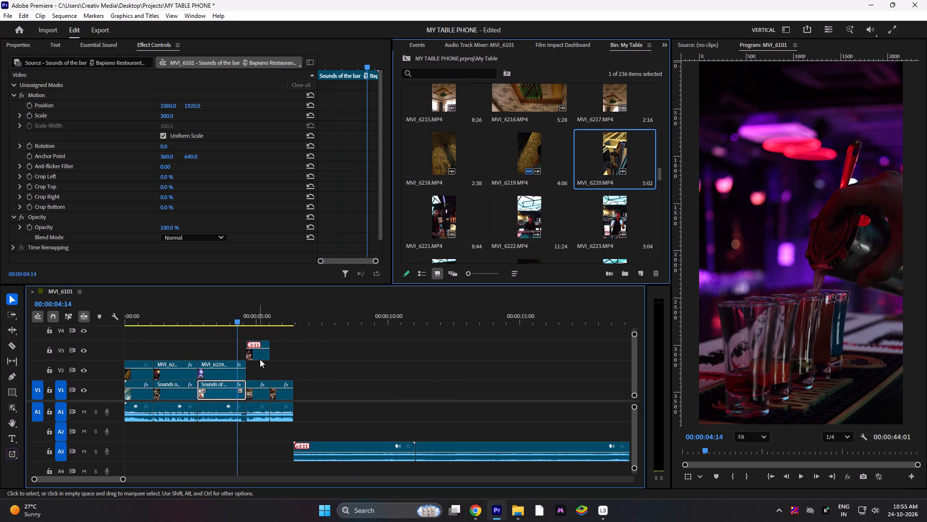
drag(260, 358, 296, 357)
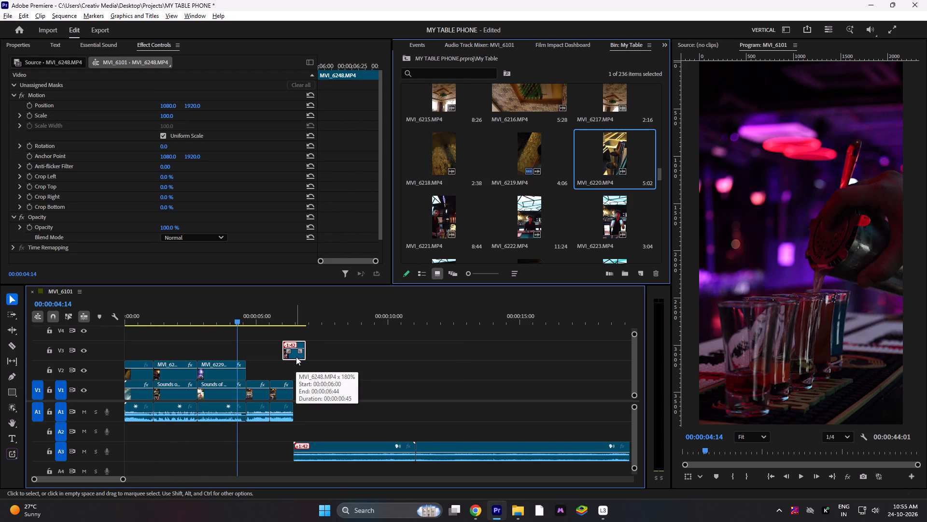
key(space)
click(243, 343)
key(space)
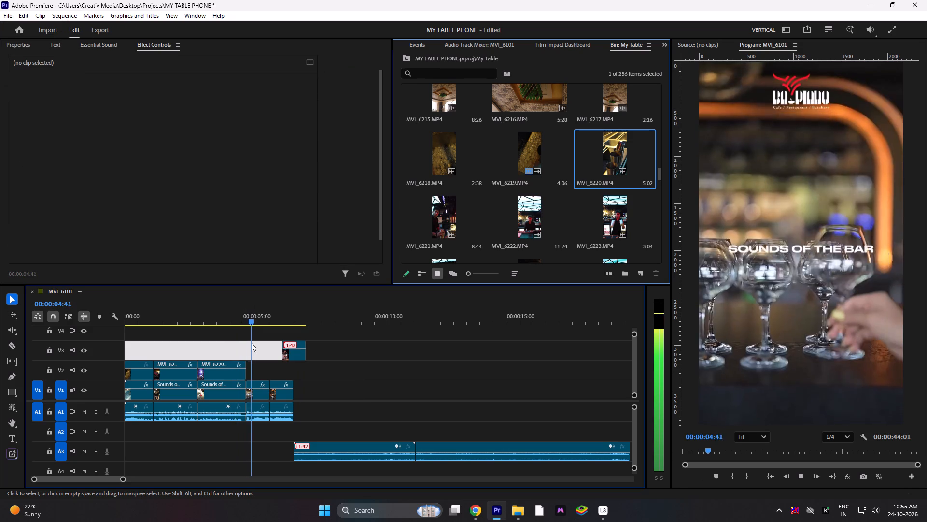
key(space)
Move the video of the reference's bar-glasses title scene from V1 up to V3, keeping MVI_6229.MP4 at its full length.
drag(254, 366, 259, 381)
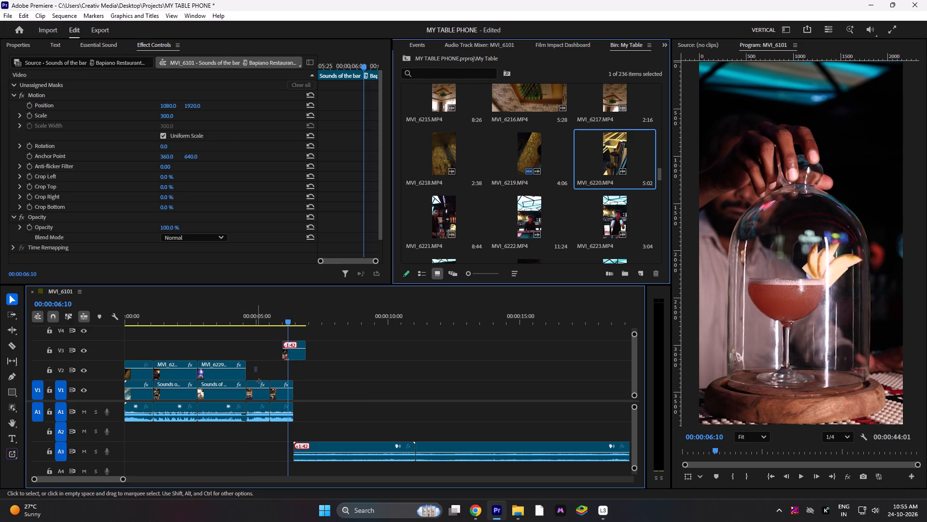
drag(259, 381, 264, 417)
drag(258, 396, 253, 348)
drag(253, 369, 248, 377)
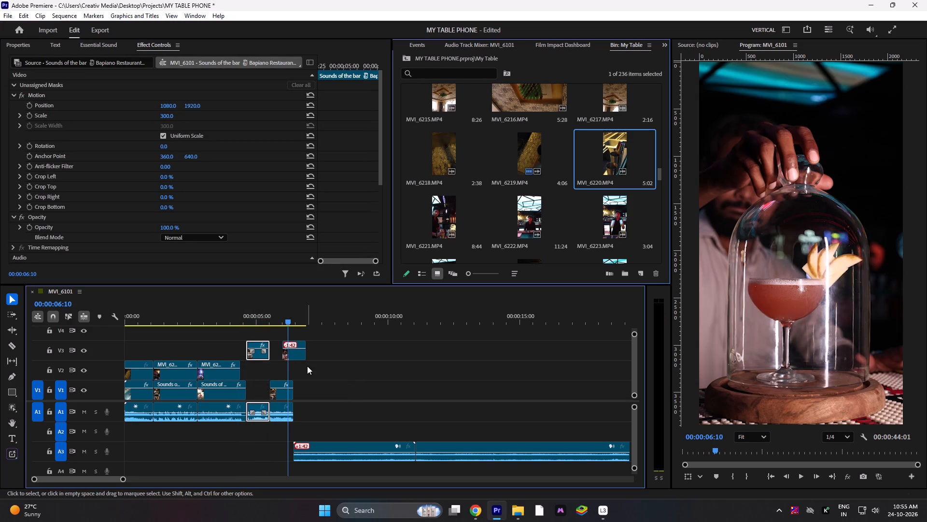
drag(243, 373, 251, 374)
Shift all scenes after the opening ice scene on V1, V2 and A1 about 00:00:02:37 later.
drag(341, 374, 189, 424)
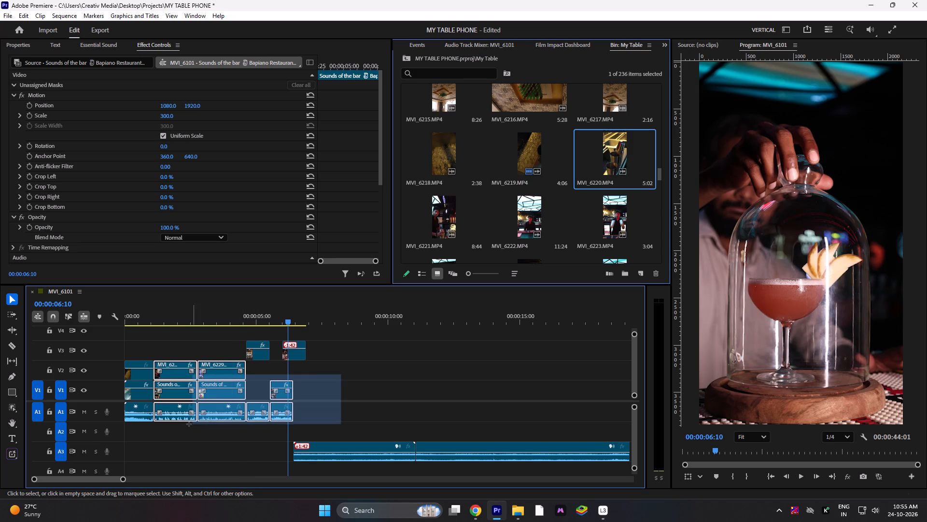
drag(189, 424, 185, 424)
drag(165, 374, 238, 380)
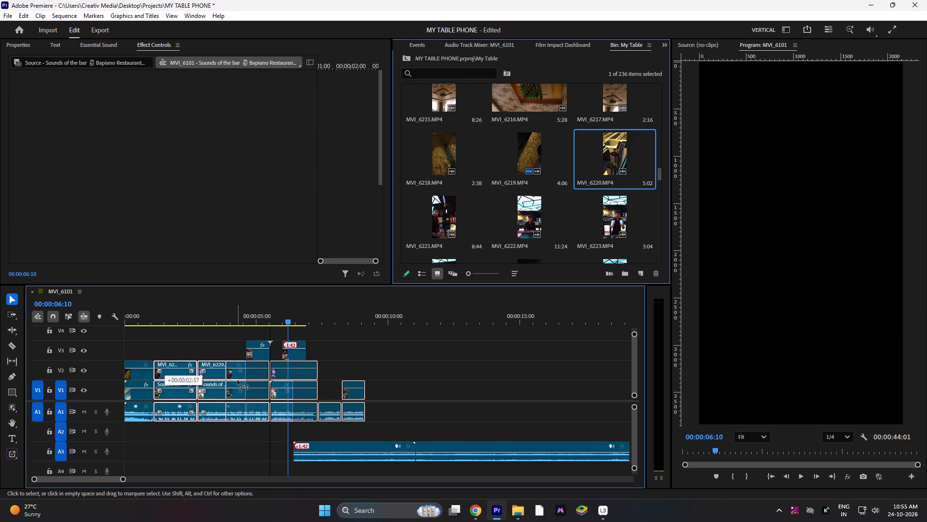
drag(238, 380, 241, 381)
Move the bar-glasses reference scene's video and audio to directly follow the ice scene, and close the gap after it.
drag(256, 354, 163, 353)
drag(326, 419, 169, 413)
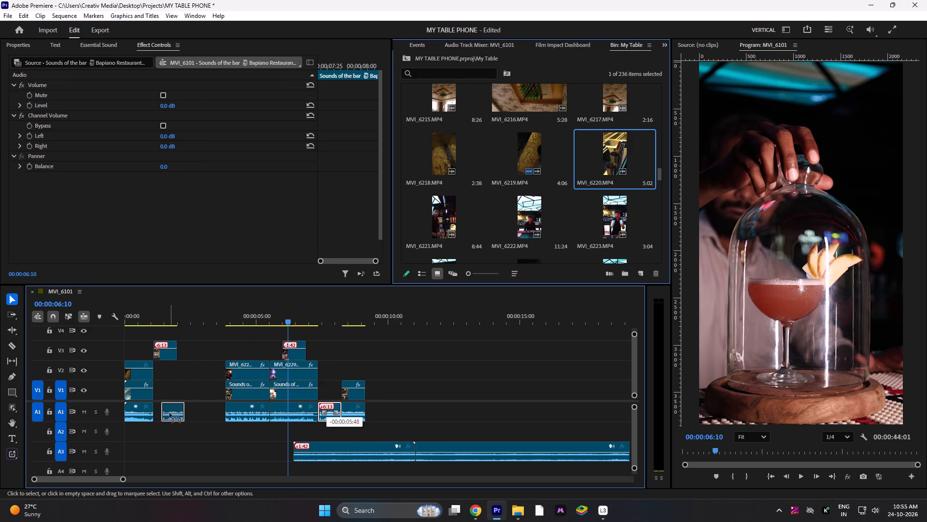
drag(169, 413, 166, 413)
click(190, 411)
key(Delete)
Play back the rearranged sequence from the start and scrub through its remaining scenes.
drag(162, 311, 126, 324)
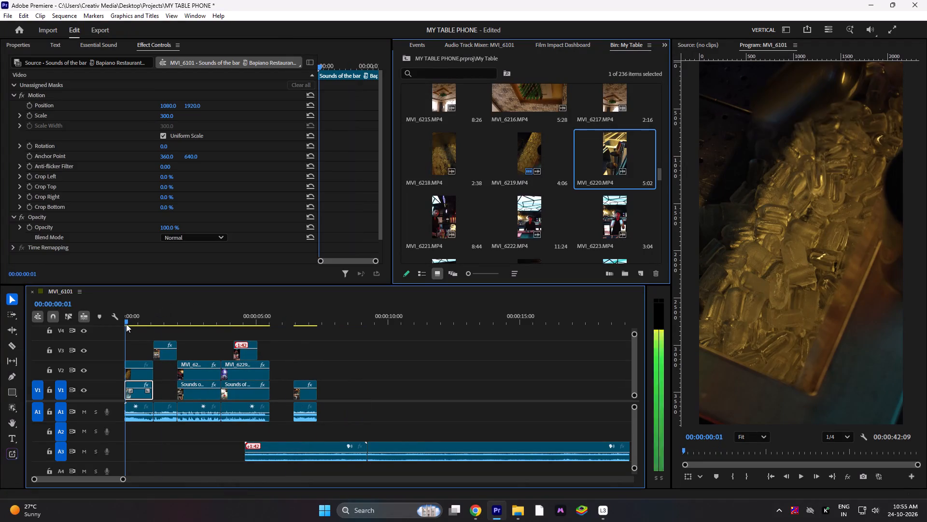
key(space)
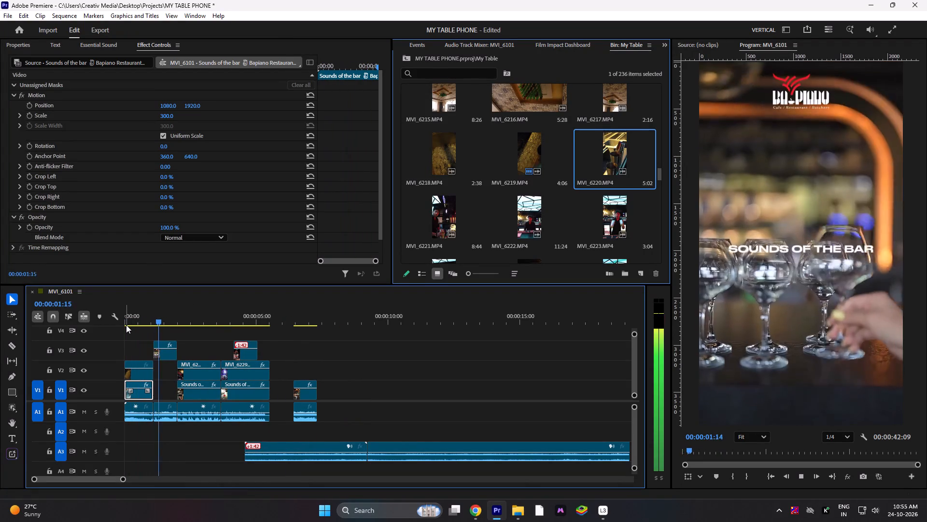
drag(164, 311, 244, 319)
drag(265, 316, 294, 319)
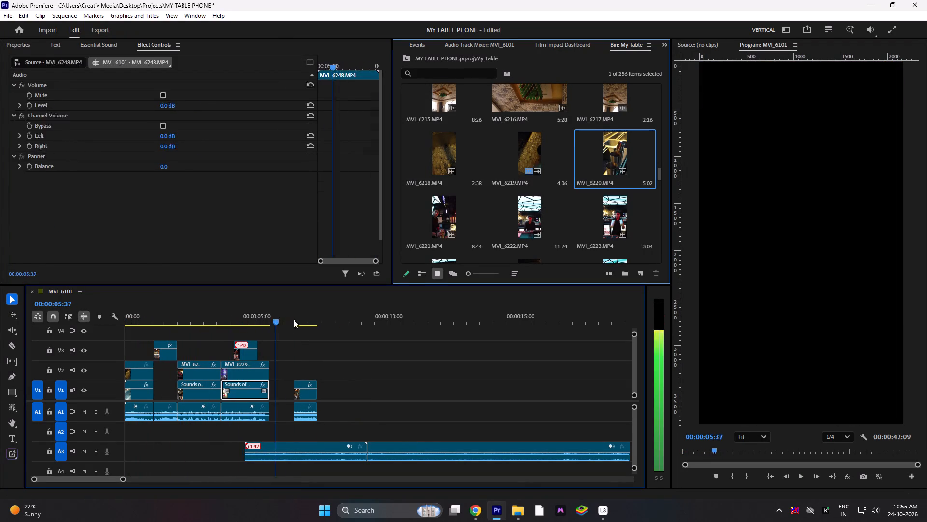
drag(294, 319, 305, 320)
drag(305, 321, 252, 320)
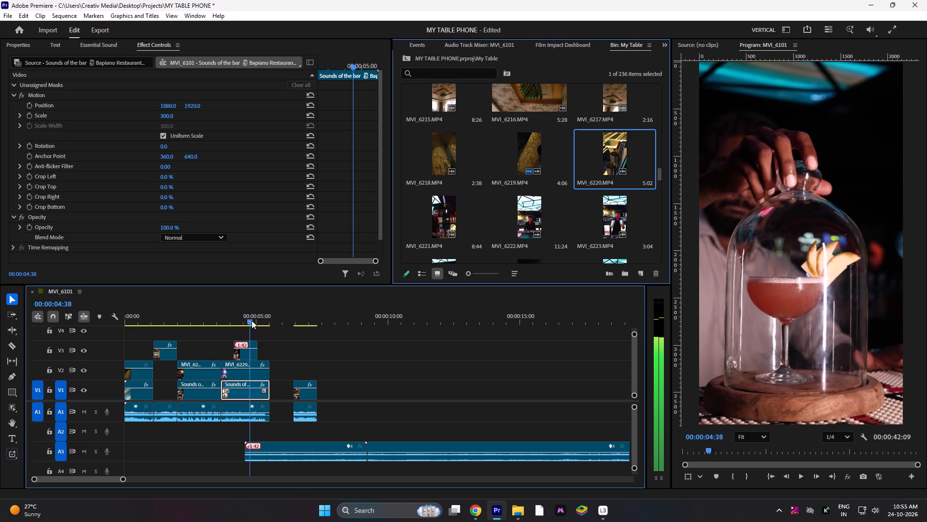
drag(252, 320, 244, 322)
Place MVI_6220.MP4 on V3 after the last reference scene and scrub through the metal shaker shot.
drag(613, 168, 141, 332)
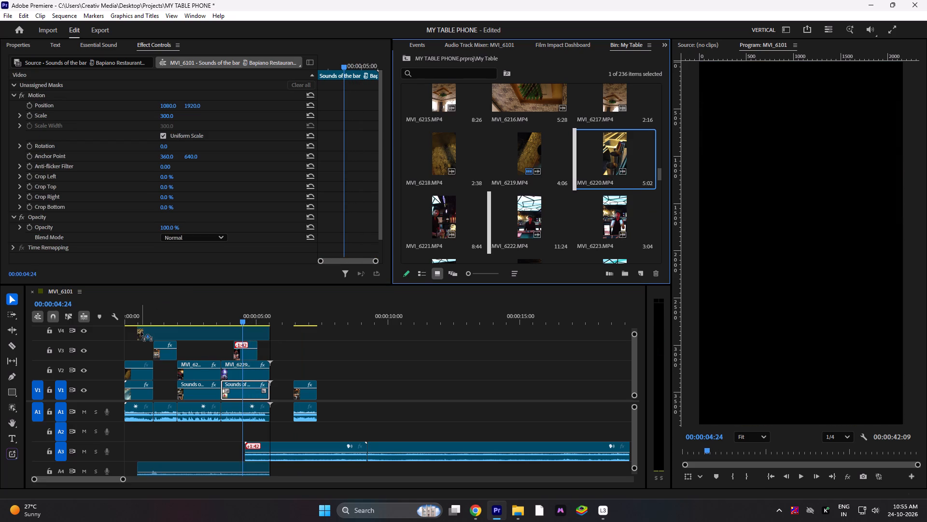
drag(141, 332, 329, 345)
drag(346, 308, 361, 317)
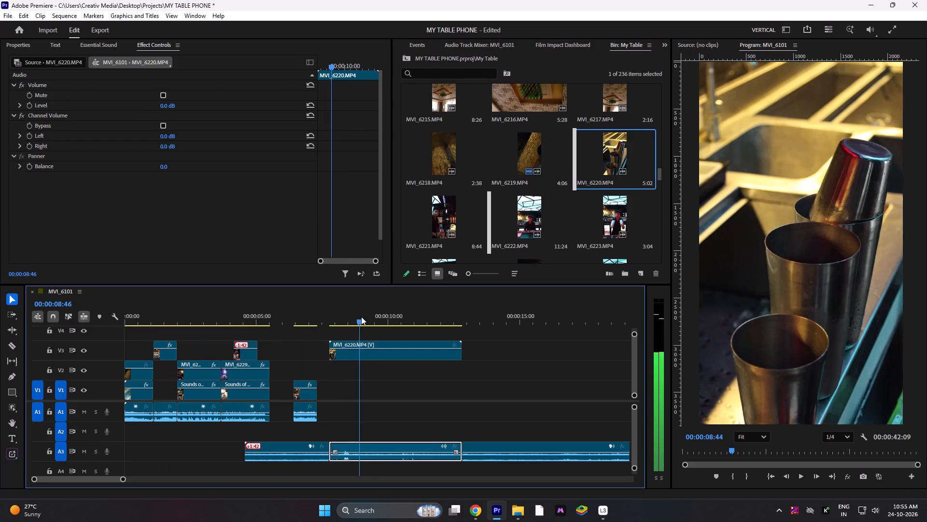
drag(361, 317, 390, 320)
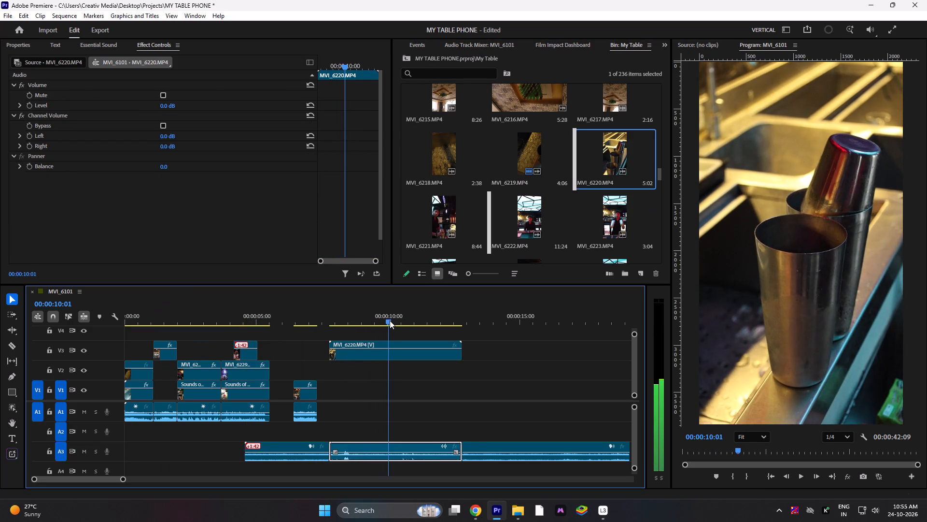
drag(390, 320, 422, 322)
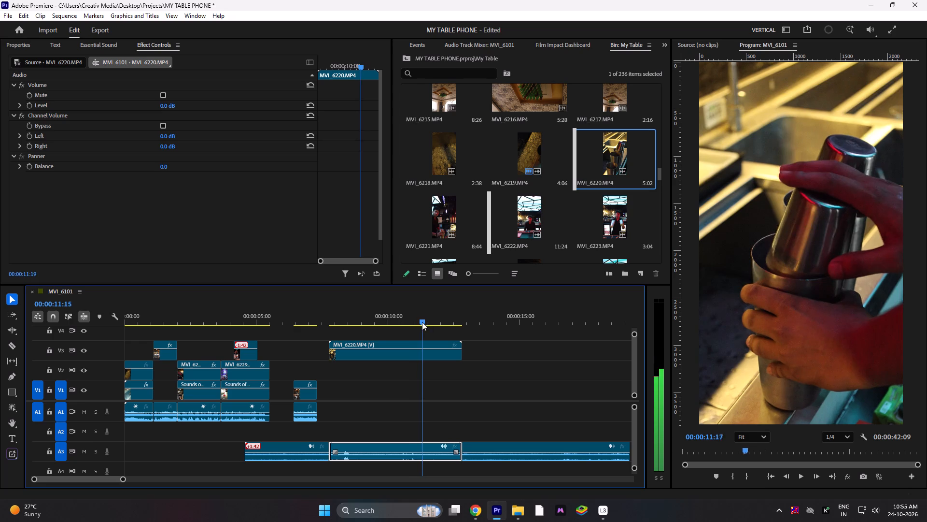
drag(422, 322, 391, 321)
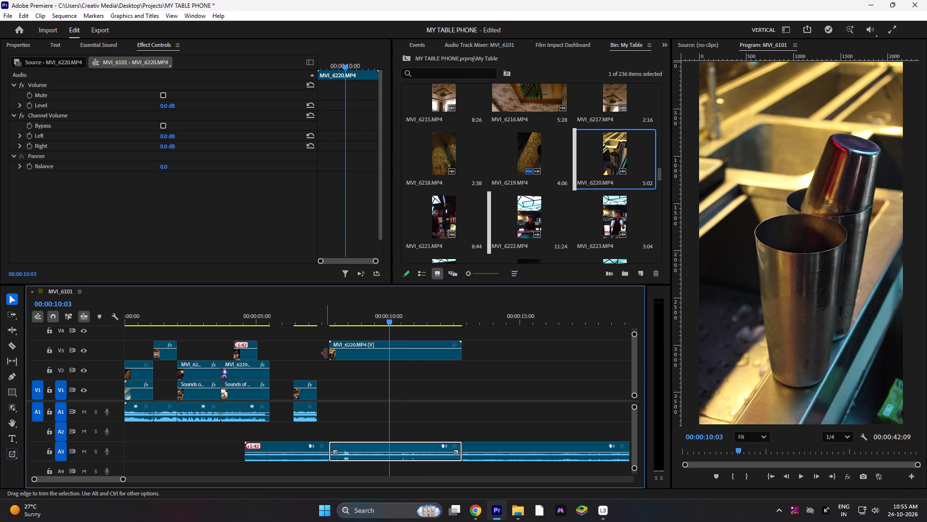
Trim the start of the MVI_6220.MP4 video to 00:00:10:03 and fit it on V4 over the bar-glasses reference scene, checking playback.
drag(327, 353, 387, 365)
drag(412, 355, 288, 339)
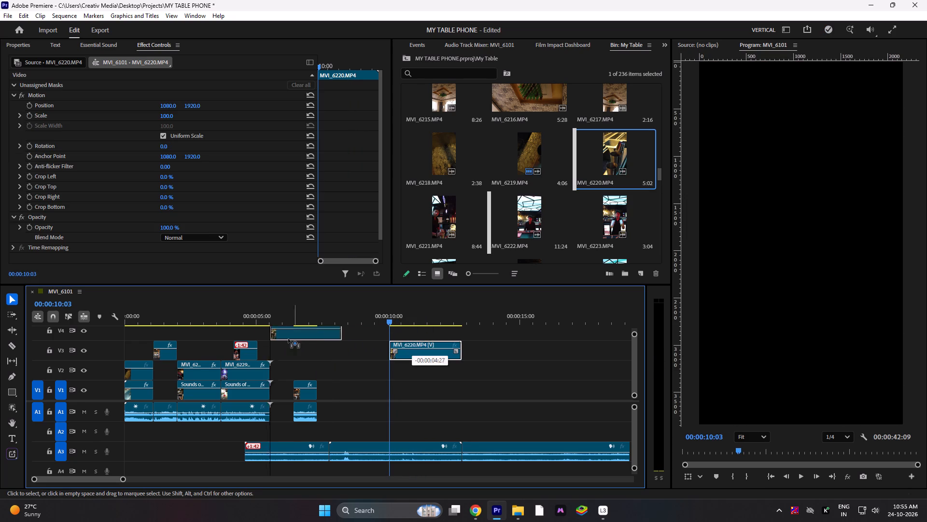
drag(288, 339, 178, 334)
click(145, 318)
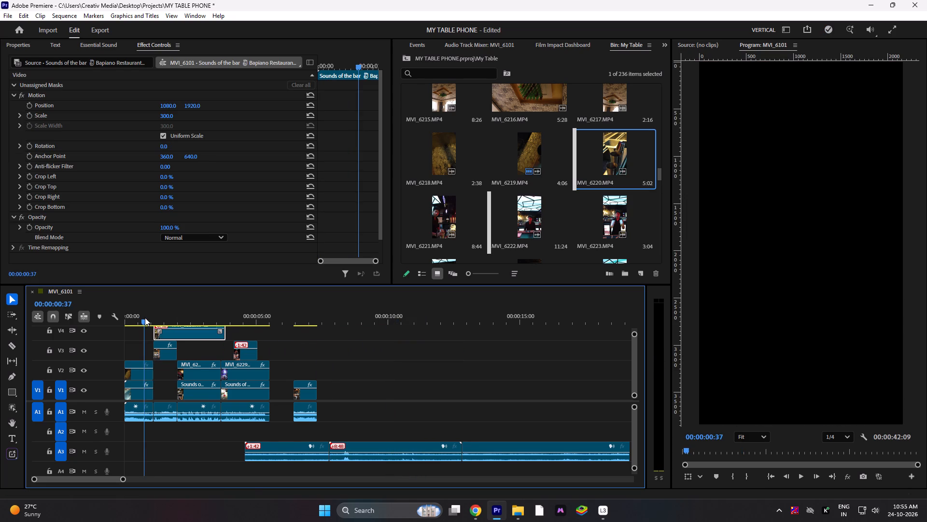
key(space)
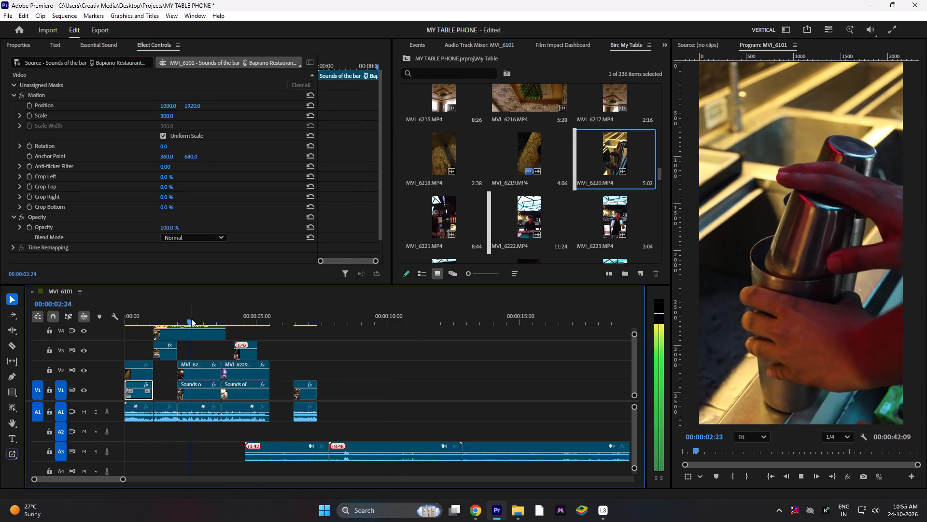
drag(228, 336, 180, 344)
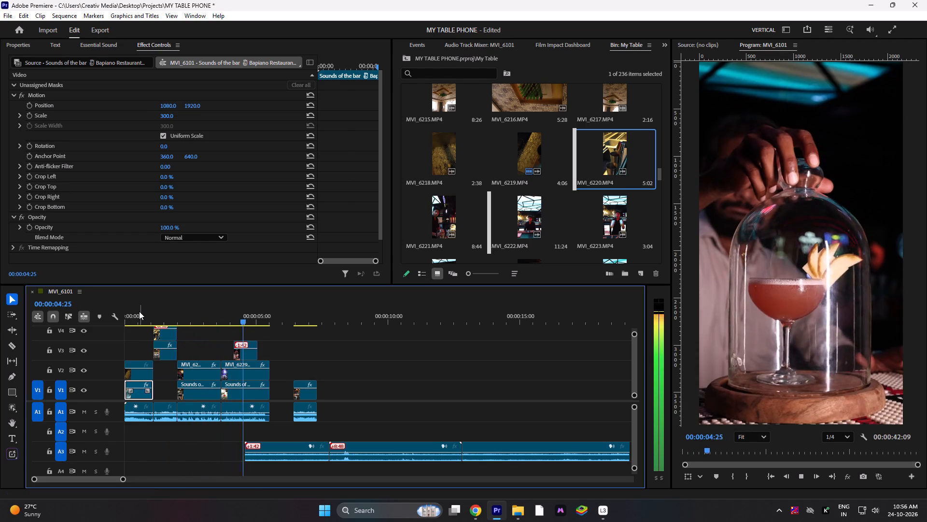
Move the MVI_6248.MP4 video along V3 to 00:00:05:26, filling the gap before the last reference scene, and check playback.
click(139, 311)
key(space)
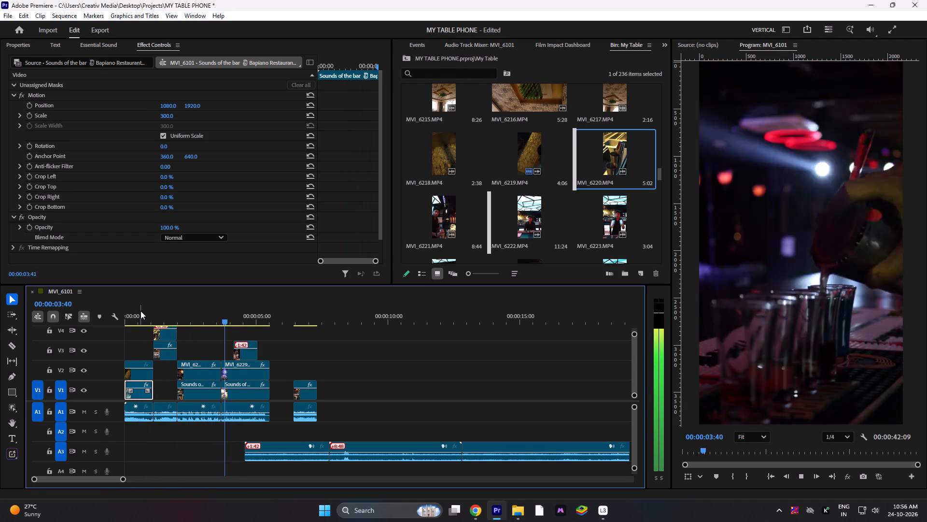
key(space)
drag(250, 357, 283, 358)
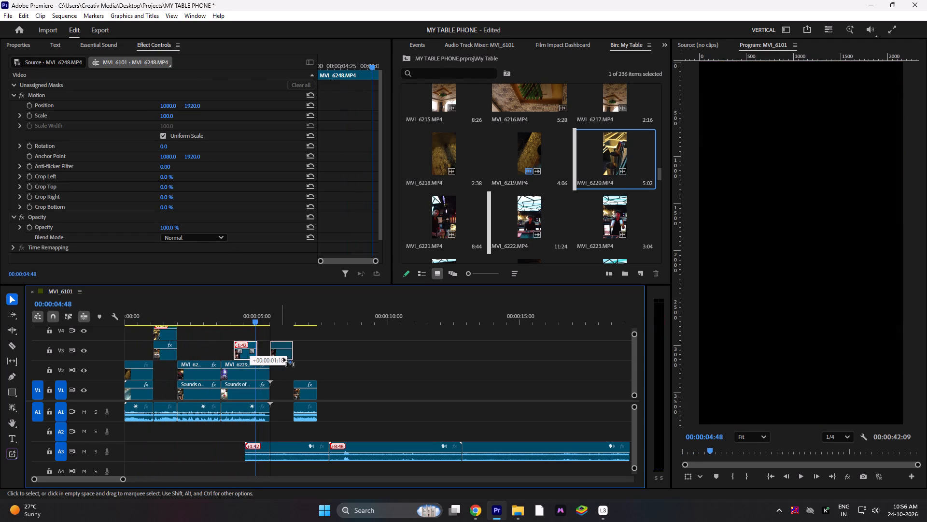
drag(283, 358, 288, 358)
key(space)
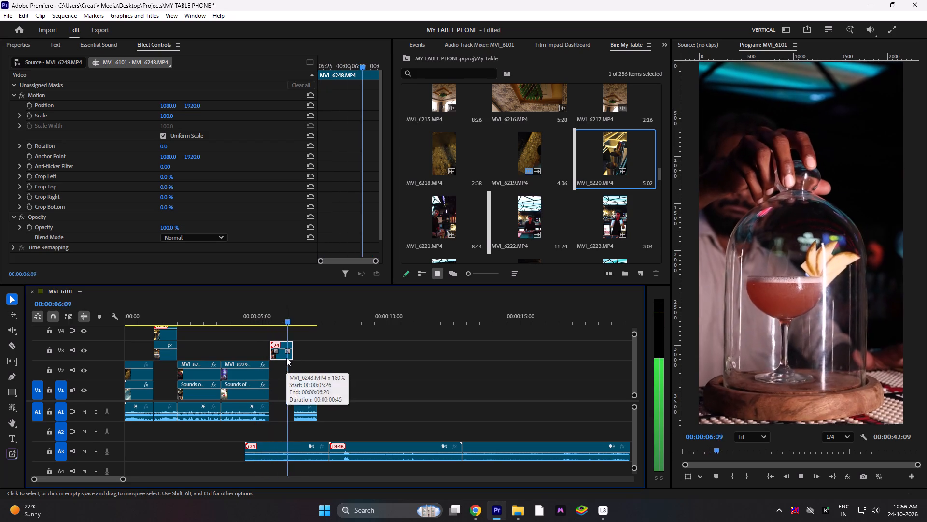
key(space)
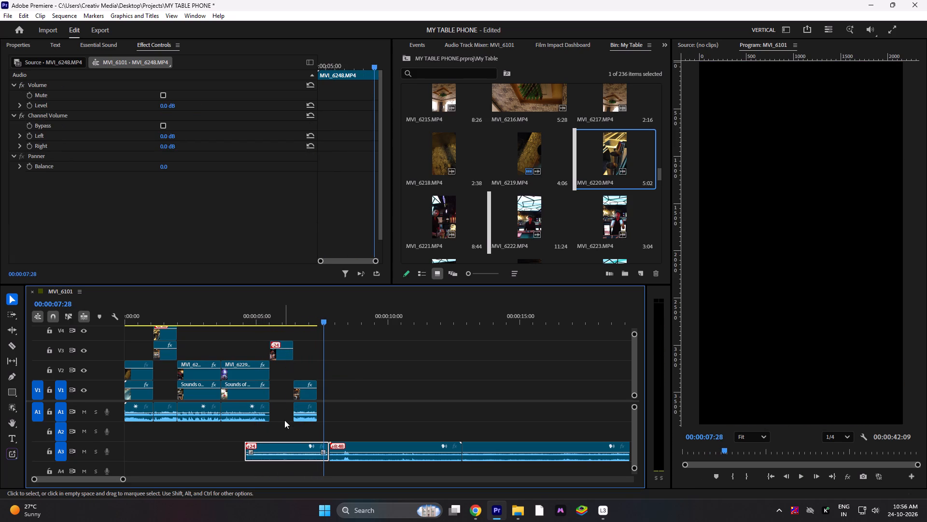
Delete all the leftover audio clips on A3 and play back the end of the sequence.
drag(283, 427, 526, 465)
key(Delete)
drag(283, 316, 280, 316)
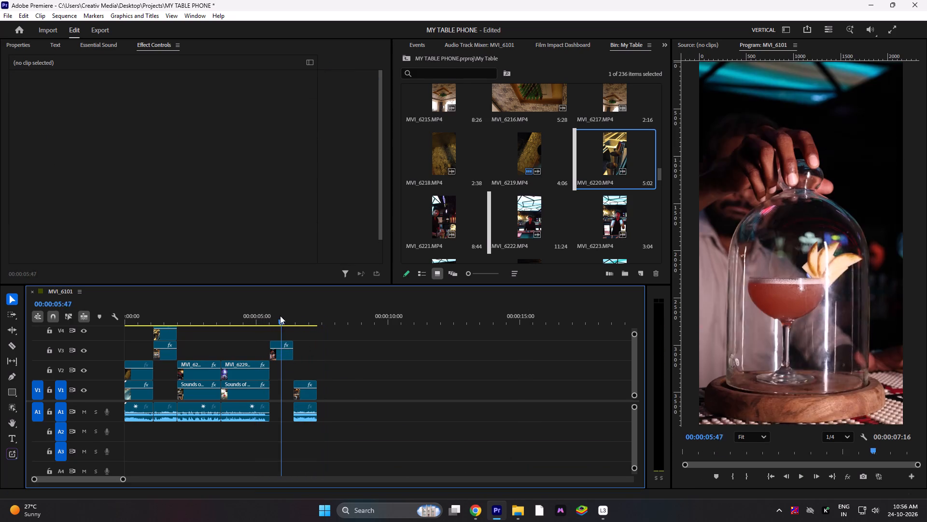
drag(280, 316, 273, 318)
key(space)
key(space)
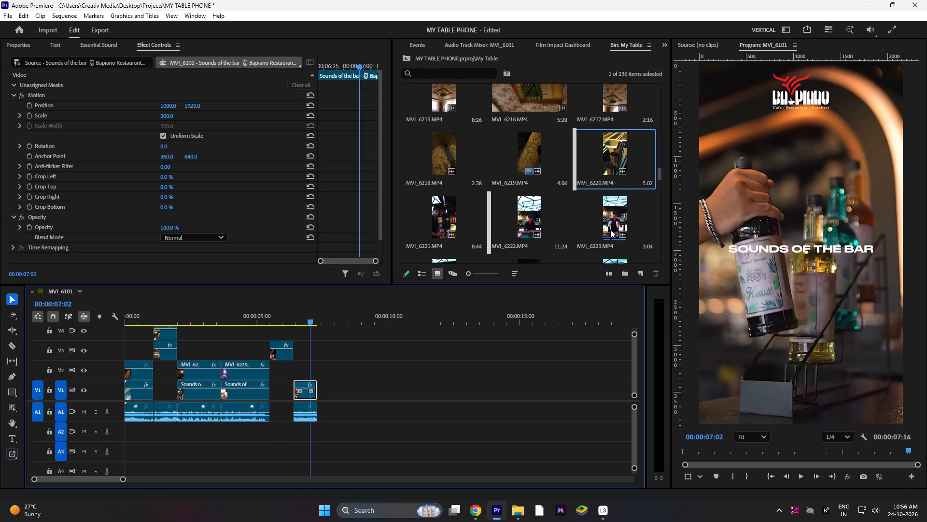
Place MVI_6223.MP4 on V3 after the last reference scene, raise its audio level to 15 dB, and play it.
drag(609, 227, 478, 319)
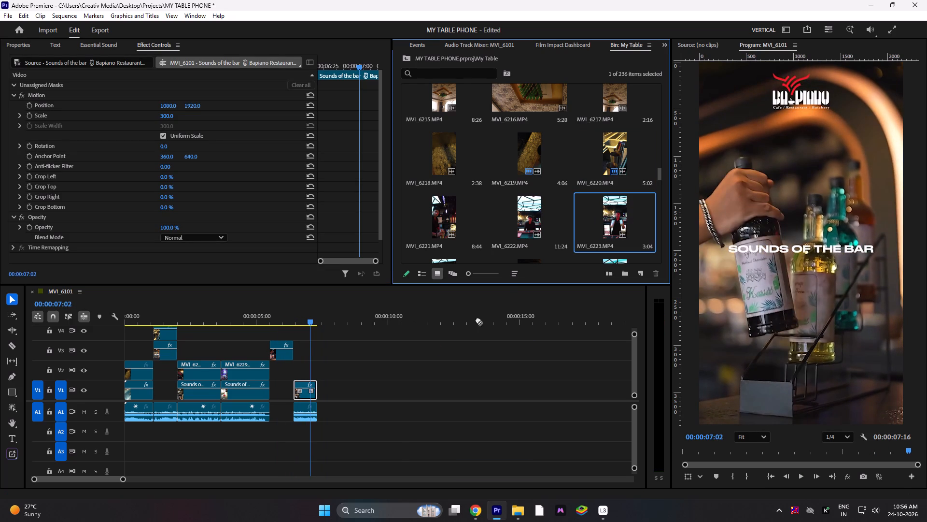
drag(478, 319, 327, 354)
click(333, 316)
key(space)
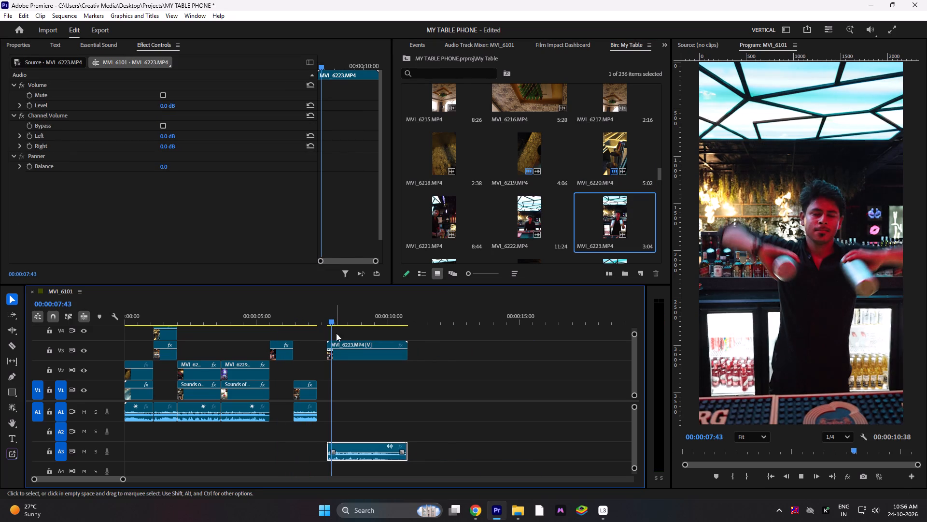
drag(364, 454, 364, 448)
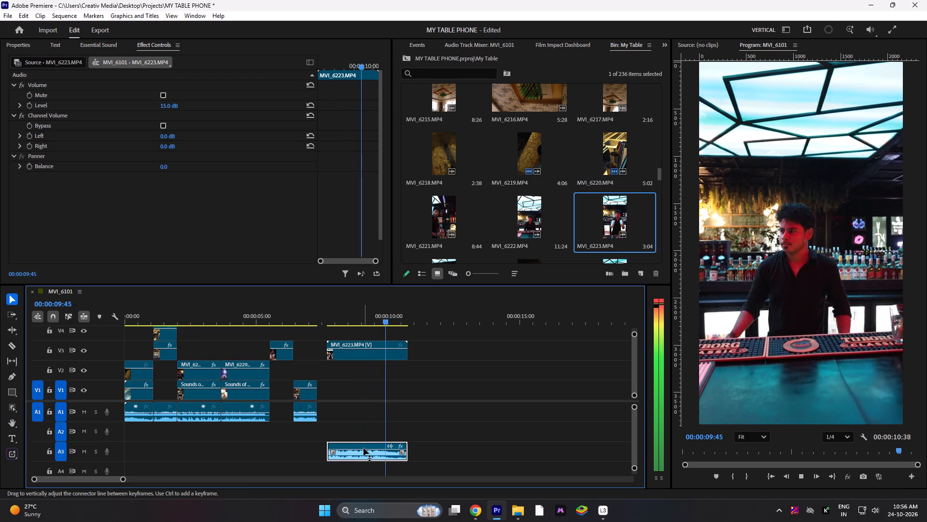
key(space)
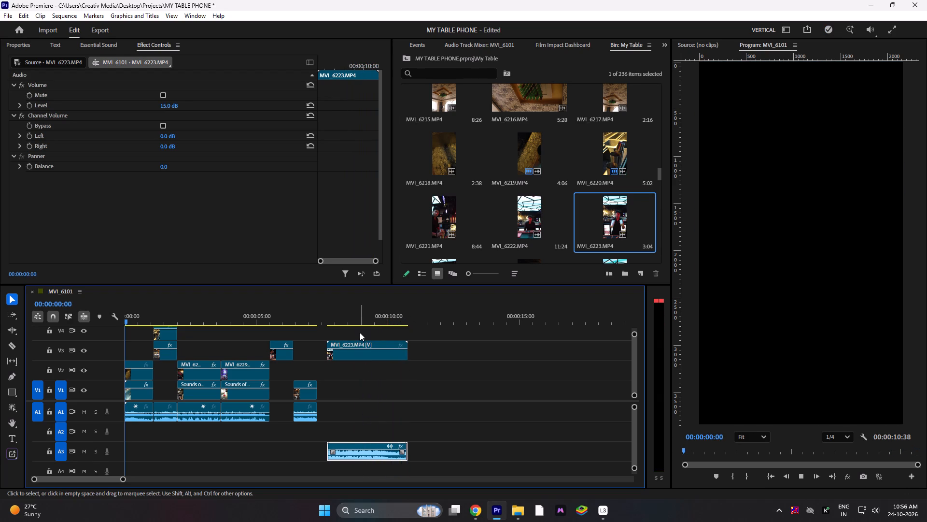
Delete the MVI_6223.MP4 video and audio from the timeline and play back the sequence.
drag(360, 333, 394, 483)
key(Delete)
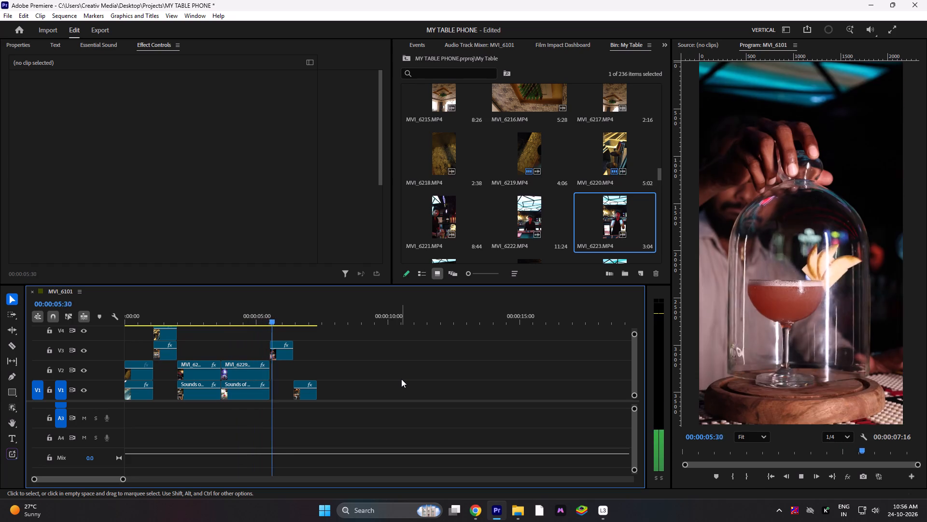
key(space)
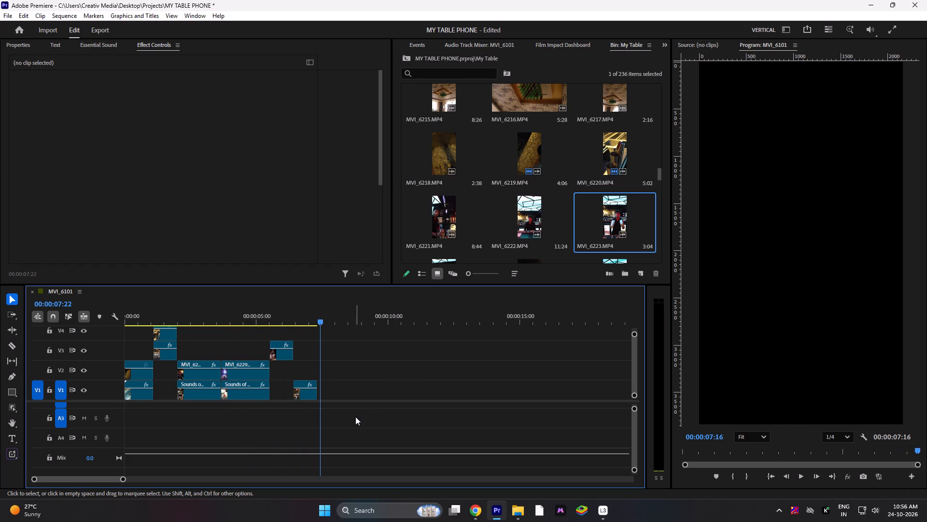
Delete the bar-glasses reference video on V3, lower the MVI_6220.MP4 clip from V4 to V2, and check playback.
scroll(355, 417, down, 3)
scroll(355, 417, up, 4)
drag(635, 447, 634, 445)
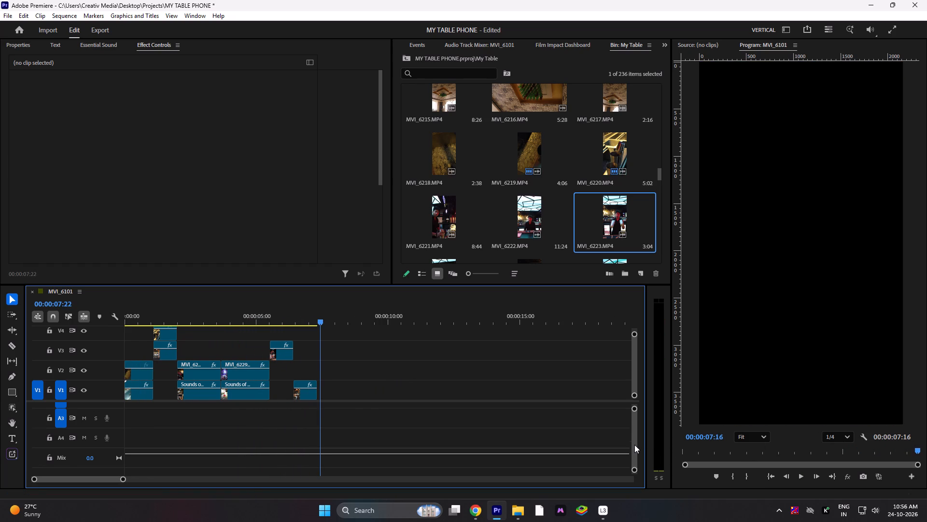
drag(634, 445, 635, 432)
click(161, 359)
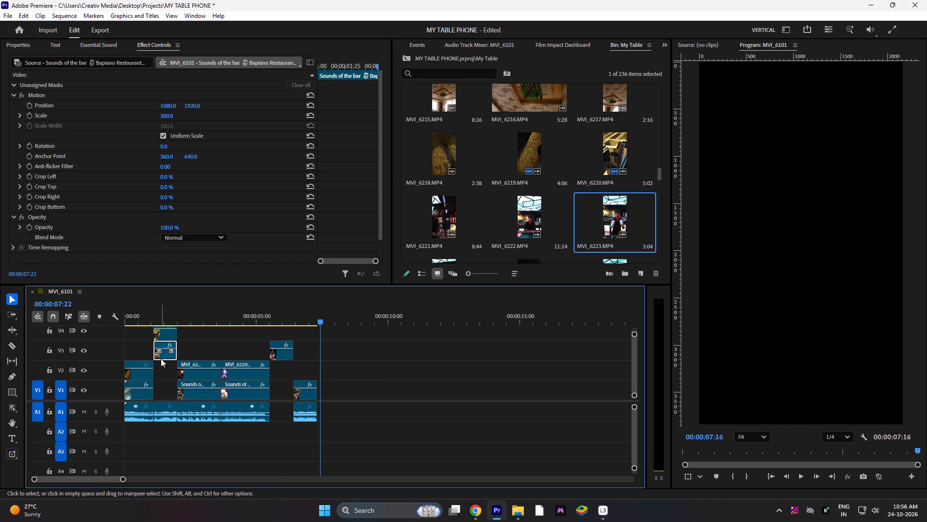
key(Delete)
drag(165, 335, 165, 377)
drag(274, 312, 248, 317)
key(space)
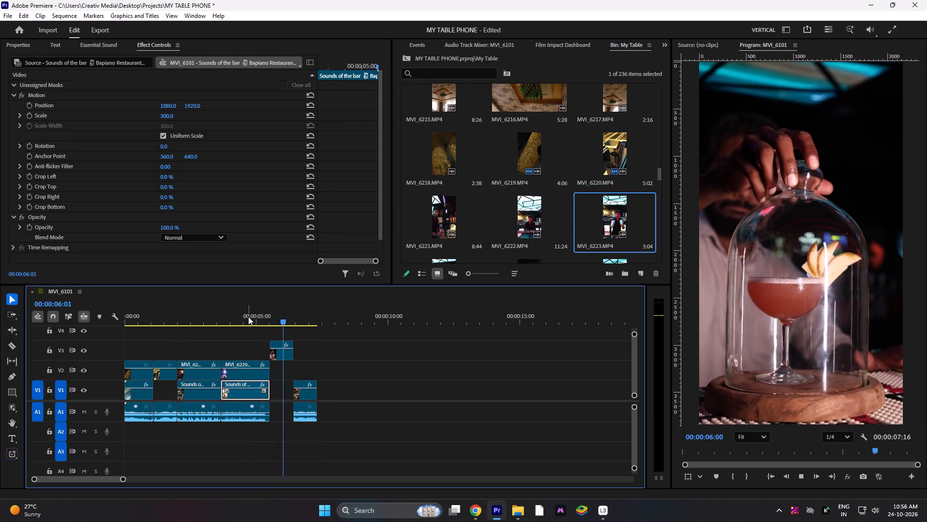
key(space)
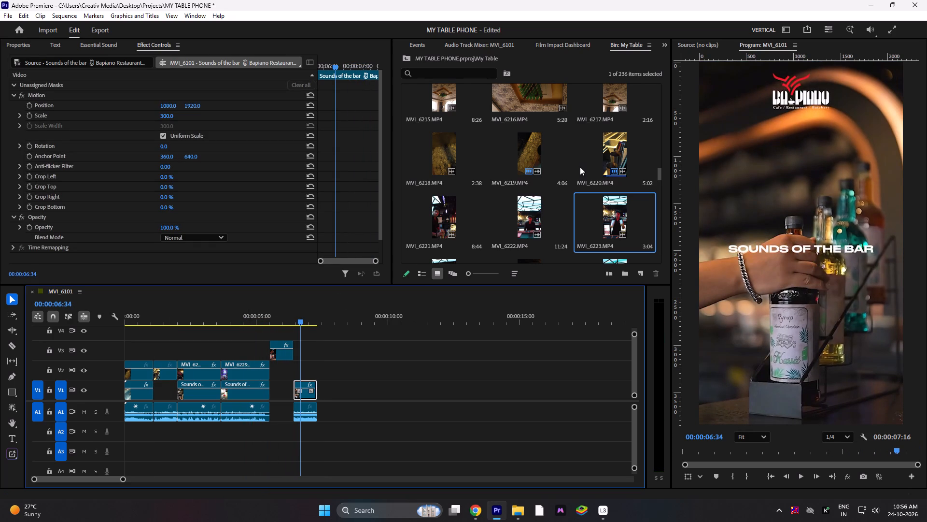
Find the smoke-filled cloche shot MVI_6258.MP4 in the My Table footage and place it on V3 after the last reference scene.
scroll(580, 167, down, 2)
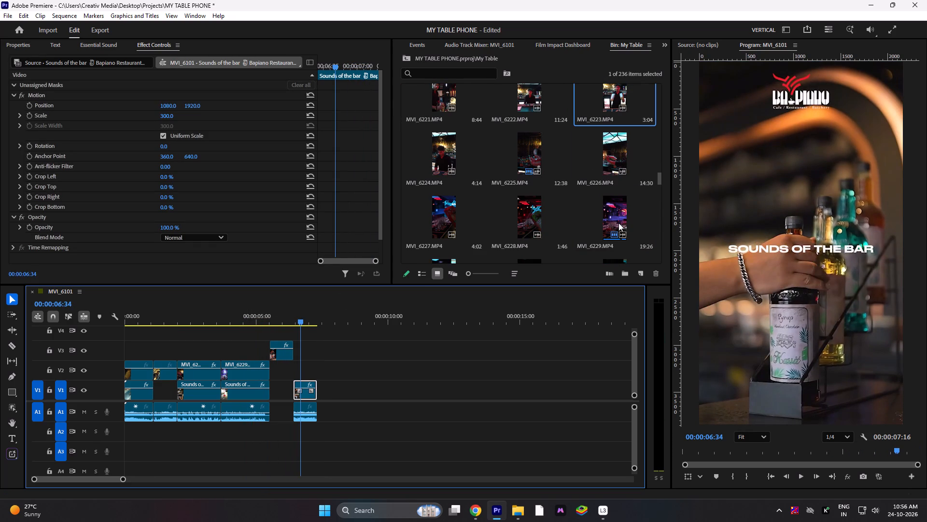
scroll(598, 219, down, 2)
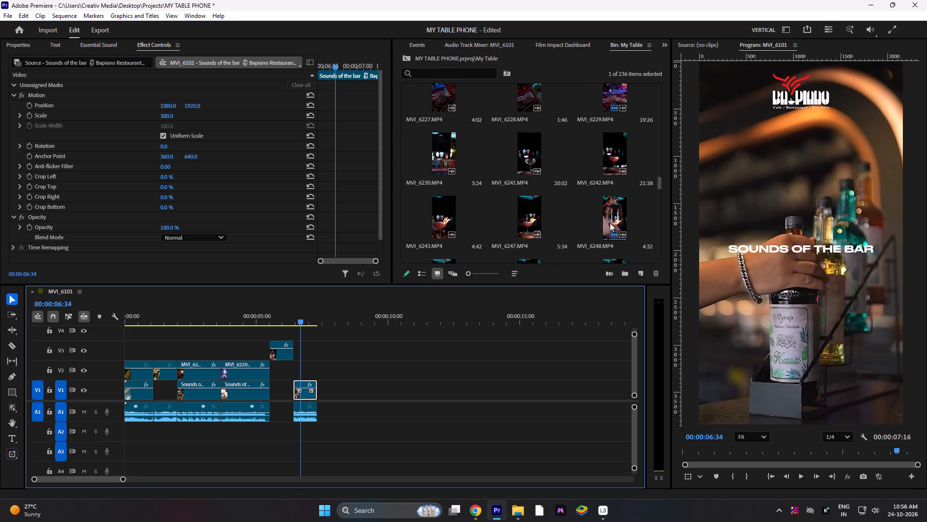
scroll(545, 217, down, 2)
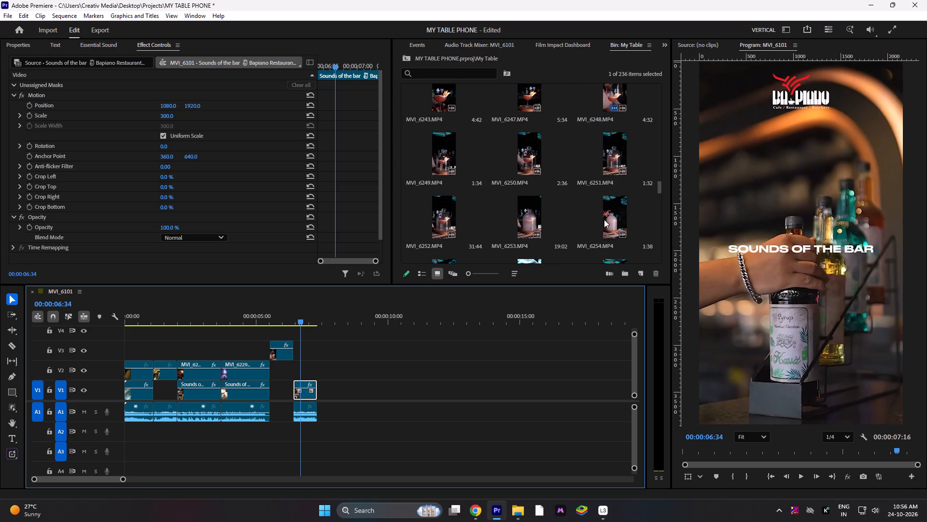
scroll(617, 220, down, 1)
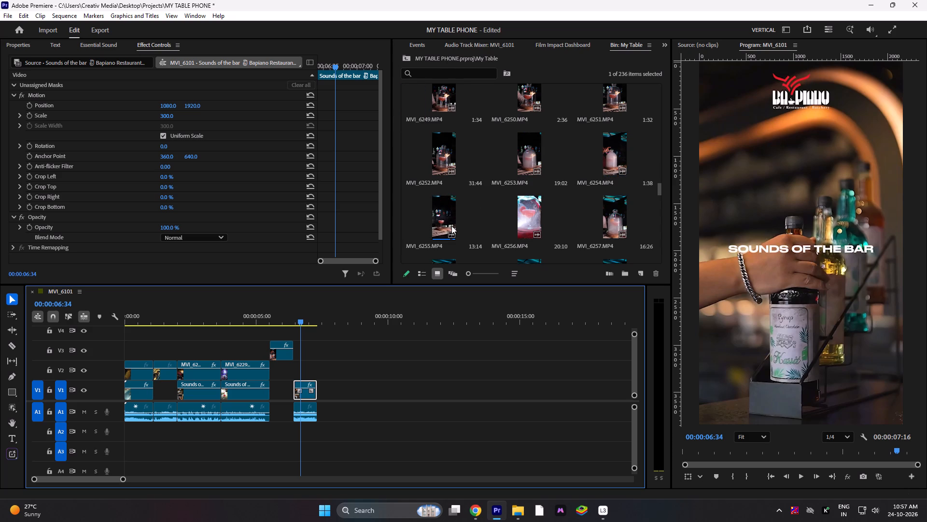
scroll(618, 224, down, 1)
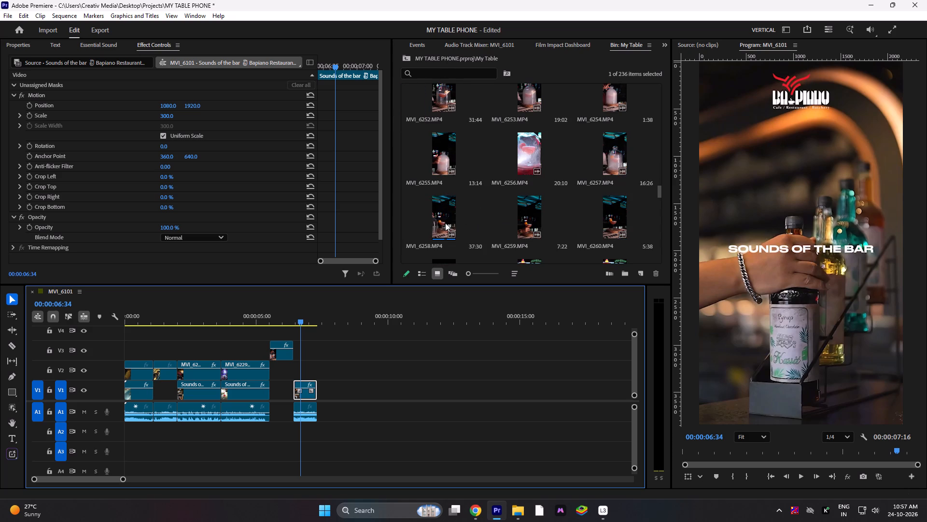
drag(445, 223, 312, 348)
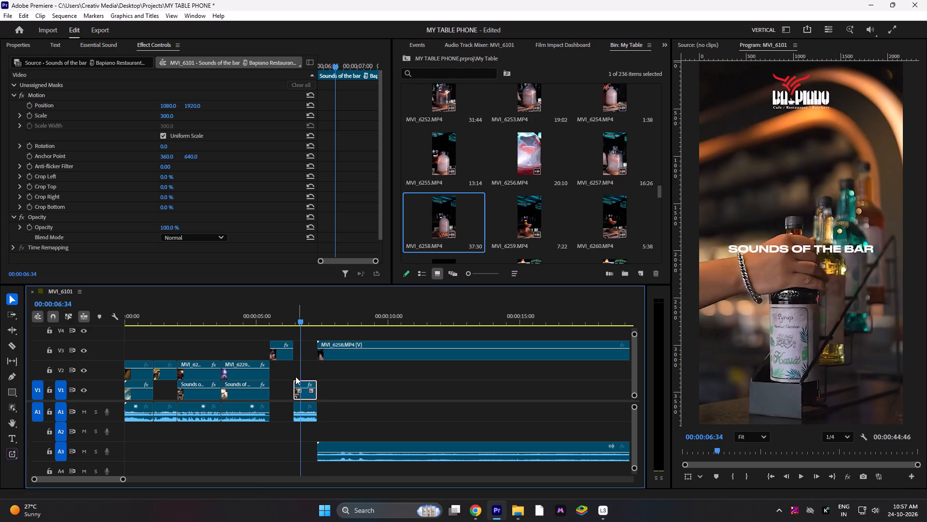
Delete the last reference scene's video and audio, the bottle shot with the "Sounds of the bar" title.
drag(286, 374, 313, 427)
key(Delete)
Play the MVI_6248.MP4 cloche clip on V3 and delete it.
drag(267, 305, 271, 309)
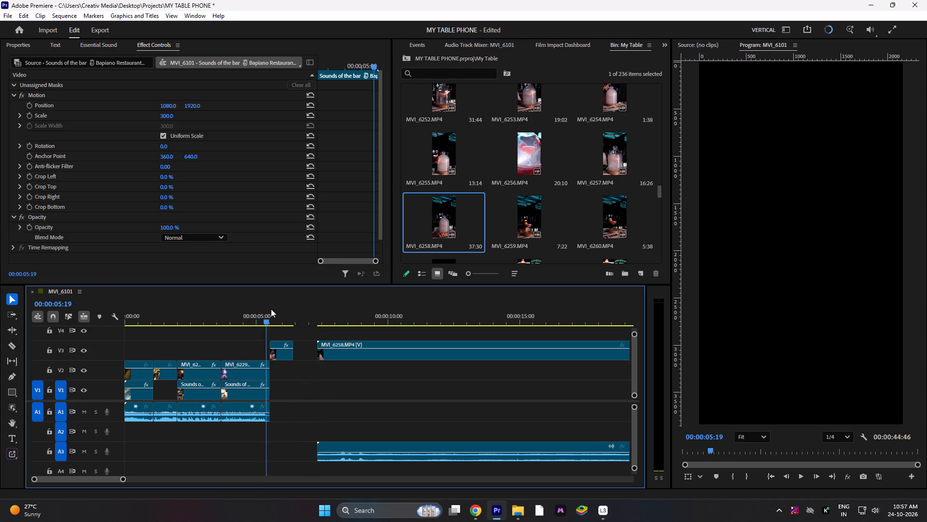
drag(271, 309, 273, 310)
key(space)
key(space)
click(281, 354)
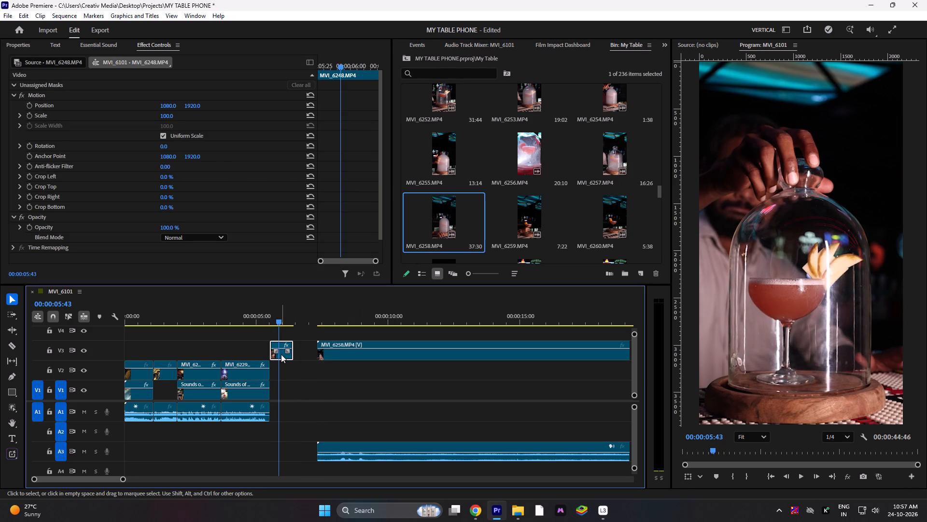
key(Delete)
Scrub through MVI_6258.MP4 to where the cloche lift begins and trim the video's start to 00:00:12:45.
drag(125, 479, 175, 485)
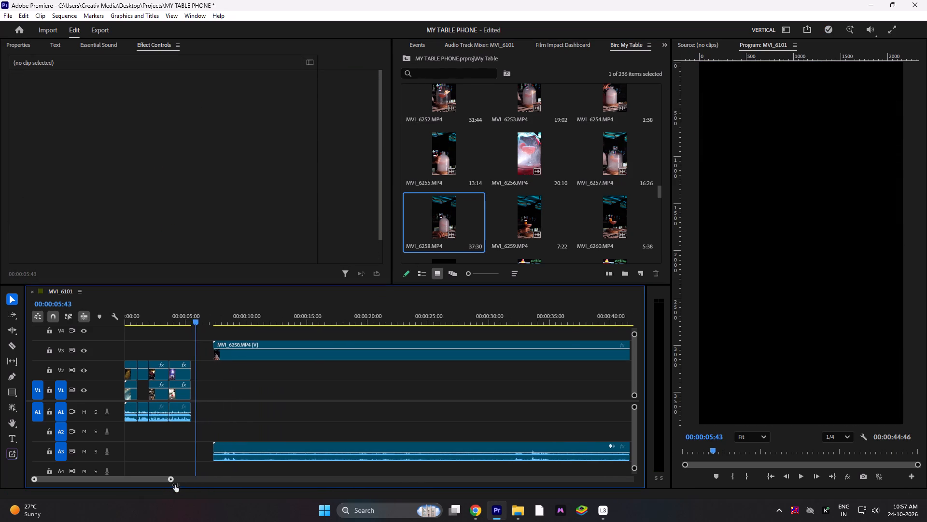
drag(175, 485, 215, 489)
drag(214, 317, 248, 323)
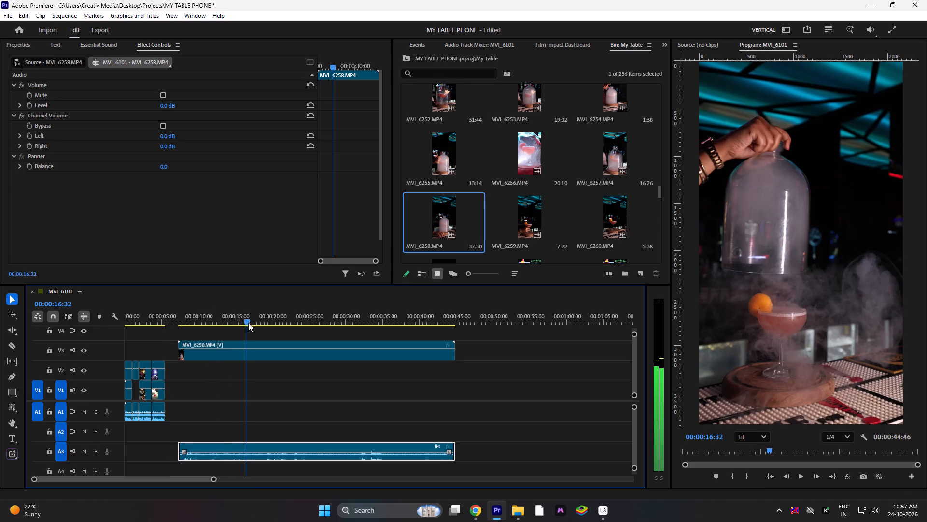
drag(248, 323, 223, 330)
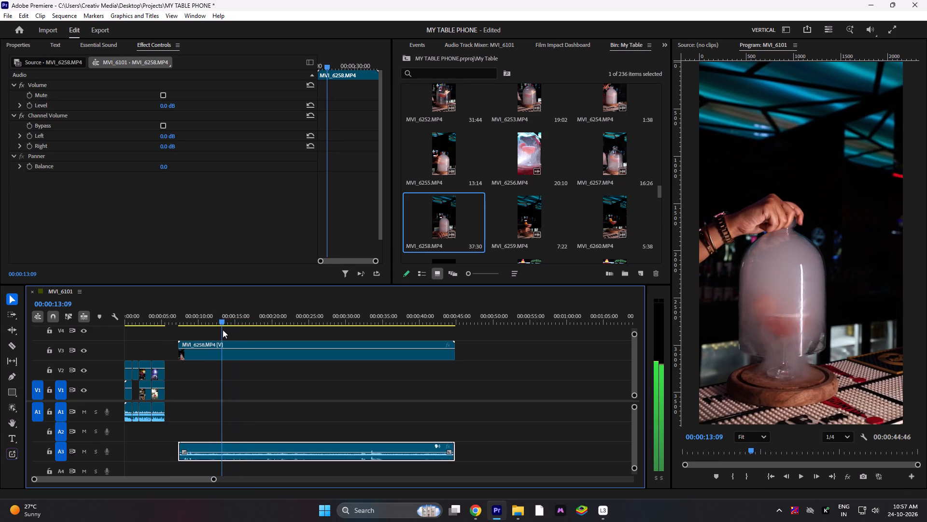
drag(223, 330, 221, 332)
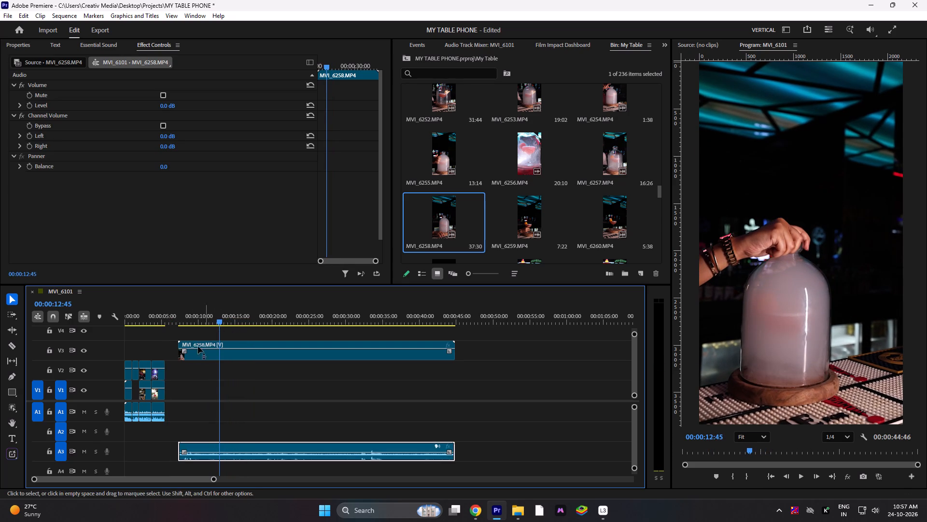
drag(178, 354, 219, 367)
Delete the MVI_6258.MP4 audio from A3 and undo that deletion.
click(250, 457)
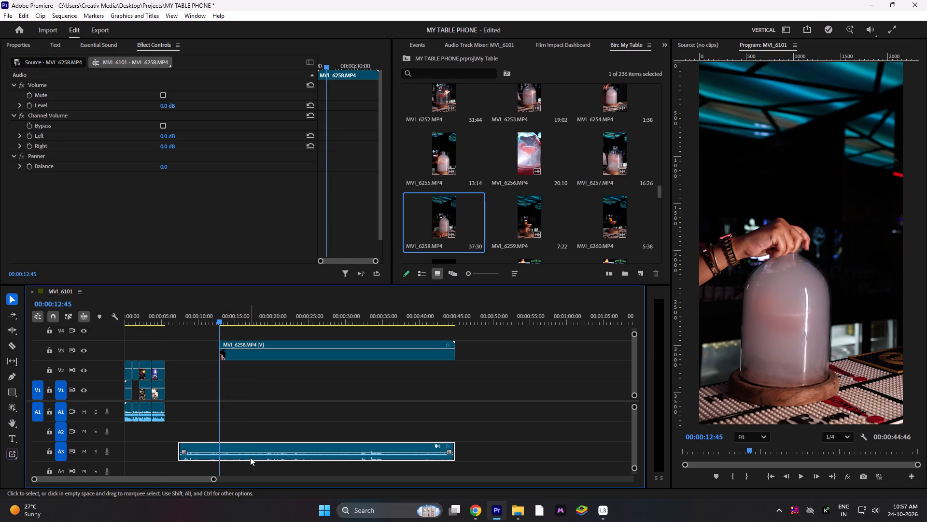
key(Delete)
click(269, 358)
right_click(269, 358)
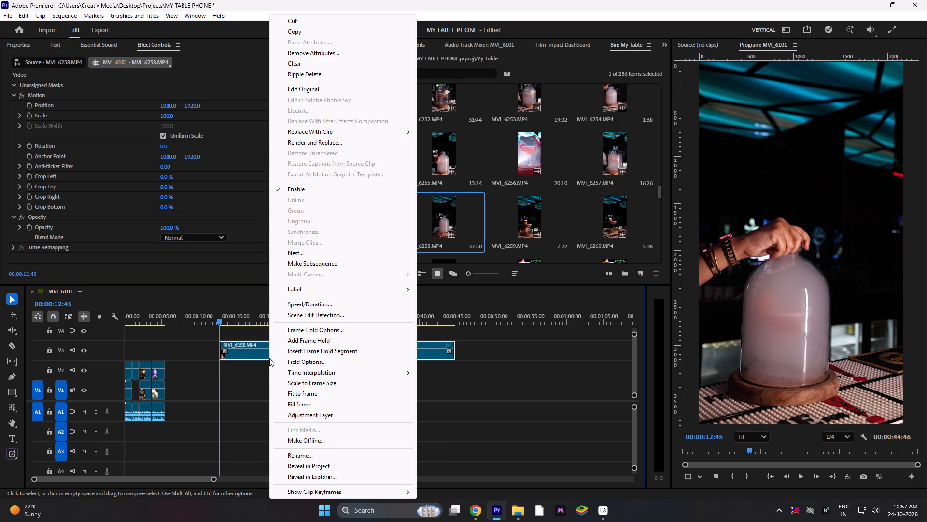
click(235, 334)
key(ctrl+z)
Set the MVI_6258.MP4 video's speed to 130% with Optical flow time interpolation.
right_click(249, 358)
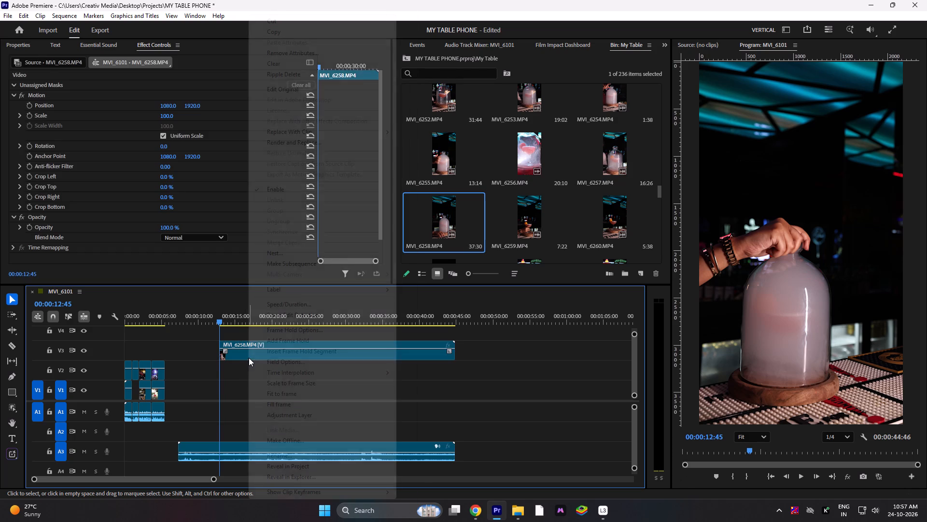
click(295, 303)
text(130)
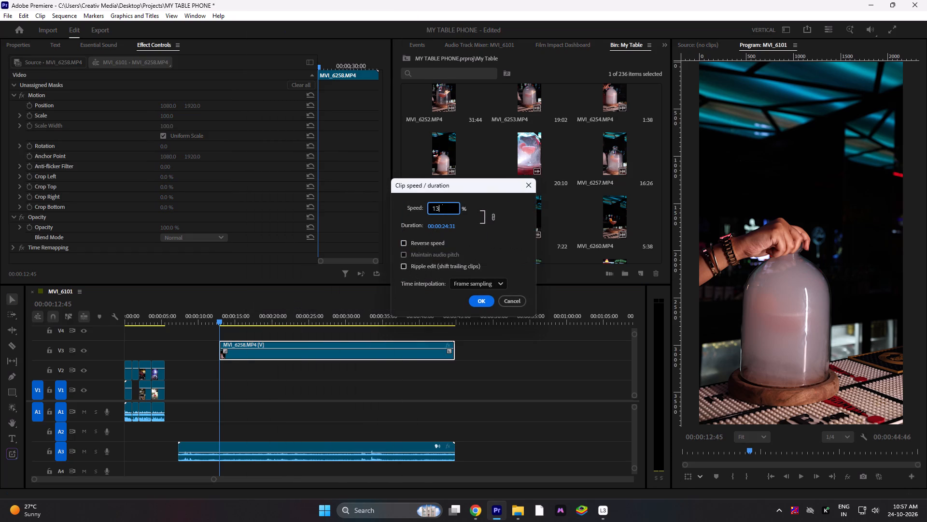
click(493, 277)
click(490, 285)
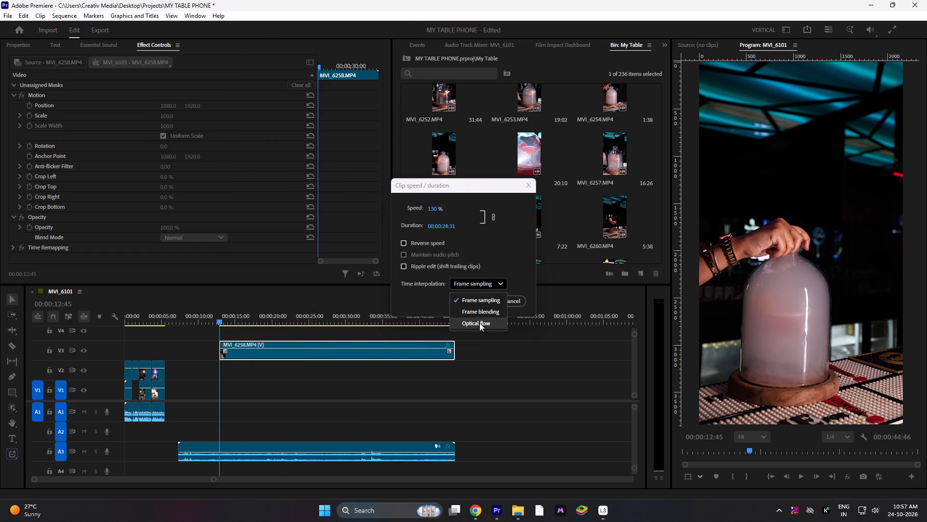
click(479, 323)
click(481, 301)
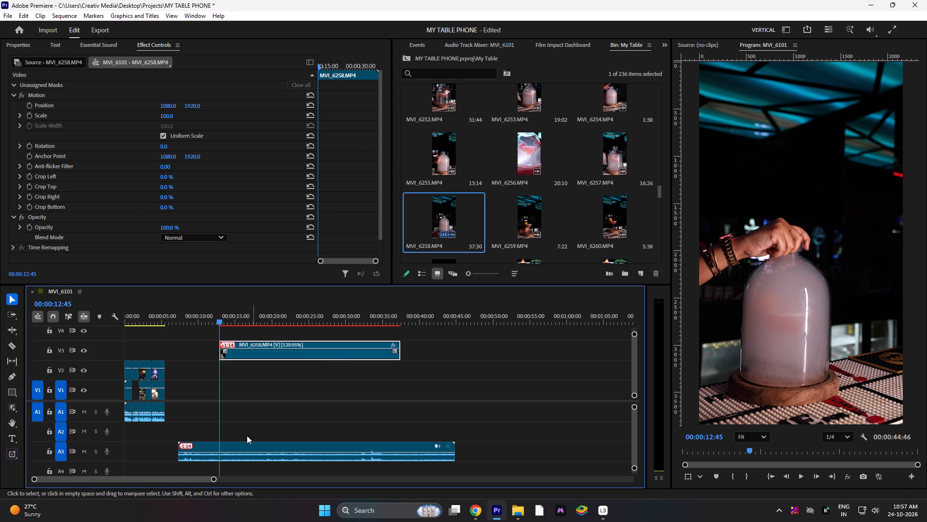
Raise the MVI_6258.MP4 audio level on A3 to 15 dB and play the cloche lift.
click(238, 443)
click(234, 452)
key(space)
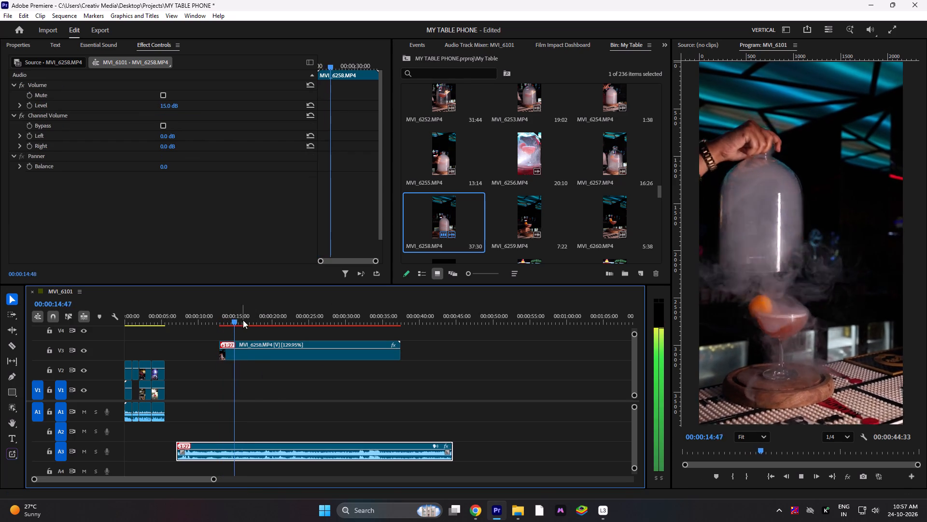
Scrub further through MVI_6258.MP4 on the timeline and play it to review the cloche footage with its audio.
drag(243, 320, 266, 321)
key(space)
drag(273, 321, 287, 323)
key(space)
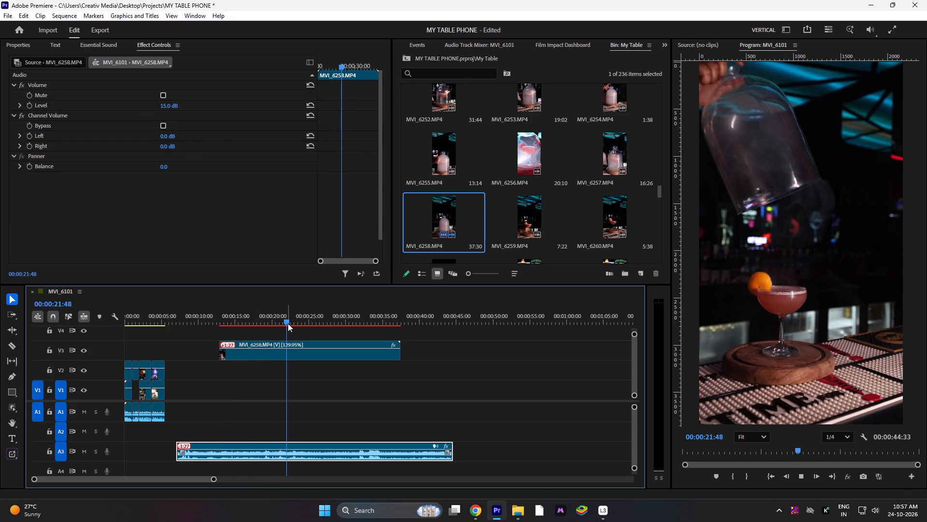
Scrub back and forth through MVI_6258.MP4 on the timeline and play it to check its audio against the cloche footage.
drag(293, 323, 359, 332)
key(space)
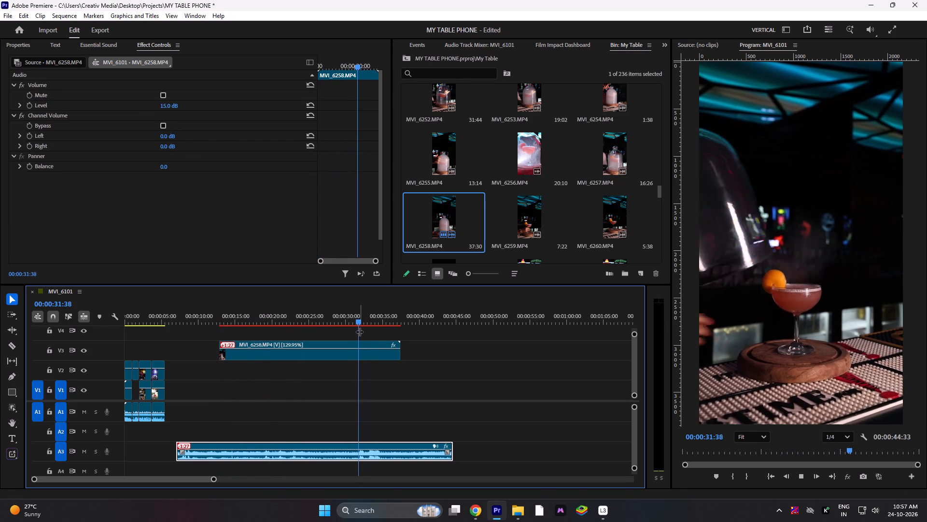
drag(357, 332, 305, 329)
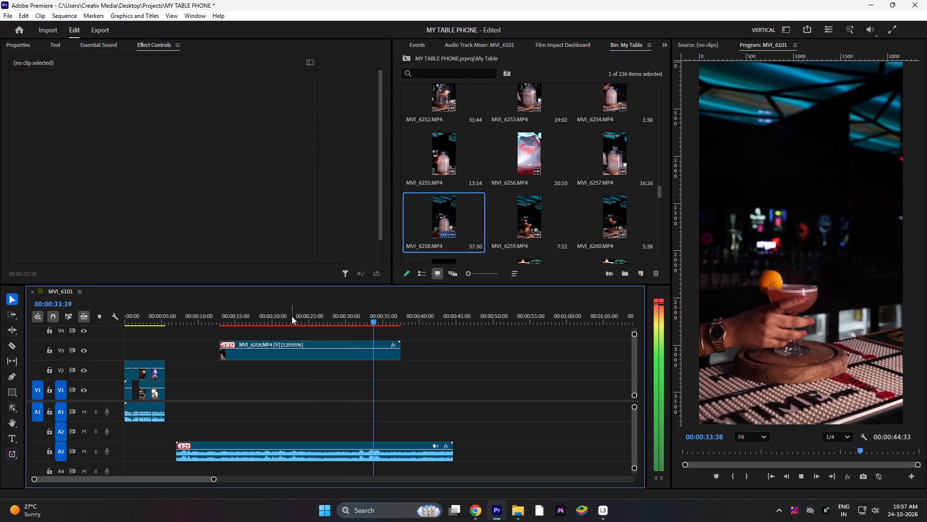
drag(291, 313, 248, 314)
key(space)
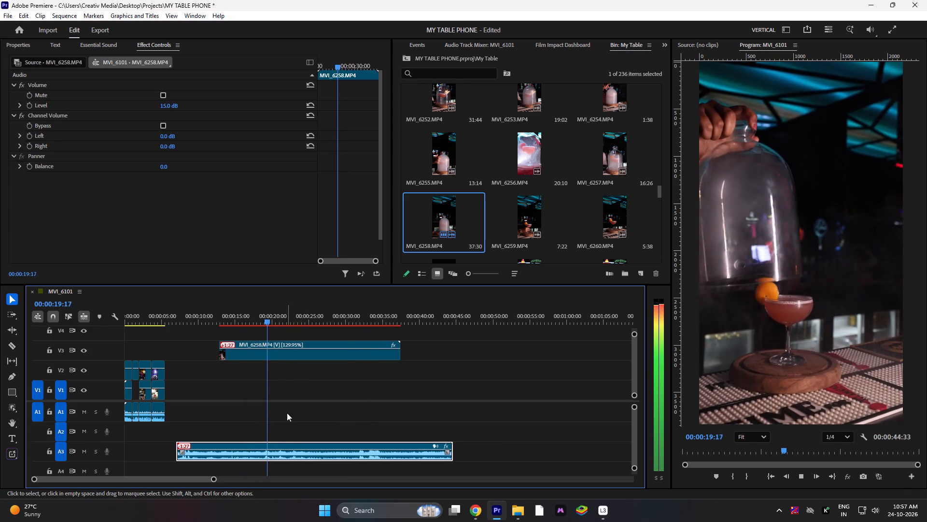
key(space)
Delete the MVI_6258.MP4 audio clip from track A3.
click(283, 448)
key(Delete)
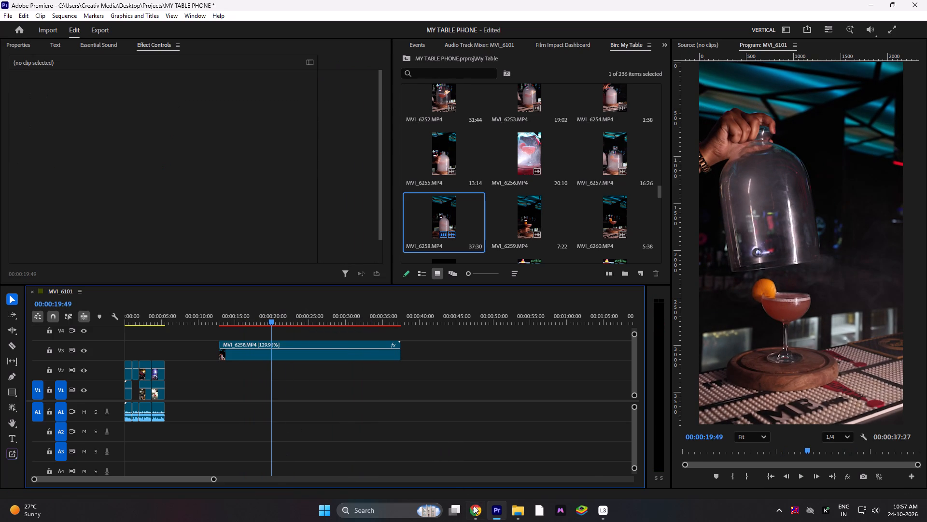
Switch to Chrome, open YouTube in a new tab and search for "club ambience".
click(482, 511)
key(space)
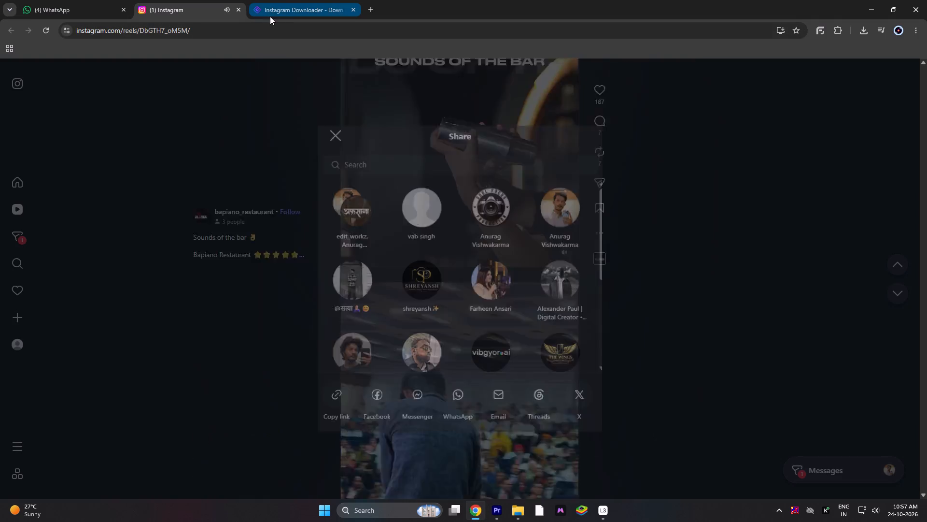
click(367, 7)
click(351, 278)
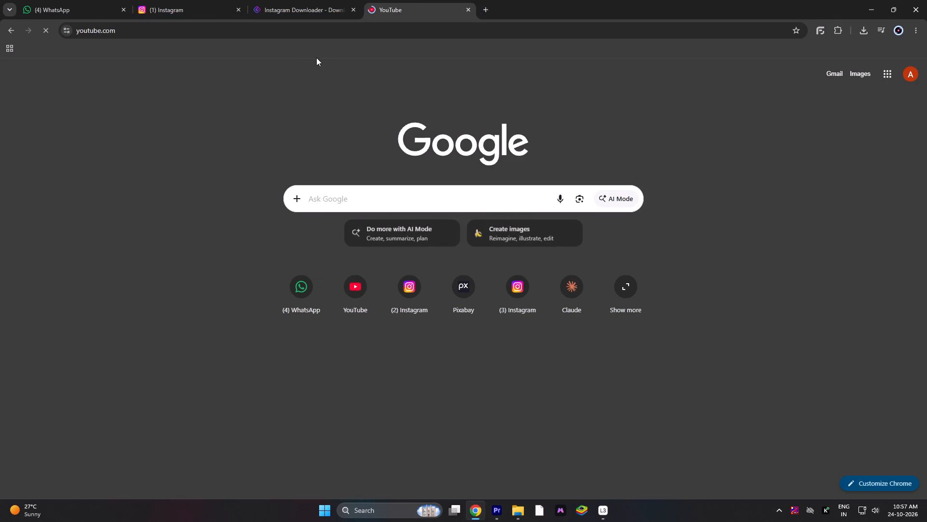
click(329, 76)
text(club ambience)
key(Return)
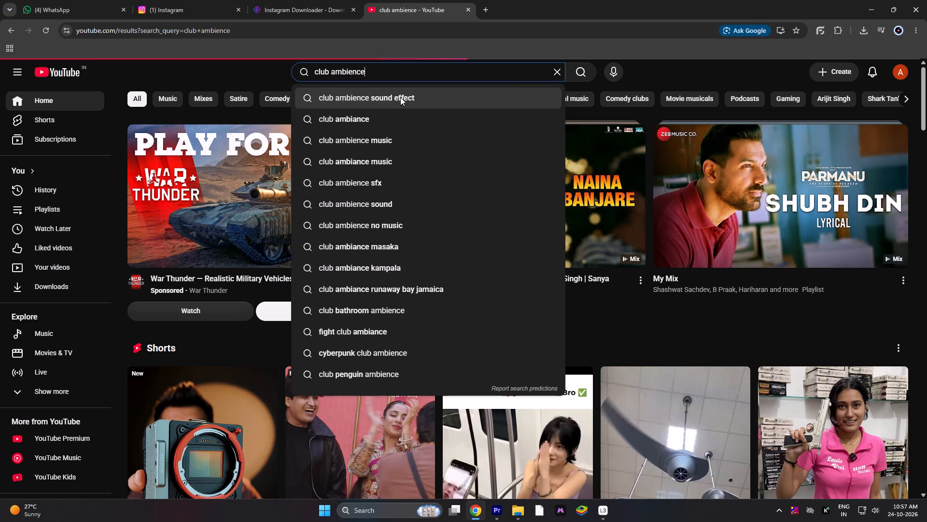
Play the Roots Lounge Kolkata atmosphere Short from the results and move on to the following Short to hear its club sound.
click(276, 356)
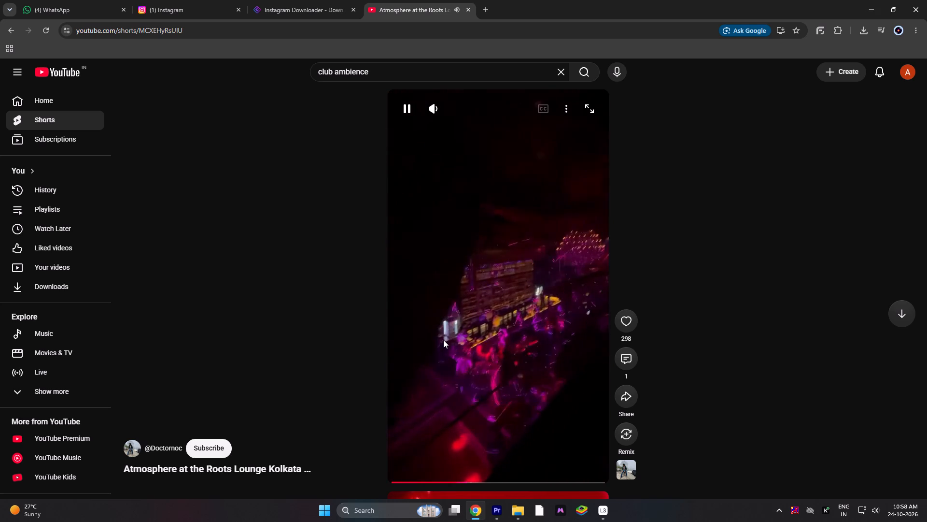
key(Down)
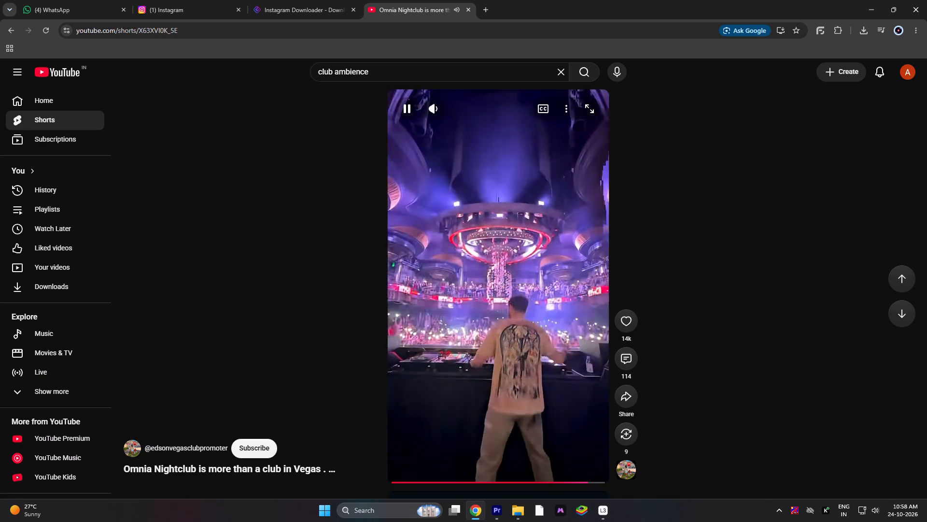
Switch to YouTube in Chrome and browse through the club ambience Shorts, examining each for suitable nightclub ambience.
key(Down)
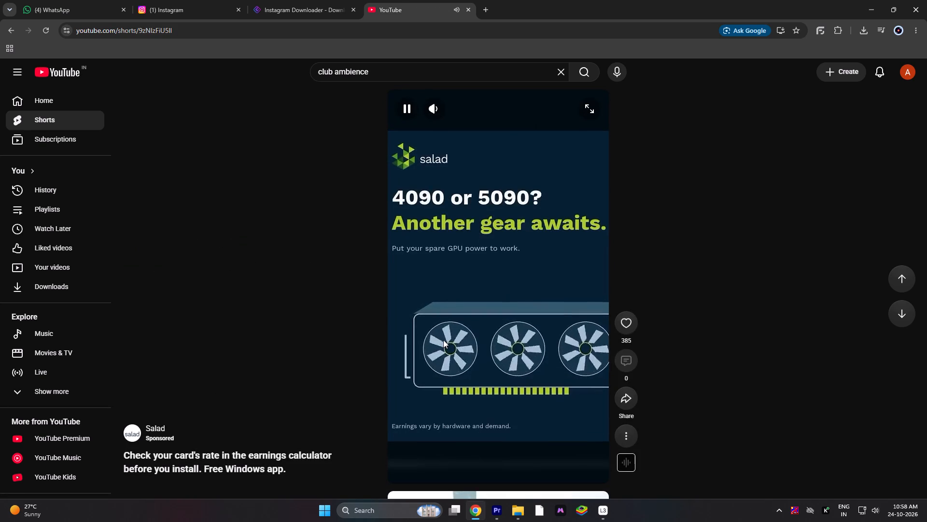
key(Down)
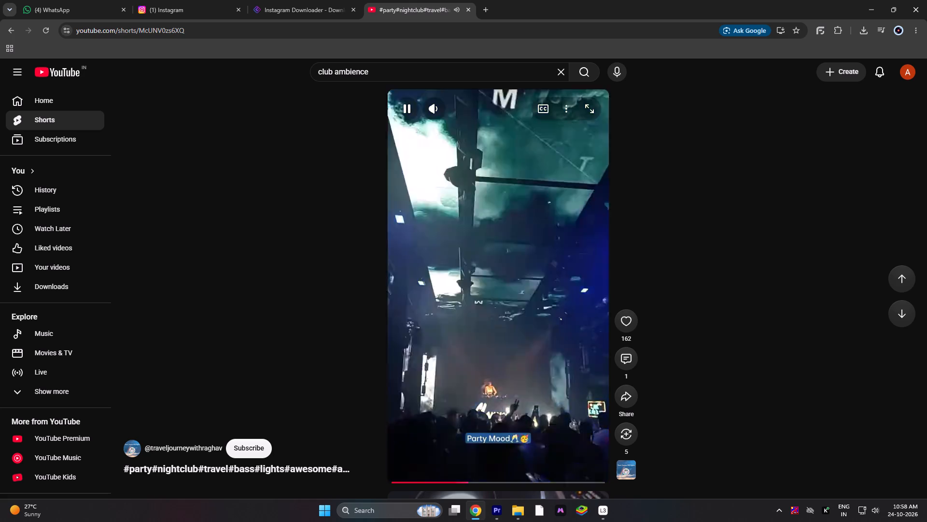
key(Down)
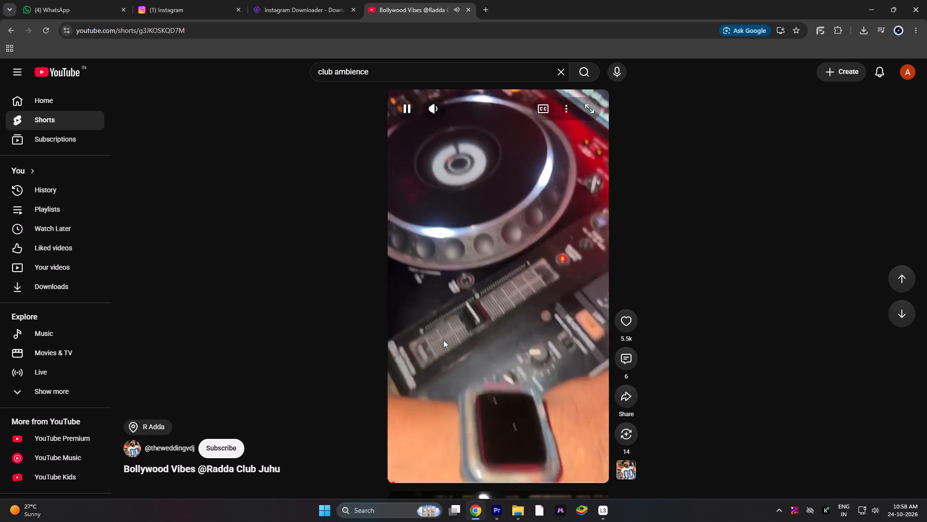
key(Down)
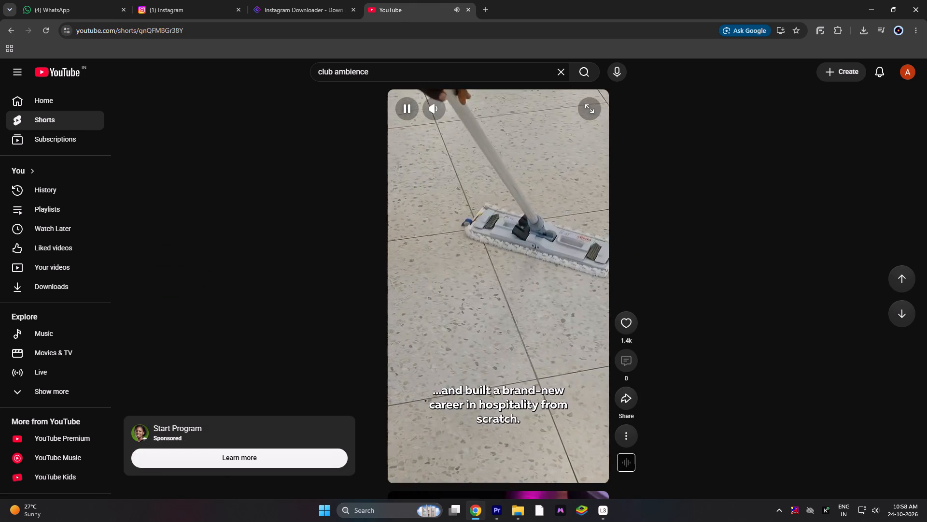
key(Down)
key(Down)
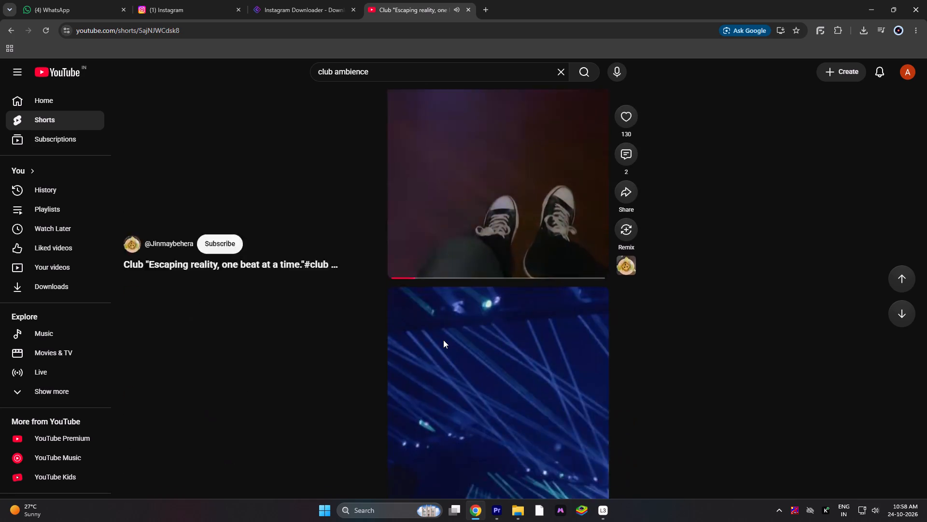
key(Down)
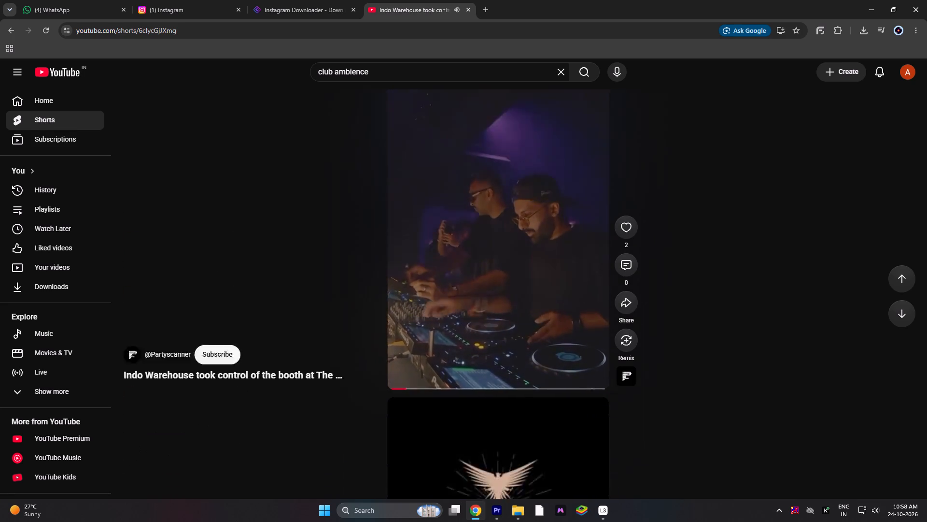
key(Down)
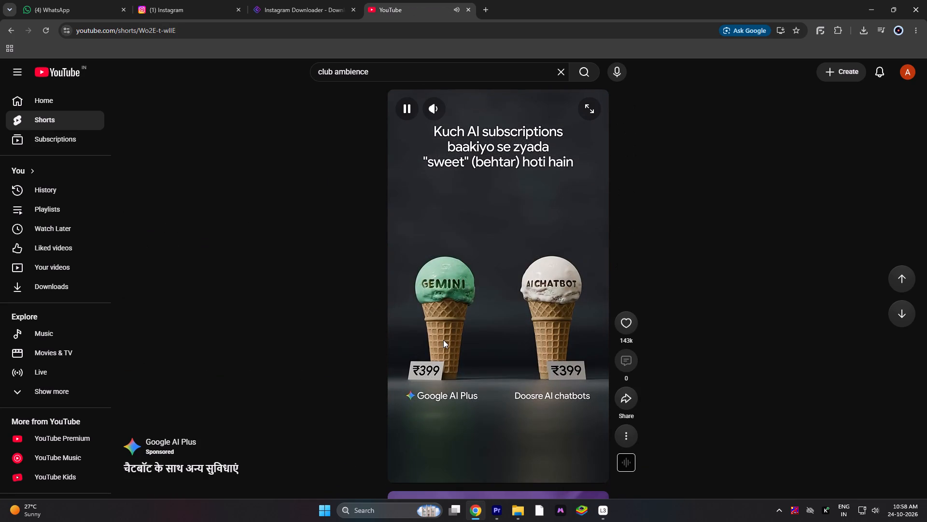
key(Down)
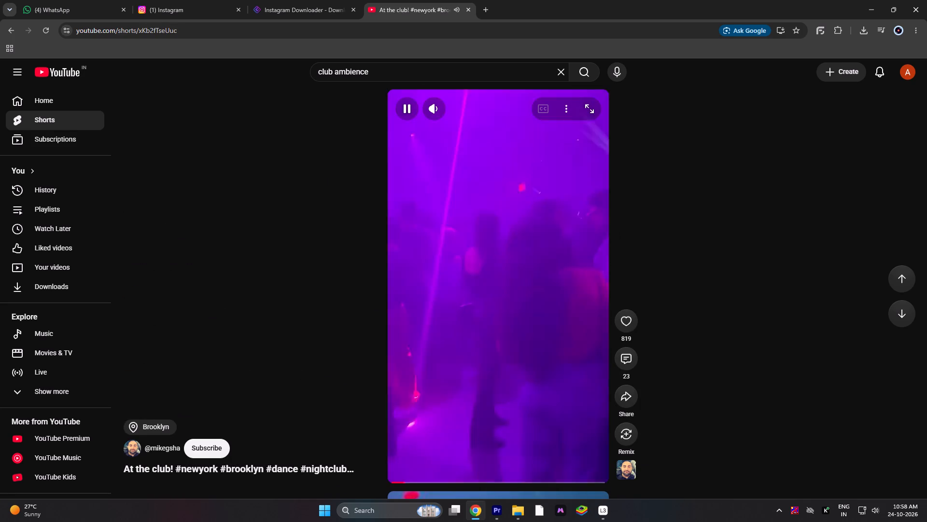
key(Down)
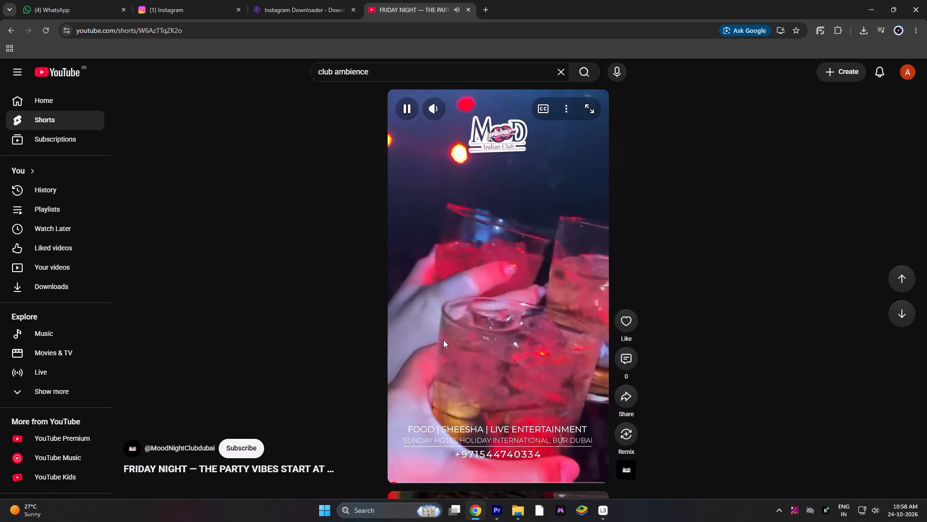
key(Down)
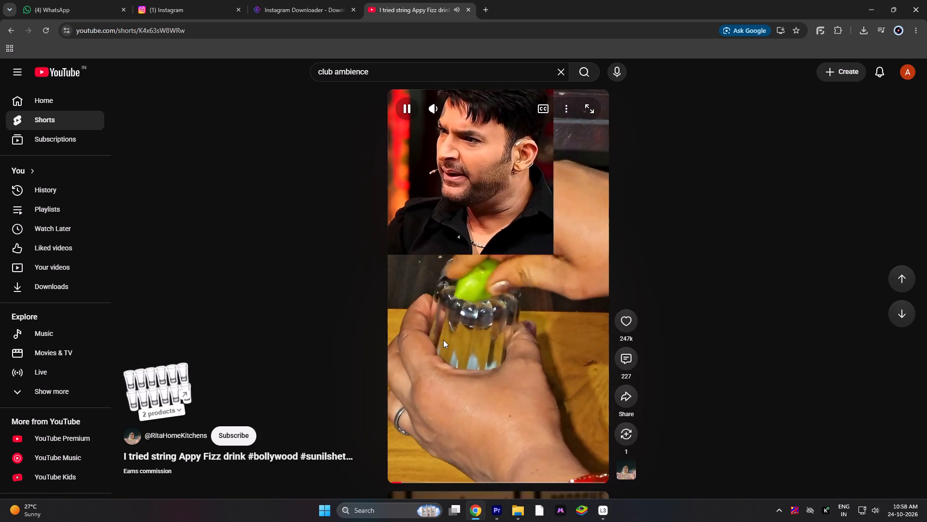
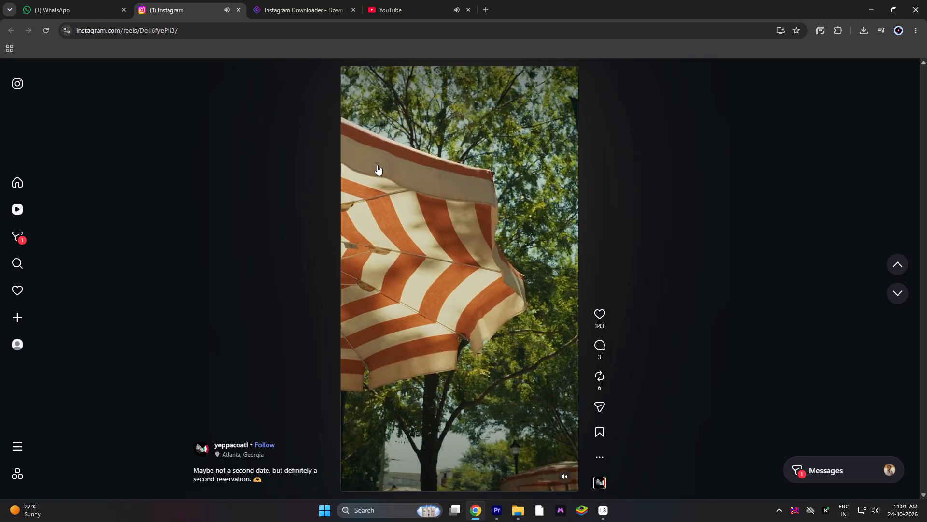
Browse the Instagram Reels feed in Chrome, examining the reels one after another for bar and restaurant video references.
scroll(377, 165, down, 1)
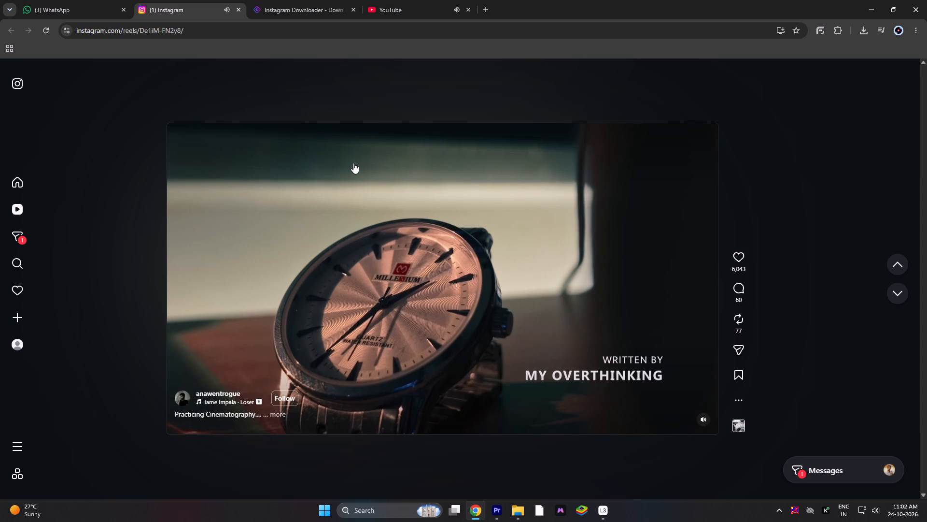
scroll(353, 163, down, 1)
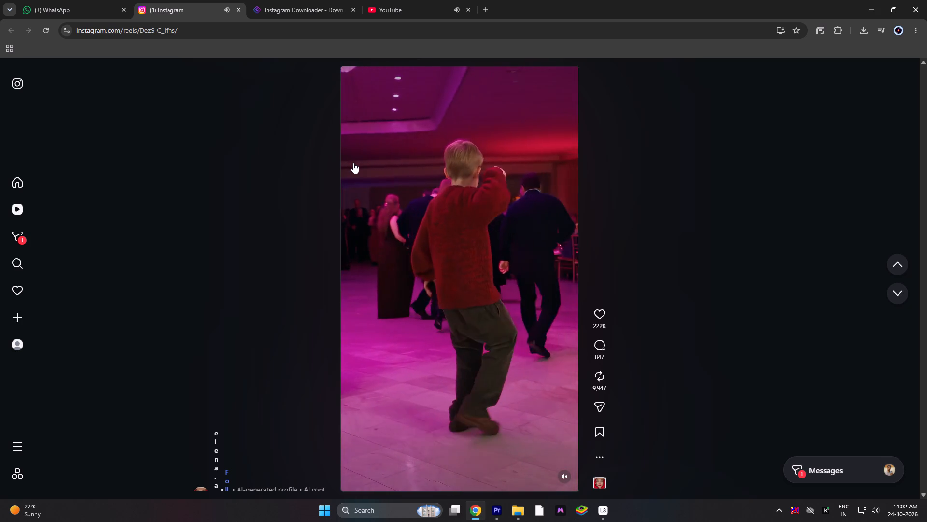
scroll(353, 163, down, 1)
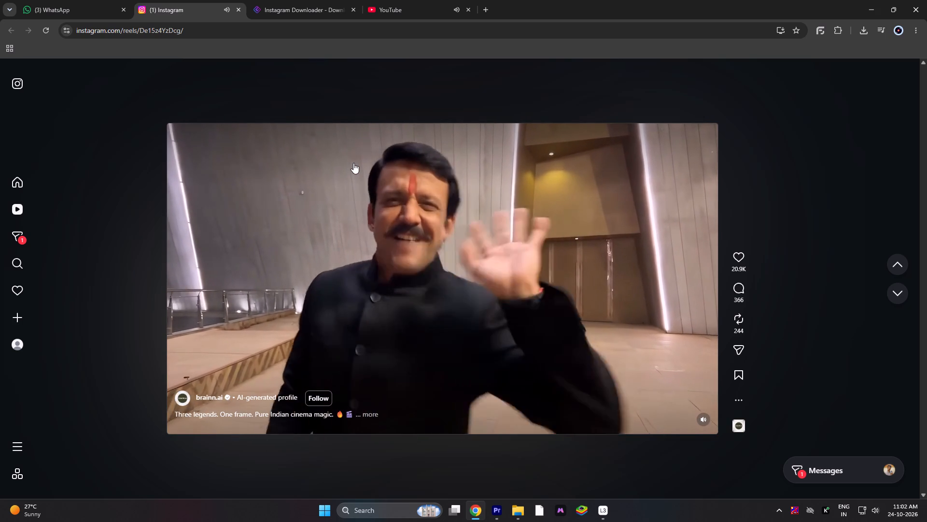
scroll(319, 170, down, 1)
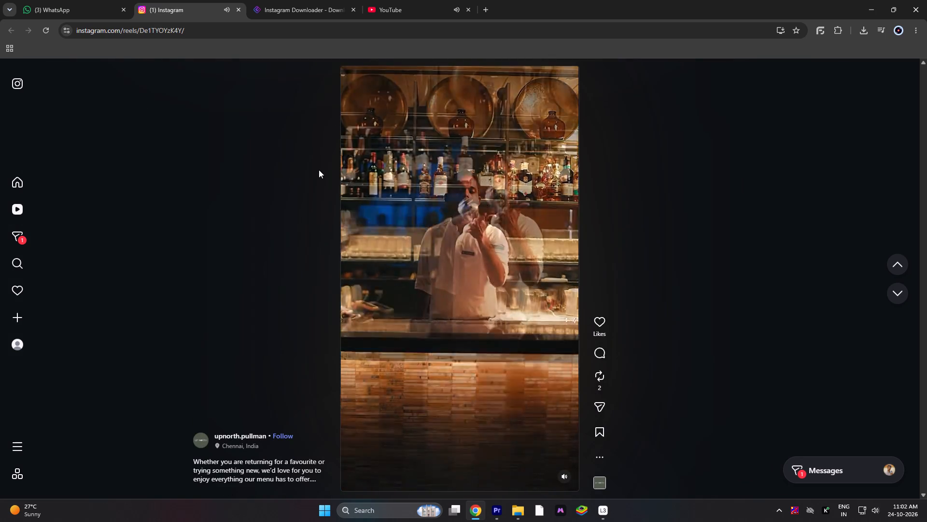
scroll(319, 170, down, 1)
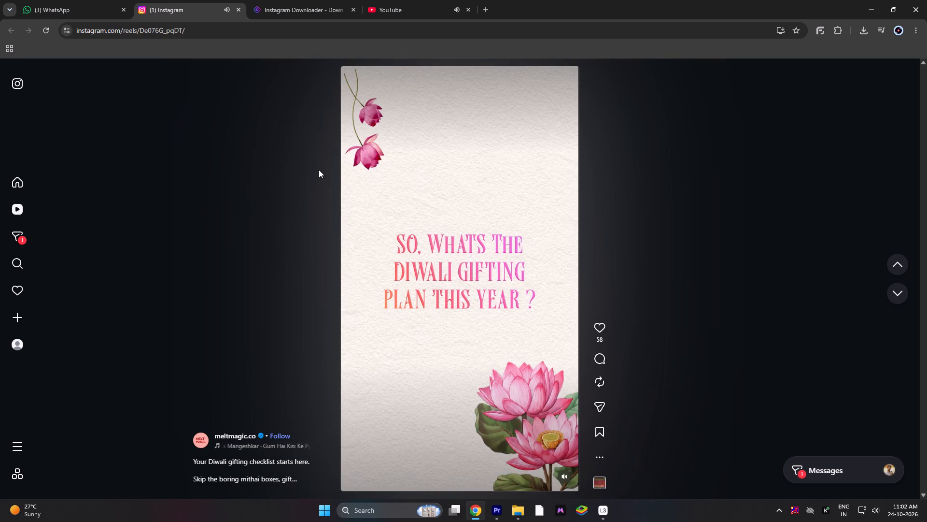
scroll(319, 170, down, 1)
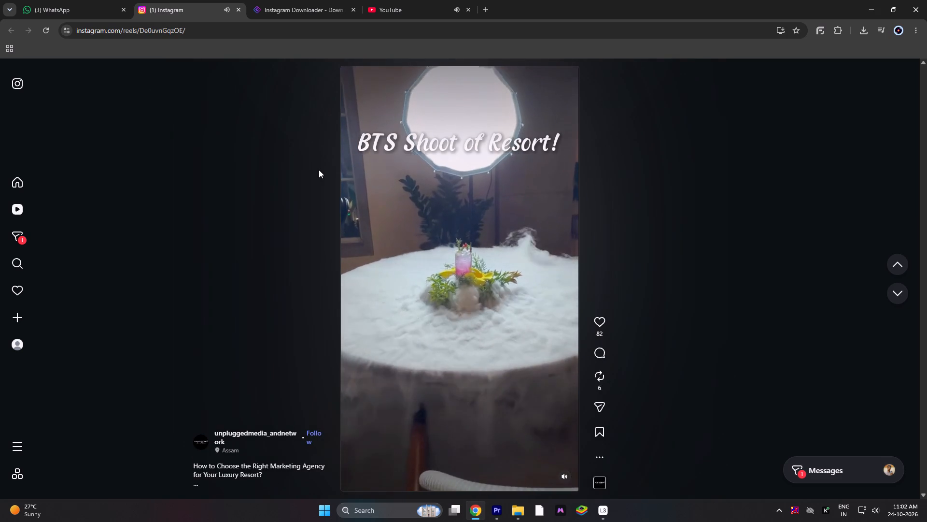
scroll(319, 170, down, 1)
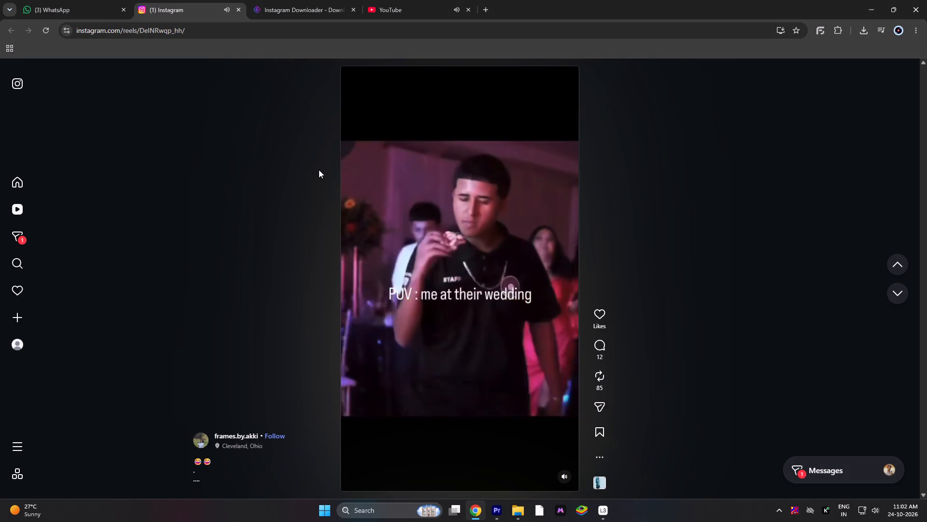
scroll(319, 170, down, 1)
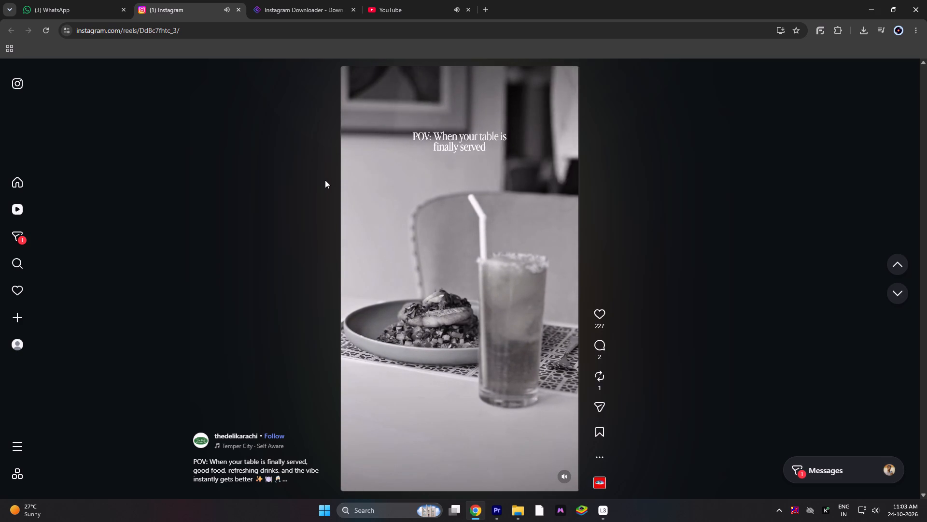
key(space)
click(350, 151)
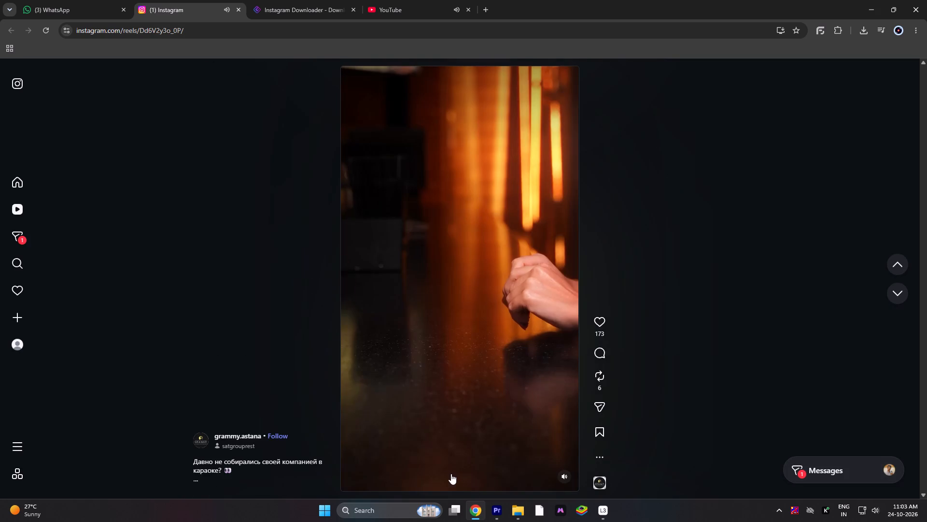
Switch to Adobe Premiere and play the assembled bar clips from the start of the MVI_6101 sequence.
click(491, 507)
drag(208, 306, 0, 324)
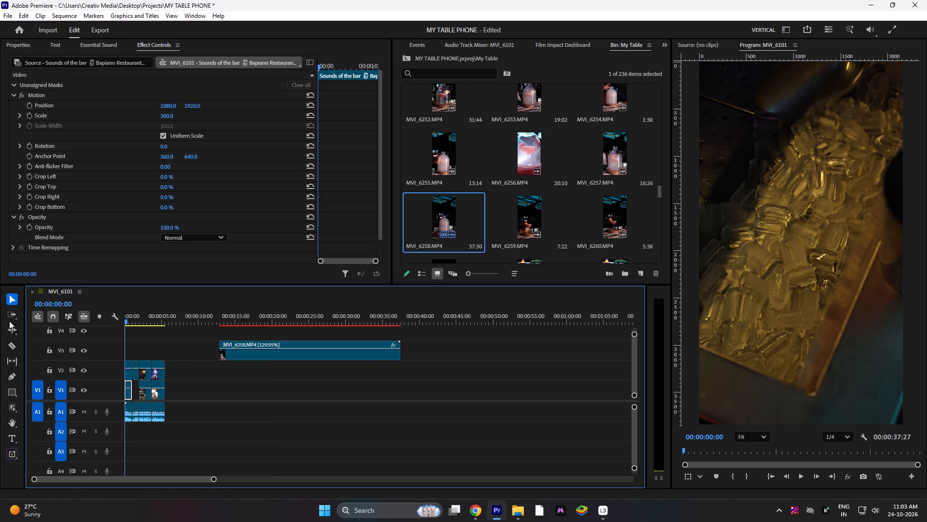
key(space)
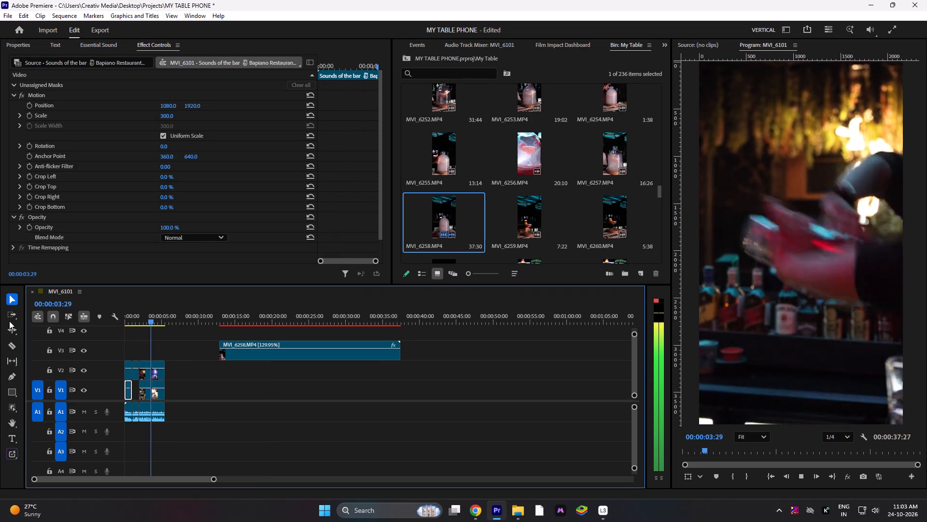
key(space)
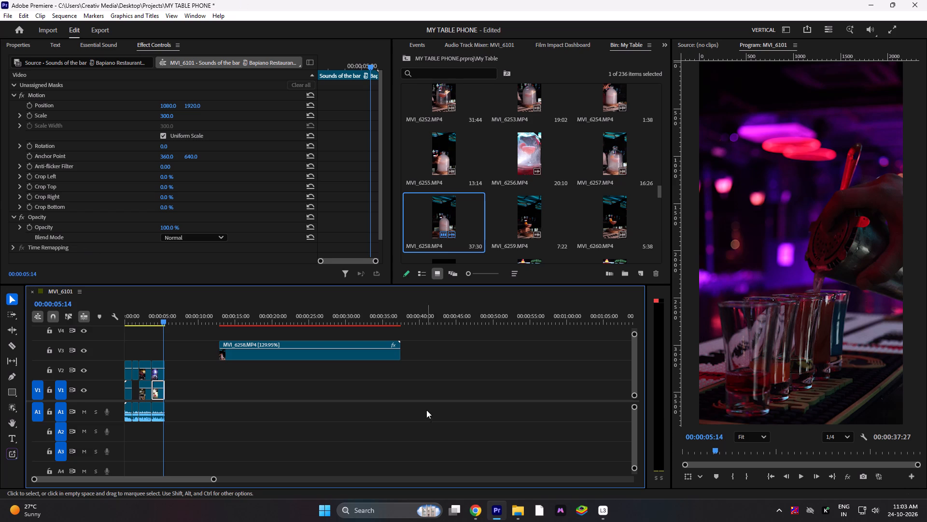
Scrub to the opening of MVI_6258.MP4 on V3 and replay the cloche lift to review its timing.
drag(251, 304, 234, 313)
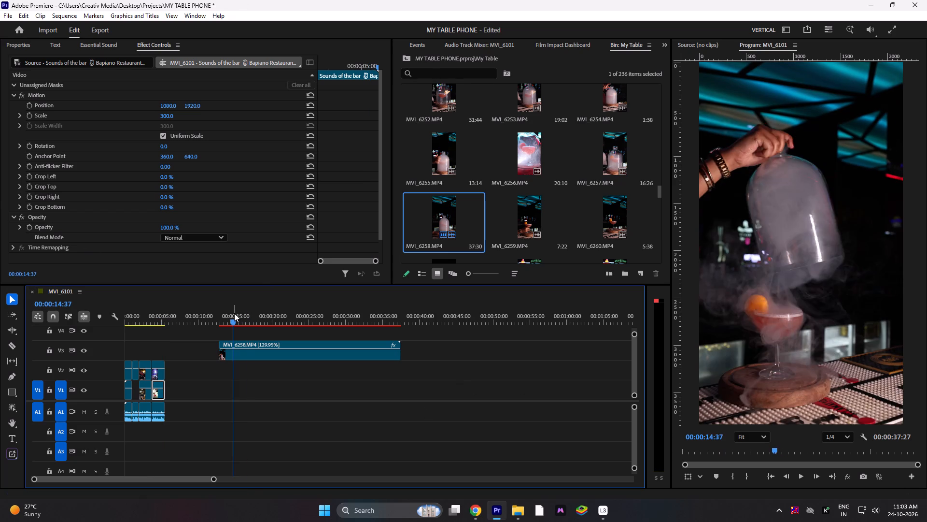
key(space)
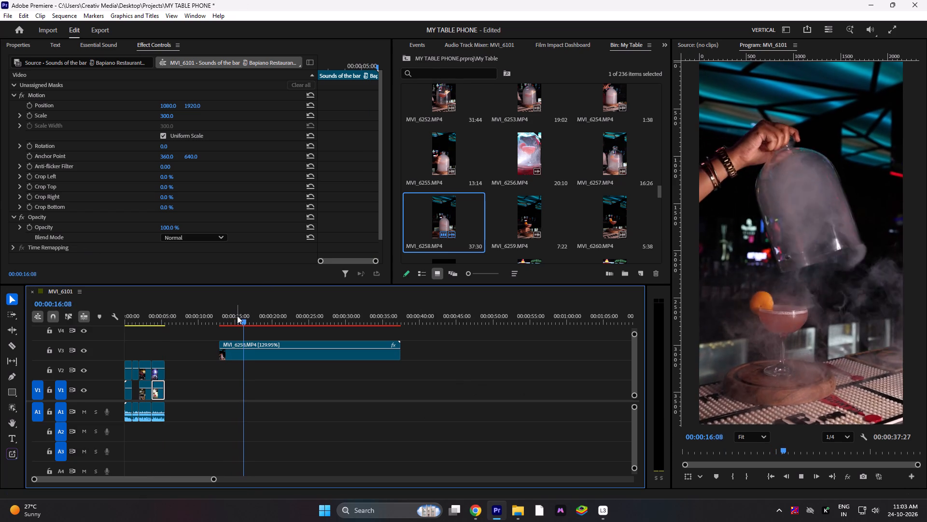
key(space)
drag(247, 313, 224, 310)
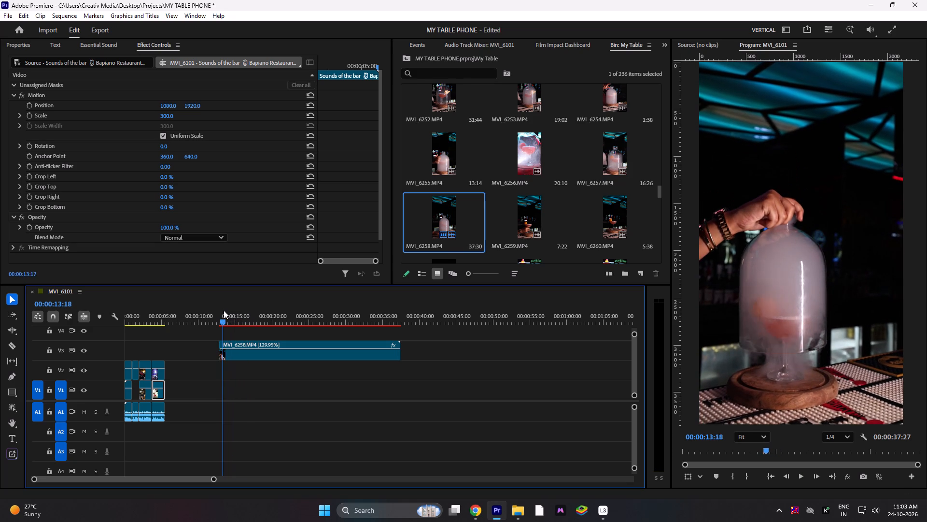
drag(224, 310, 218, 312)
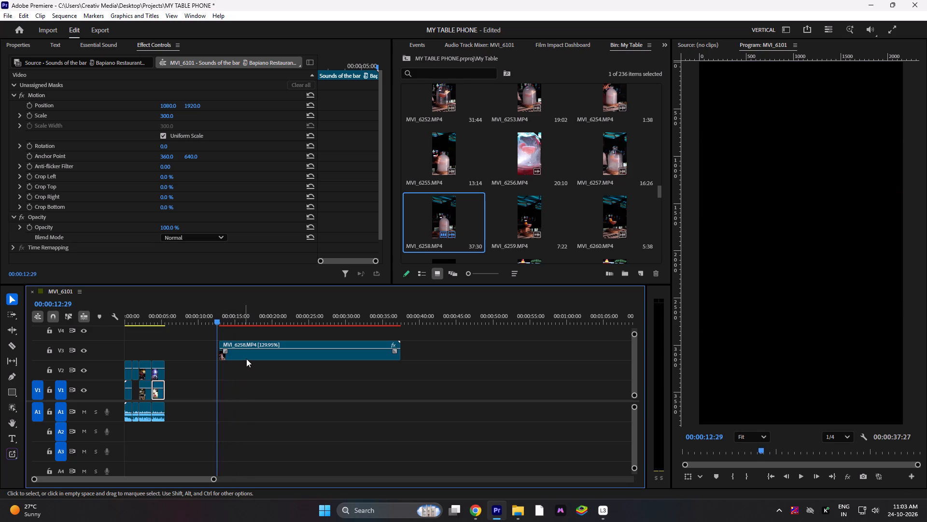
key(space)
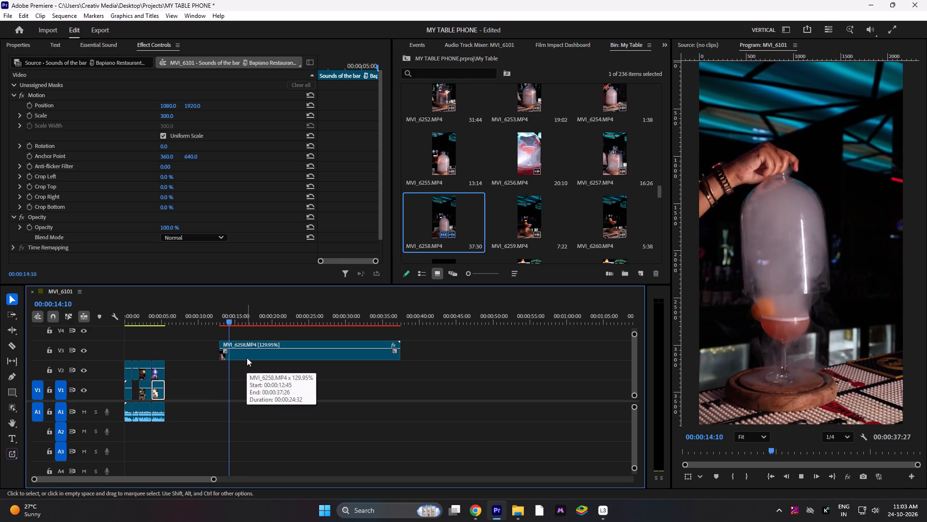
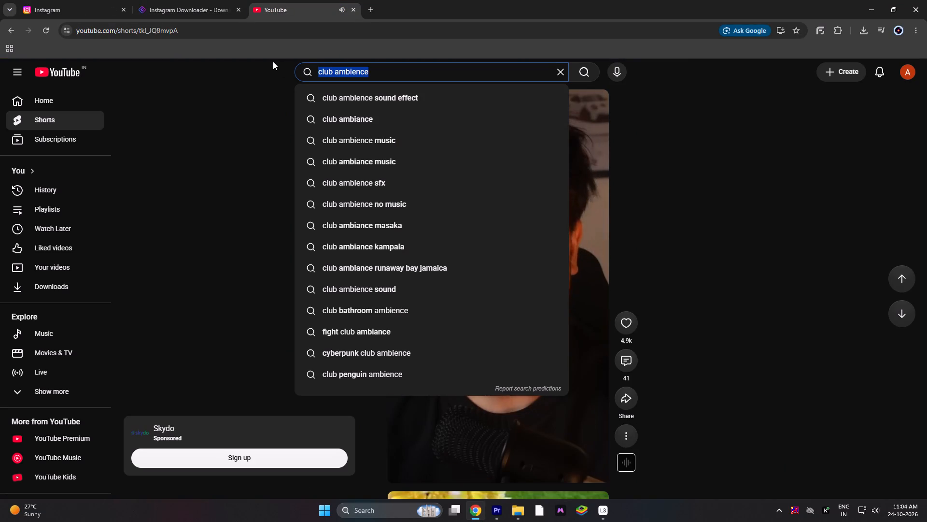
Search YouTube for "club ambience" and look through the results for a usable nightclub sound.
key(Return)
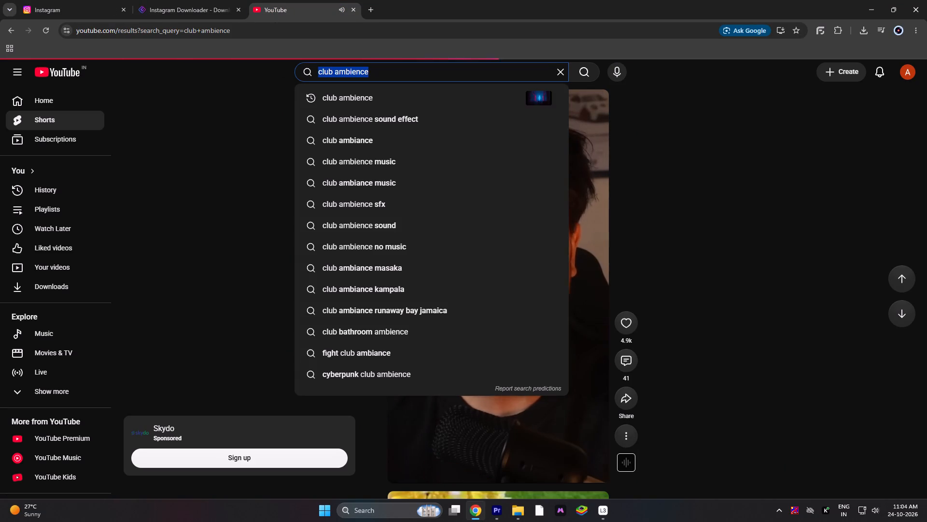
scroll(382, 170, down, 3)
click(264, 200)
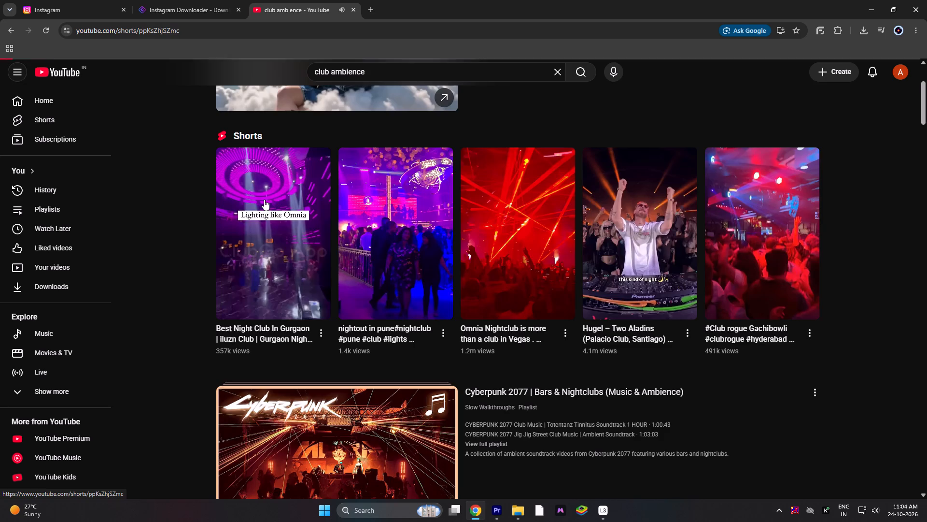
click(5, 26)
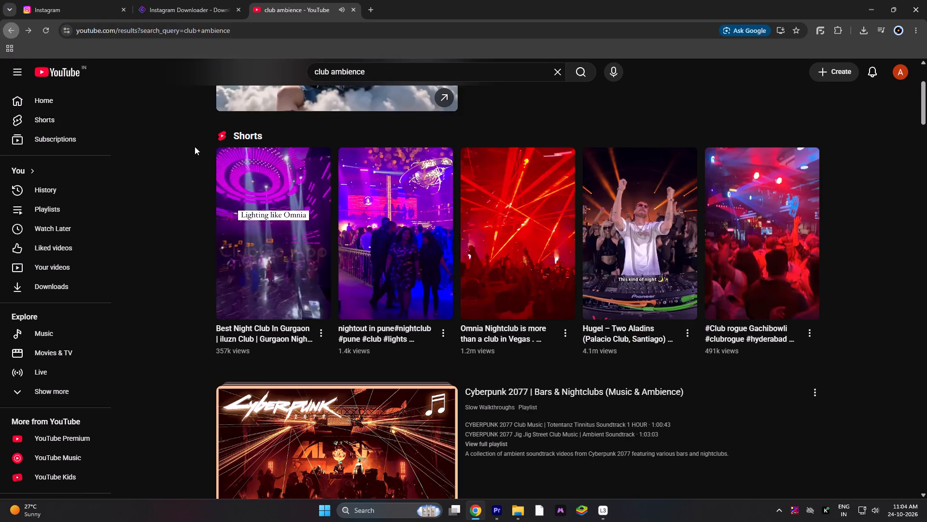
scroll(306, 229, down, 3)
Open Pixabay in a new browser tab and search its sound effects for "club ambience".
click(370, 9)
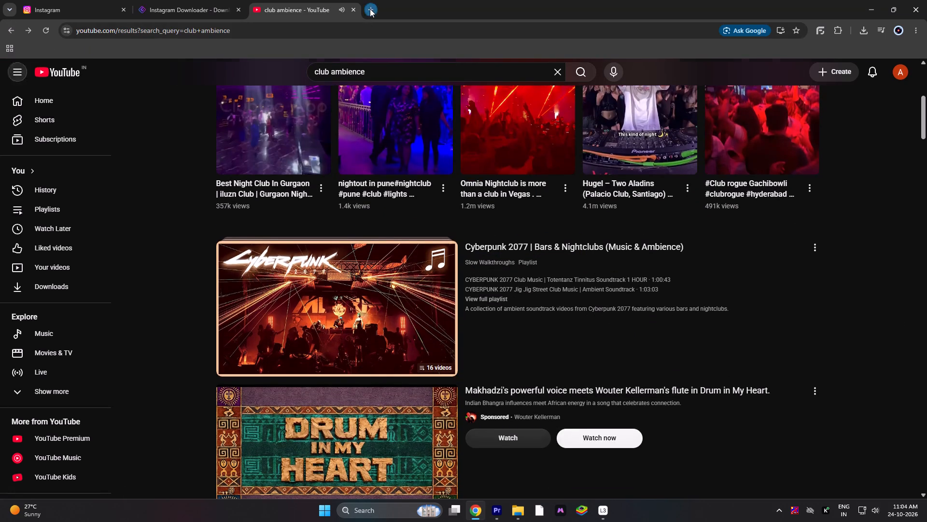
click(473, 293)
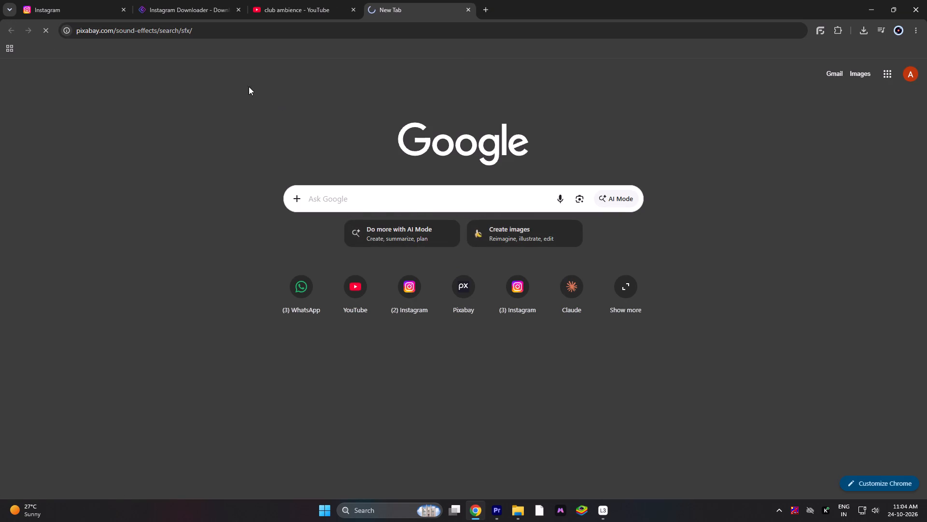
click(188, 82)
drag(173, 78, 50, 52)
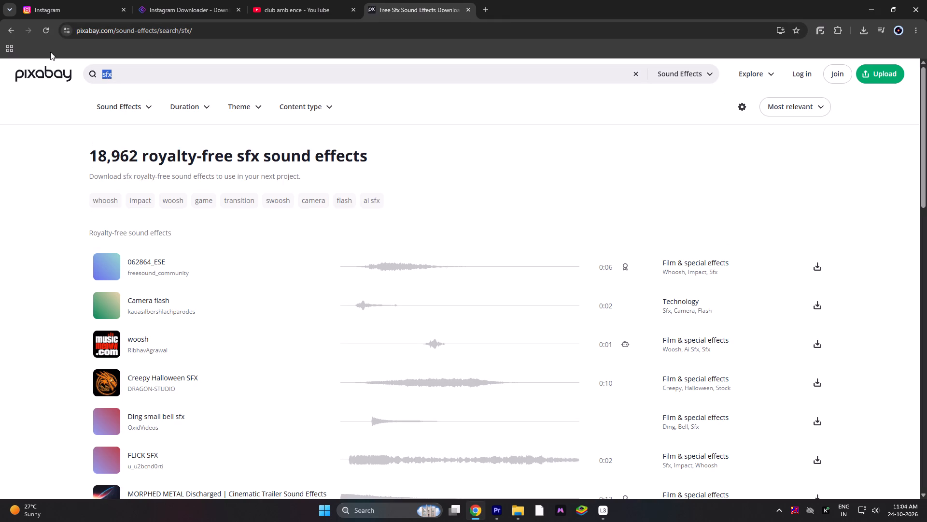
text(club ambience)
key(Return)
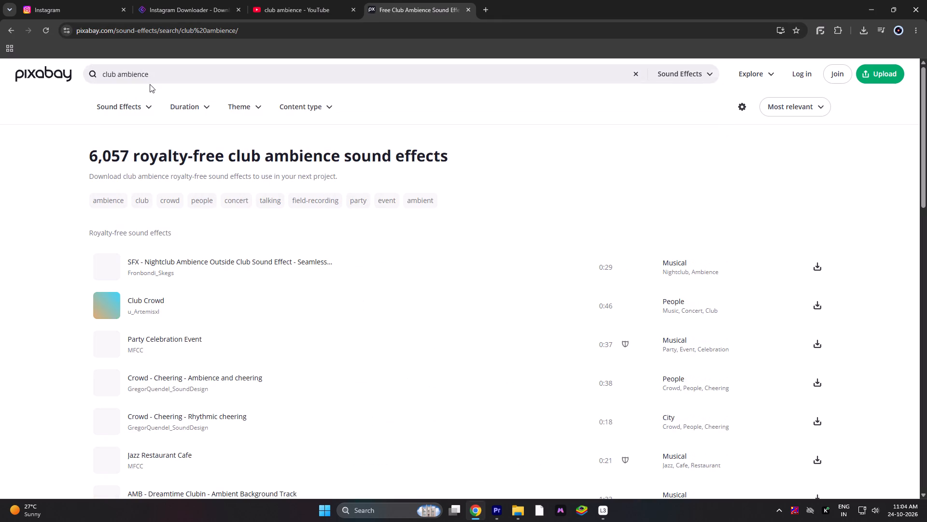
Audition the first Pixabay "club ambience" sound effects, from the nightclub loop and Club Crowd through to dancefloor trance dreaming.
click(116, 270)
click(107, 268)
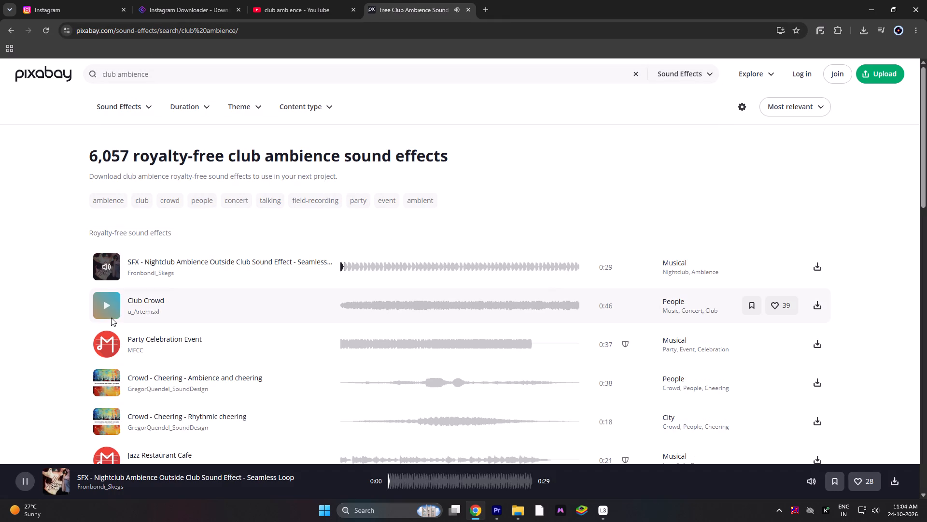
click(112, 311)
click(374, 307)
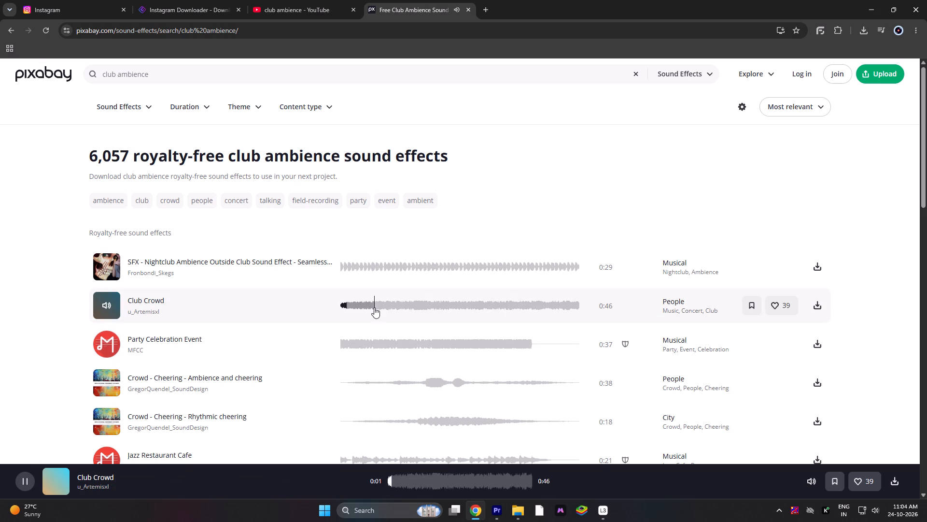
click(105, 345)
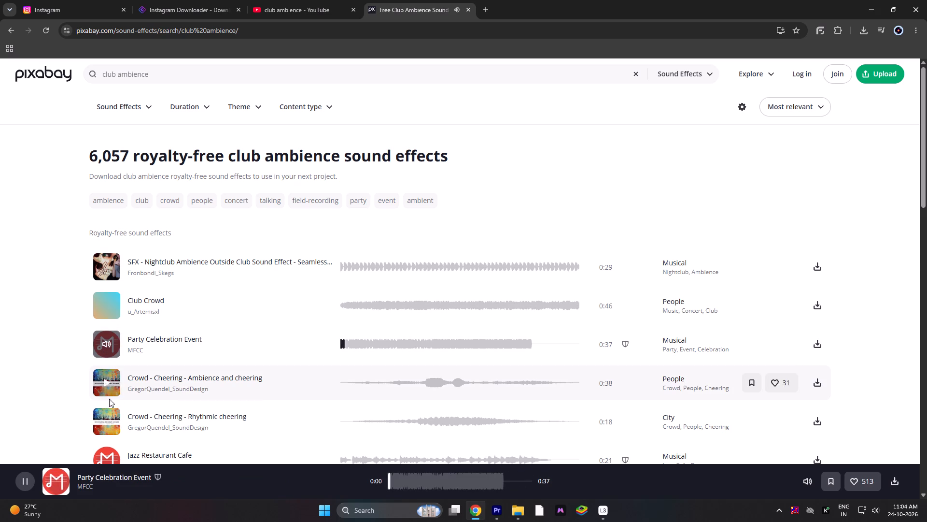
click(112, 384)
click(405, 381)
click(436, 384)
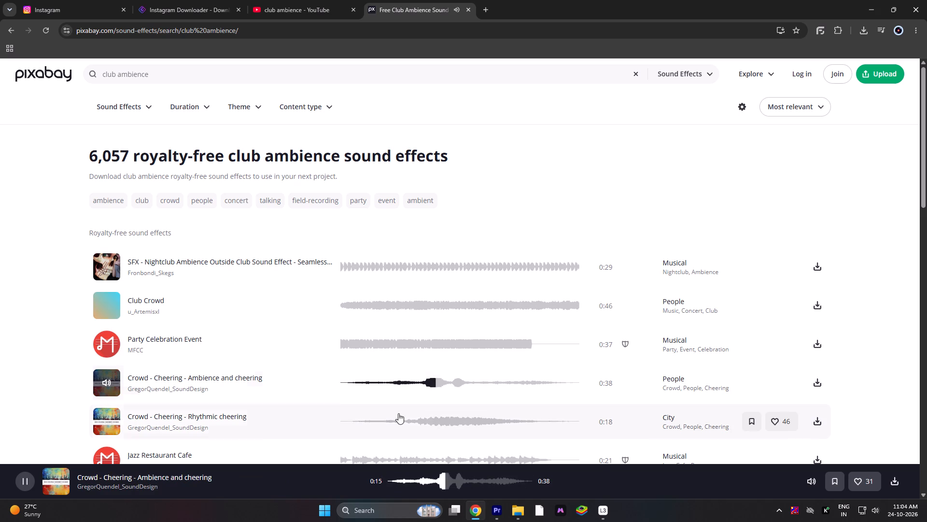
click(421, 420)
scroll(421, 420, down, 3)
click(420, 315)
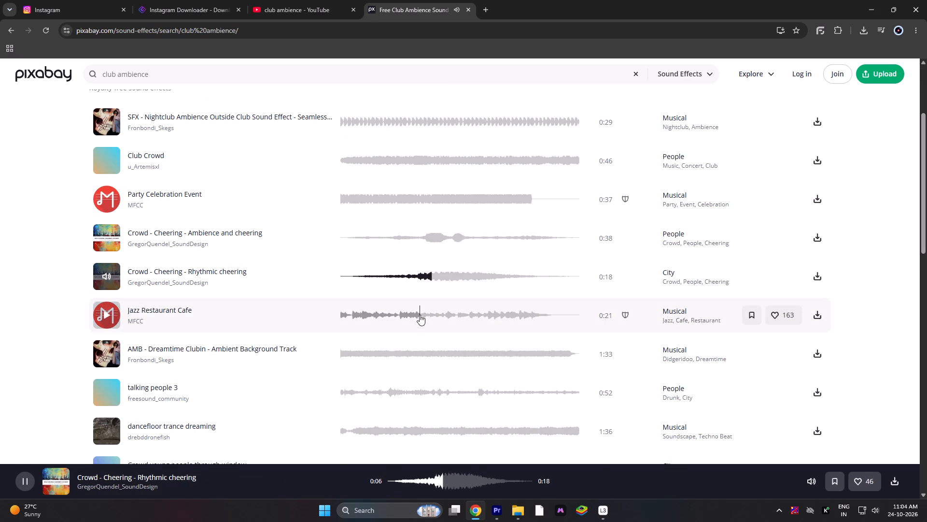
click(415, 358)
click(388, 391)
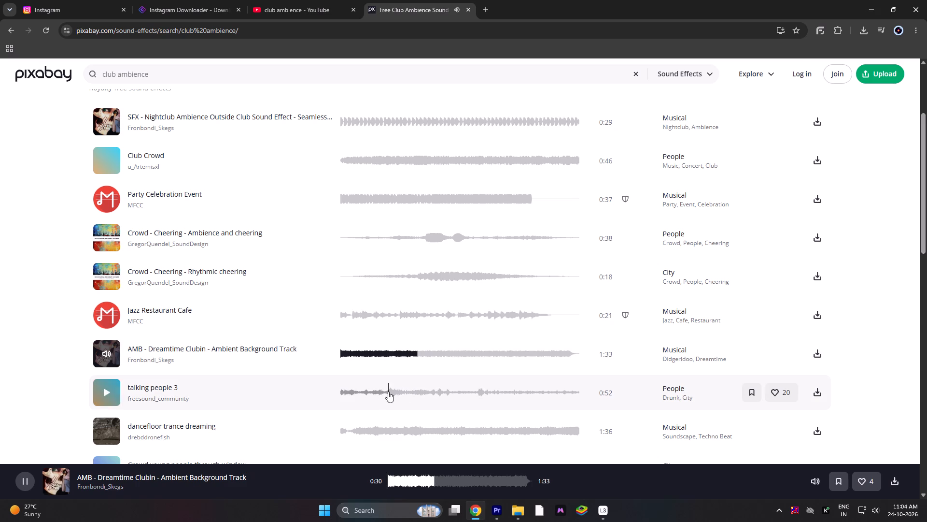
click(400, 426)
Preview further results on the first page, from the Prague live band rehearsal through to Night Ambience, for suitable club sound.
scroll(413, 418, down, 4)
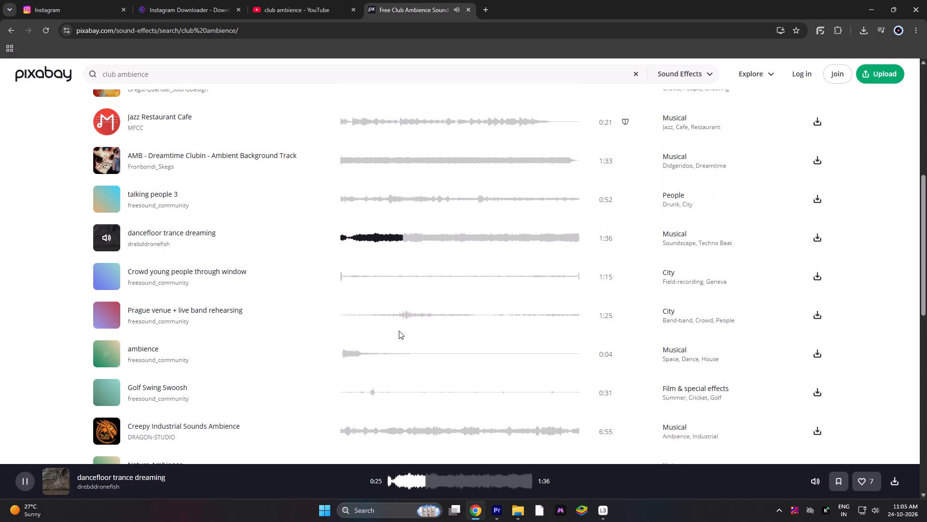
click(397, 314)
click(404, 315)
scroll(407, 362, down, 2)
click(376, 334)
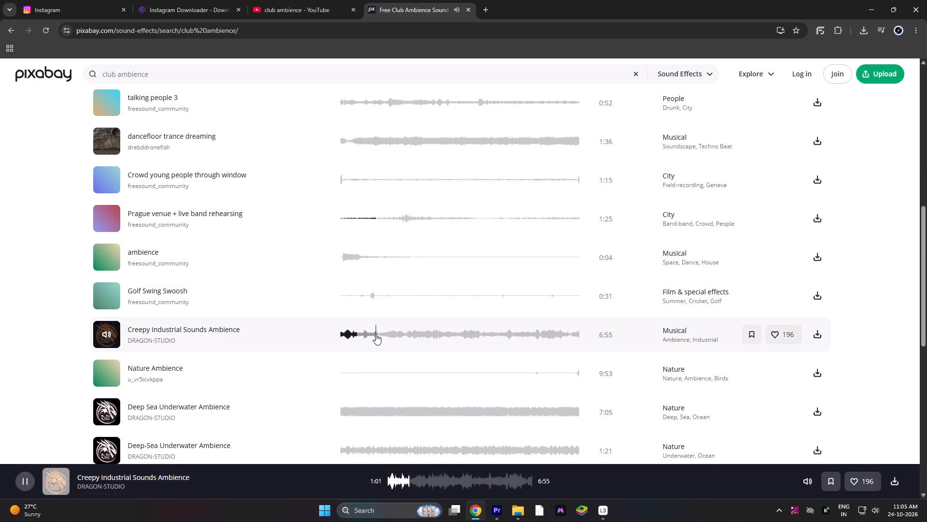
scroll(383, 362, down, 2)
click(377, 351)
scroll(378, 354, down, 1)
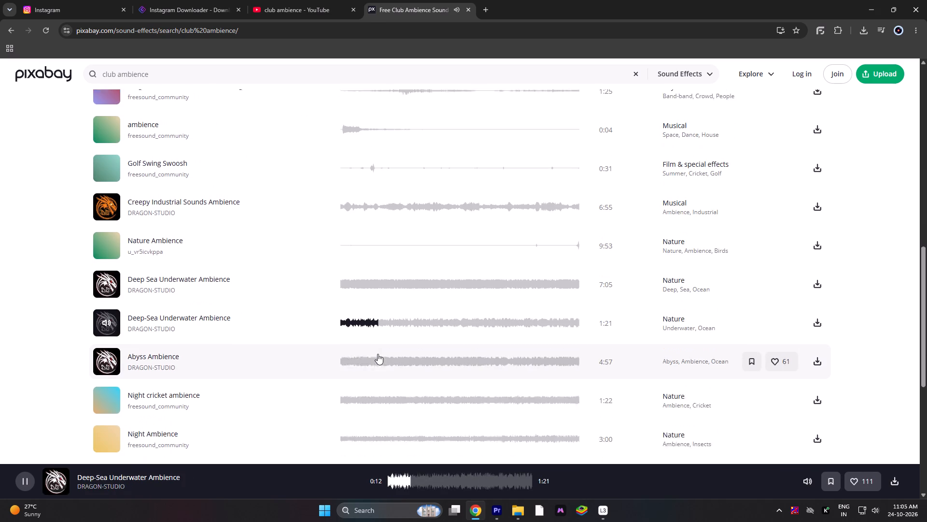
click(386, 346)
scroll(389, 370, down, 2)
click(392, 286)
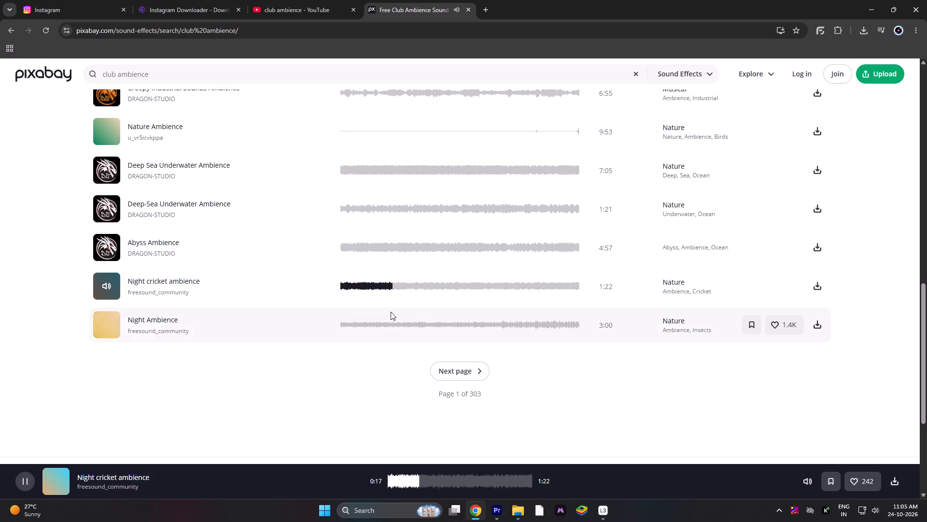
click(391, 312)
click(391, 324)
Go to the second results page and sample effects from Metallic Ambience and Club Music Loop through to the DRONE background.
click(456, 369)
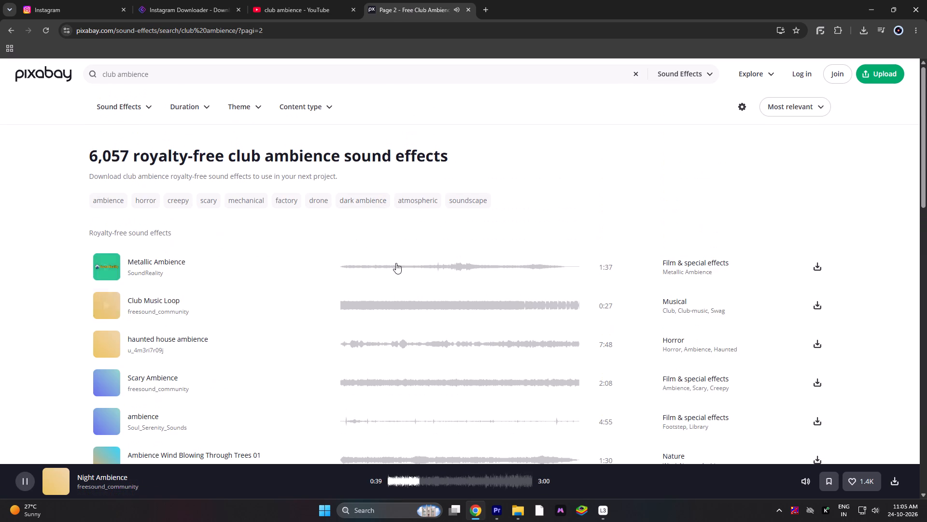
click(397, 261)
click(447, 270)
click(445, 303)
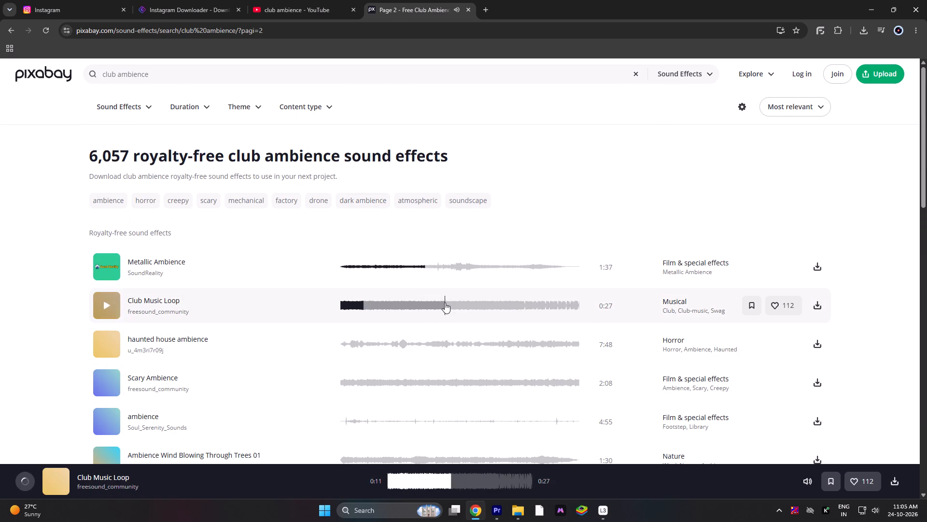
scroll(445, 303, down, 1)
click(440, 299)
click(393, 300)
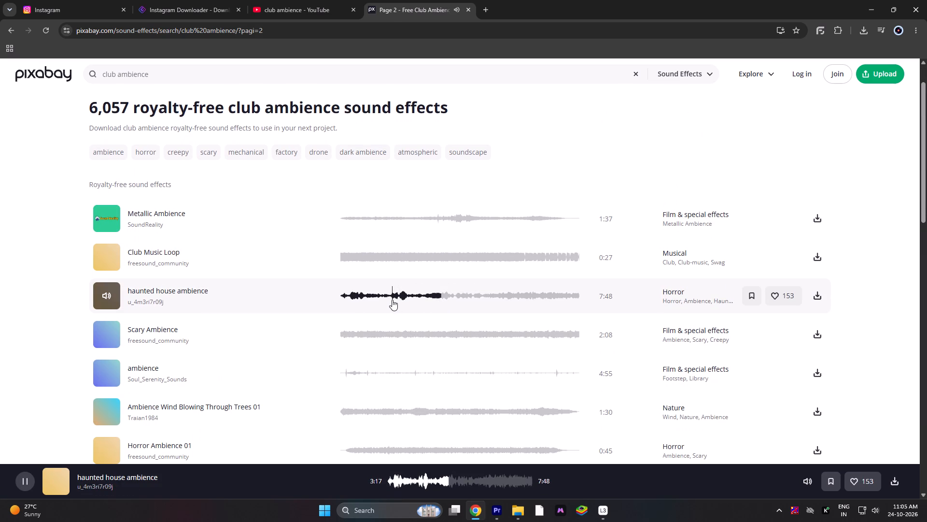
scroll(392, 300, down, 3)
click(401, 264)
click(414, 267)
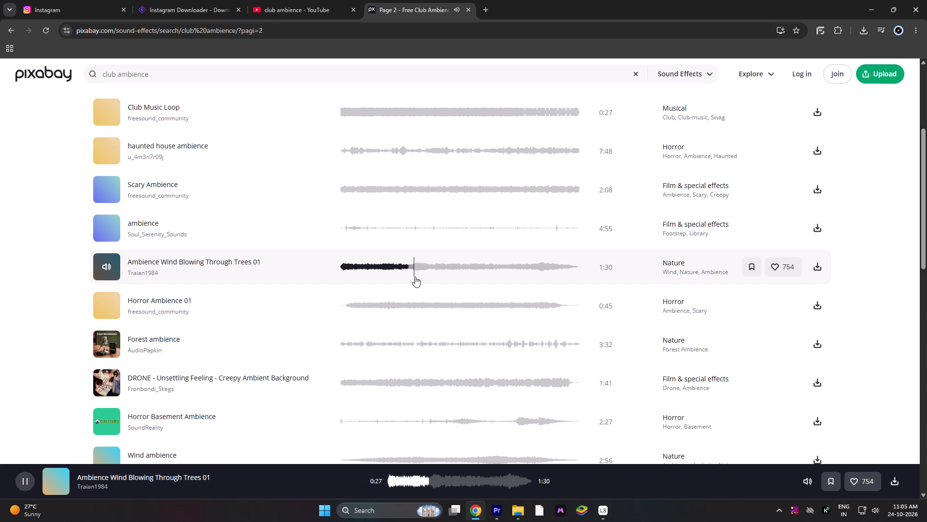
click(414, 303)
scroll(414, 304, down, 2)
click(438, 295)
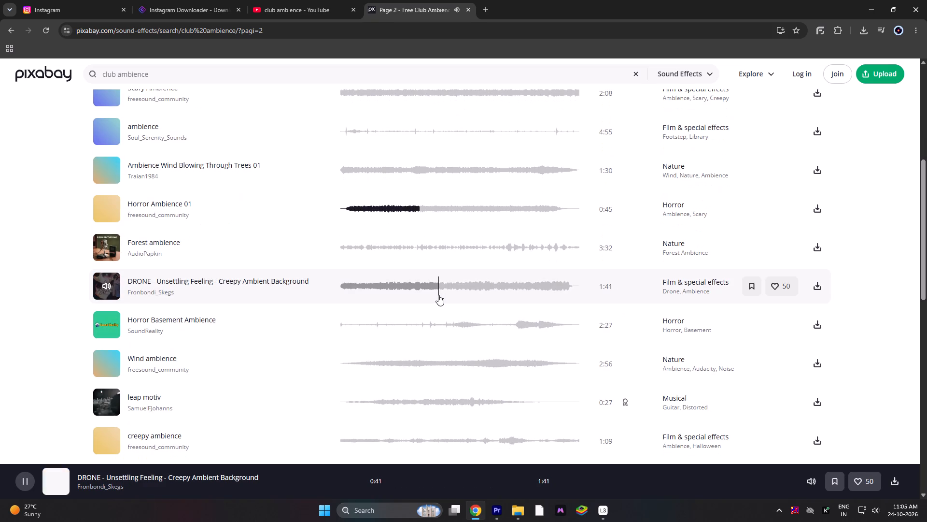
Preview the remaining second-page effects, from leap motiv and creepy ambience through to Bike Ride Breeze Ambience.
scroll(435, 299, down, 1)
click(465, 355)
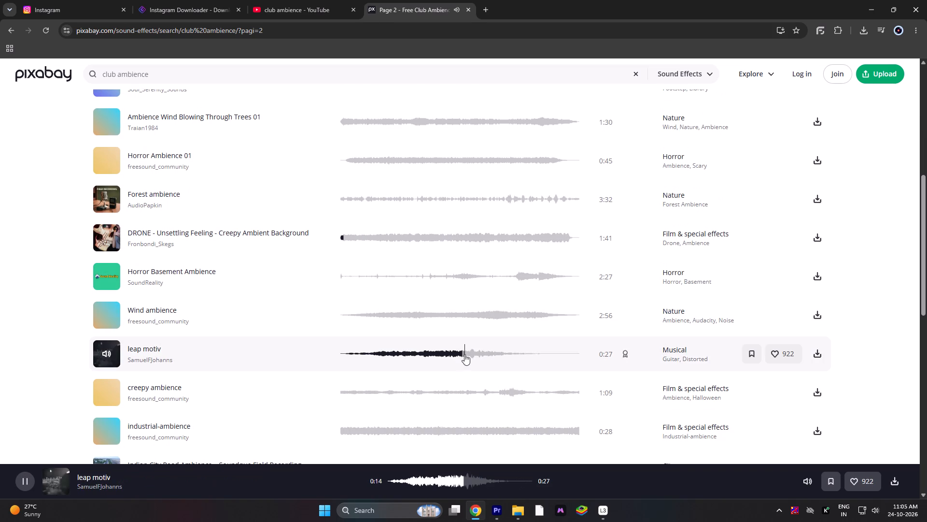
click(470, 397)
click(492, 393)
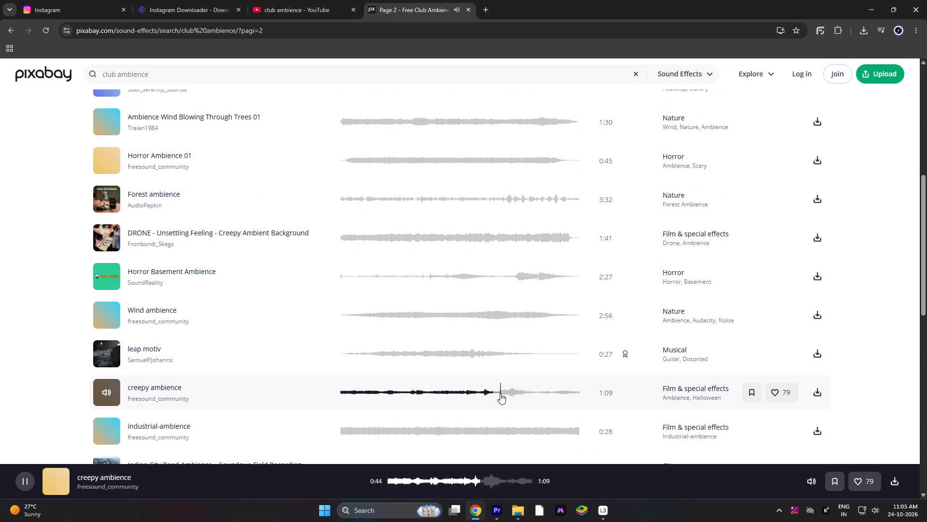
click(500, 393)
scroll(501, 393, down, 4)
click(434, 278)
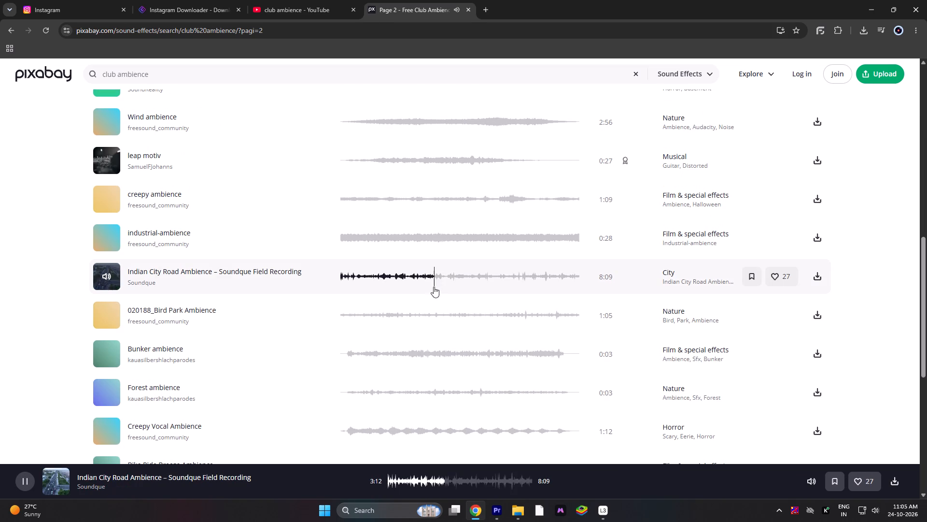
click(434, 315)
click(431, 354)
click(425, 391)
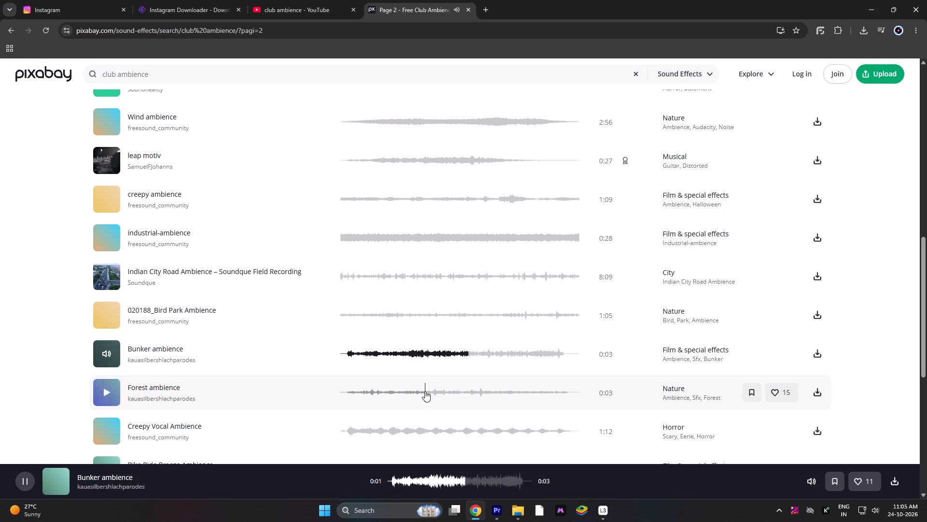
scroll(425, 391, down, 2)
click(447, 371)
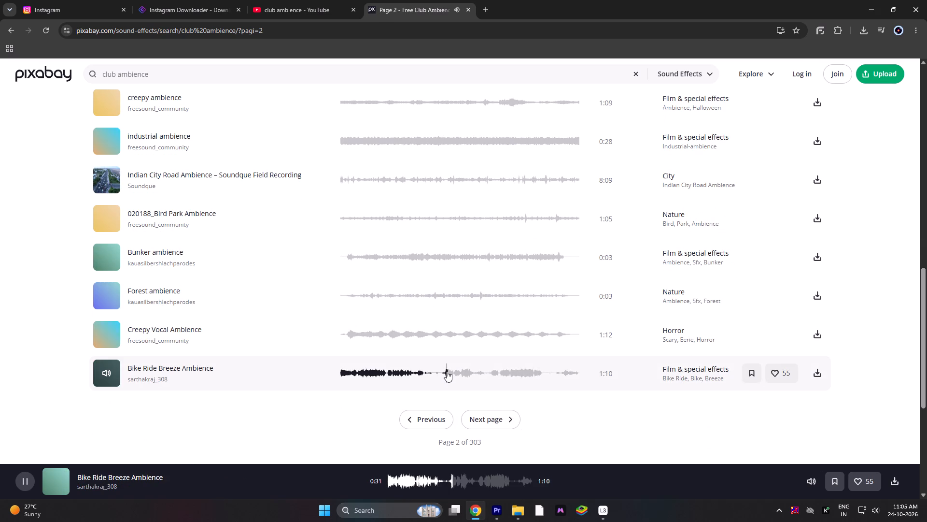
Go to the third results page and preview Futuristic ship ambience, Old Mine Ambience and scary night ambience.
click(481, 420)
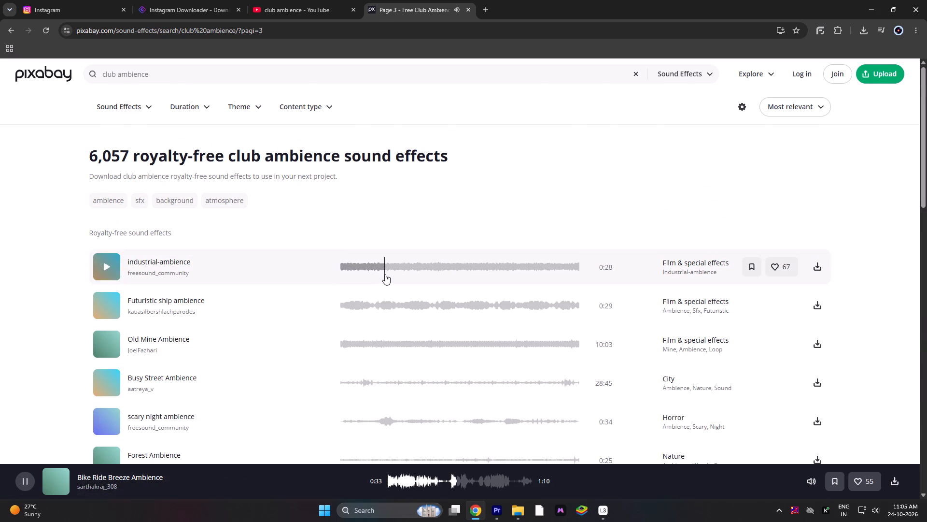
click(394, 315)
click(394, 304)
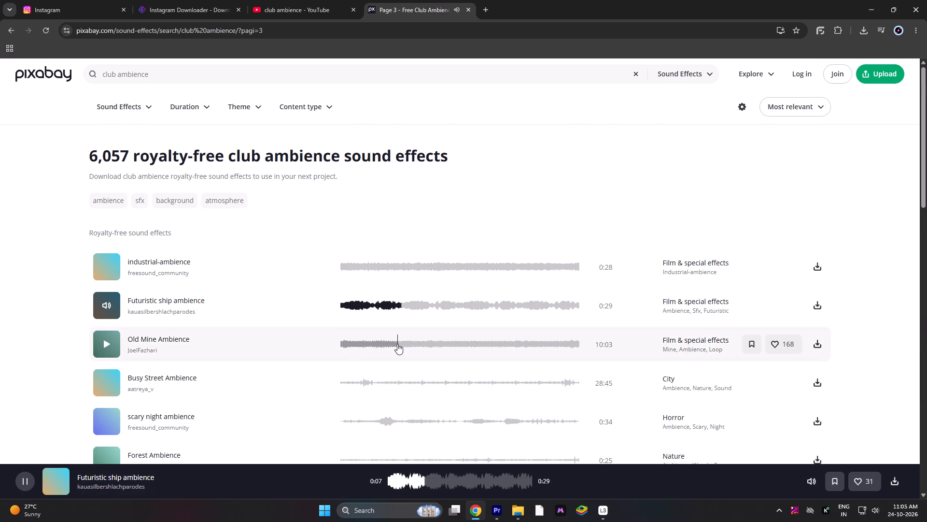
click(397, 344)
click(373, 416)
scroll(374, 416, down, 2)
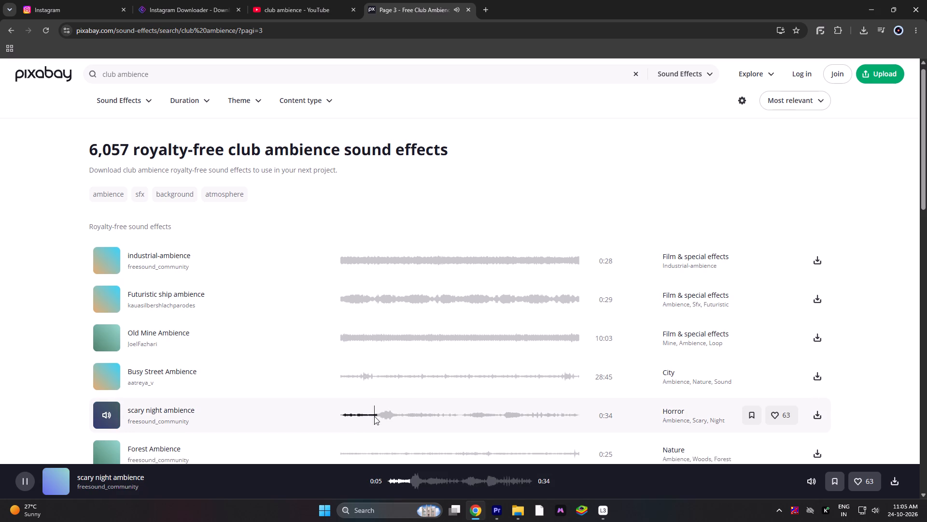
Rerun the "club ambience" search and compare the Nightclub Ambience Outside Club loop with Club Crowd.
scroll(190, 196, up, 5)
scroll(164, 145, up, 1)
click(155, 78)
key(Return)
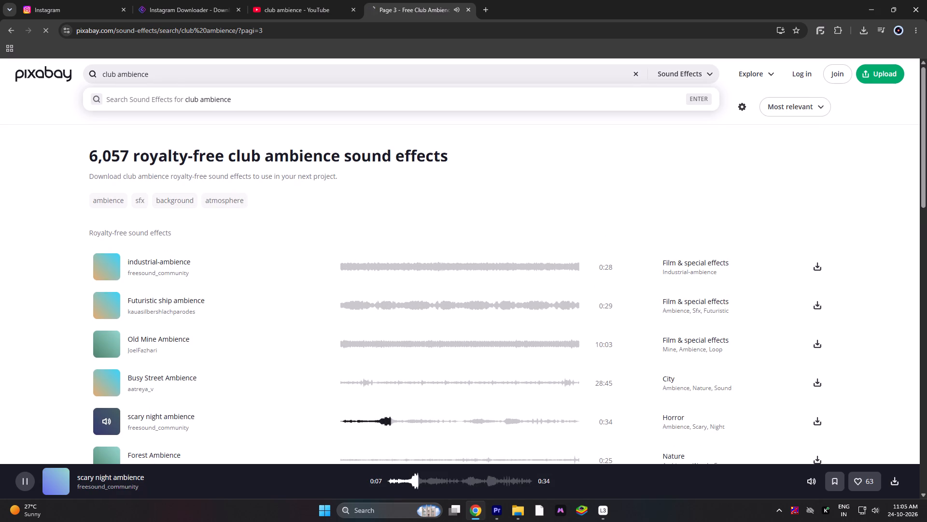
click(110, 263)
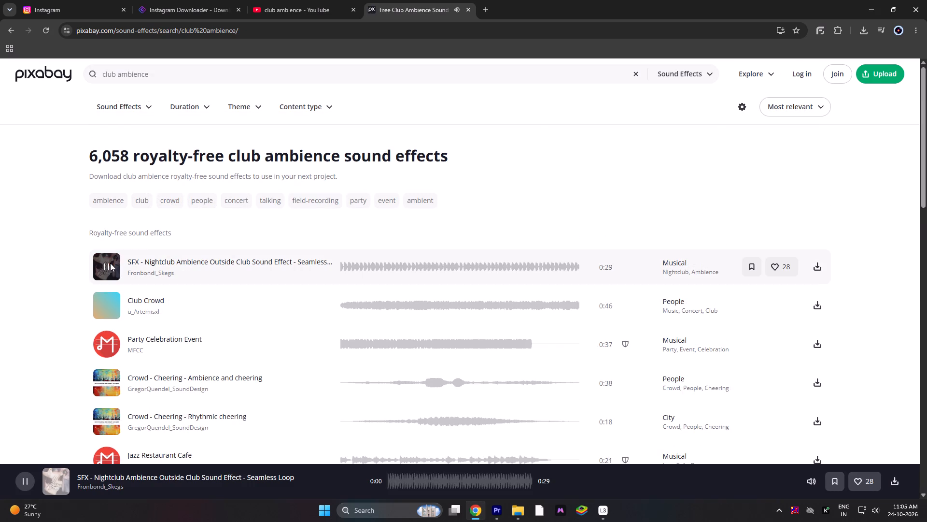
click(424, 262)
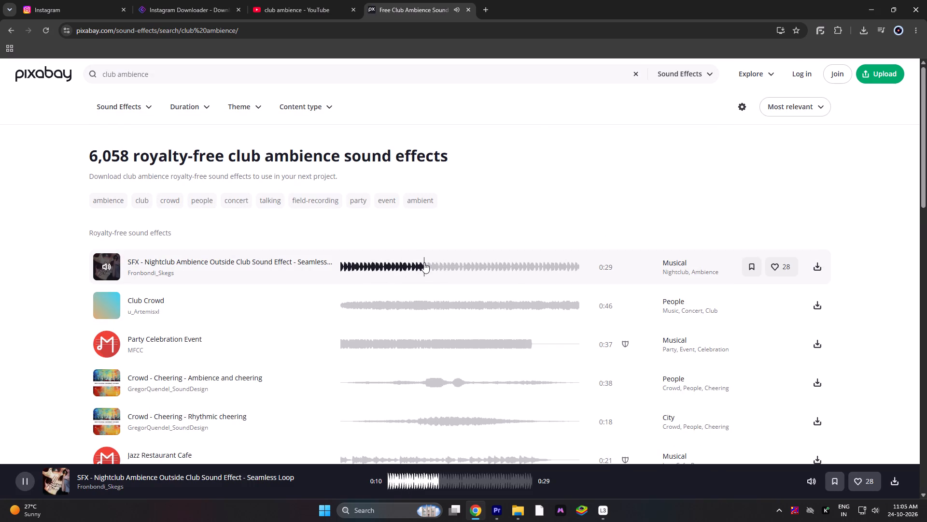
click(399, 308)
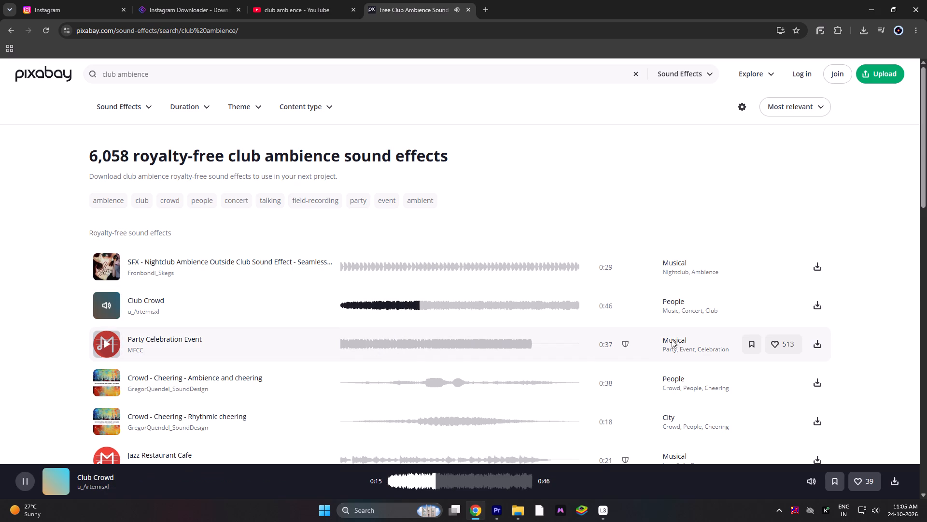
Download the Club Crowd sound effect and dismiss the thank-you dialog.
click(815, 304)
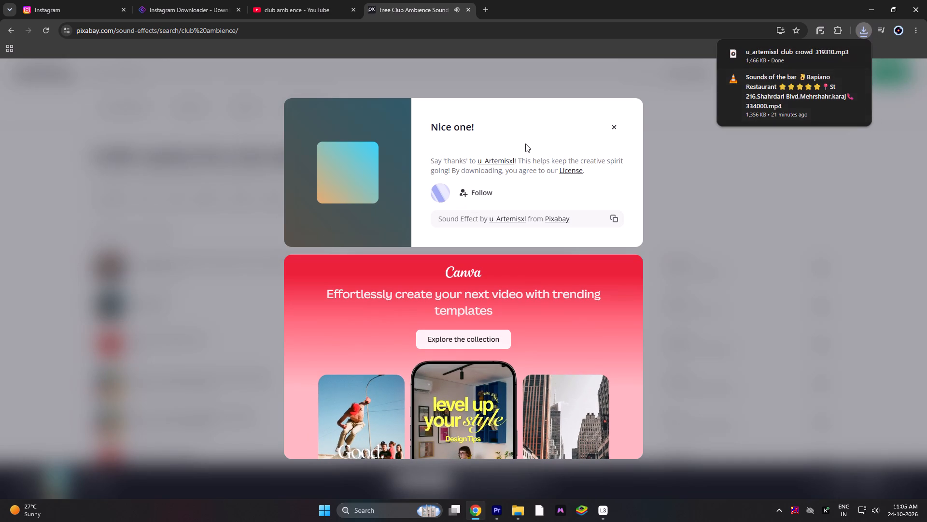
click(612, 130)
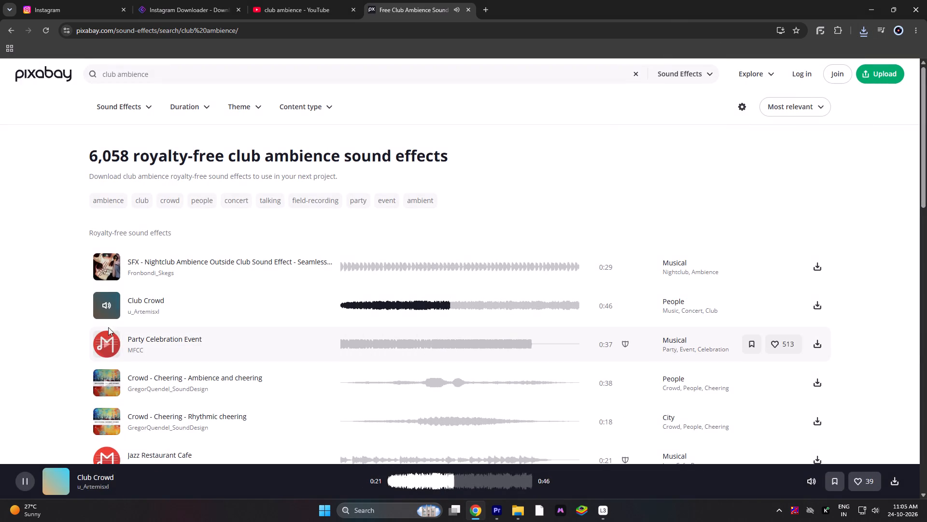
Preview the next club ambience results, from Party Celebration Event and the crowd cheering tracks through Jazz Restaurant Cafe to AMB - Dreamtime Clubin.
click(103, 343)
click(112, 385)
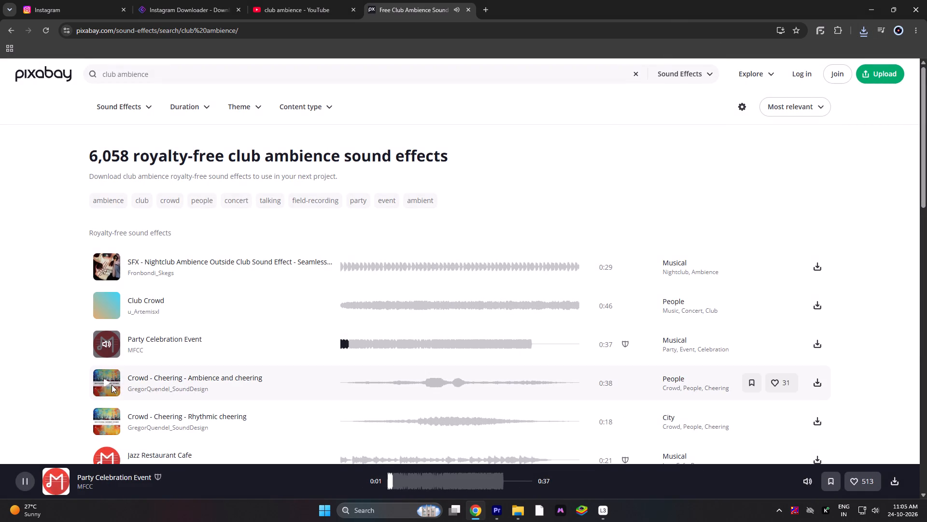
click(103, 421)
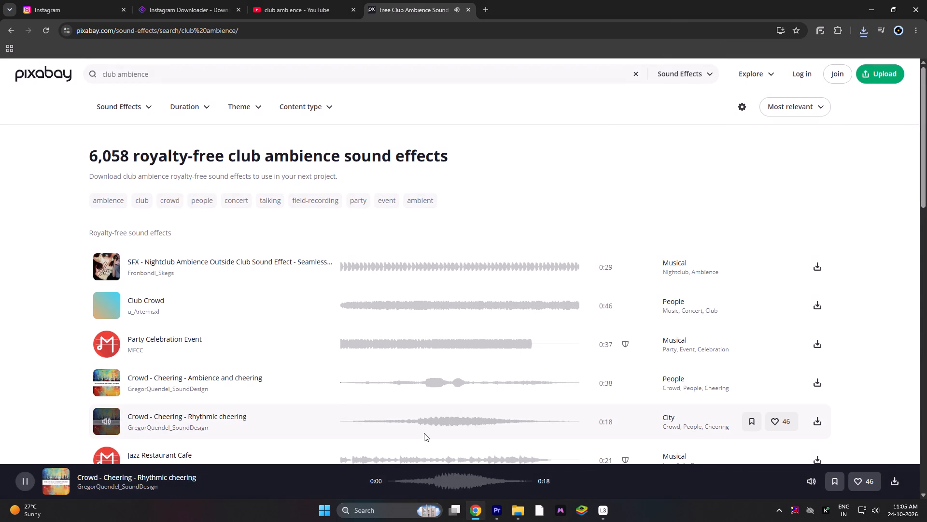
click(421, 421)
scroll(403, 414, down, 3)
click(113, 318)
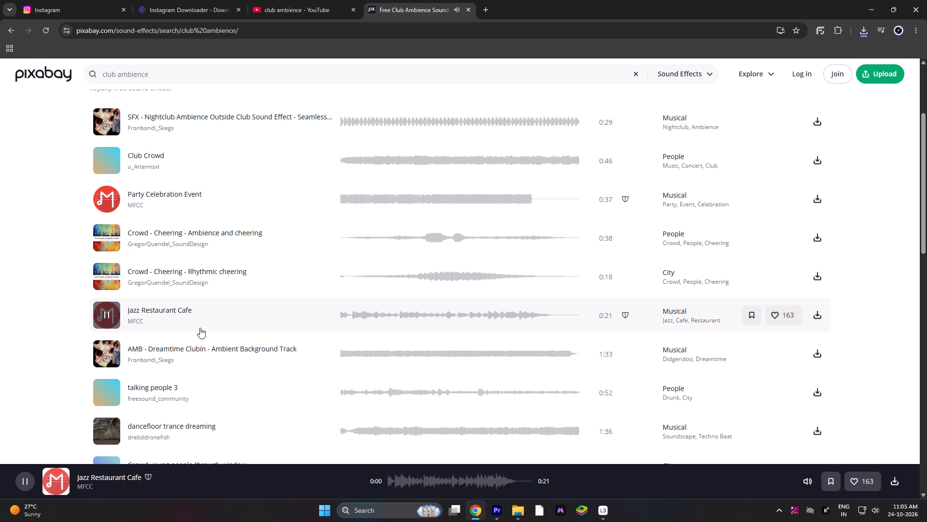
click(388, 314)
click(100, 353)
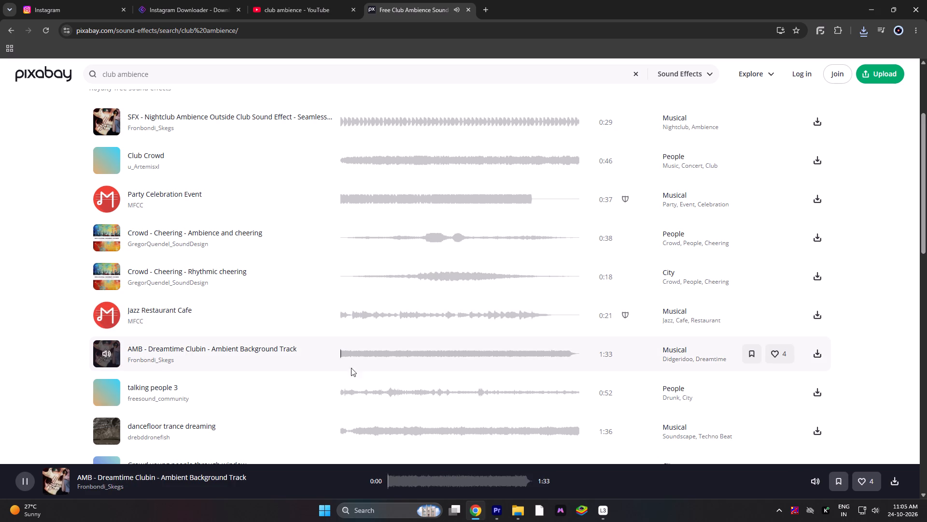
click(369, 356)
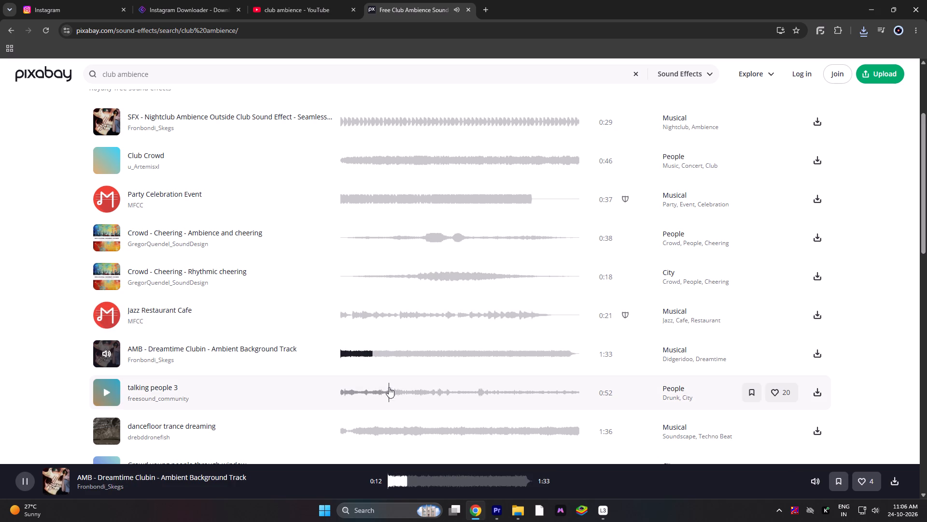
Preview the remaining results, from dancefloor trance dreaming and Crowd young people through window to Creepy Industrial Sounds, Night Ambience and Night cricket ambience.
click(99, 427)
scroll(165, 414, down, 2)
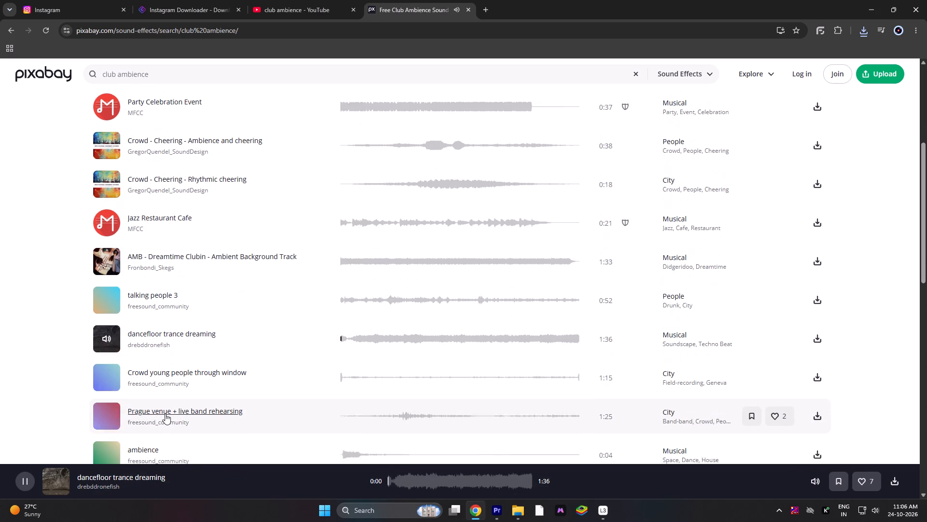
click(375, 338)
click(104, 373)
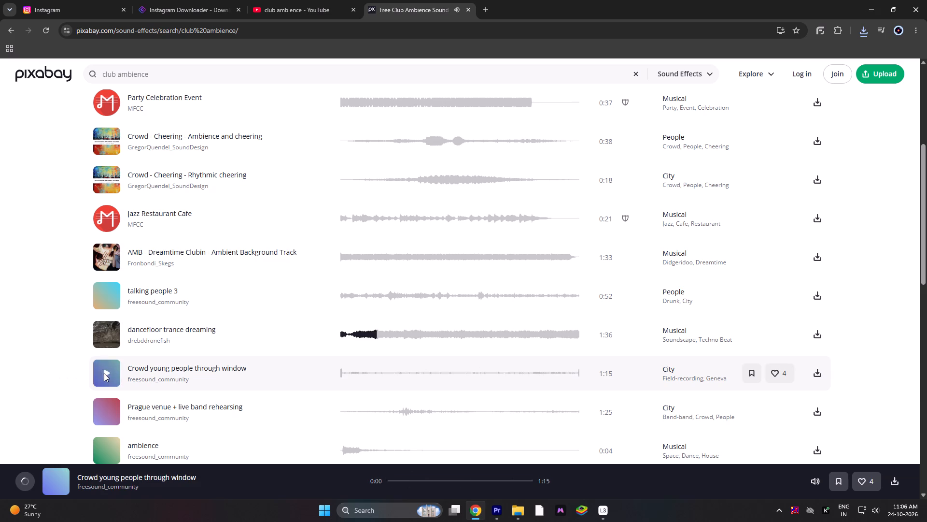
click(110, 444)
scroll(110, 444, down, 3)
click(114, 375)
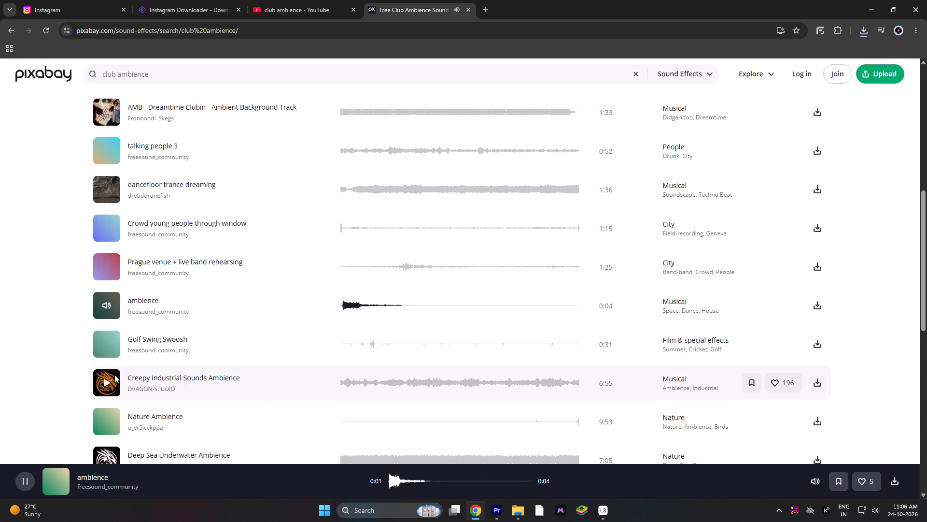
click(384, 380)
scroll(372, 392, down, 4)
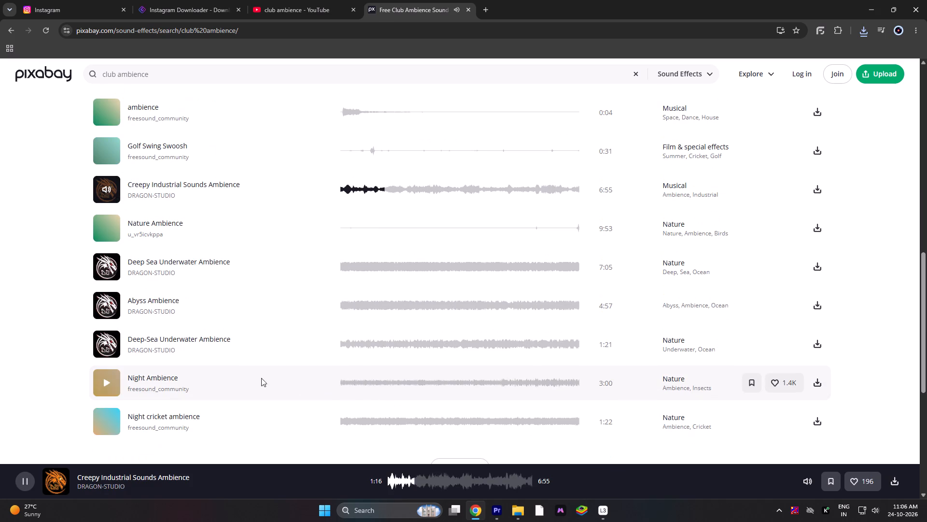
click(118, 388)
click(113, 419)
Replay the AMB - Dreamtime Clubin ambient background track and download it.
scroll(119, 409, up, 6)
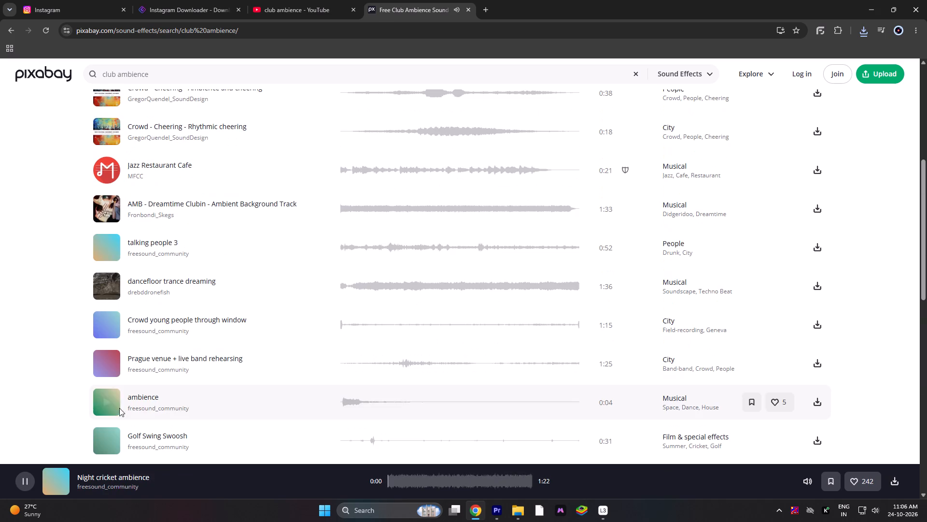
click(116, 207)
scroll(116, 210, up, 2)
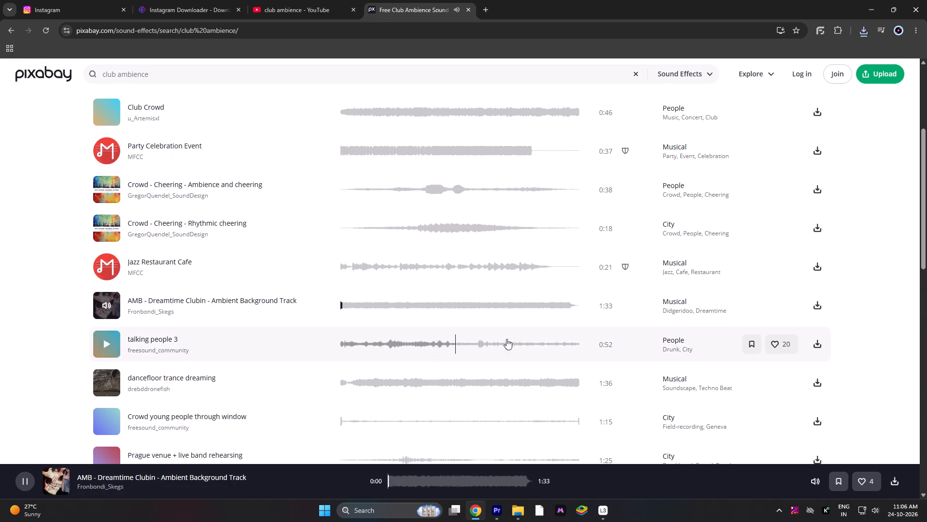
click(818, 303)
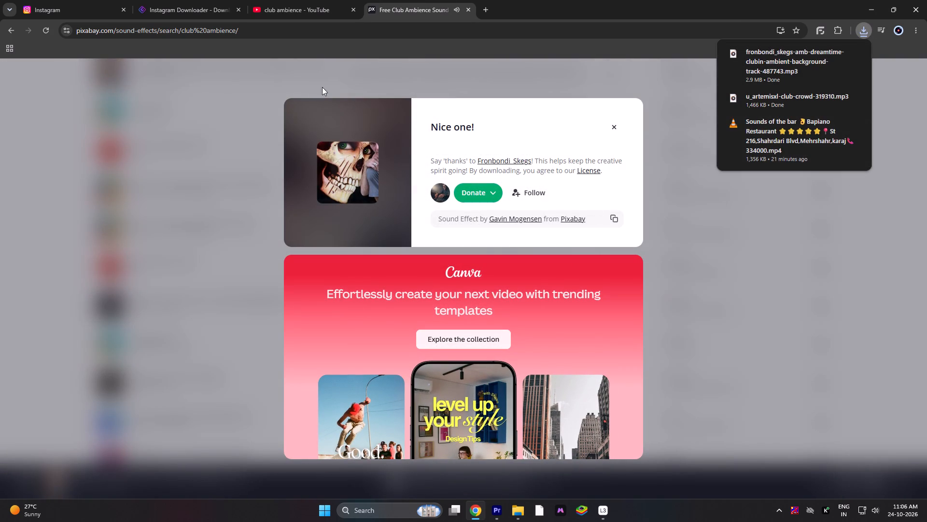
Compare the Club Crowd, Party Celebration Event and Crowd Cheering Ambience previews again, and download Party Celebration Event.
click(604, 126)
click(109, 112)
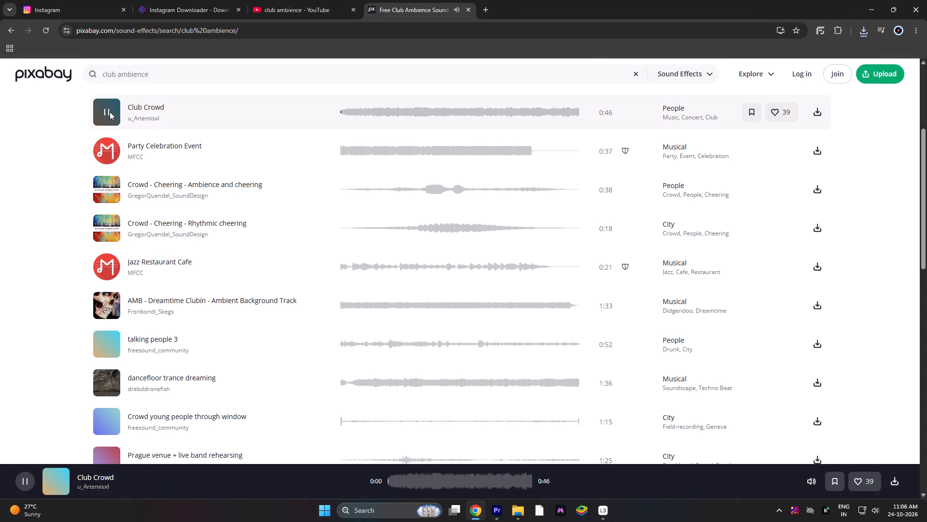
click(110, 153)
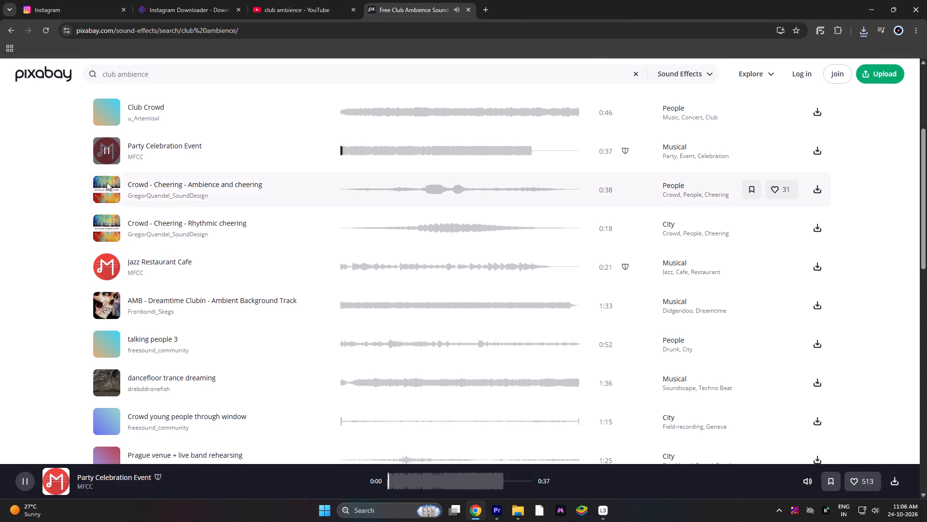
click(110, 186)
click(111, 156)
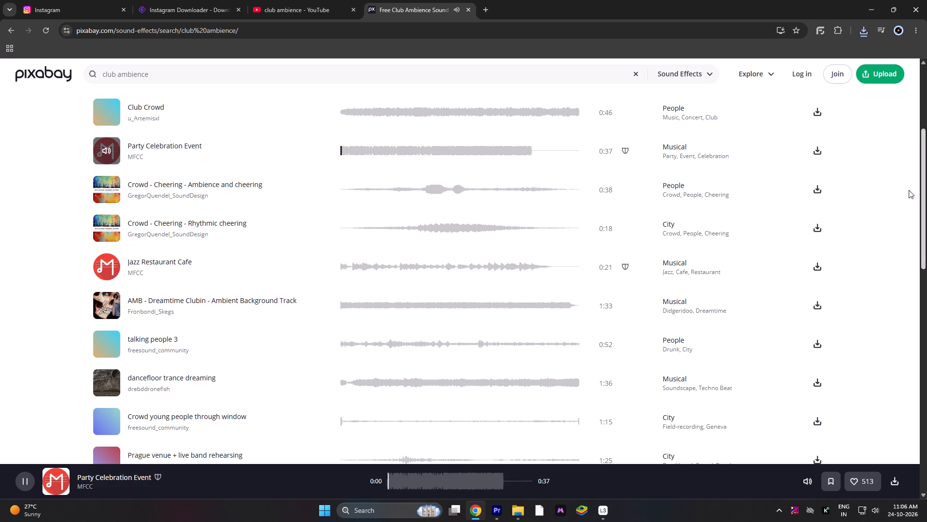
click(810, 151)
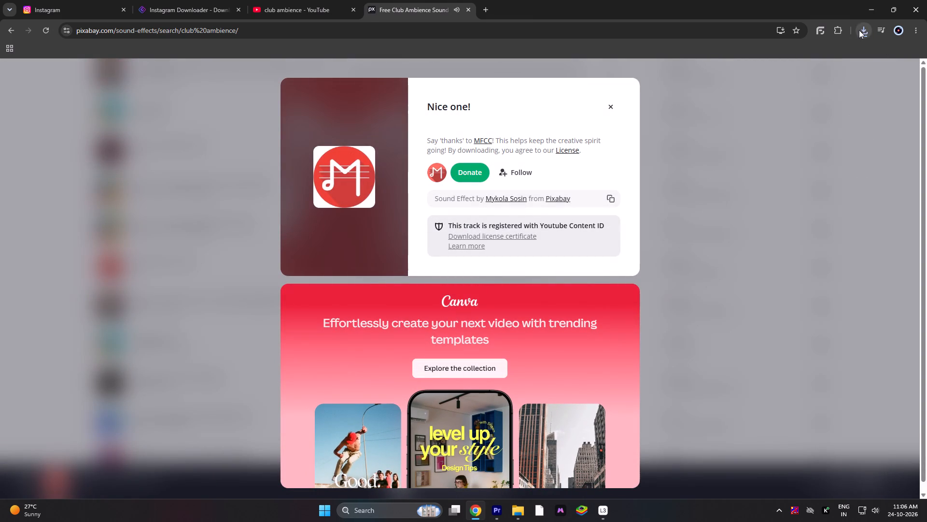
Open the browser's full download history.
click(860, 30)
click(750, 288)
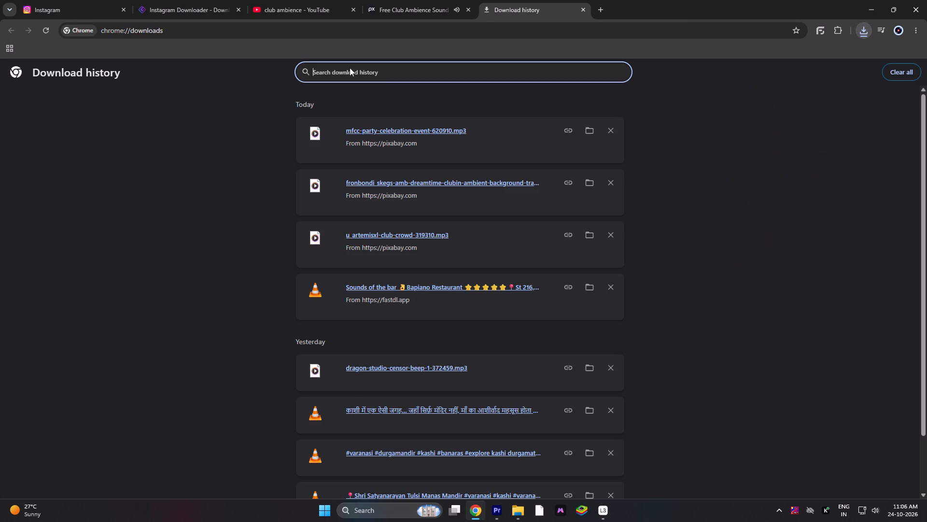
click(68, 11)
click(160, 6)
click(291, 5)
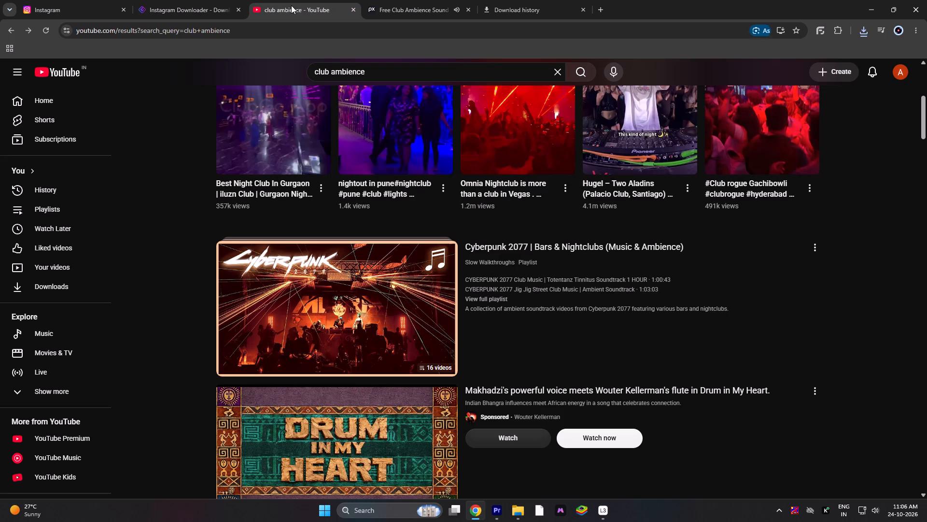
Switch to Premiere and move the playhead to 00:00:12:32, just before the MVI_6258 clip.
click(498, 515)
click(285, 355)
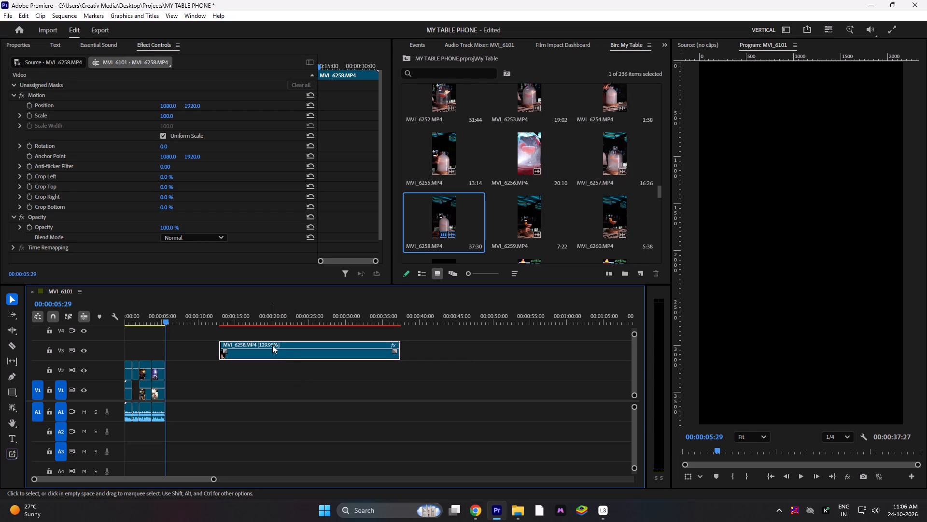
drag(244, 317, 219, 319)
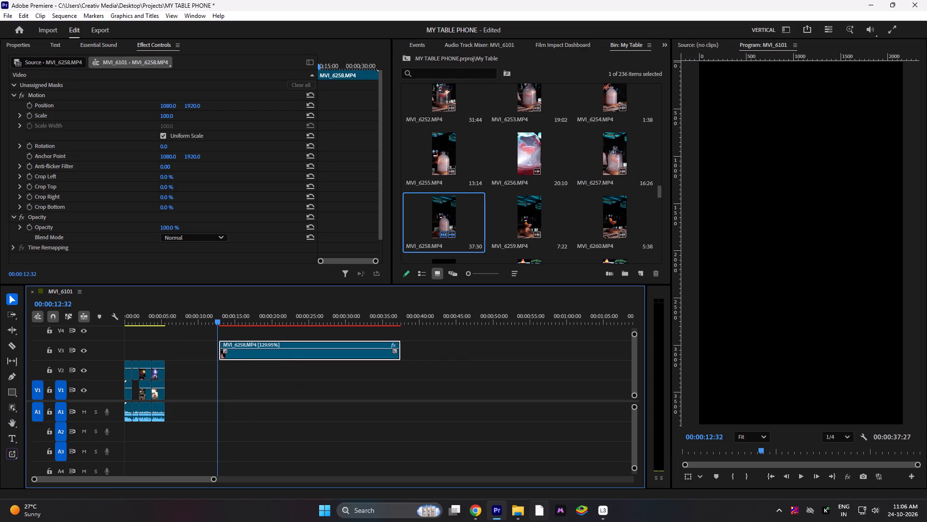
Switch back to the Chrome browser.
click(463, 509)
click(472, 509)
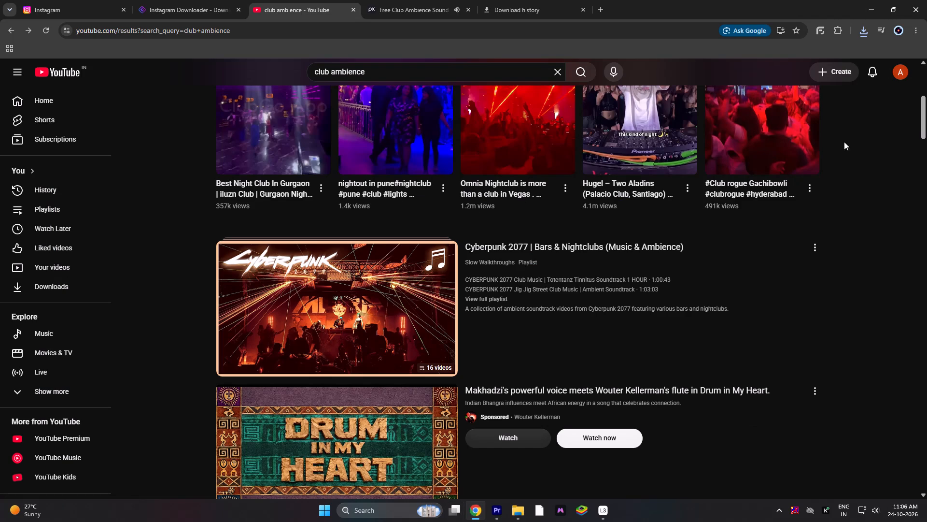
Bring the downloaded mfcc-party-celebration-event file into the Premiere sequence on audio track A1, clear of the existing clips.
click(864, 29)
drag(773, 83, 557, 476)
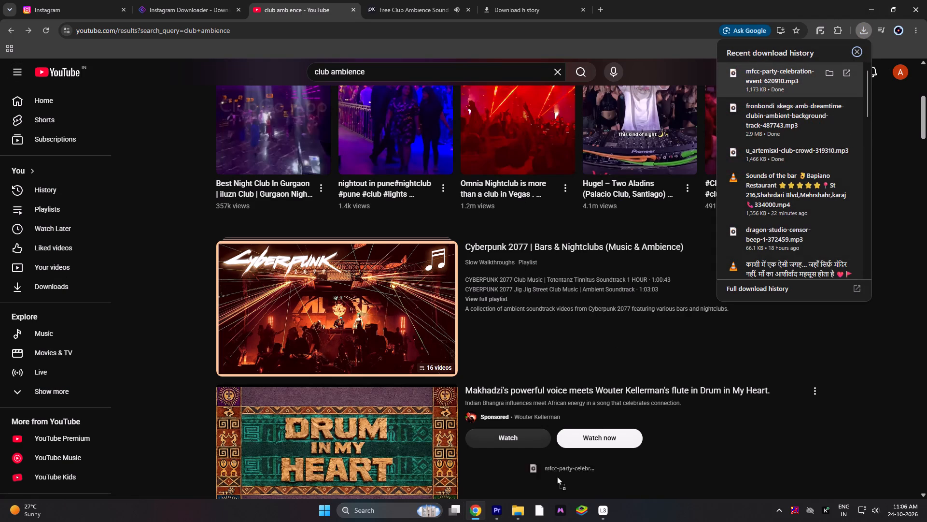
drag(557, 476, 351, 424)
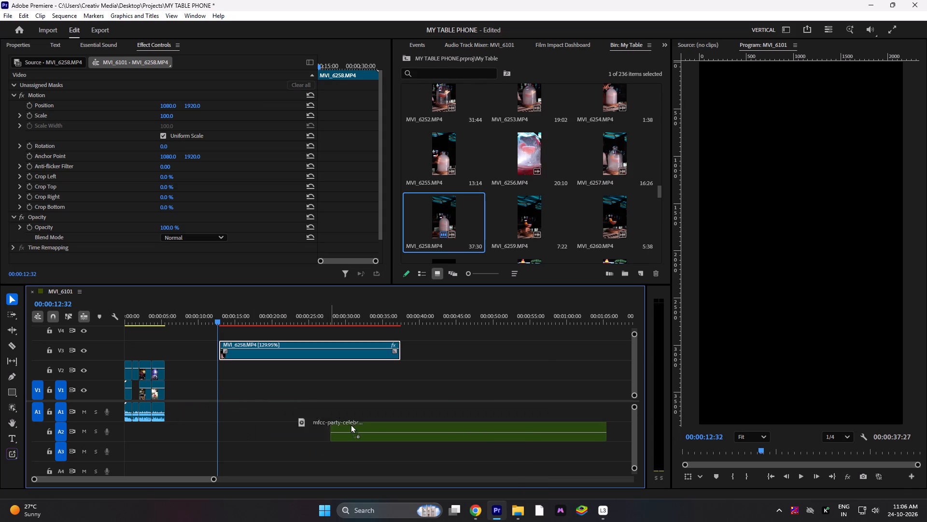
drag(351, 424, 319, 403)
Bring the downloaded fronbondi_skegs Dreamtime Clubin file into the Premiere sequence on audio track A2.
click(478, 510)
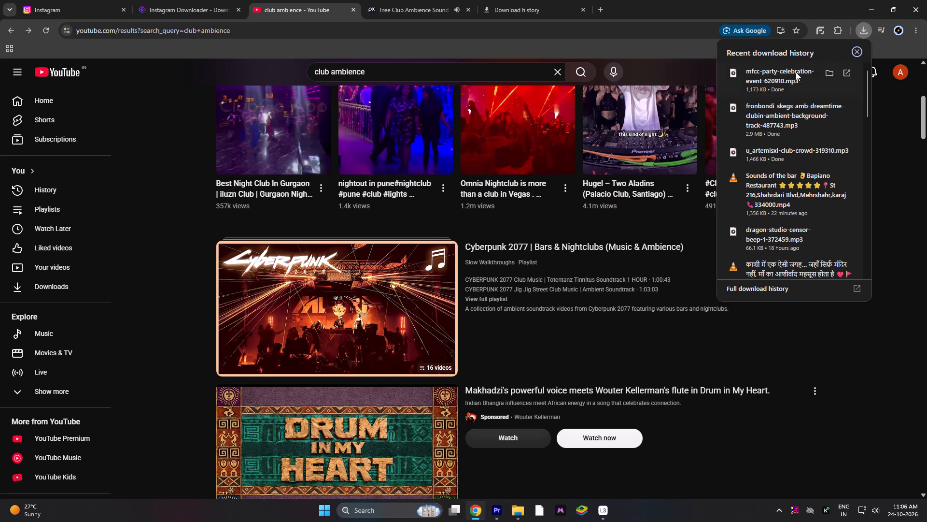
drag(773, 107, 496, 509)
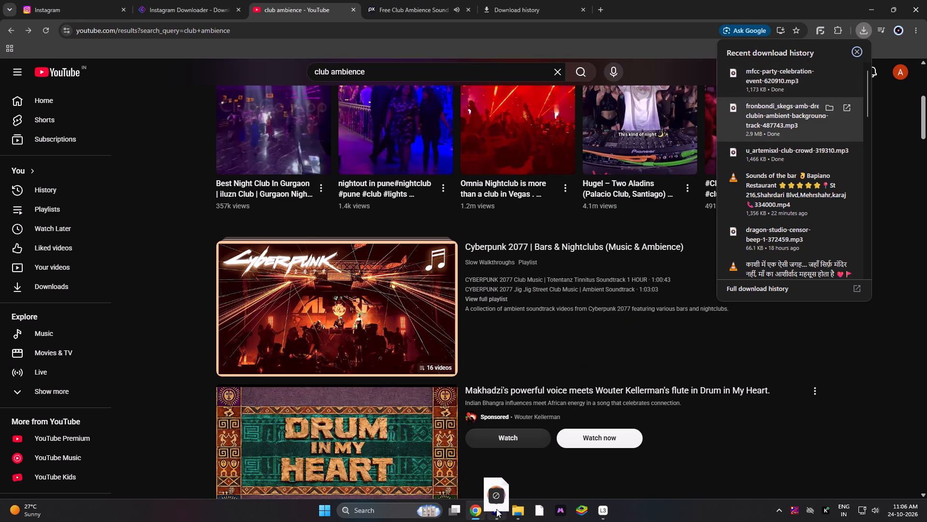
drag(496, 509, 257, 440)
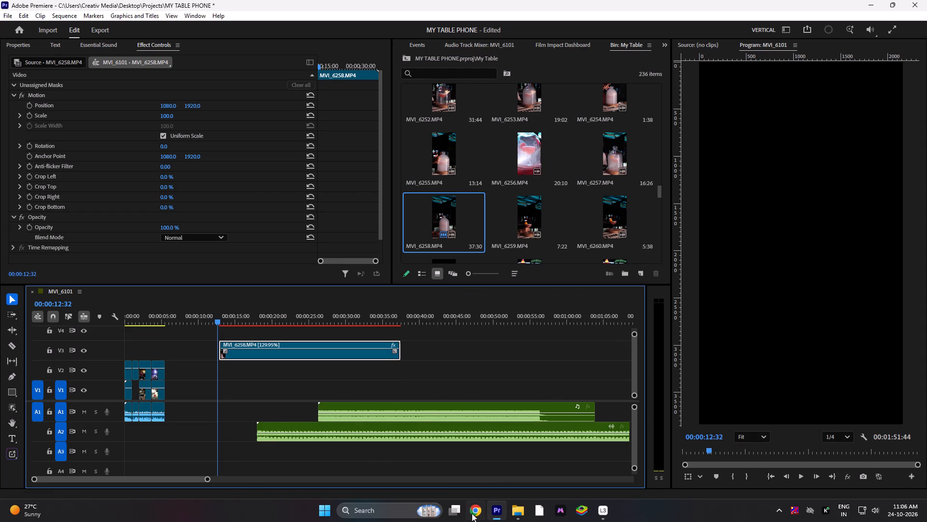
Bring the downloaded u_artemisxl-club-crowd file into the Premiere sequence on audio track A3, and close the browser.
click(472, 514)
drag(785, 147, 494, 514)
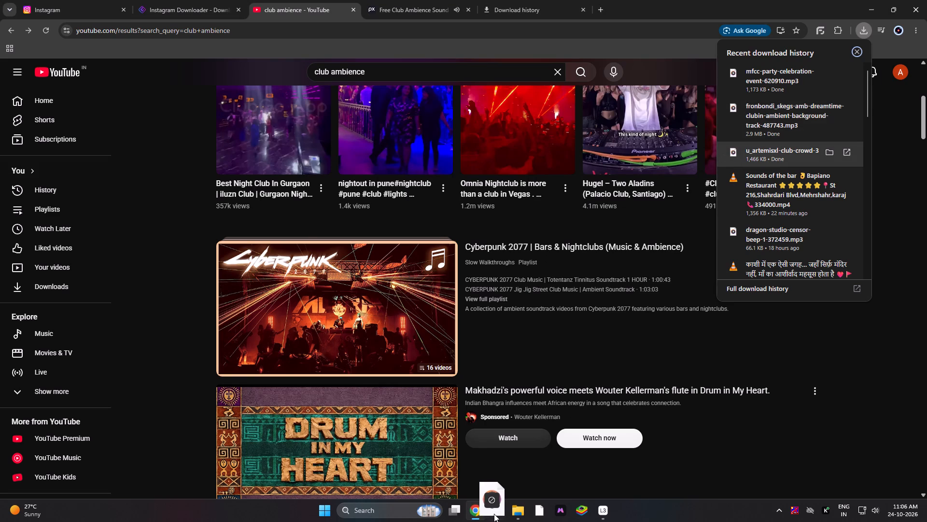
drag(494, 514, 198, 447)
click(476, 512)
click(926, 0)
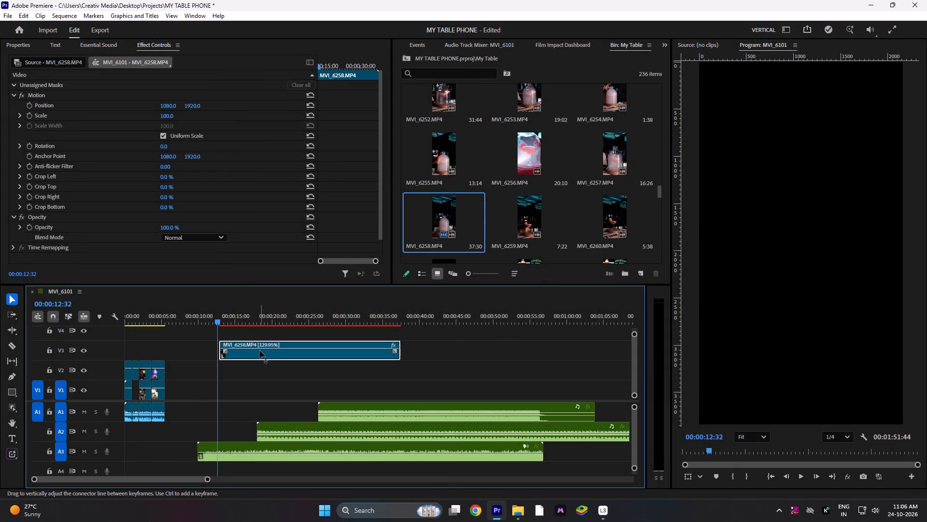
Move the MVI_6258 clip to track V2 directly after the existing shots and play across the join.
drag(265, 353, 213, 363)
drag(194, 306, 153, 328)
key(space)
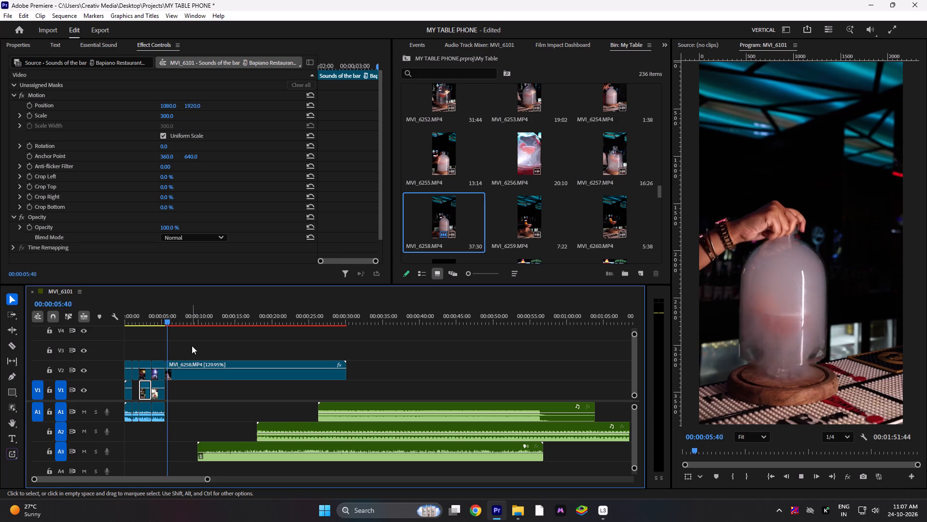
key(space)
Shift the Club Crowd, Dreamtime Clubin and Party Celebration audio clips earlier so all three start with the MVI_6258 clip.
drag(246, 446, 218, 446)
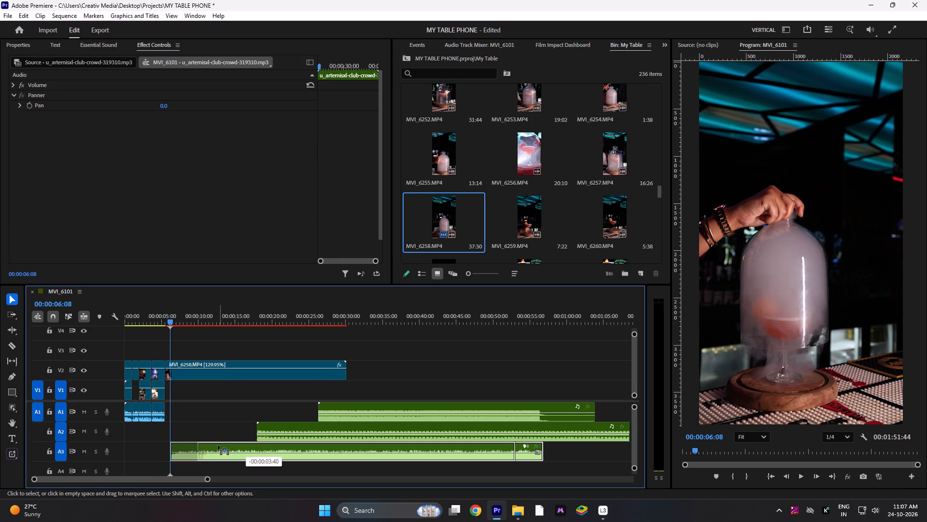
drag(218, 446, 210, 446)
key(space)
key(space)
drag(298, 425, 205, 425)
key(space)
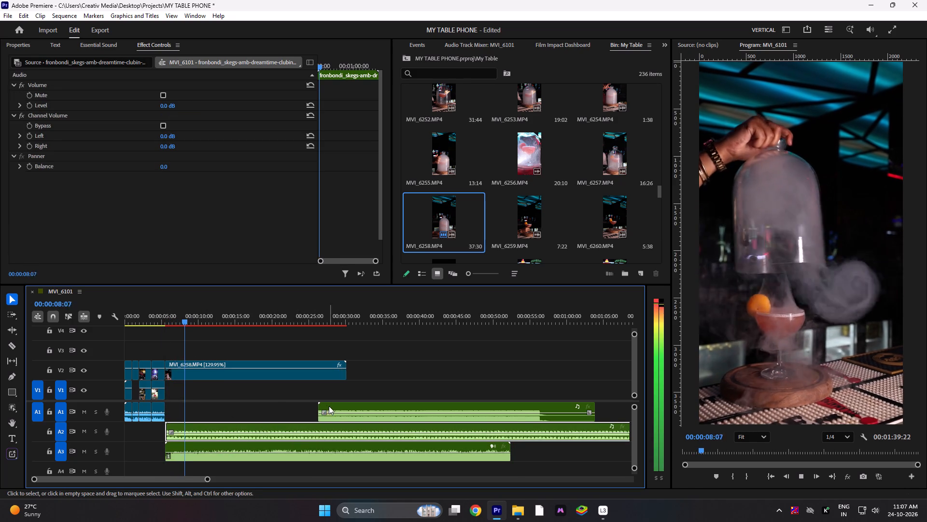
drag(340, 408, 188, 408)
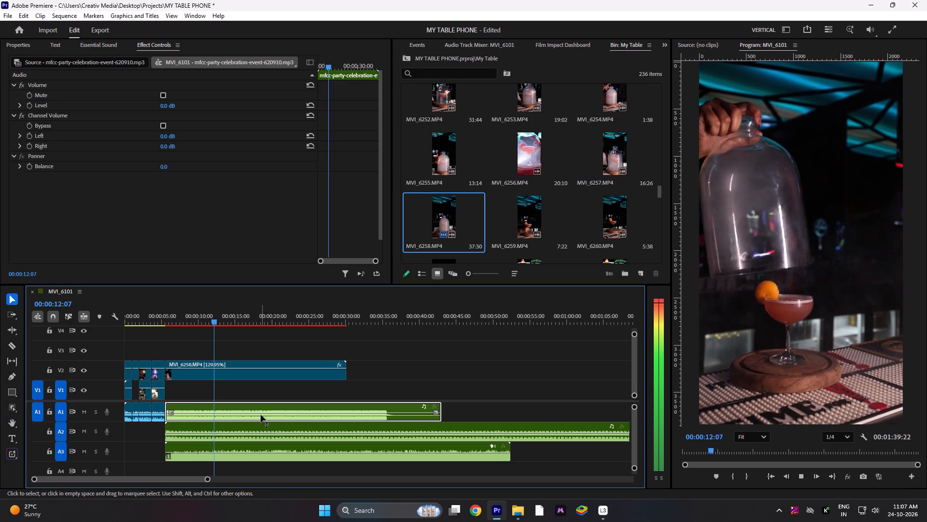
Lower the Party Celebration clip's volume and set the Dreamtime Clubin clip to -7.6 dB, playing back the mix.
click(261, 415)
click(261, 417)
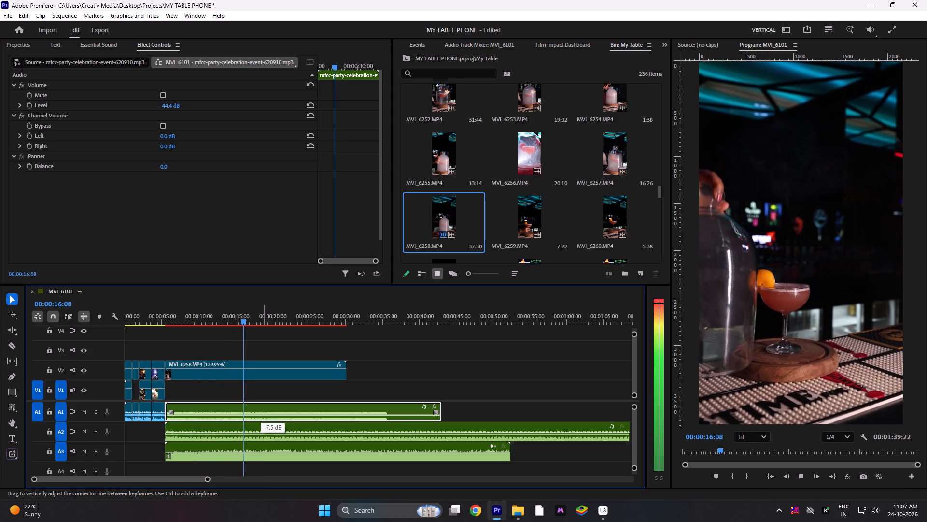
click(257, 434)
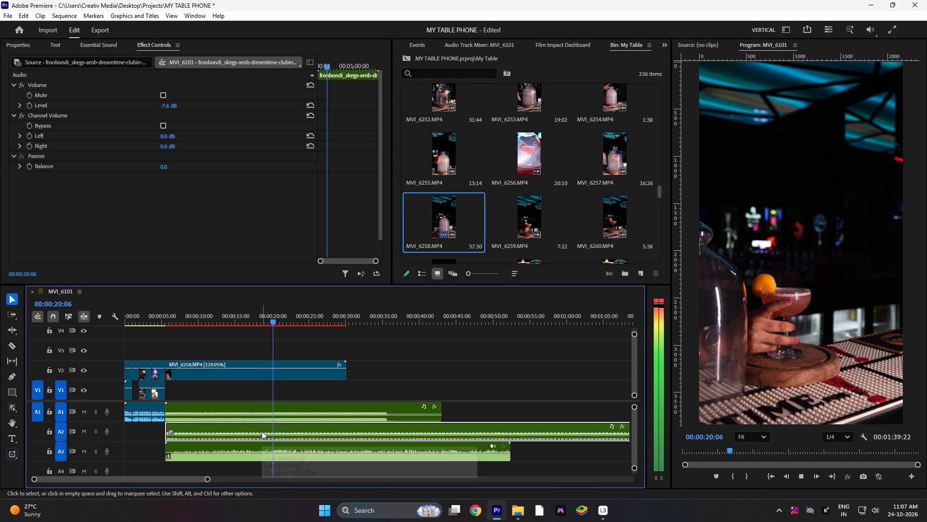
key(space)
drag(233, 317, 209, 319)
key(space)
Replay the MVI_6258 section and trim the end of that clip to 00:00:09:19.
drag(209, 319, 175, 324)
key(space)
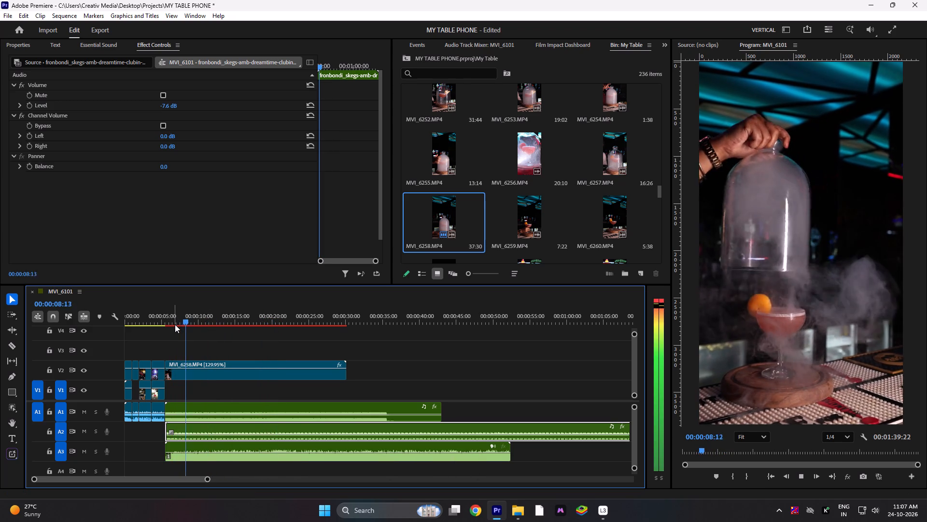
key(space)
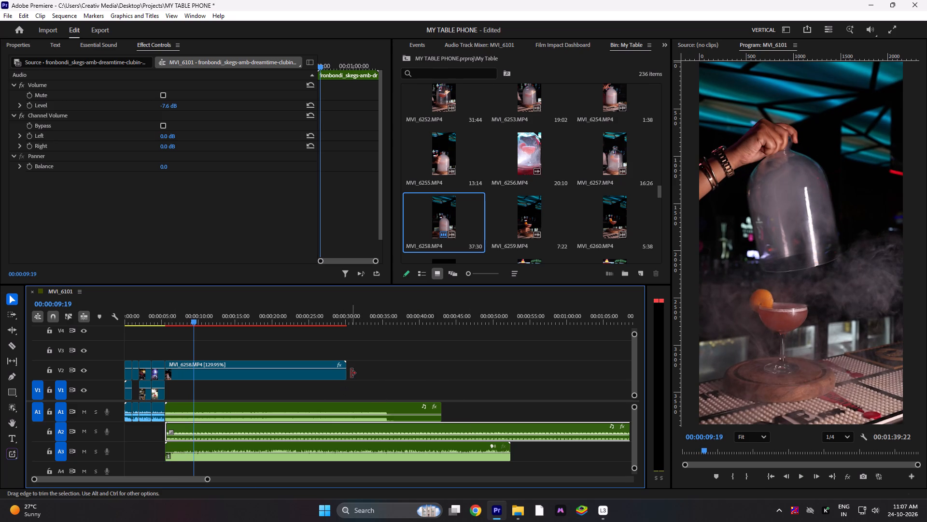
drag(351, 373, 199, 386)
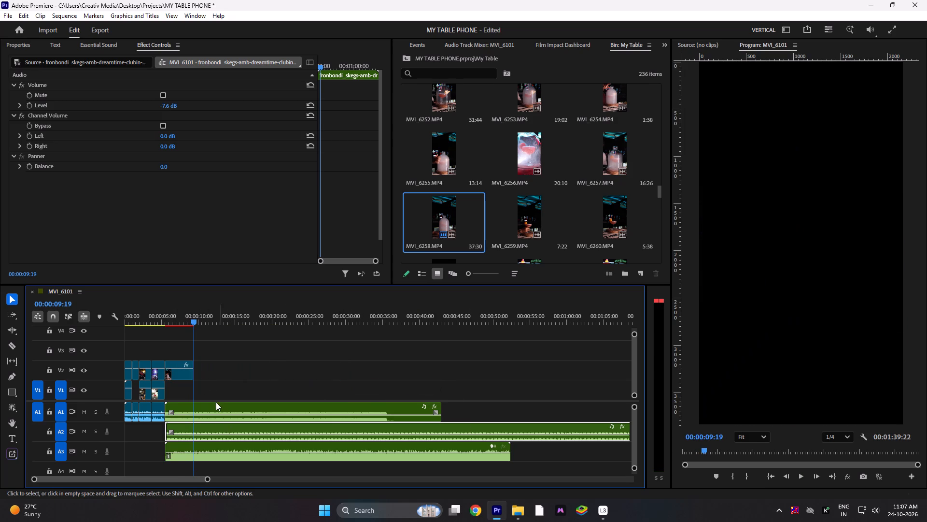
Cut the three ambience clips on A1, A2 and A3 at about 00:00:10:21 and delete everything after the cuts.
drag(206, 480, 151, 480)
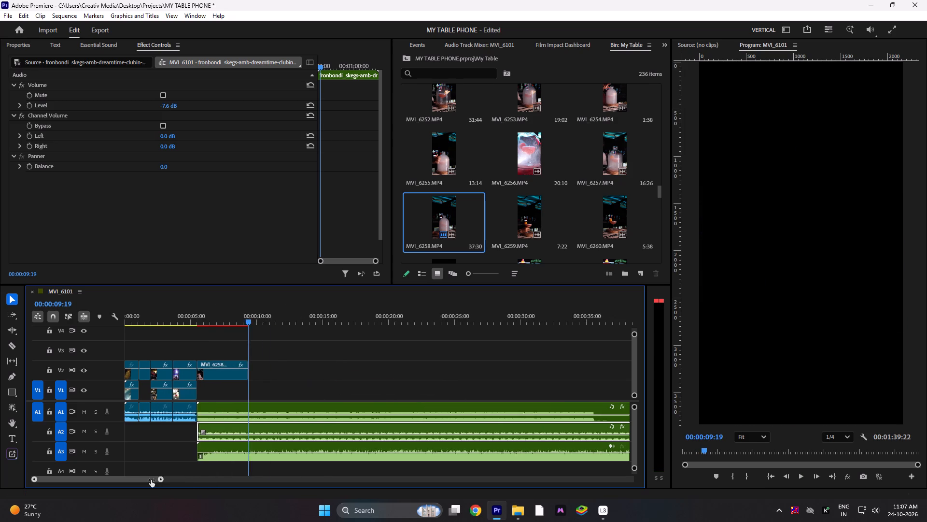
drag(151, 480, 126, 480)
key(c)
click(360, 415)
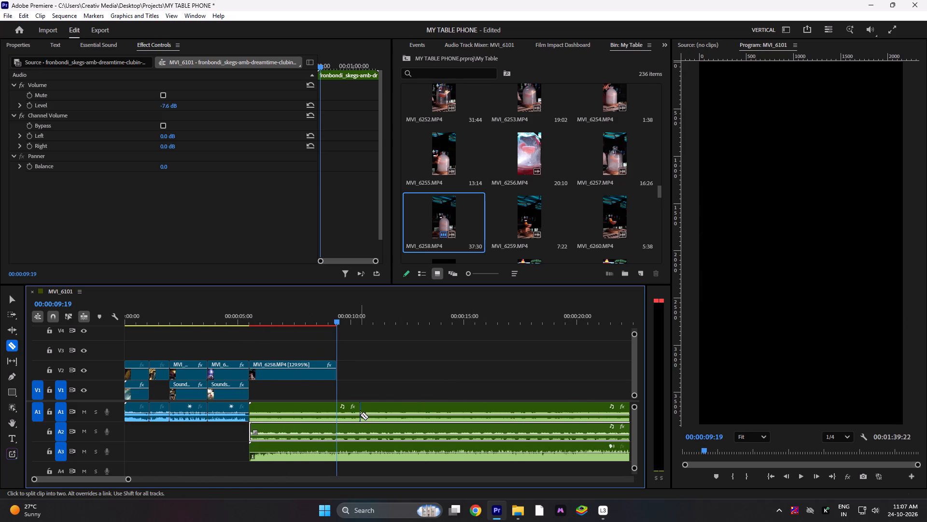
click(358, 427)
click(362, 452)
key(v)
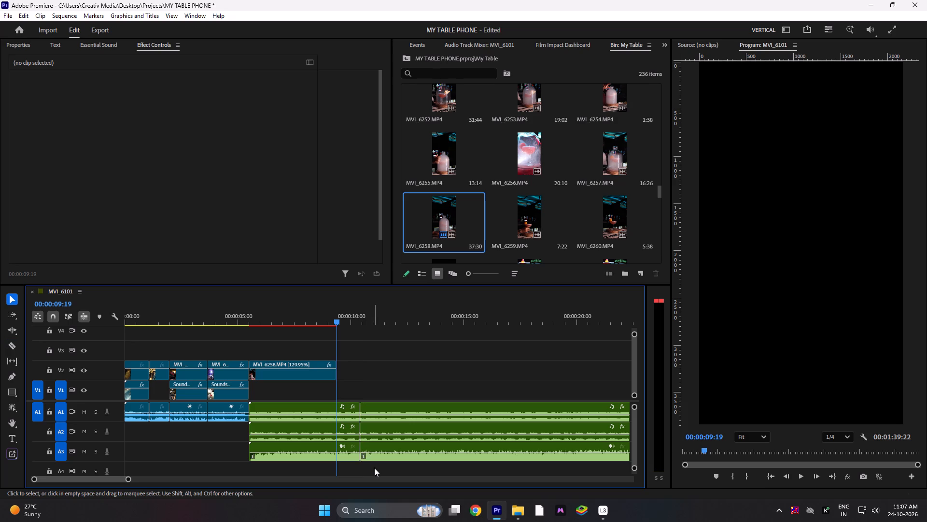
drag(374, 468, 407, 411)
key(Delete)
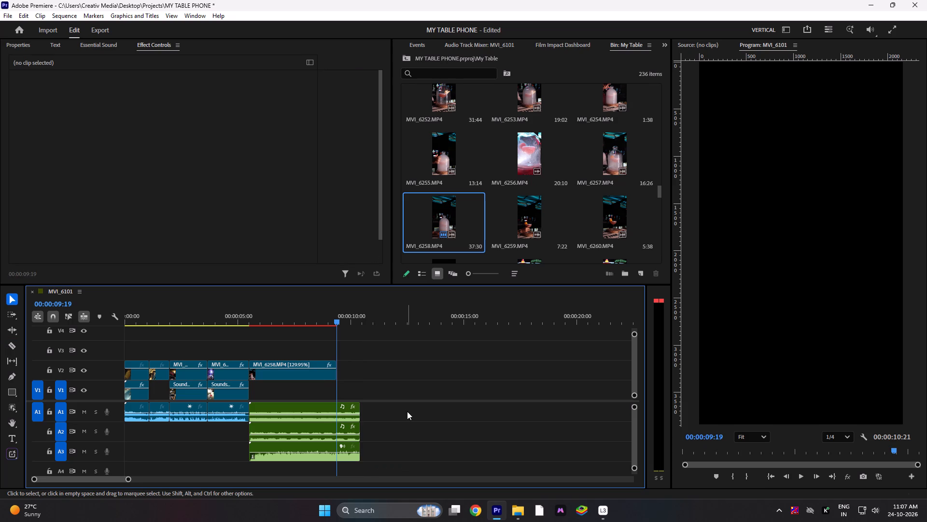
Play the sequence from about 00:00:04:05 through to its end.
drag(317, 315, 218, 326)
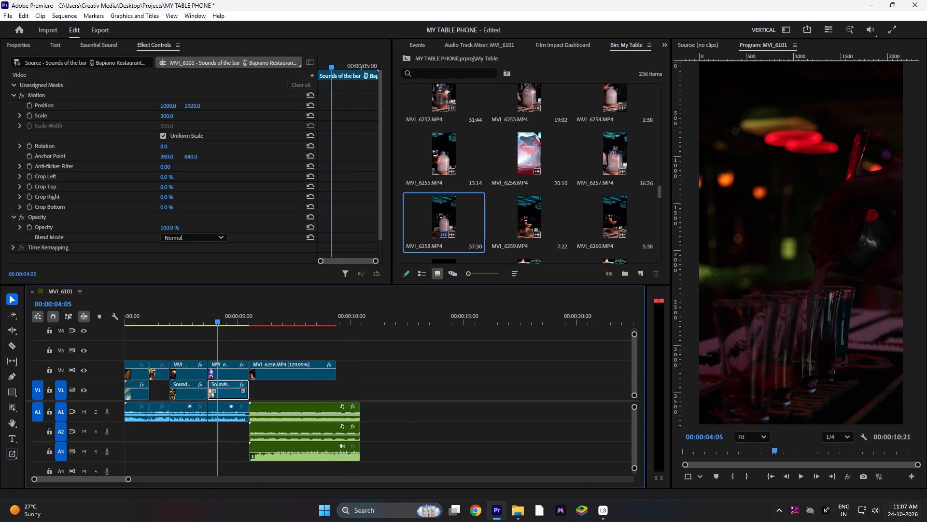
click(800, 474)
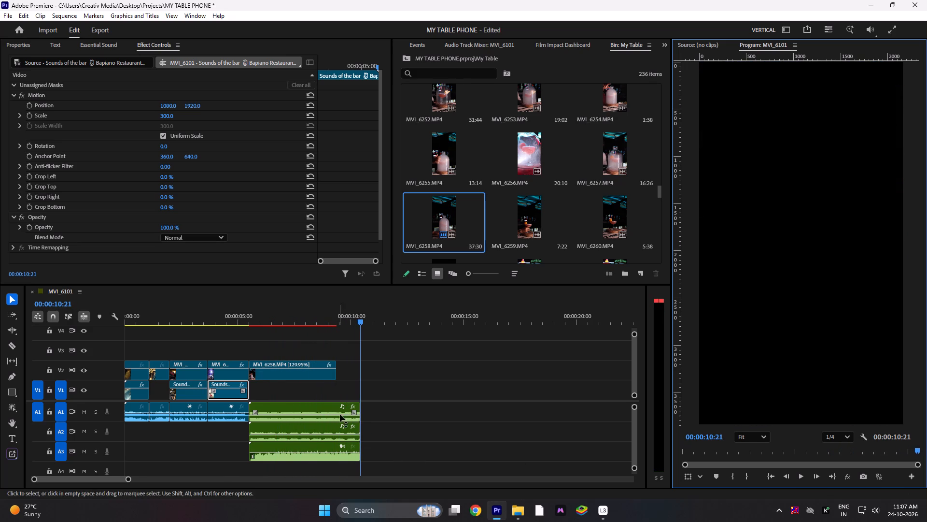
Add short fade-outs of about 23 frames to the ends of the three ambience clips on A1, A2 and A3 and play them back.
click(354, 413)
click(352, 431)
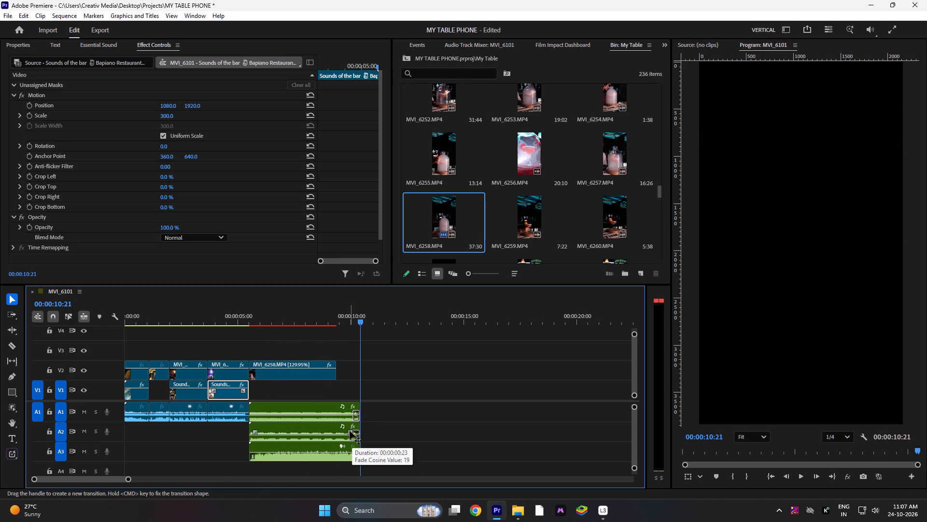
click(353, 455)
click(337, 321)
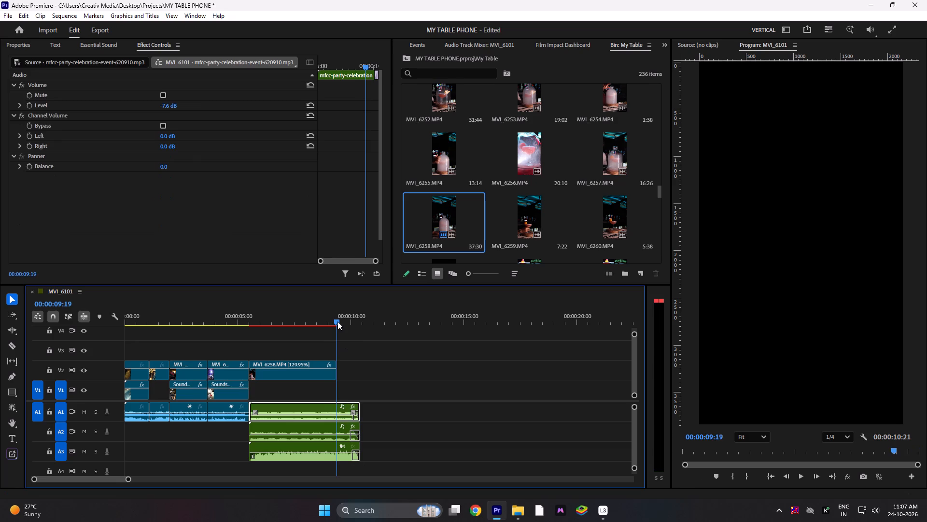
key(space)
Adjust the club crowd clip's volume on A3 while replaying the MVI_6258 section.
click(278, 313)
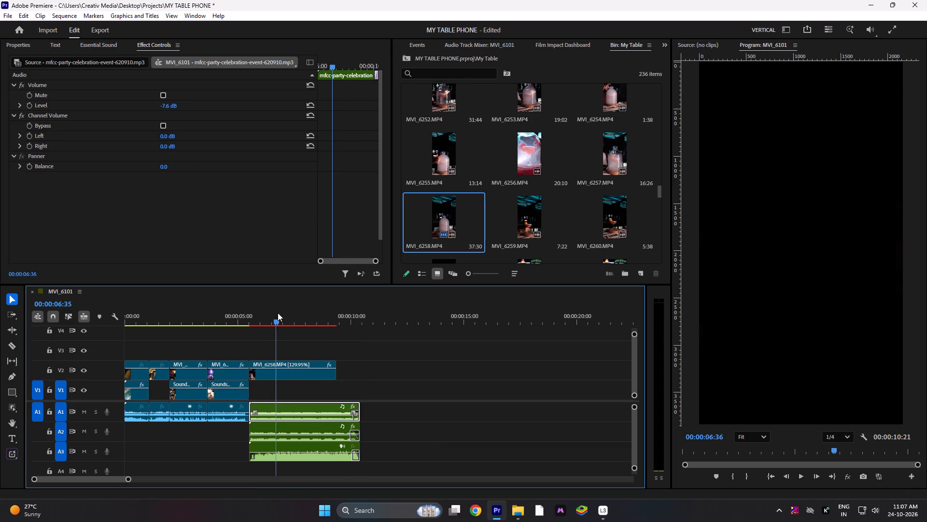
key(space)
click(288, 452)
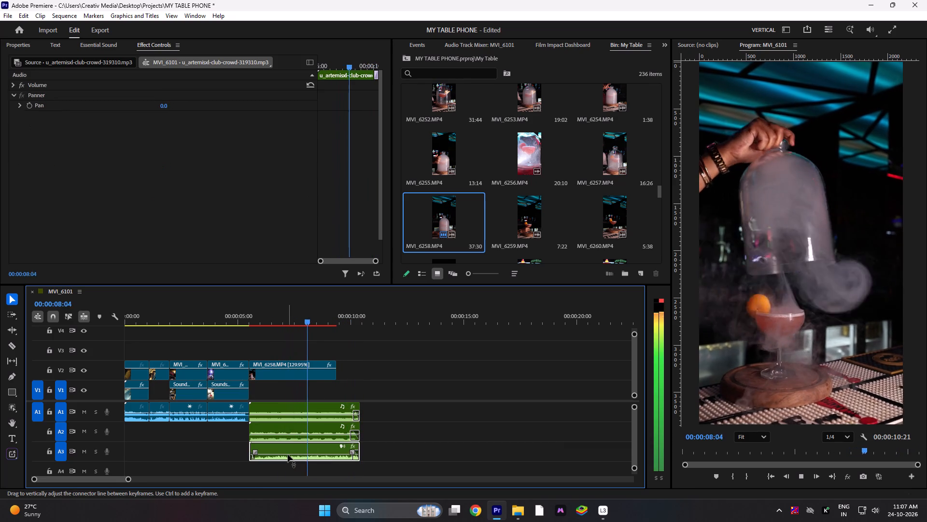
drag(288, 454, 295, 438)
drag(288, 448, 288, 452)
click(273, 321)
key(space)
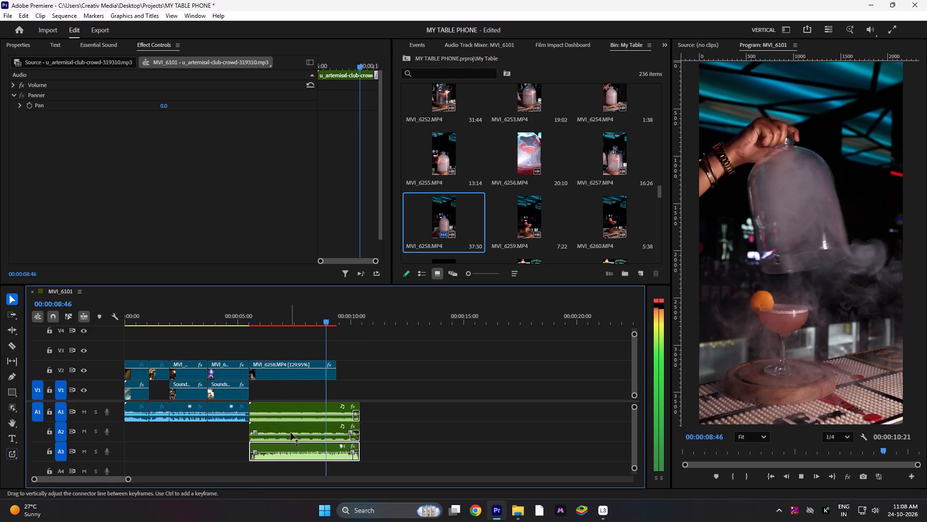
Set the Dreamtime Clubin clip on A2 to -10.6 dB and replay the mix.
click(291, 433)
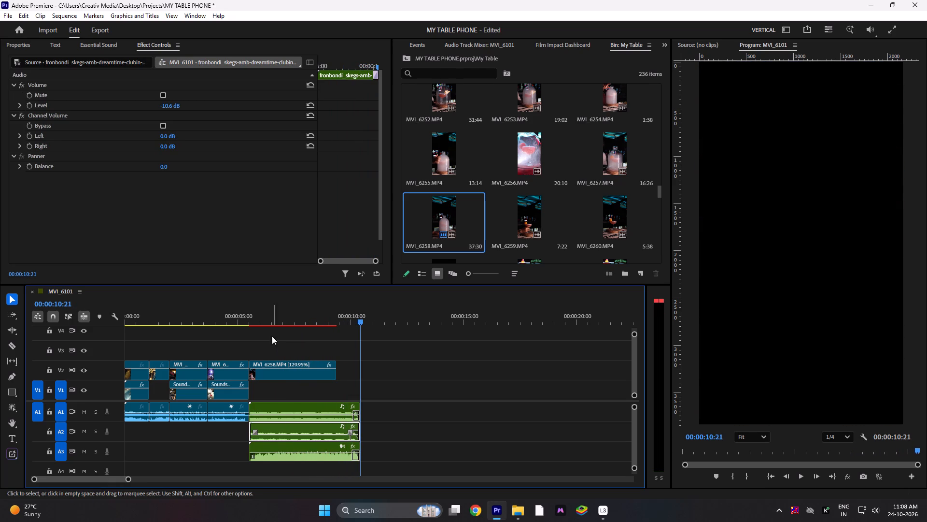
click(270, 325)
key(space)
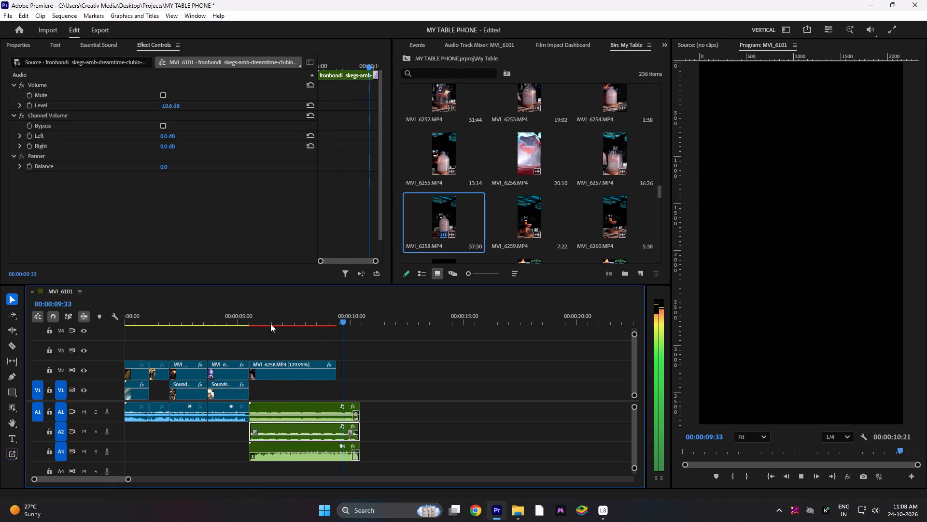
key(space)
Grade the MVI_6258 clip in Lumetri Color with Contrast 8.2, Whites 43.8 and Highlights -100, and play it back.
click(273, 315)
click(281, 376)
scroll(119, 182, down, 5)
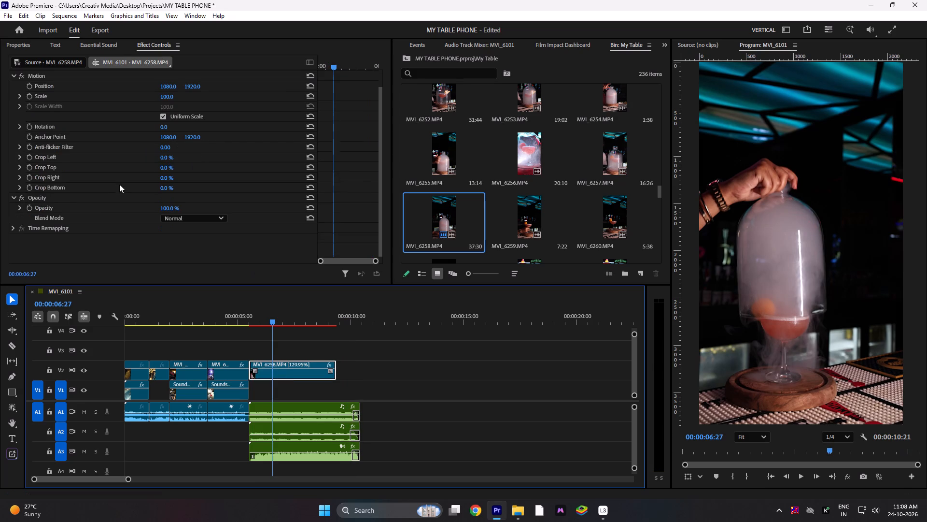
click(661, 48)
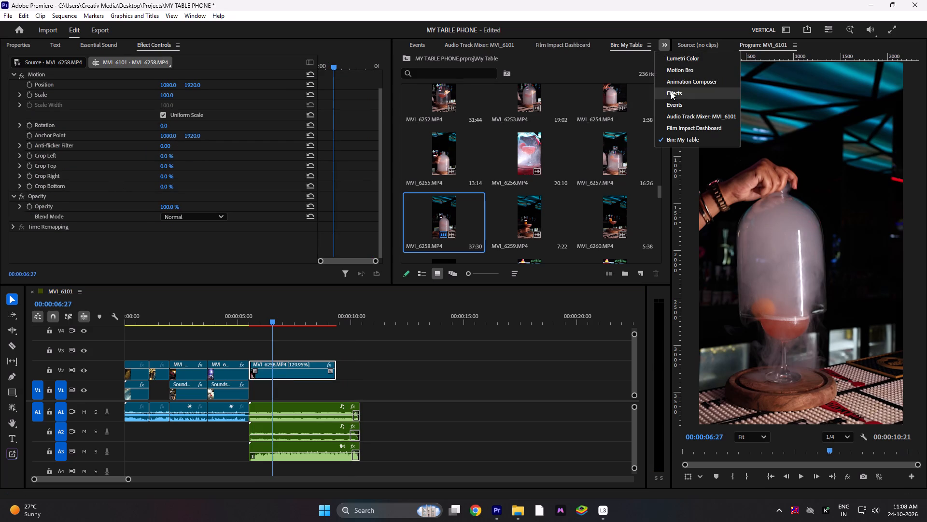
click(679, 58)
scroll(445, 190, down, 6)
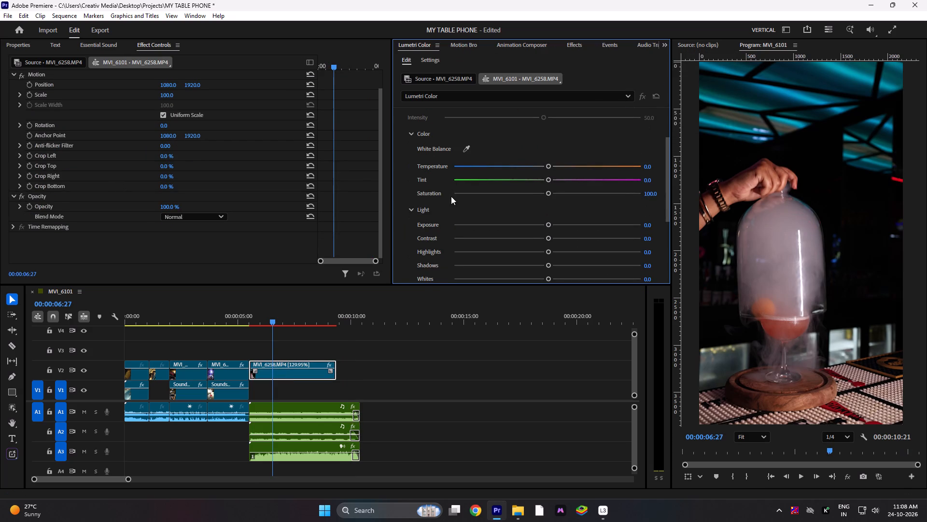
drag(547, 238, 553, 248)
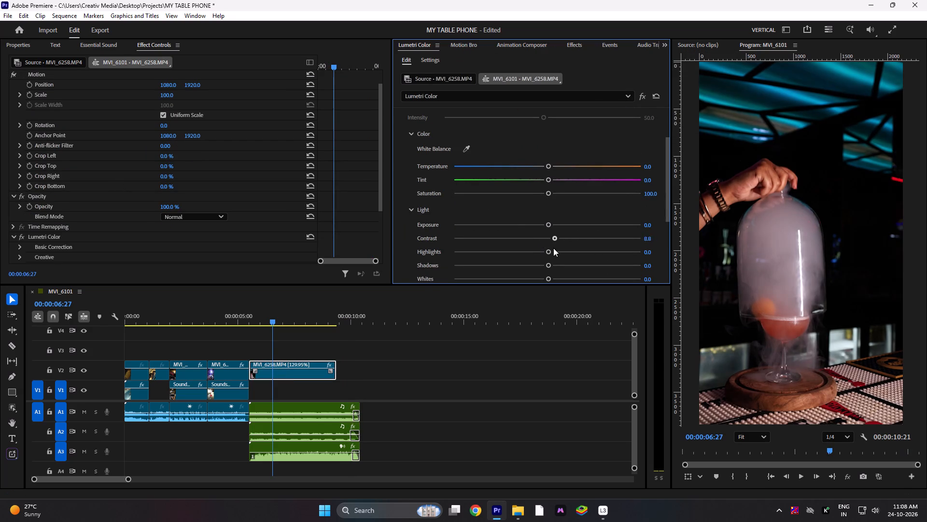
drag(553, 248, 554, 244)
scroll(554, 244, down, 2)
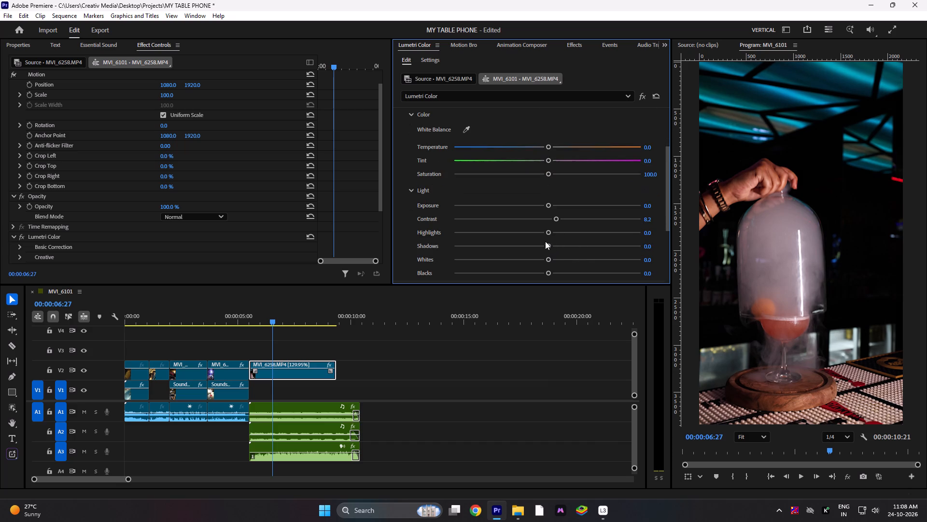
drag(548, 258, 588, 256)
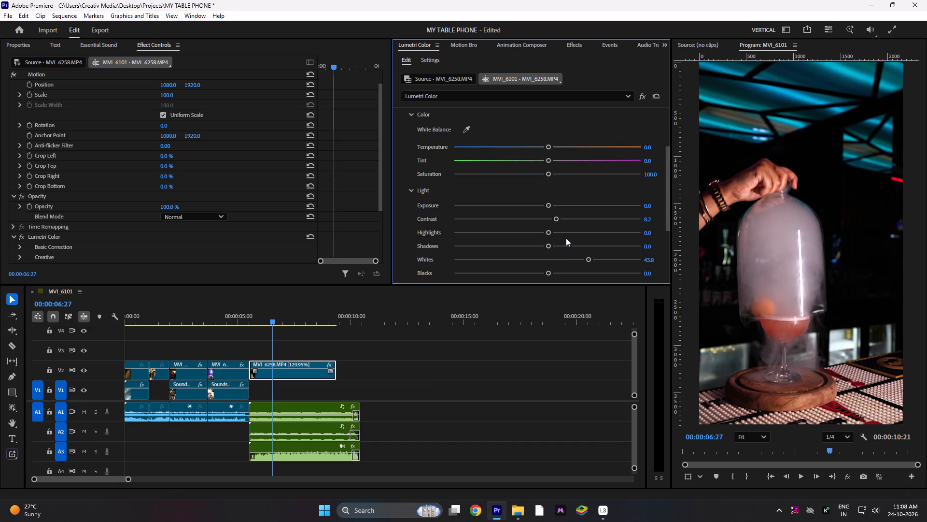
drag(546, 231, 428, 237)
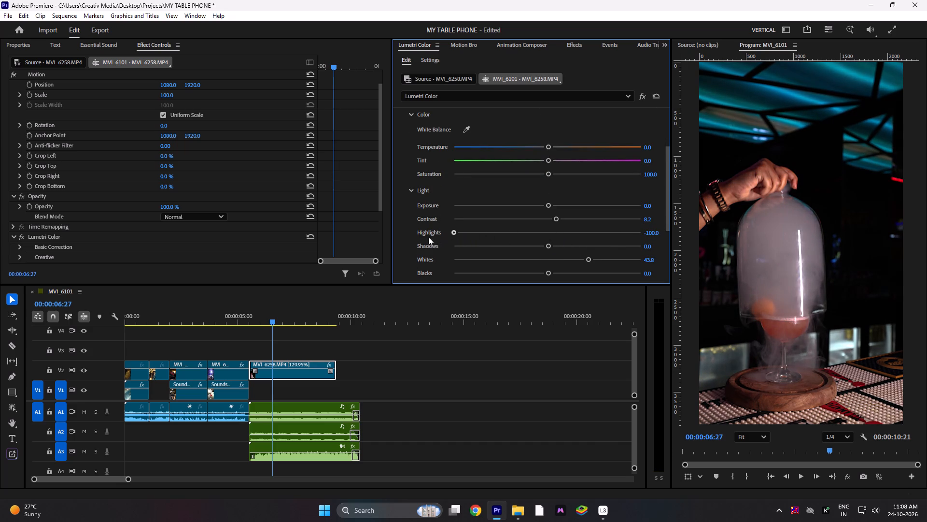
drag(428, 237, 421, 237)
key(space)
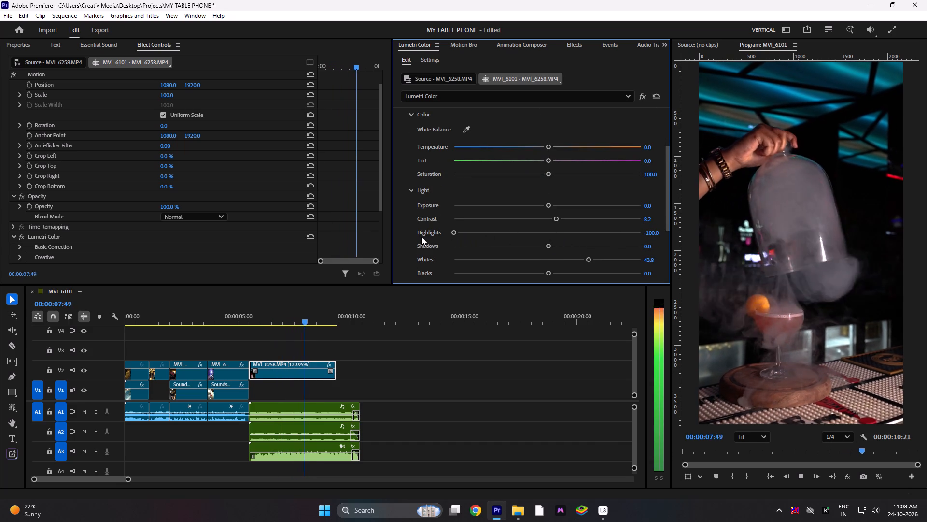
key(space)
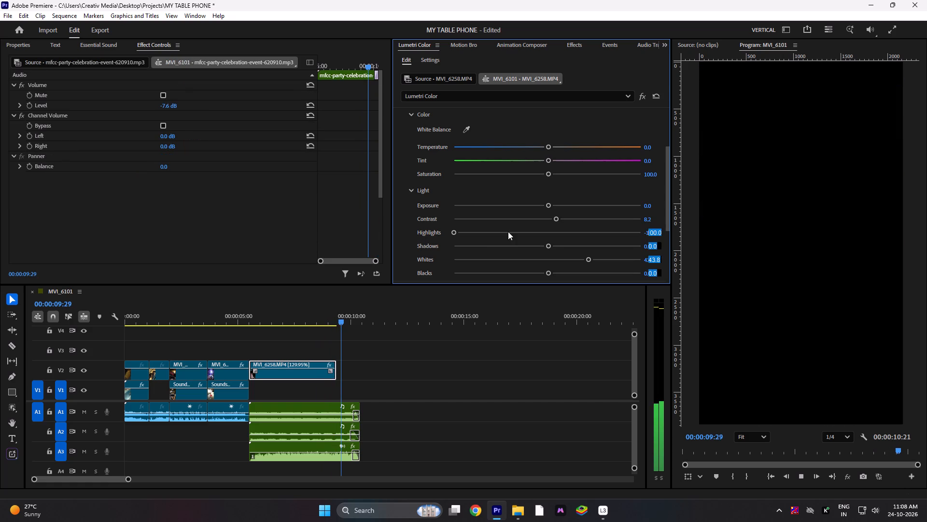
Sample the smoke below the glass dome at 00:00:07:25 as MVI_6258's HSL Secondary key and preview the mask in Color/Gray.
drag(308, 311, 295, 313)
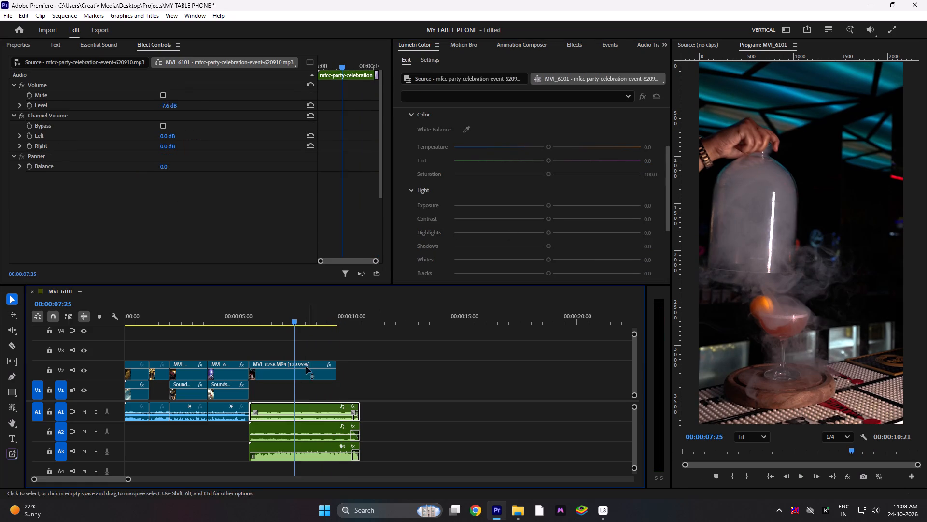
click(308, 380)
scroll(559, 140, down, 16)
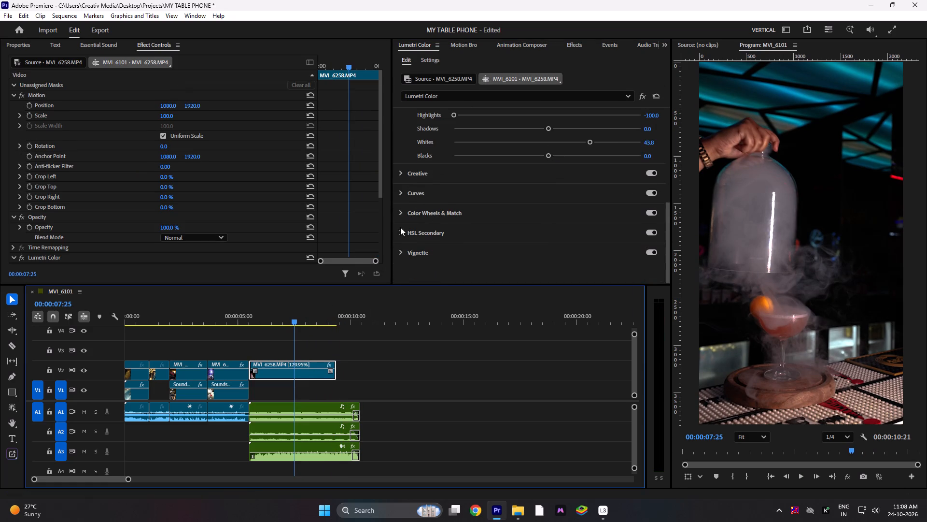
click(399, 233)
scroll(484, 167, up, 5)
scroll(458, 174, down, 2)
scroll(457, 174, up, 10)
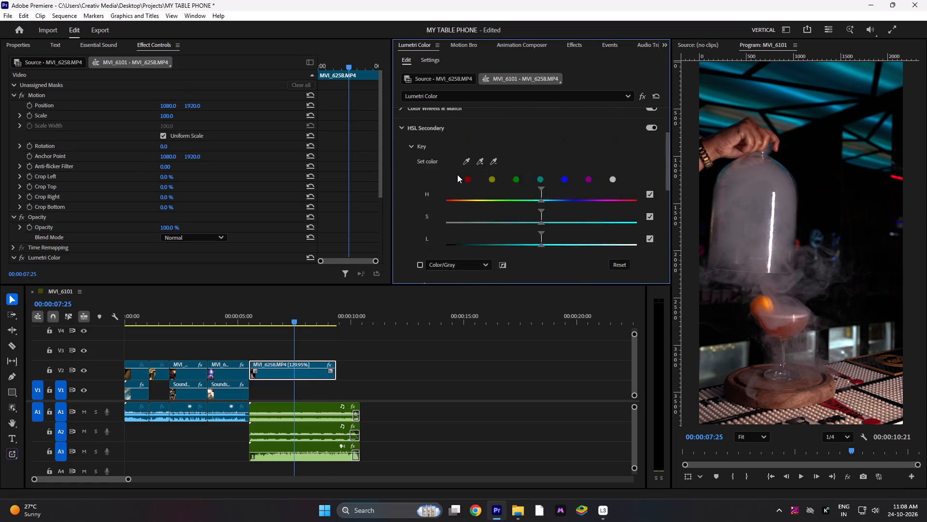
scroll(457, 174, up, 3)
click(479, 190)
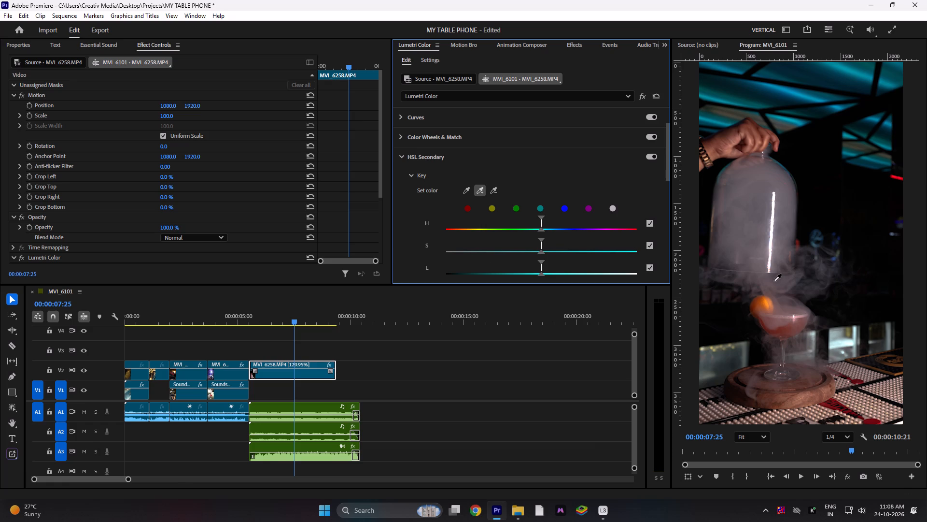
click(774, 281)
scroll(474, 201, down, 10)
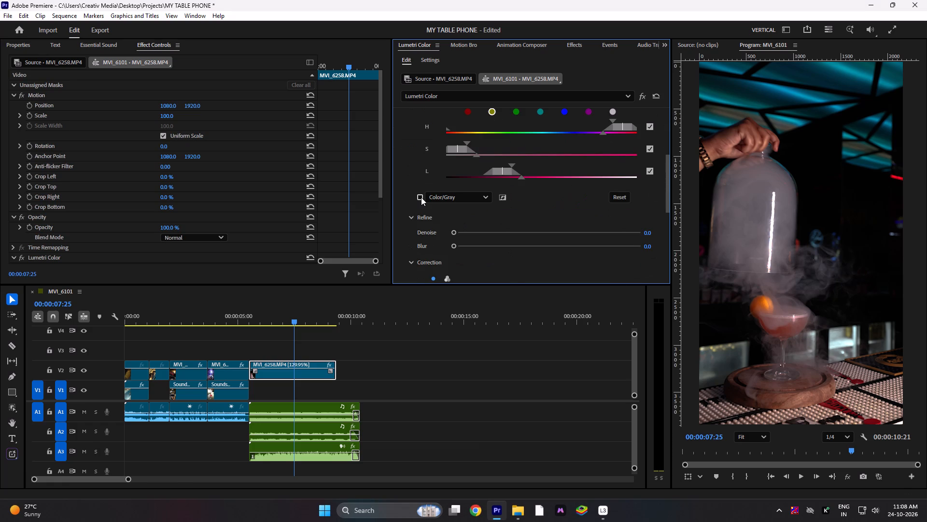
click(421, 197)
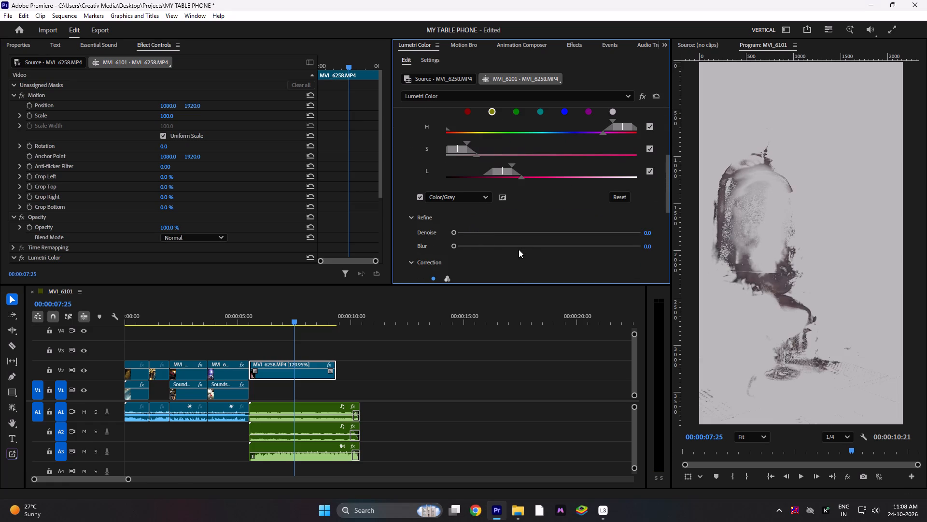
Brighten the keyed smoke slightly and tint it subtly blue-violet in the HSL Secondary correction, with the mask preview turned off.
scroll(460, 254, down, 12)
drag(484, 225, 491, 192)
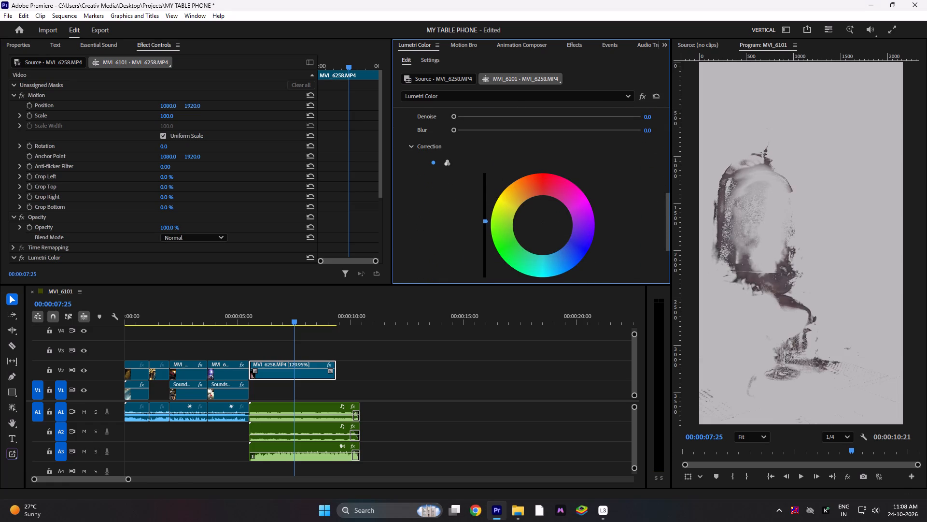
drag(491, 192, 511, 8)
scroll(458, 188, down, 1)
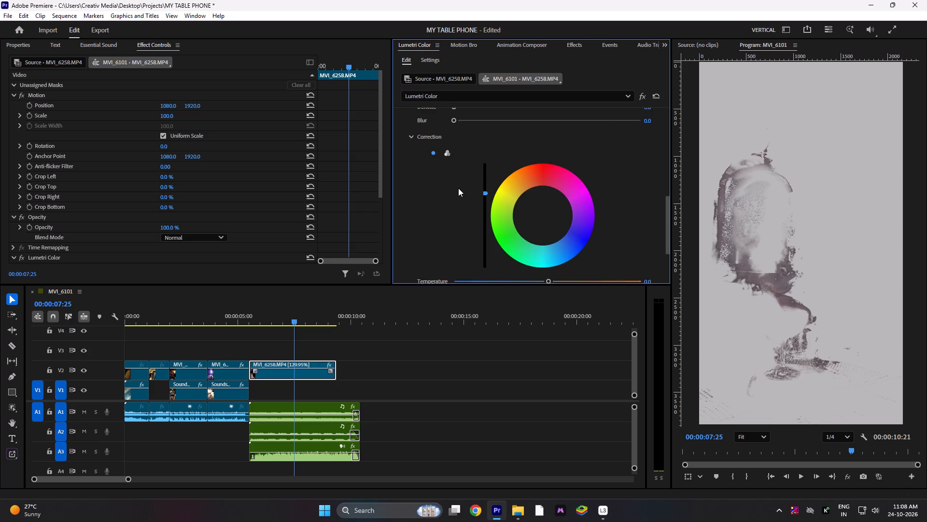
scroll(458, 188, up, 6)
scroll(458, 188, down, 7)
scroll(458, 188, up, 7)
click(418, 130)
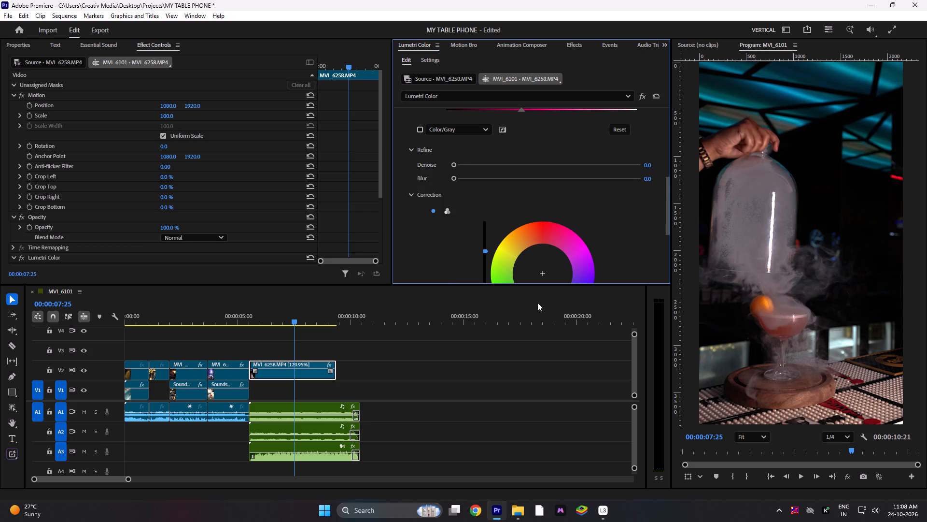
drag(485, 250, 515, 242)
drag(515, 242, 515, 345)
scroll(552, 223, down, 5)
drag(543, 226, 719, 420)
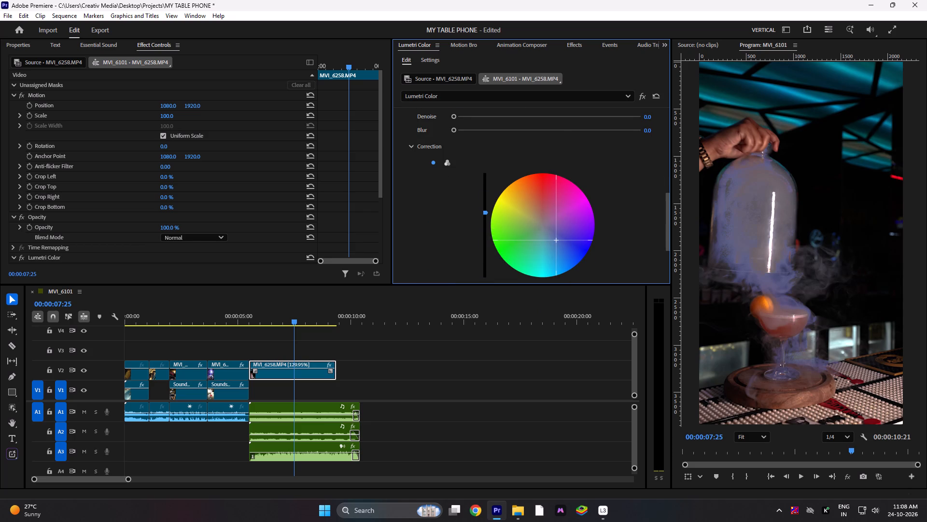
drag(719, 420, 665, 335)
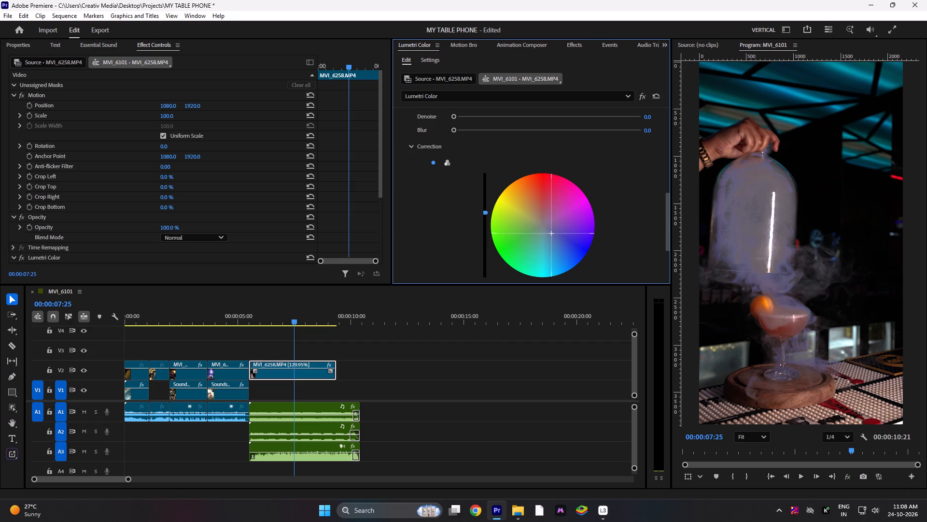
drag(665, 335, 665, 330)
Play back the graded MVI_6258 section and the whole sequence from the start to review the smoke tint and audio mix.
key(space)
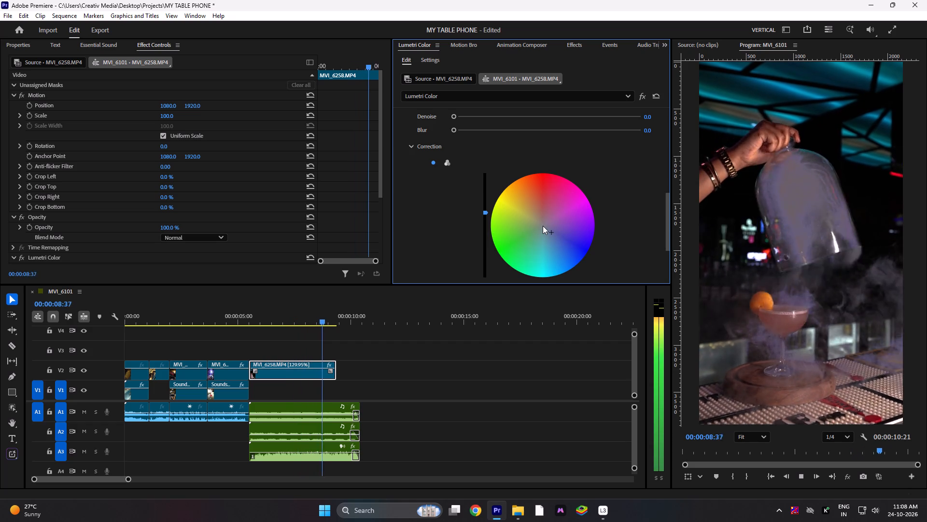
key(space)
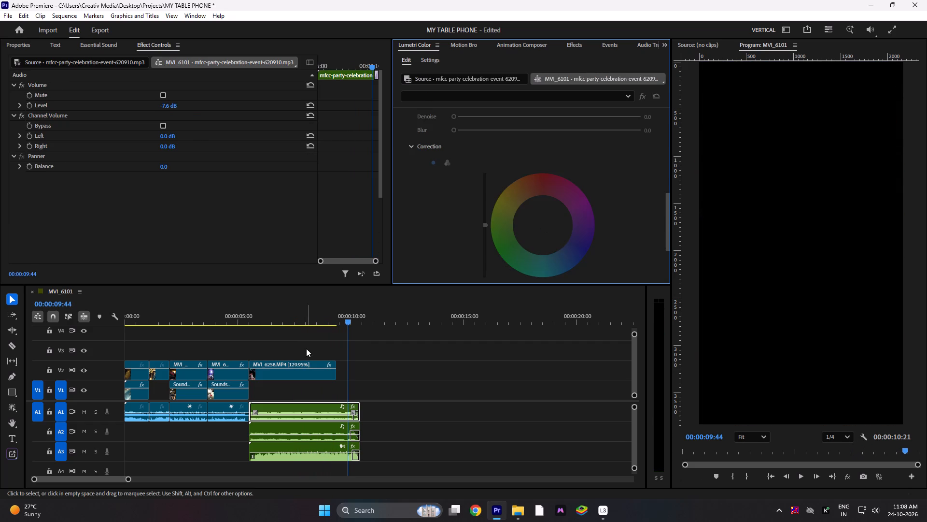
drag(332, 310, 305, 318)
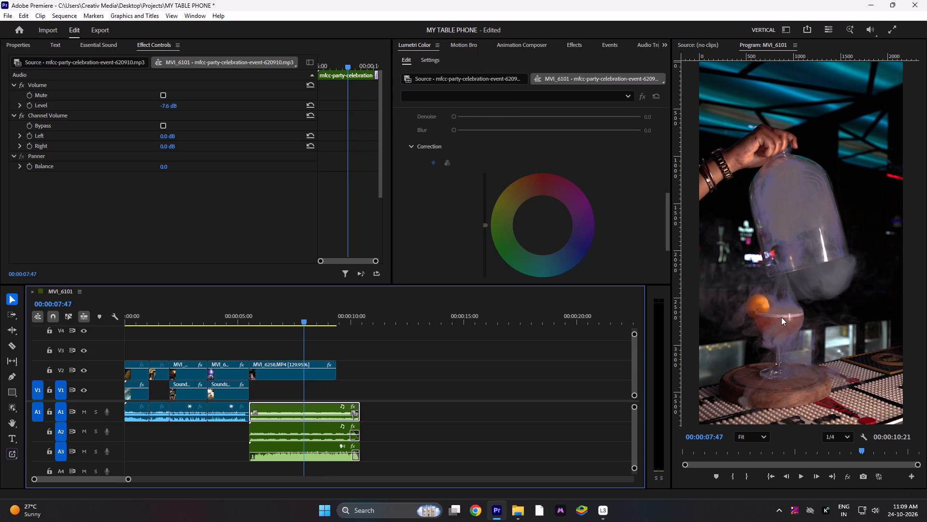
click(255, 309)
key(space)
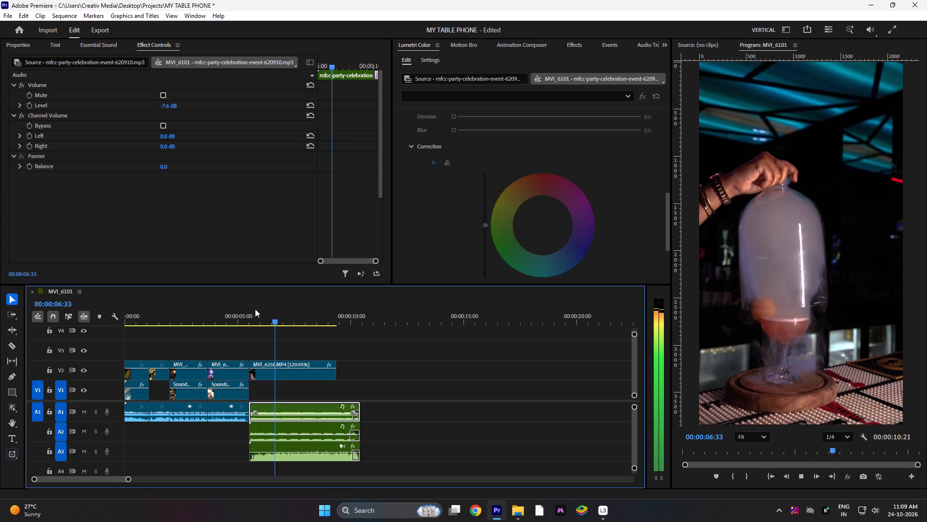
key(space)
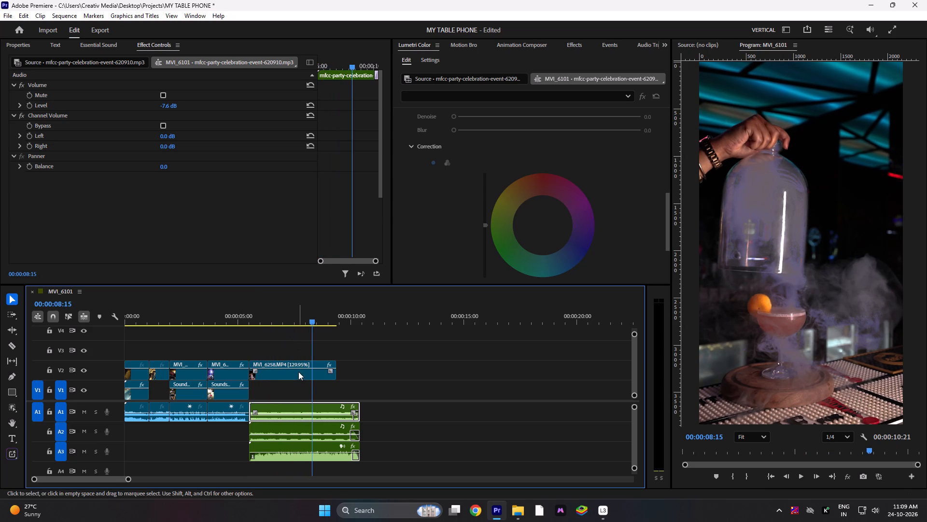
drag(240, 312, 52, 319)
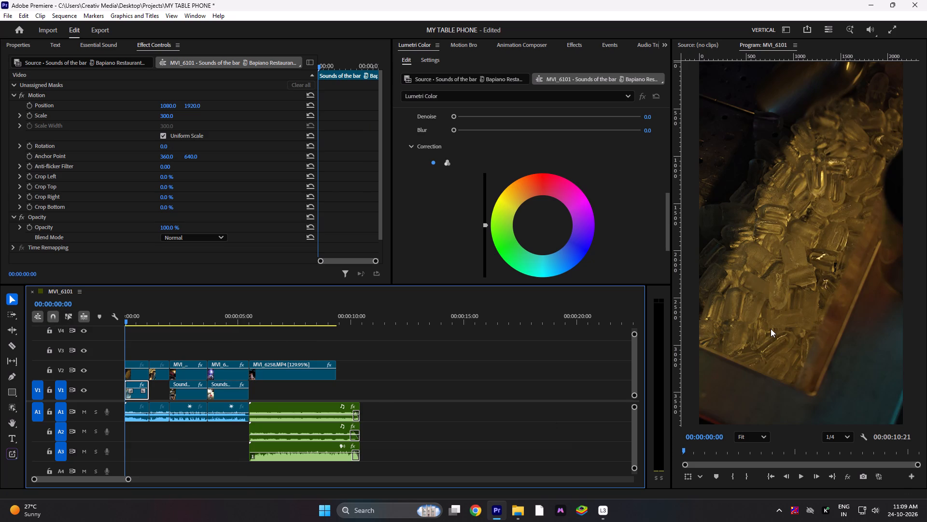
key(space)
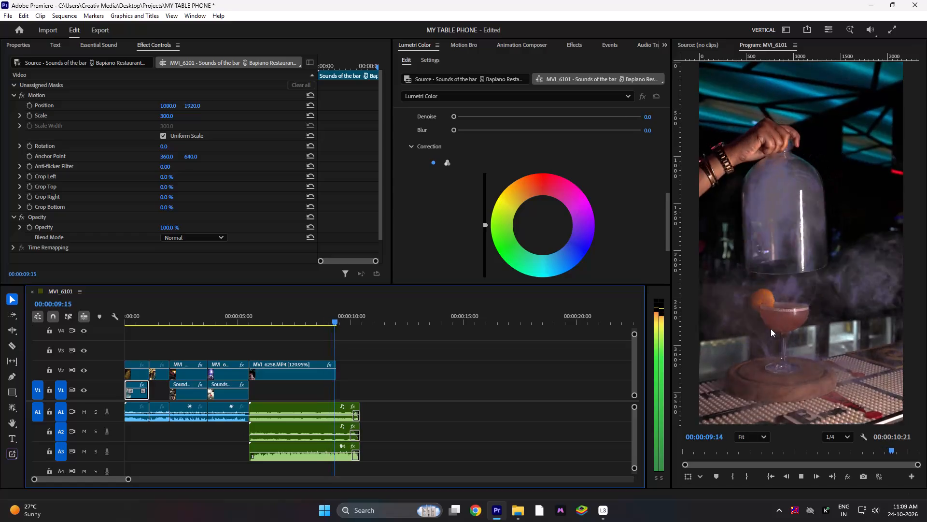
Nest the MVI_6258 clip on V2 of the MVI_6101 sequence under the default name.
text(nb)
key(space)
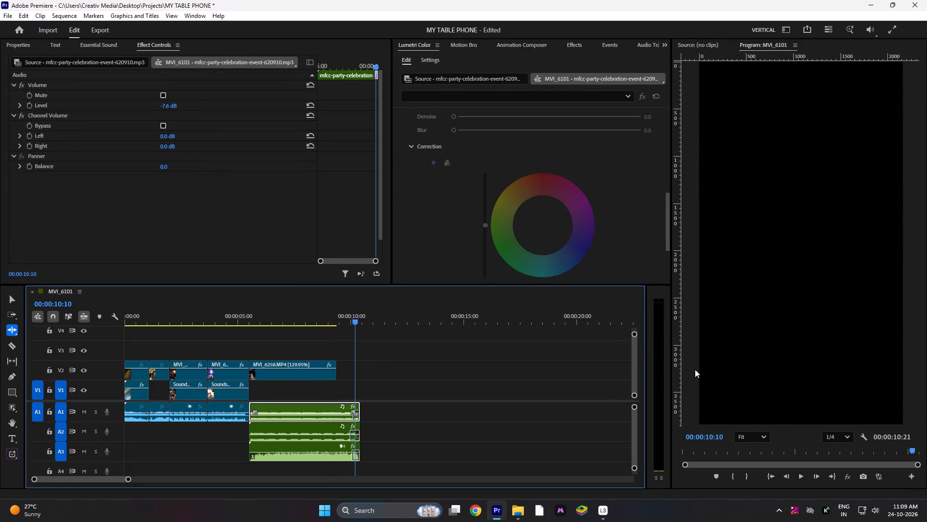
drag(336, 319, 250, 345)
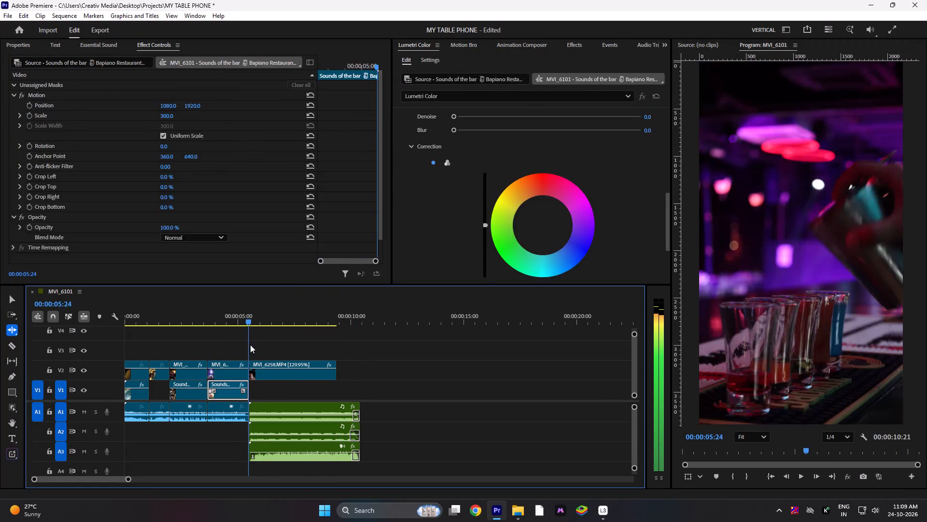
drag(250, 345, 327, 340)
click(321, 380)
key(v)
click(321, 380)
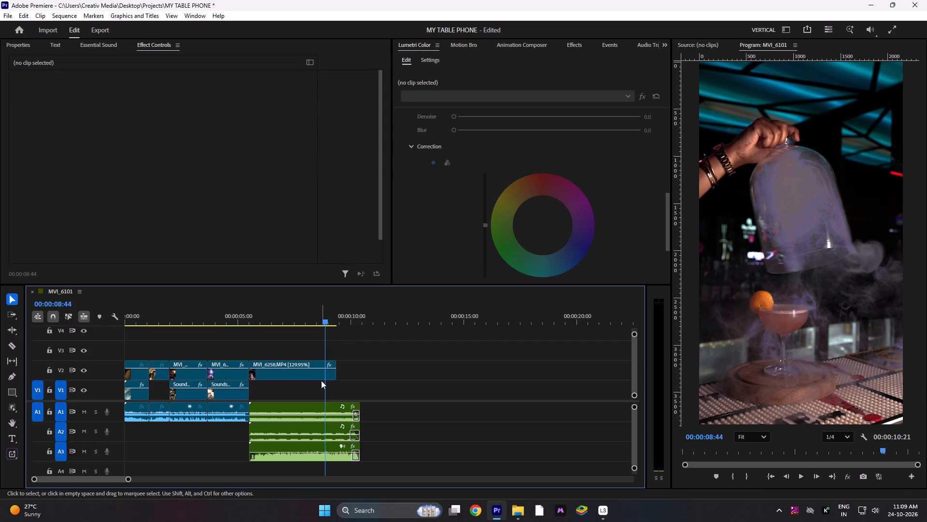
click(315, 374)
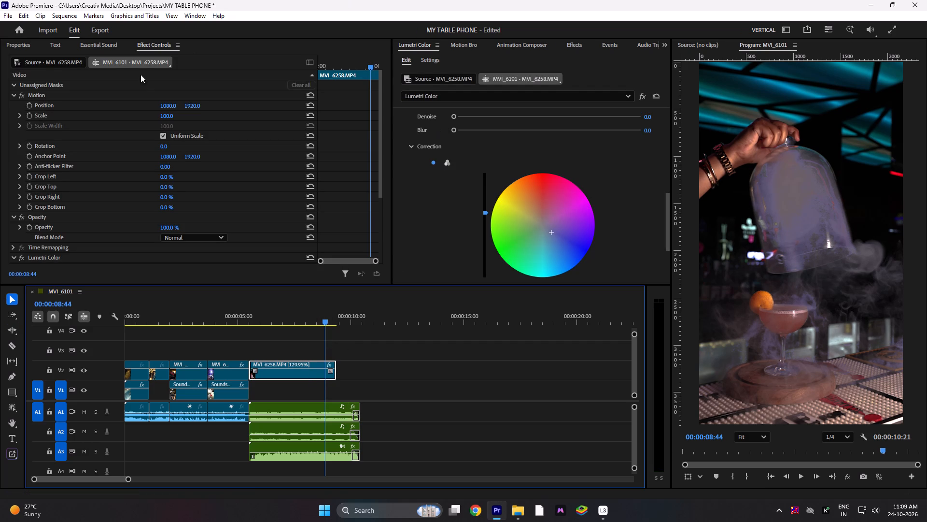
click(164, 115)
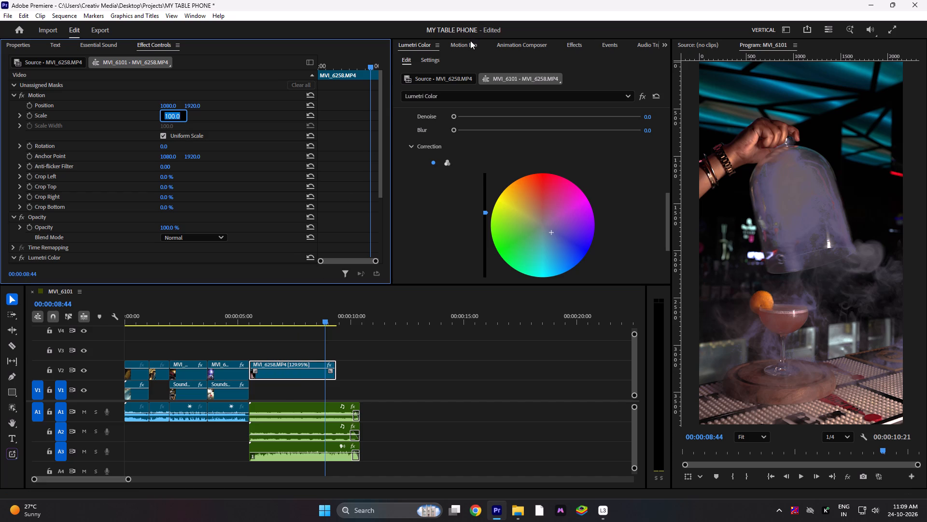
right_click(286, 377)
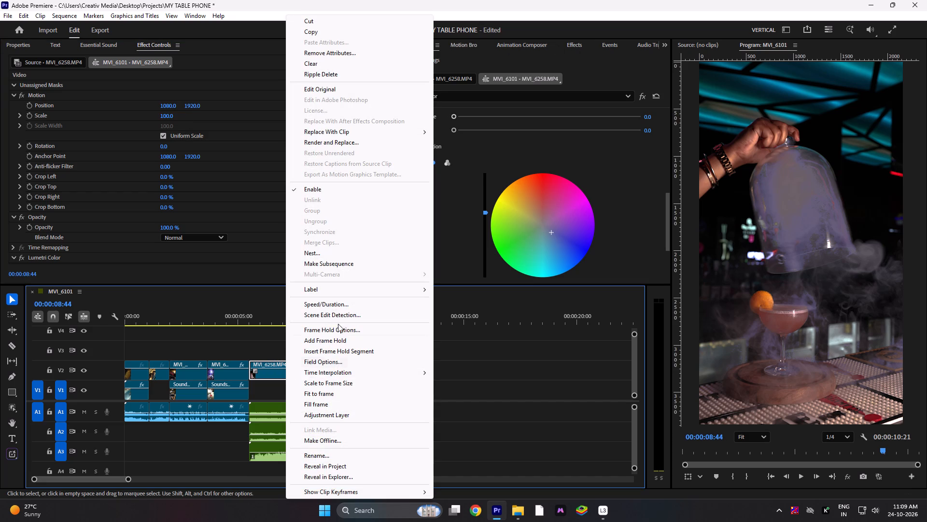
click(306, 255)
click(482, 263)
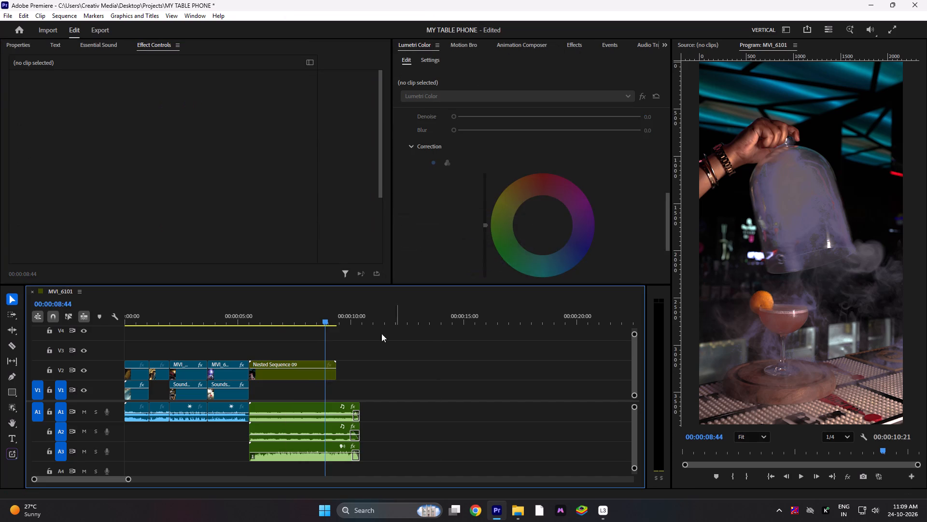
Inside the nested sequence, reframe the MVI_6258 clip with Position 1278, 1722 and Scale 118.
double_click(305, 374)
drag(154, 312, 148, 312)
click(167, 379)
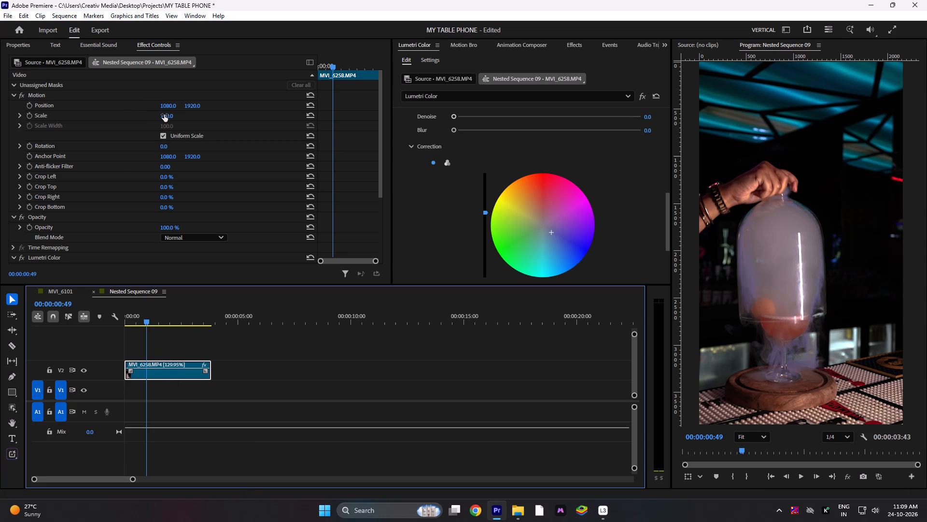
drag(164, 103, 235, 108)
drag(169, 116, 183, 117)
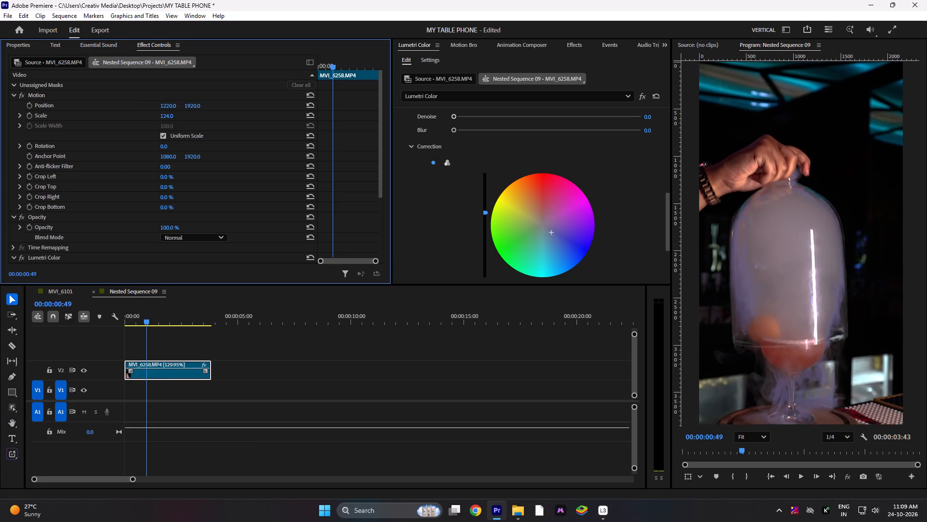
drag(183, 117, 174, 116)
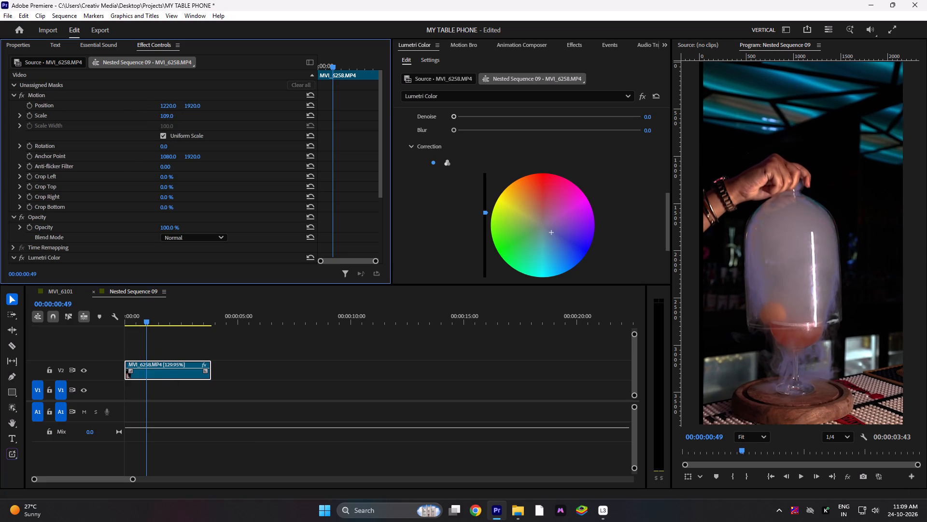
drag(174, 116, 179, 116)
drag(194, 107, 224, 116)
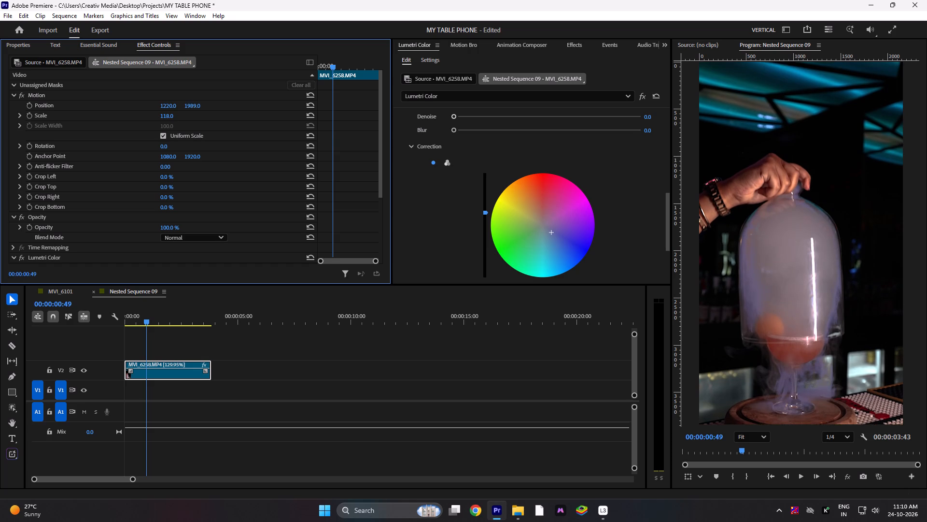
drag(224, 116, 93, 107)
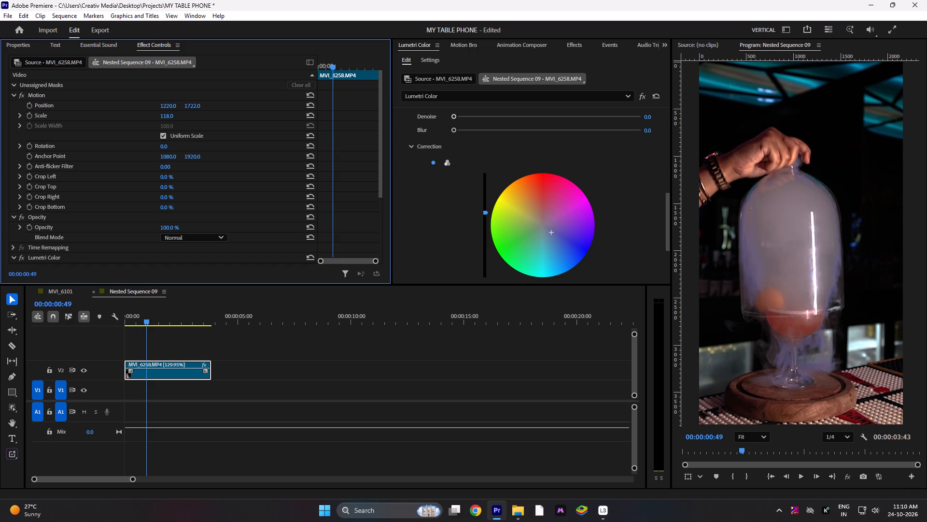
drag(93, 107, 94, 107)
drag(167, 108, 195, 109)
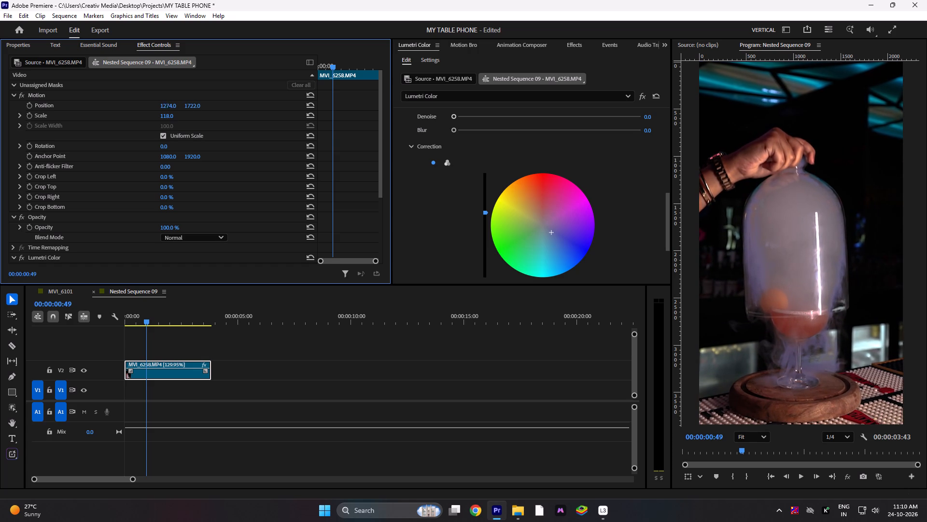
drag(195, 109, 197, 111)
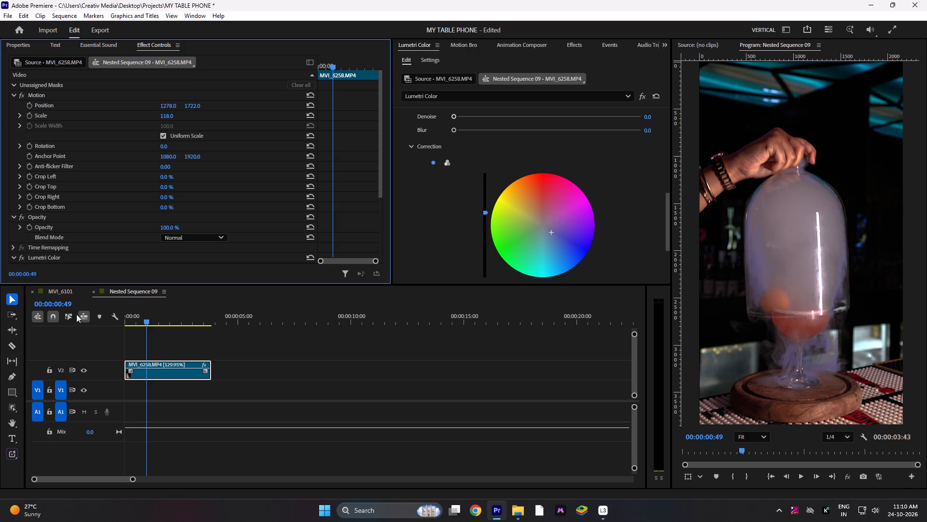
Apply Warp Stabilizer to the nested clip in MVI_6101, play it back and view the effect's settings.
click(69, 292)
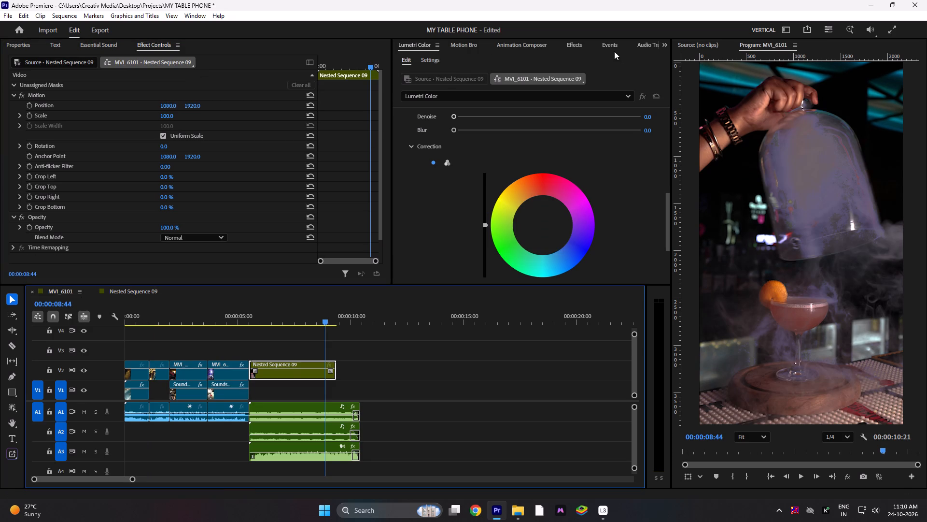
click(576, 43)
click(445, 60)
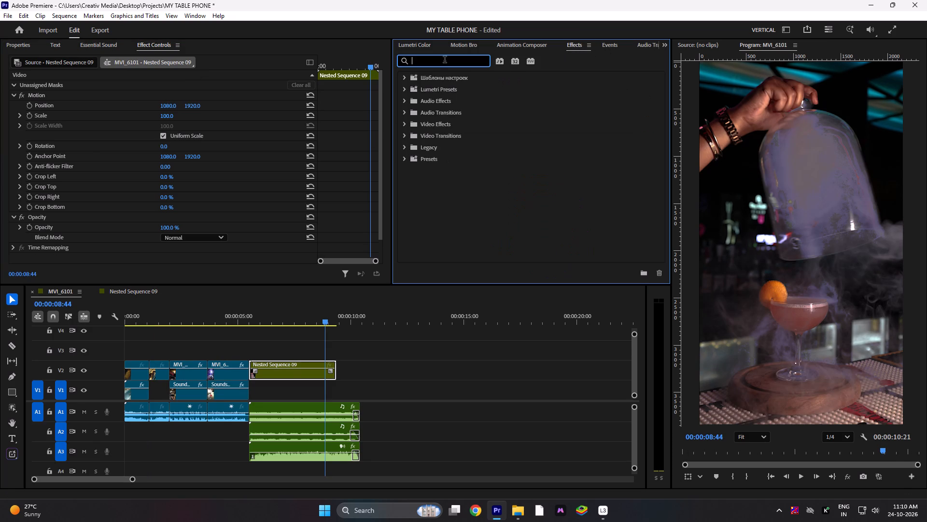
text(warp)
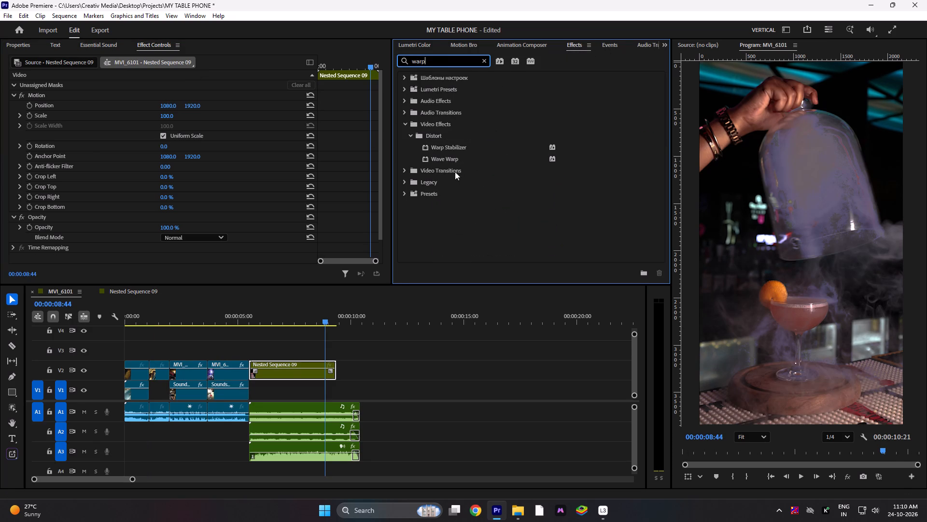
drag(442, 146, 296, 374)
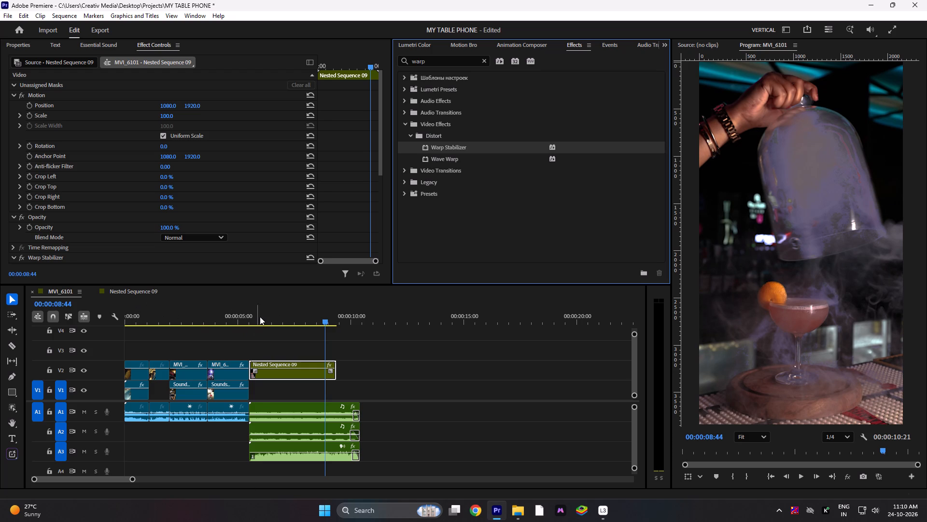
click(260, 317)
key(space)
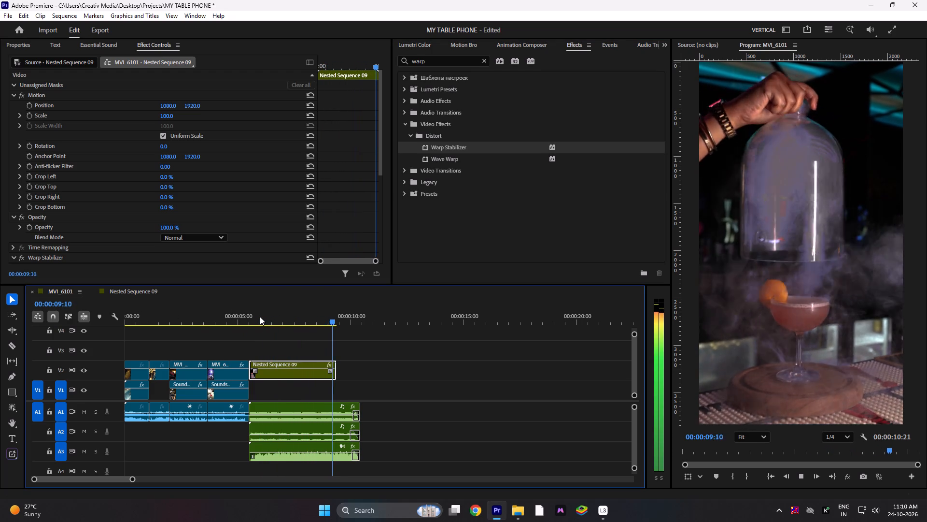
key(space)
click(278, 324)
click(314, 373)
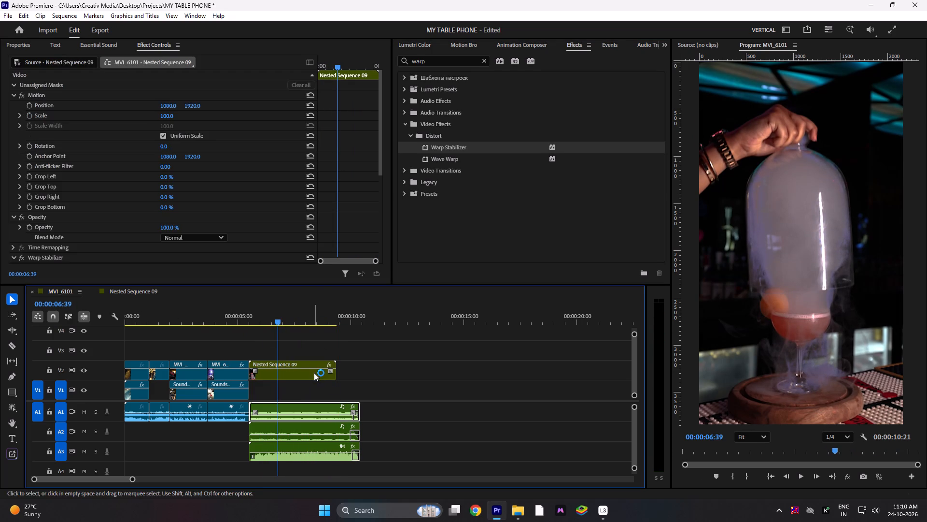
scroll(180, 236, down, 6)
scroll(137, 240, down, 5)
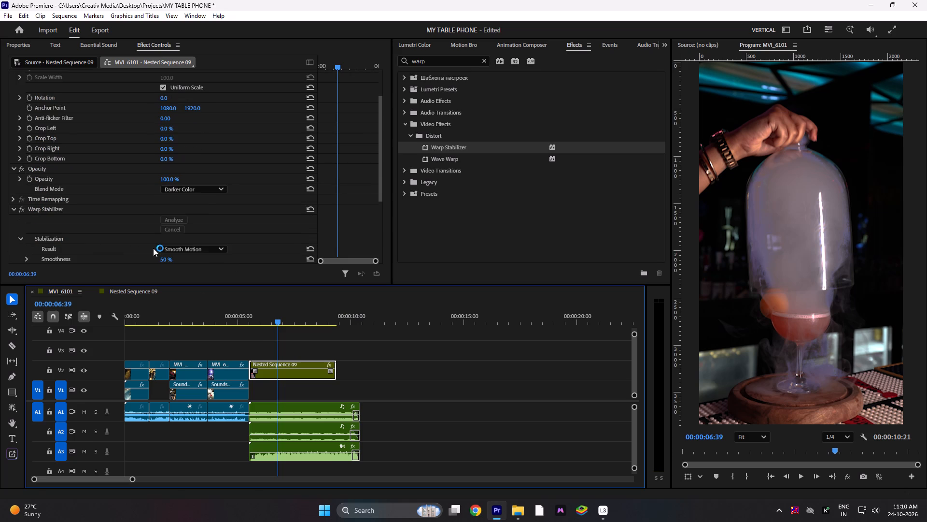
Inside the nested sequence, shift MVI_6258's HSL Secondary correction tint slightly further toward blue-violet.
double_click(272, 377)
click(169, 365)
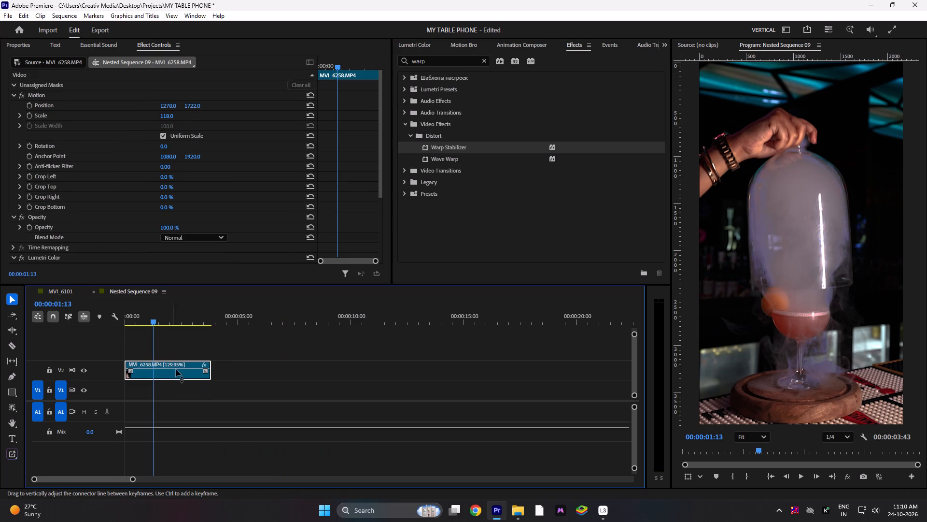
scroll(520, 187, down, 7)
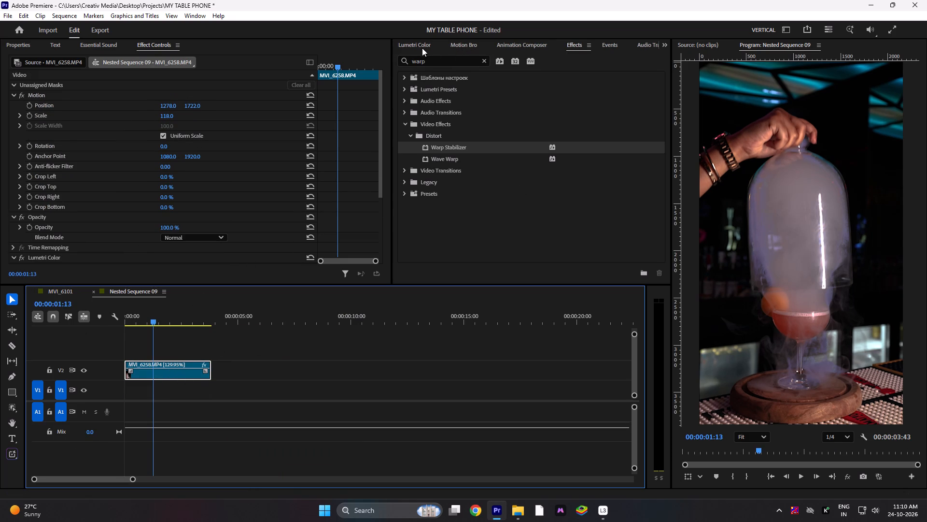
click(419, 46)
scroll(513, 174, down, 6)
drag(549, 171, 319, 0)
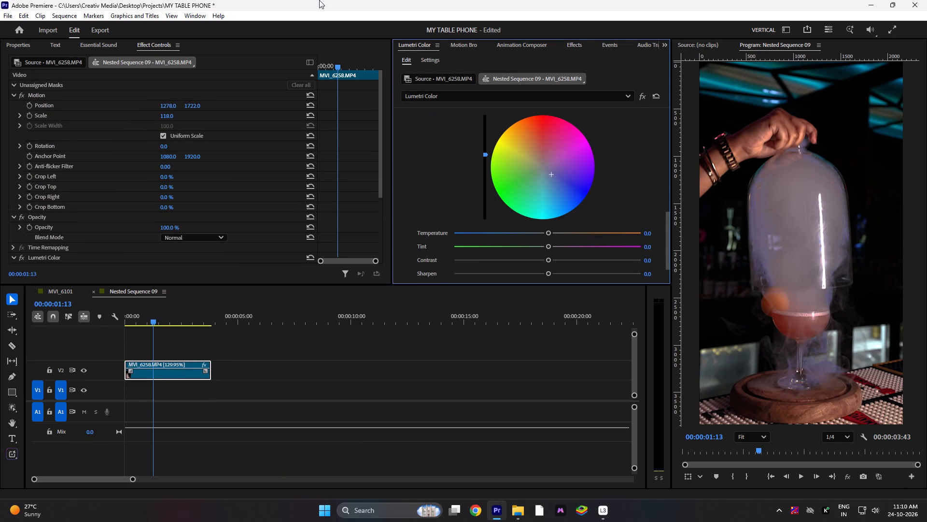
drag(319, 0, 322, 7)
drag(549, 175, 538, 163)
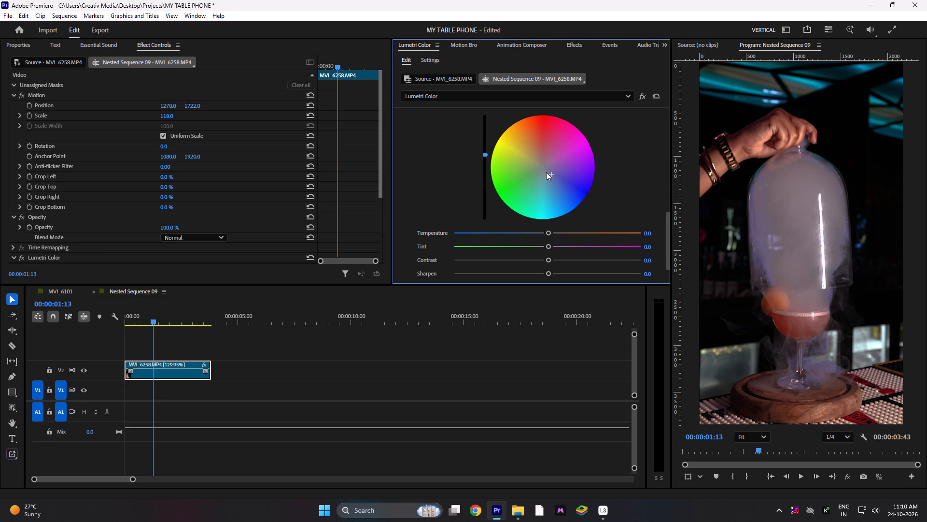
click(550, 172)
click(186, 375)
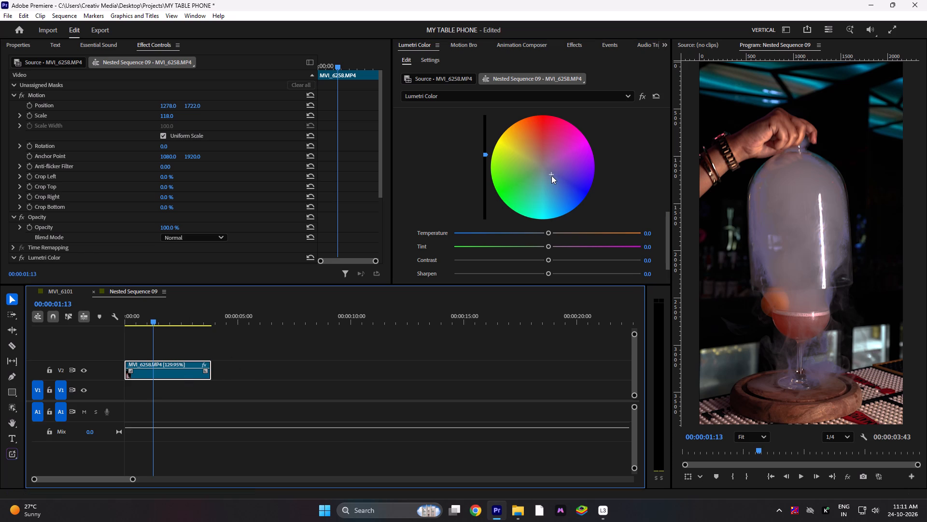
drag(551, 175, 531, 155)
drag(550, 177, 560, 189)
scroll(560, 189, up, 4)
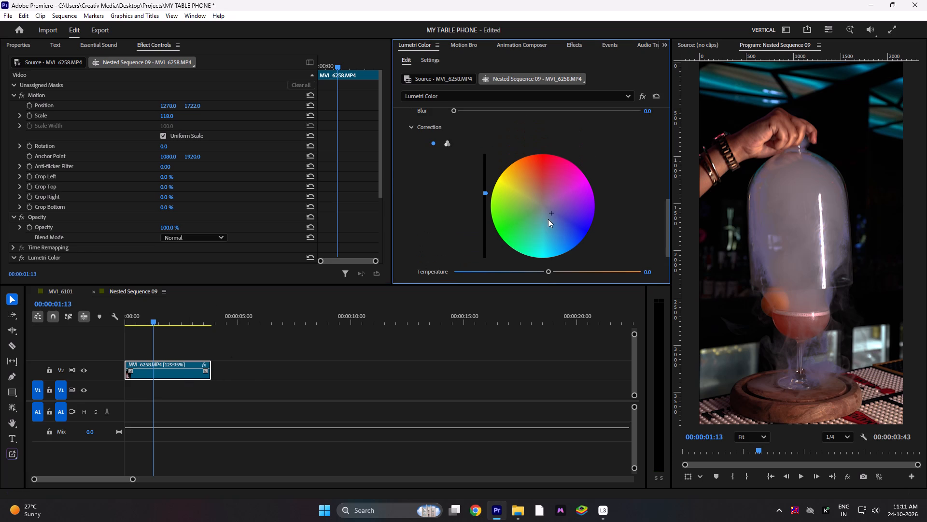
drag(551, 212, 459, 103)
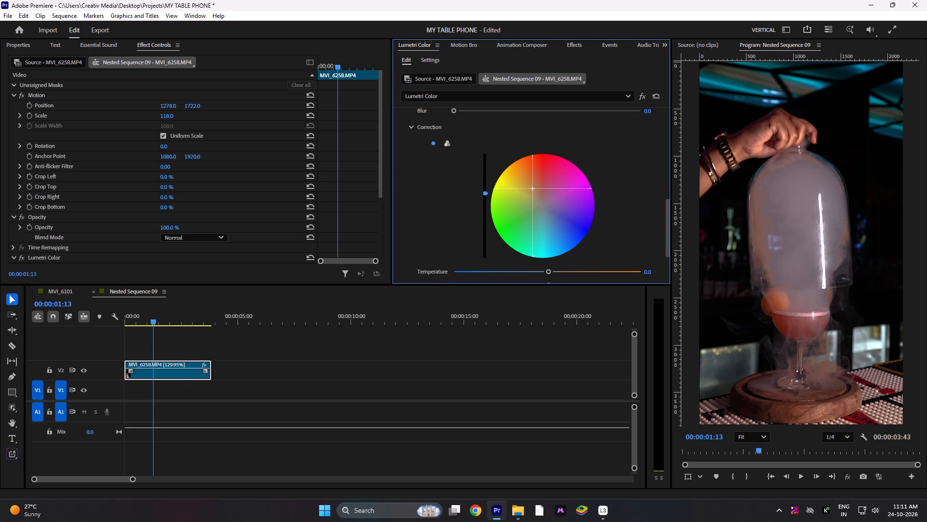
drag(459, 103, 744, 466)
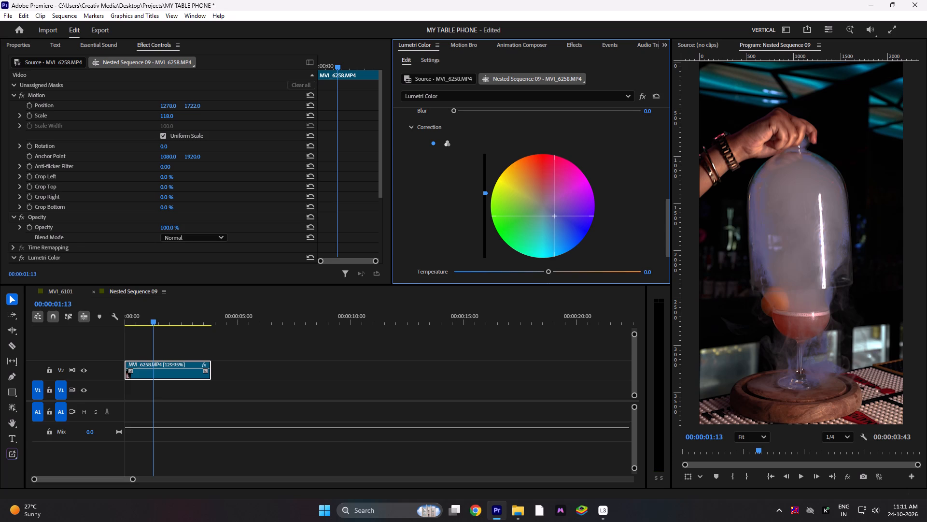
drag(744, 466, 737, 460)
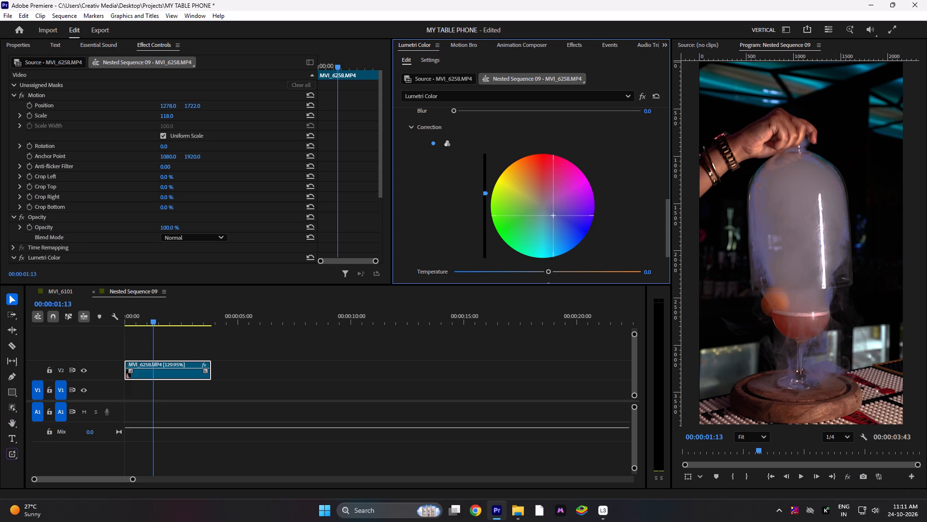
drag(737, 460, 743, 458)
drag(743, 458, 744, 458)
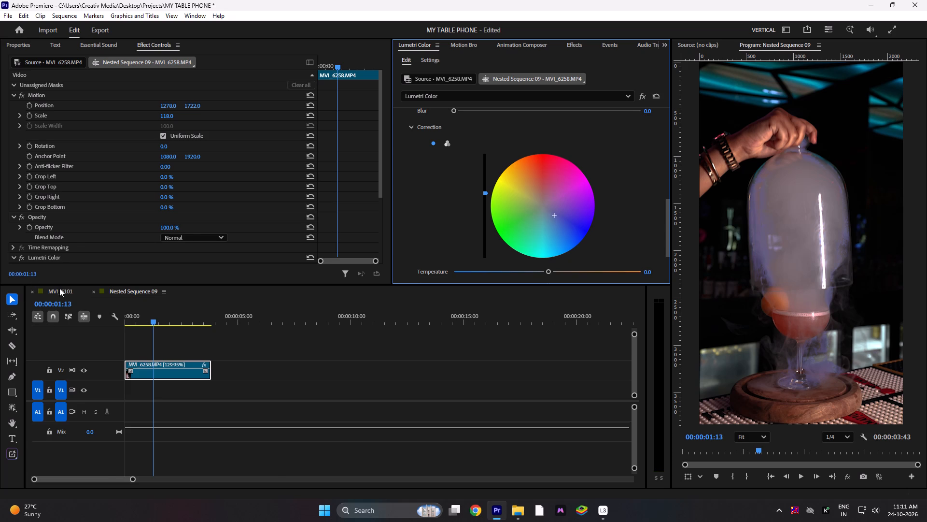
In MVI_6101, add a short fade-out to the end of the nested clip on V2 and play it back.
click(59, 288)
key(space)
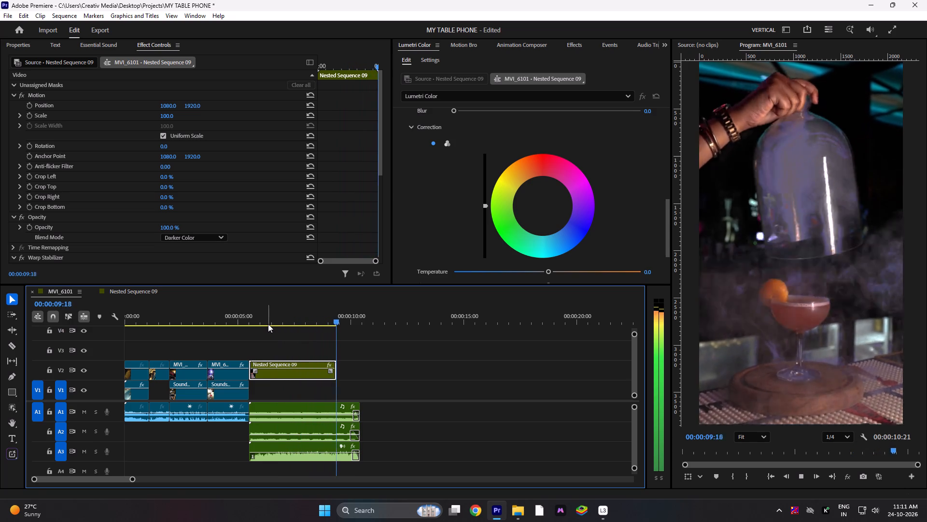
key(space)
drag(344, 313, 335, 313)
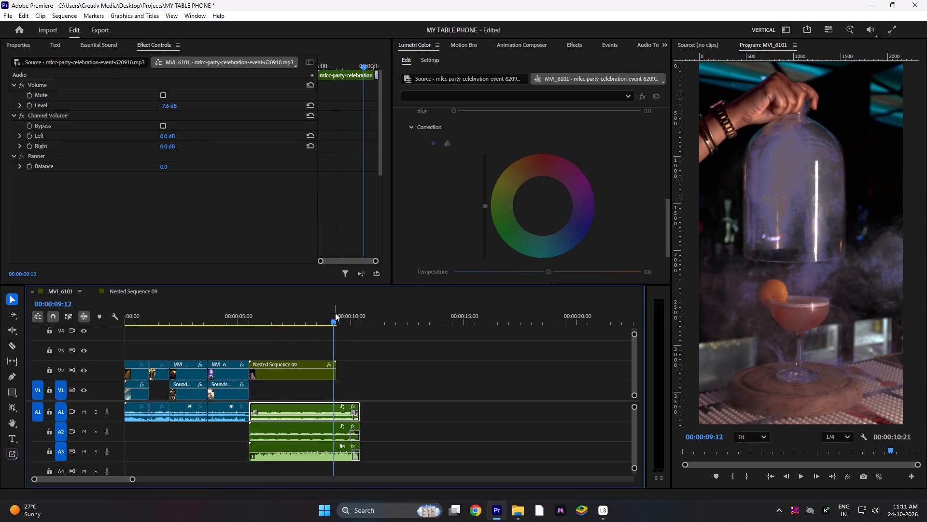
drag(333, 371, 326, 372)
click(323, 310)
key(space)
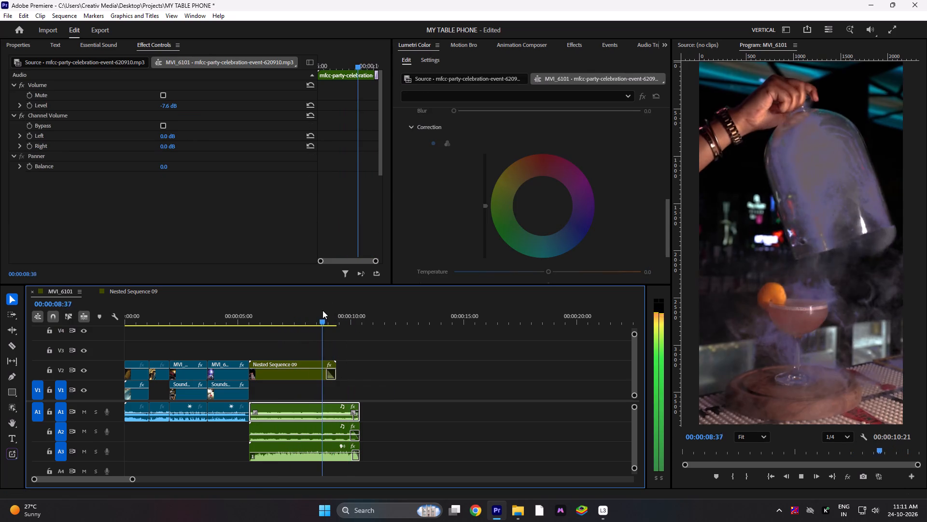
Return the playhead to the start of MVI_6101 and look at Animation Composer's Cinematic Titles.
key(space)
drag(323, 310, 0, 293)
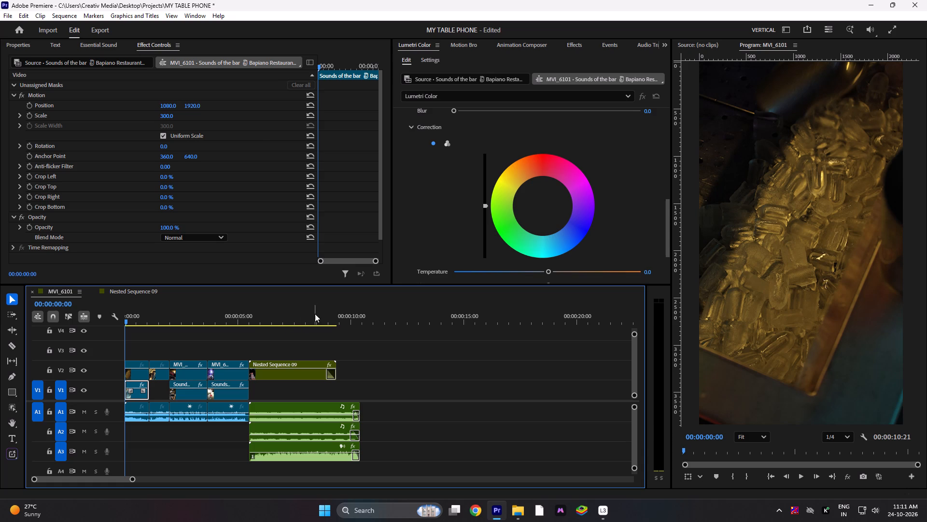
click(525, 48)
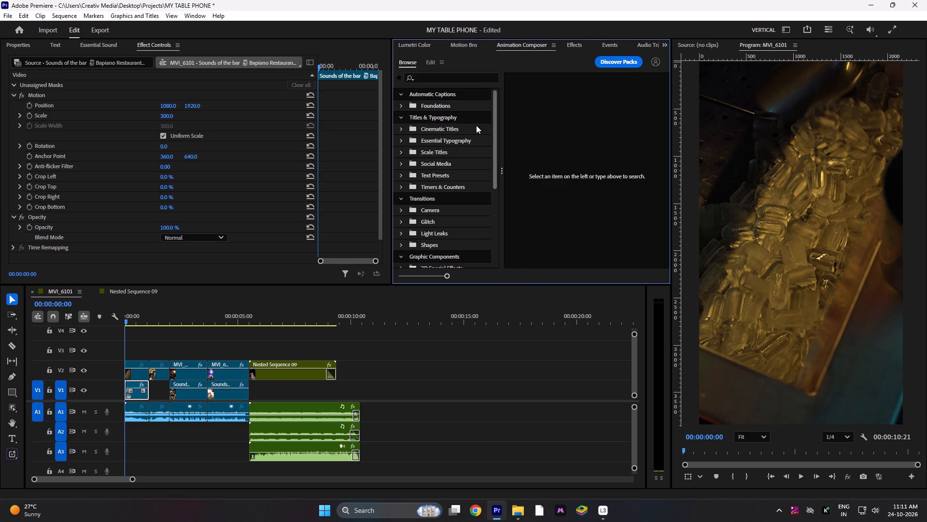
click(444, 126)
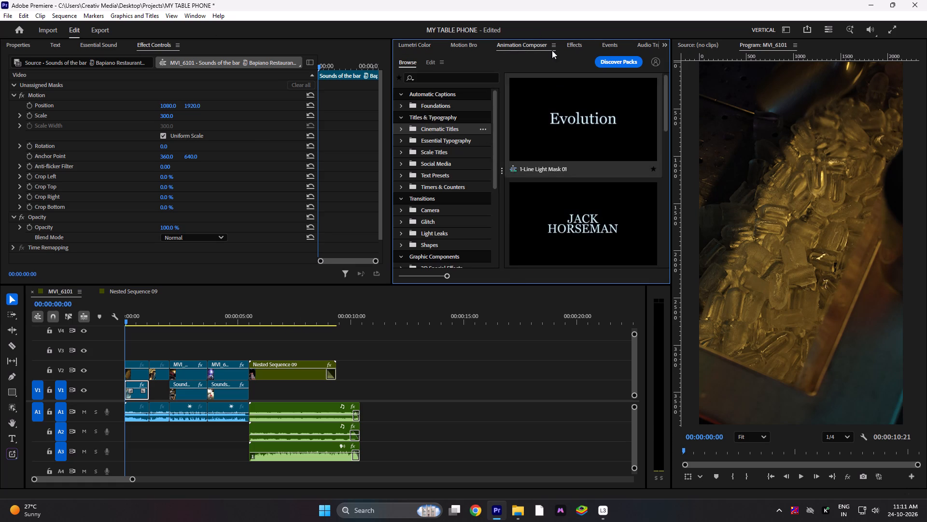
Browse Film Impact Dashboard's transition categories, including Transformers, Dissolve and Text, plus its Utility, Transform and Stylize effects.
click(663, 43)
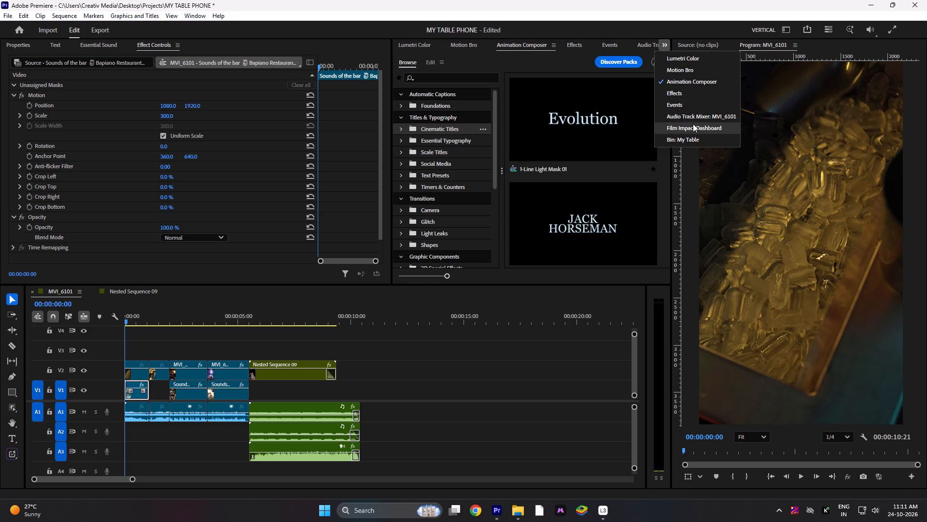
click(693, 126)
scroll(441, 205, down, 3)
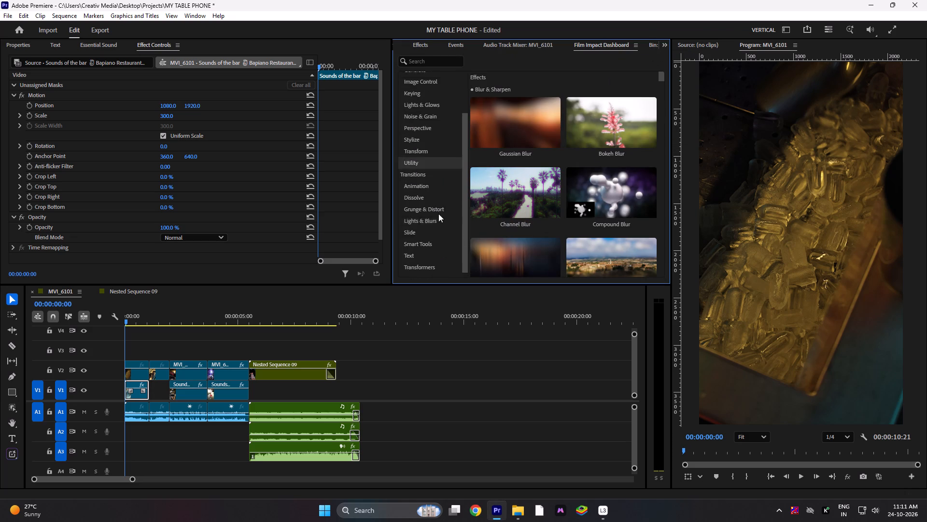
click(418, 246)
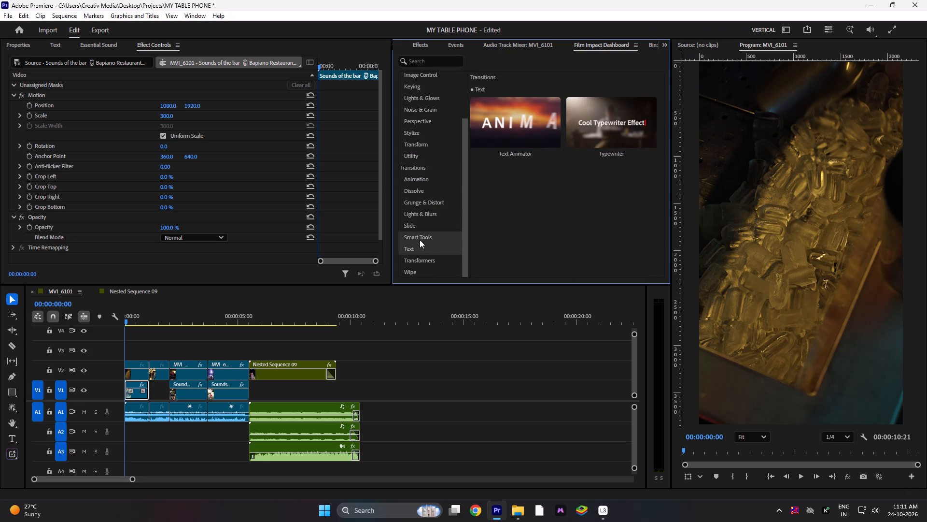
click(420, 260)
scroll(499, 210, down, 8)
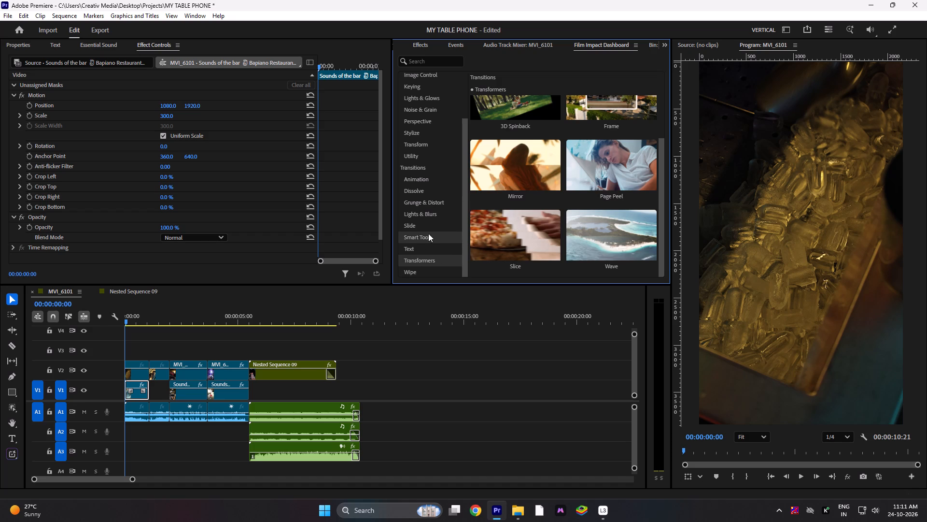
click(428, 211)
click(429, 205)
click(429, 194)
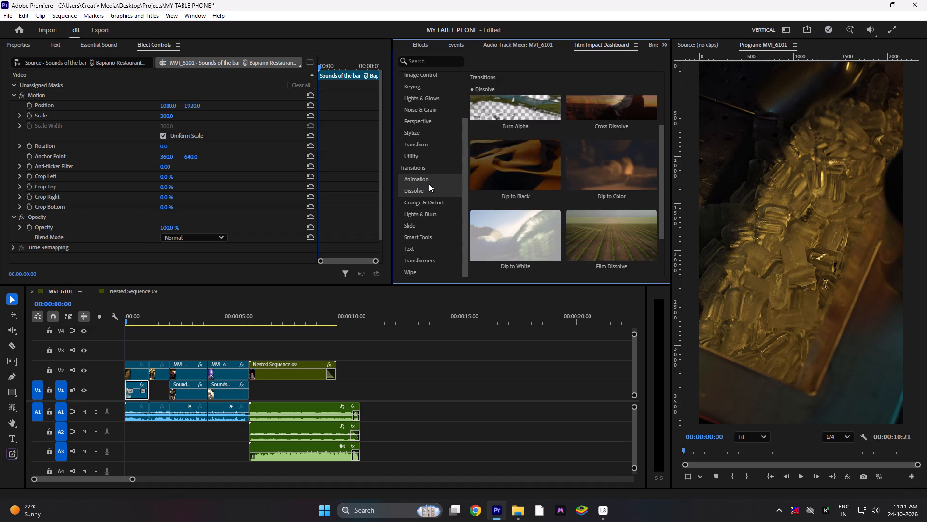
click(429, 181)
click(427, 159)
click(427, 147)
click(428, 130)
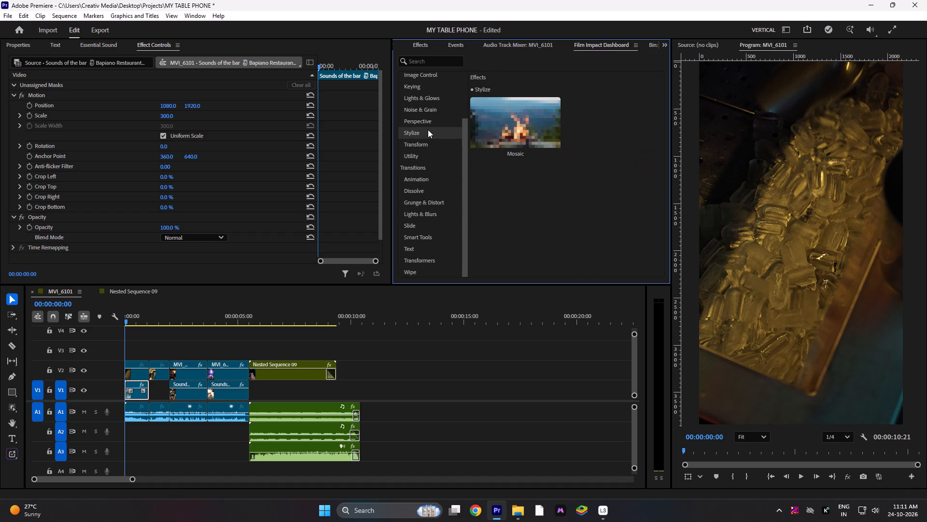
scroll(423, 118, up, 5)
scroll(429, 108, down, 6)
click(432, 272)
click(429, 262)
scroll(503, 225, down, 11)
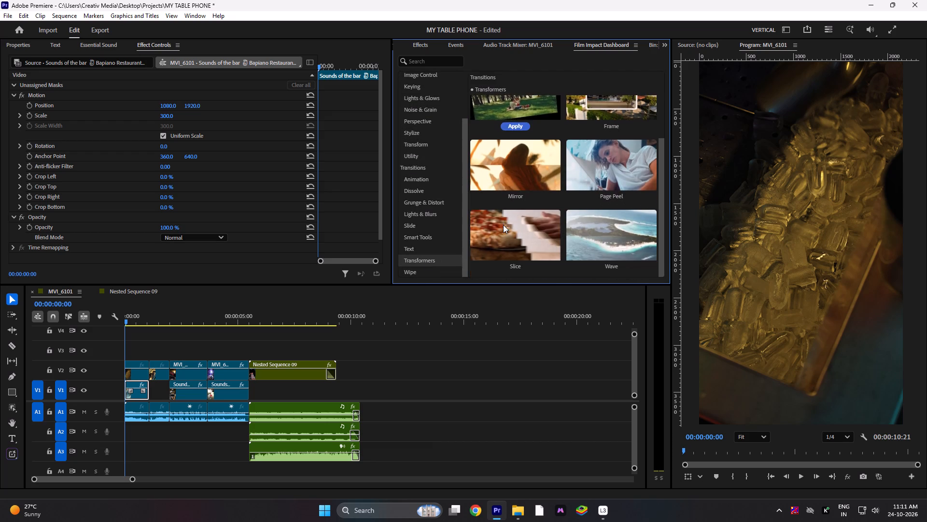
click(425, 248)
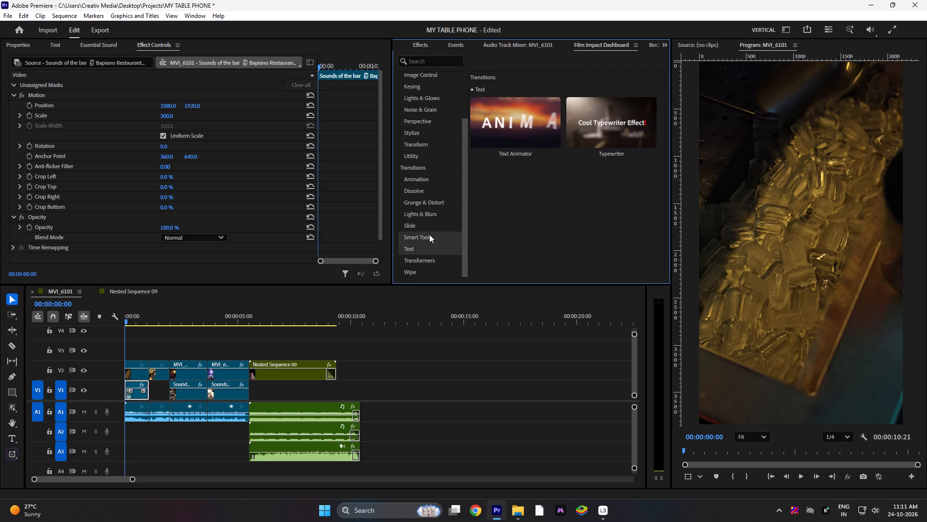
scroll(429, 233, up, 11)
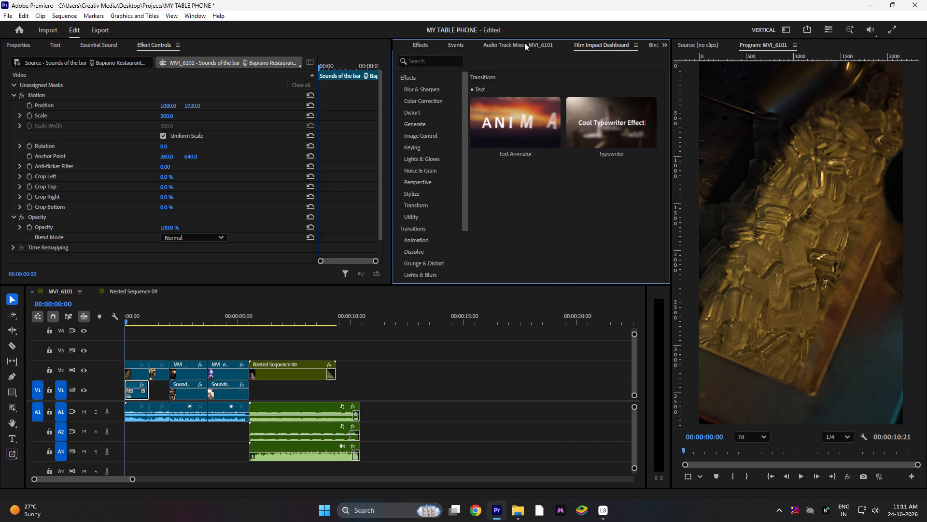
Browse Motion Bro's Advanced Premiere Pro presets under Tools, Utility, Transitions, Stylize and Simulation.
click(667, 43)
drag(668, 63, 676, 80)
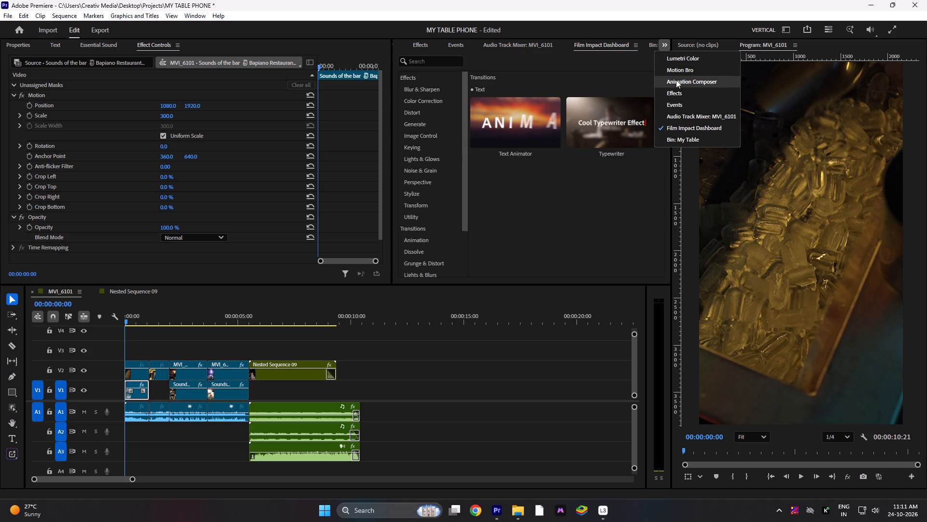
drag(676, 80, 675, 80)
click(674, 74)
click(657, 36)
double_click(660, 39)
click(672, 67)
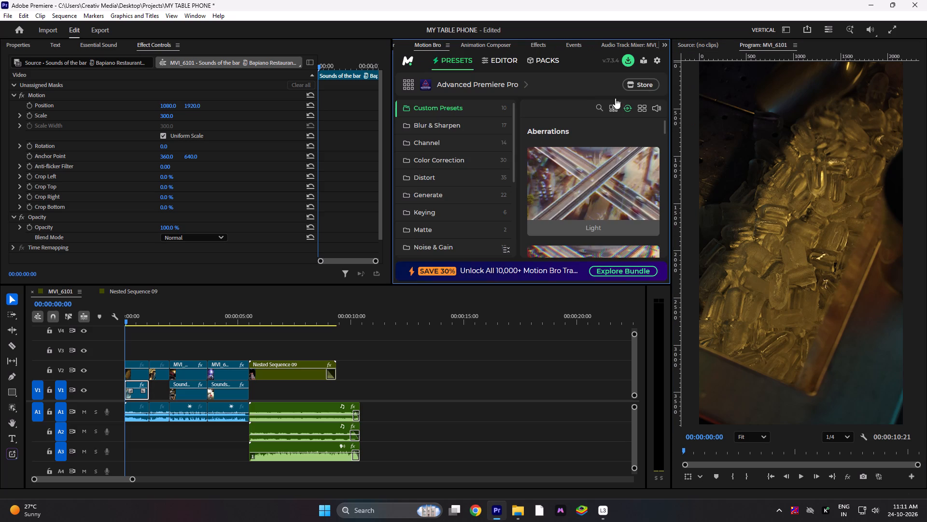
scroll(457, 189, down, 4)
scroll(440, 247, down, 3)
click(435, 230)
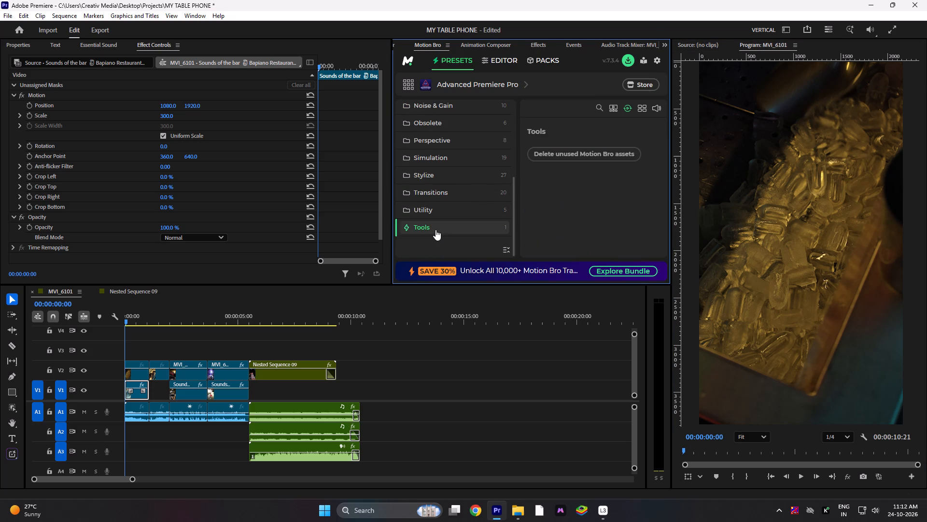
click(436, 213)
scroll(570, 187, down, 9)
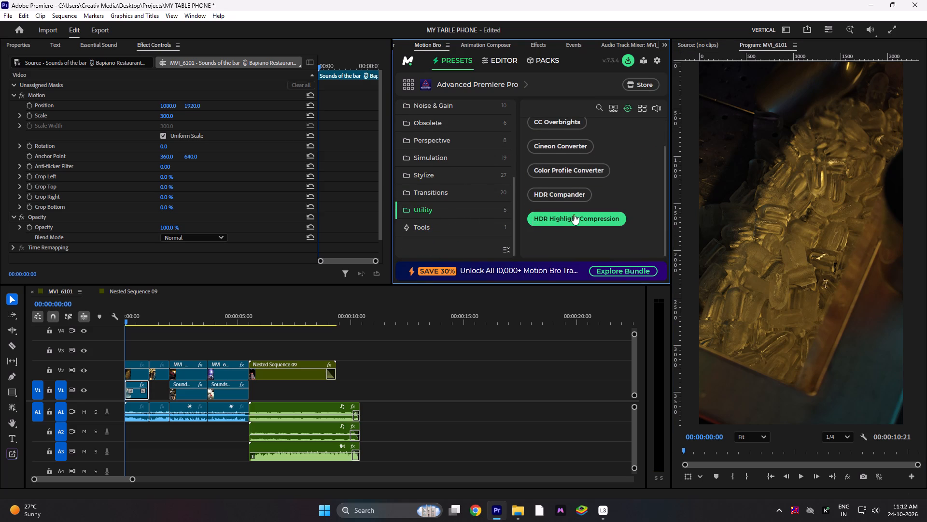
click(436, 196)
click(438, 173)
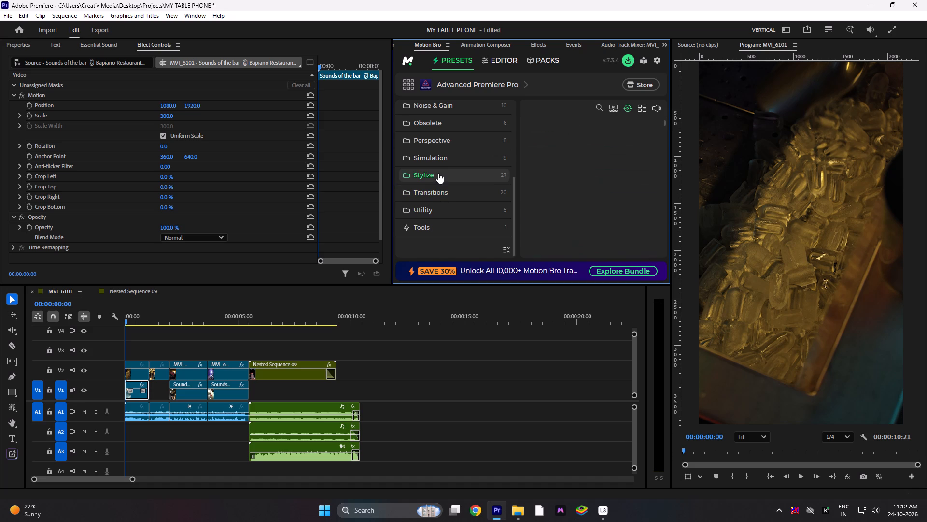
scroll(578, 187, down, 10)
click(455, 157)
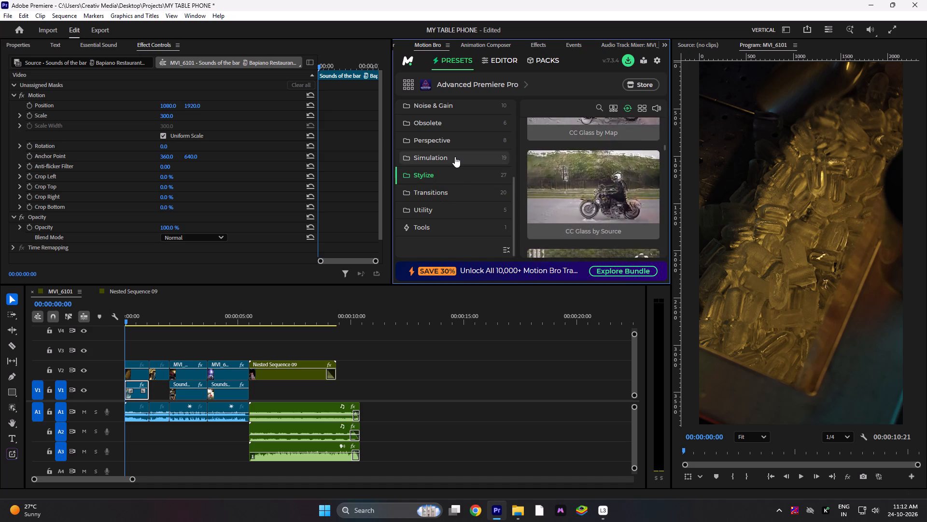
scroll(620, 189, down, 18)
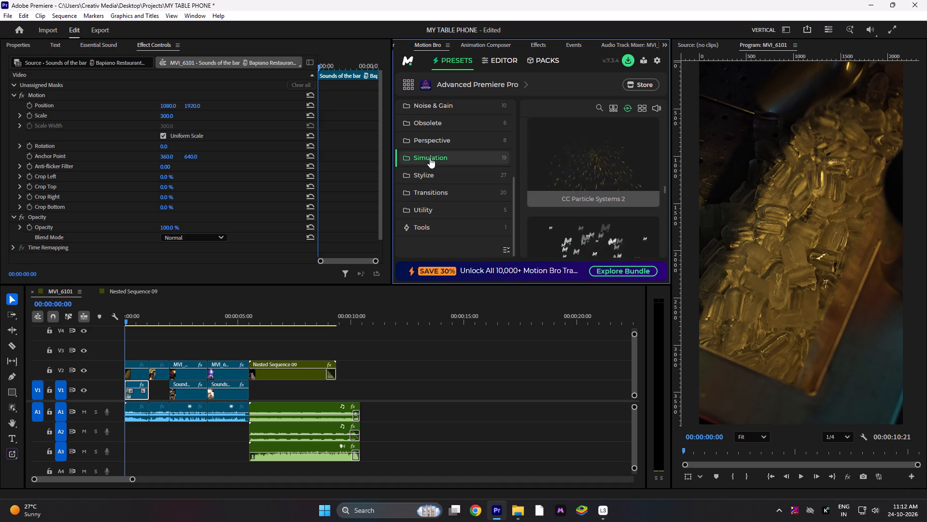
Look through the Perspective and Obsolete presets in Motion Bro's Advanced Premiere Pro pack.
click(435, 145)
scroll(478, 156, down, 5)
scroll(633, 189, down, 3)
scroll(563, 172, down, 5)
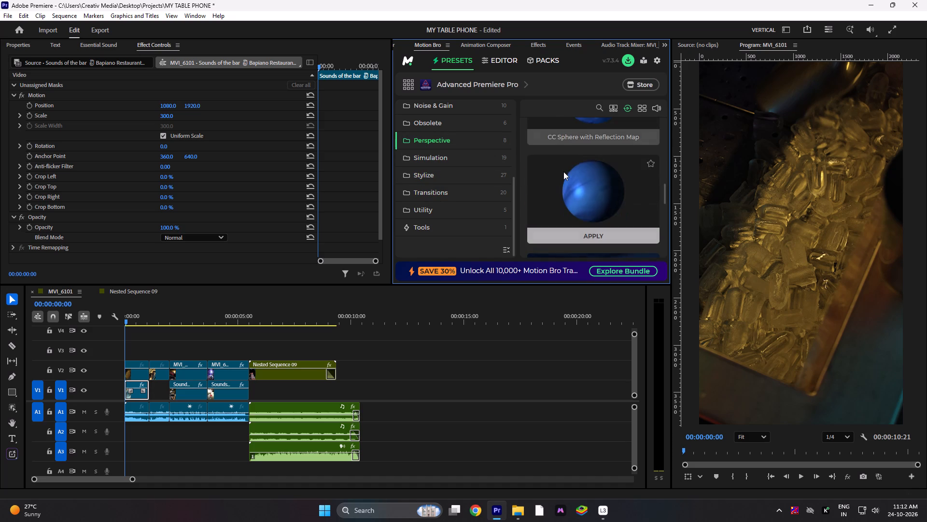
scroll(565, 171, down, 5)
scroll(513, 161, down, 1)
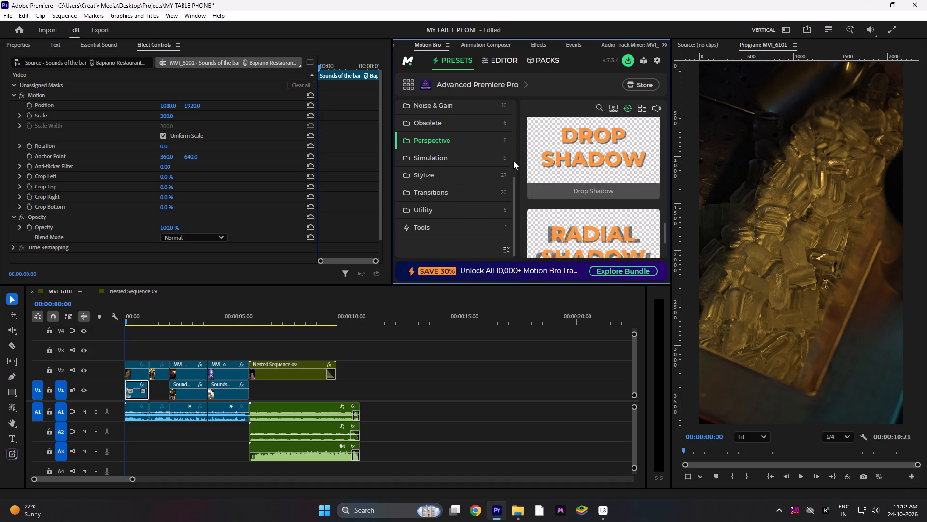
scroll(513, 161, down, 6)
scroll(594, 186, down, 5)
click(416, 125)
scroll(562, 177, down, 5)
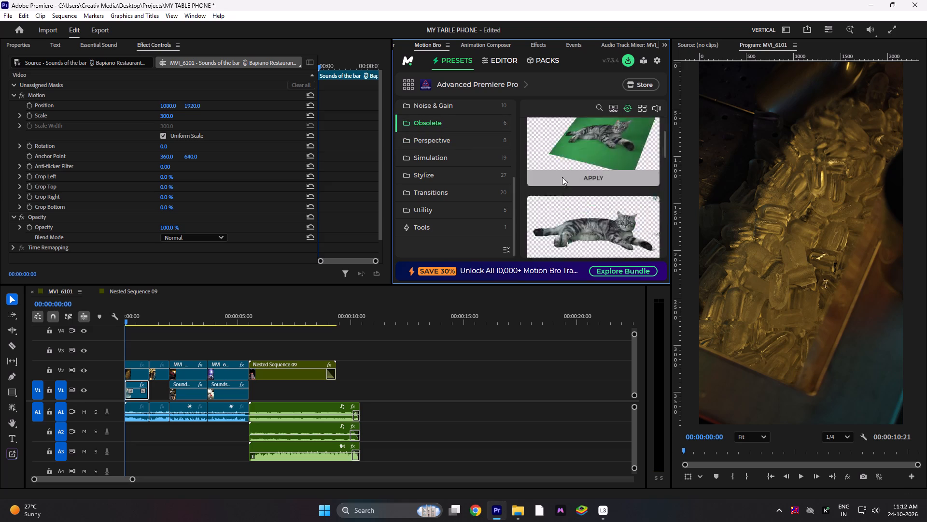
scroll(562, 177, down, 14)
scroll(463, 157, down, 6)
scroll(454, 111, up, 4)
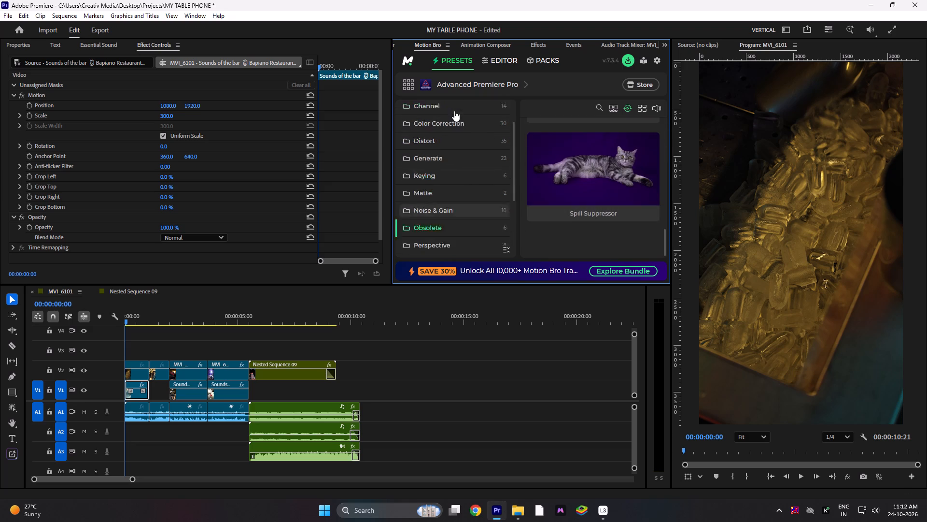
Review Motion Bro's preset categories from Matte up to Custom Presets, including Blurred Vignette, Camera and Shake, plus its clip editor.
click(435, 229)
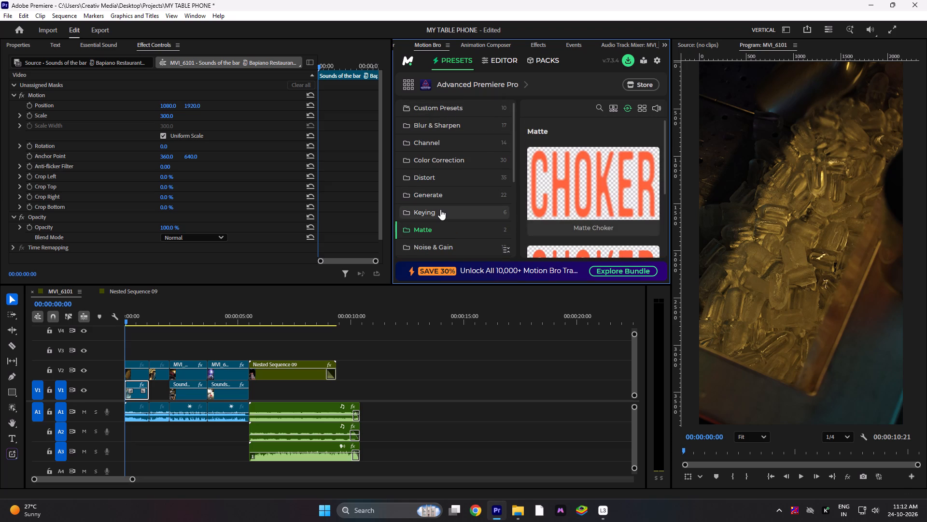
click(440, 209)
click(441, 201)
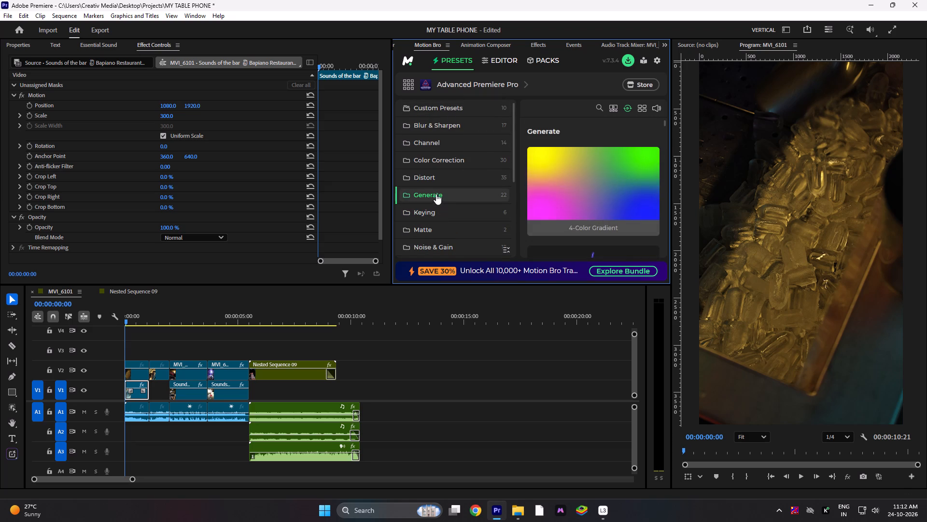
click(436, 194)
click(442, 180)
click(448, 164)
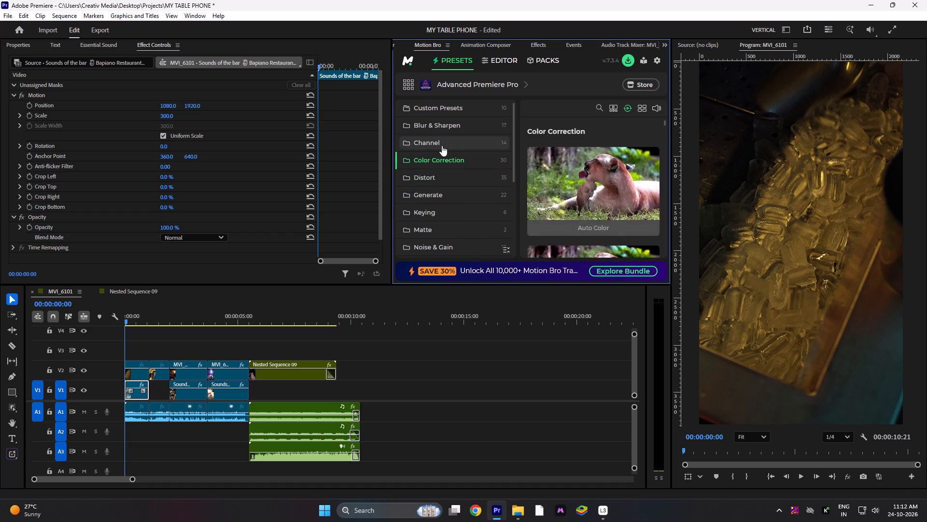
click(442, 143)
click(445, 128)
click(455, 103)
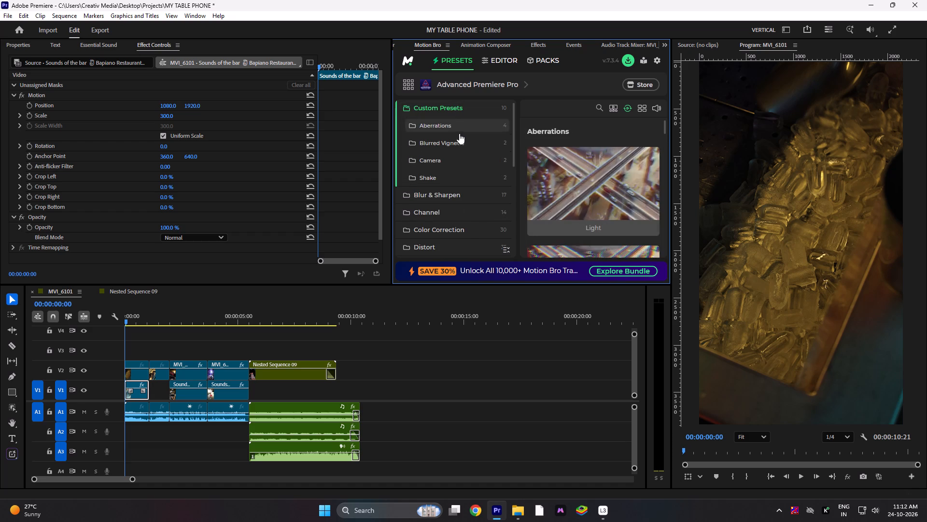
click(460, 130)
click(458, 142)
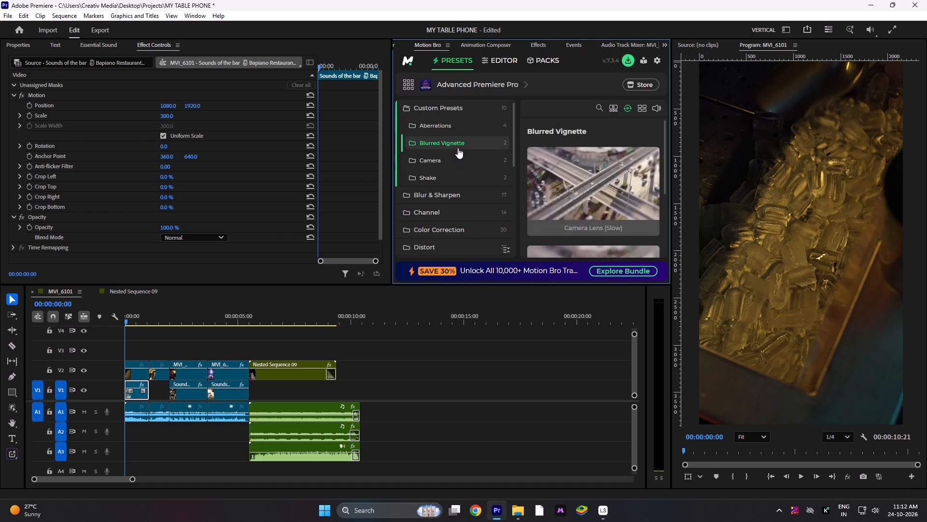
click(457, 159)
click(452, 176)
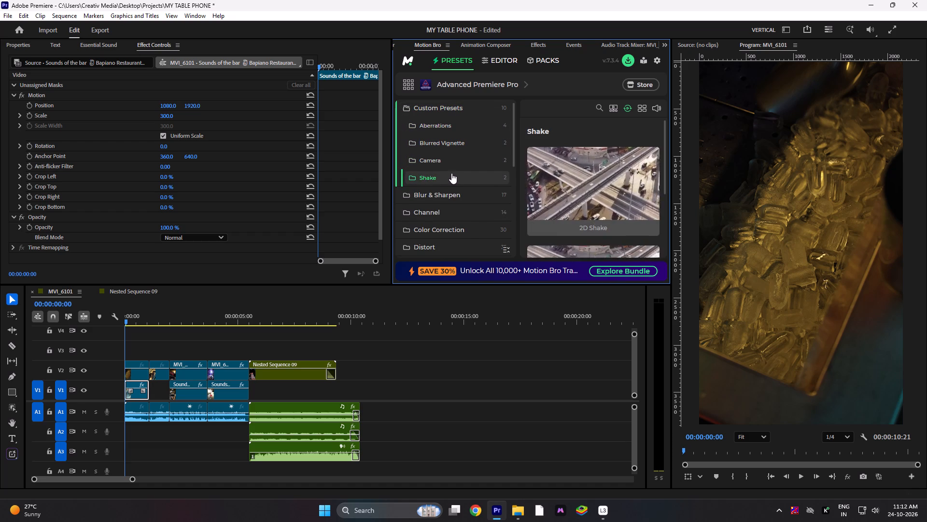
click(492, 62)
click(543, 63)
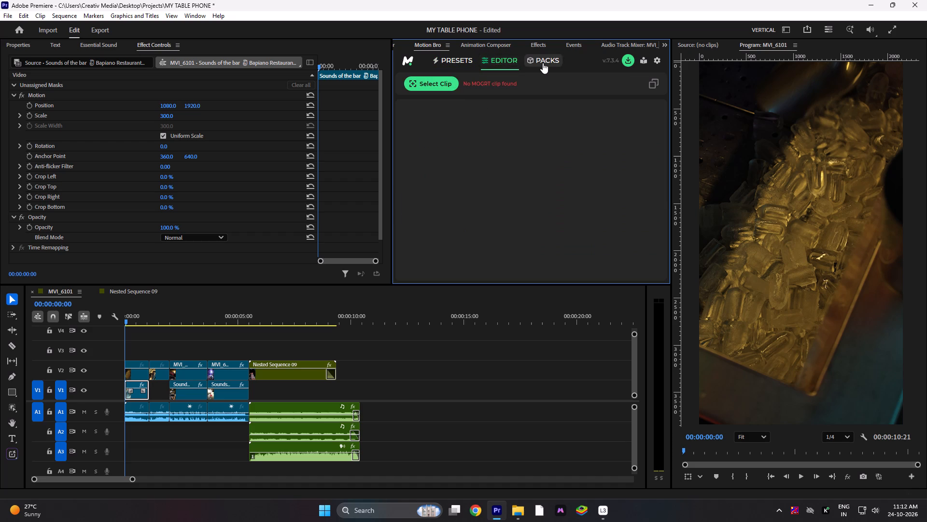
Browse Animation Composer's title templates under Essential Typography, Scale Titles and Social Media.
click(470, 45)
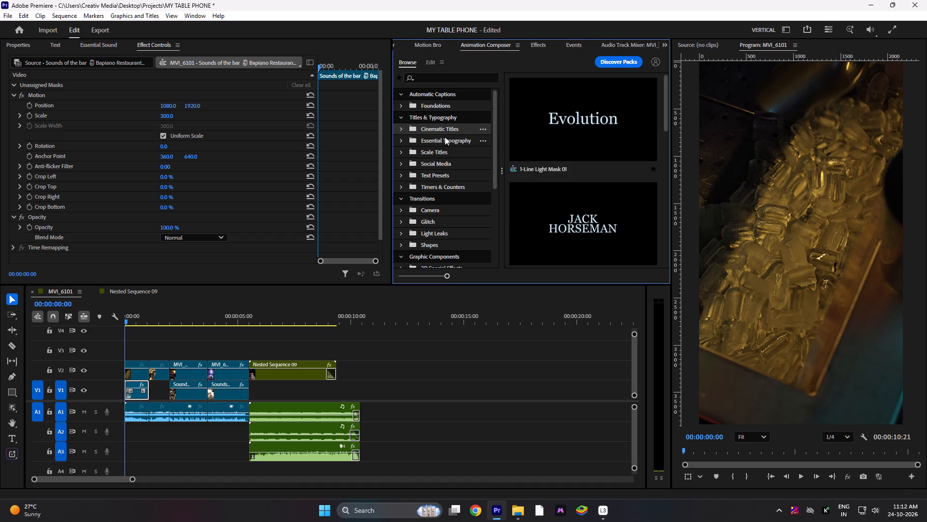
click(442, 143)
scroll(529, 186, up, 11)
scroll(613, 206, down, 2)
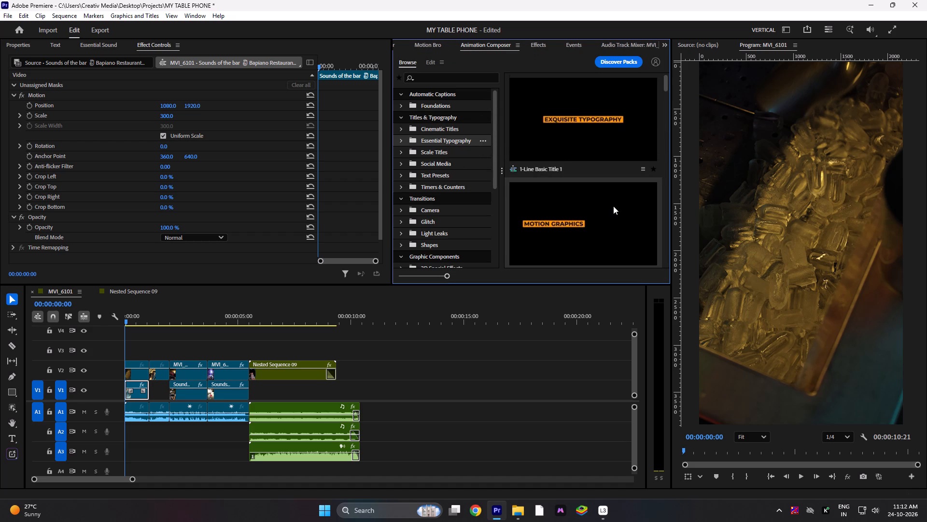
scroll(613, 206, down, 17)
scroll(613, 206, down, 12)
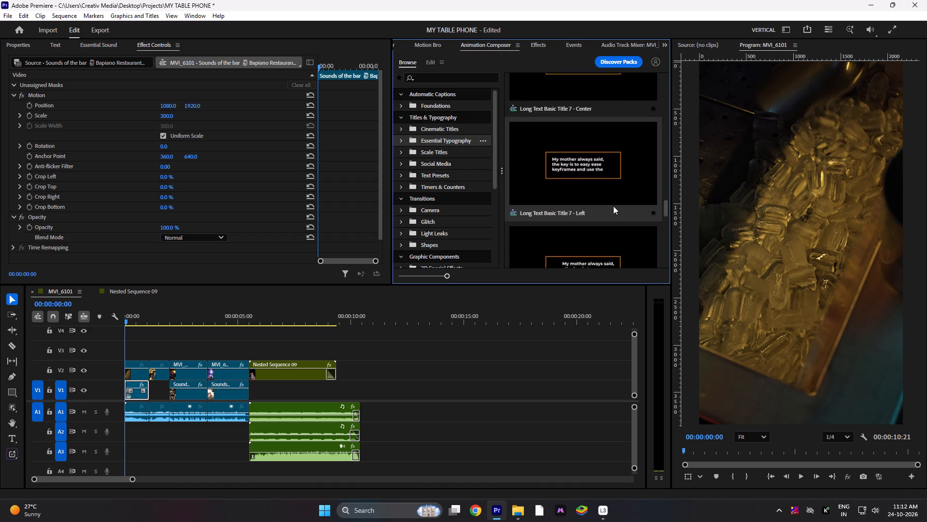
click(442, 149)
scroll(534, 176, down, 4)
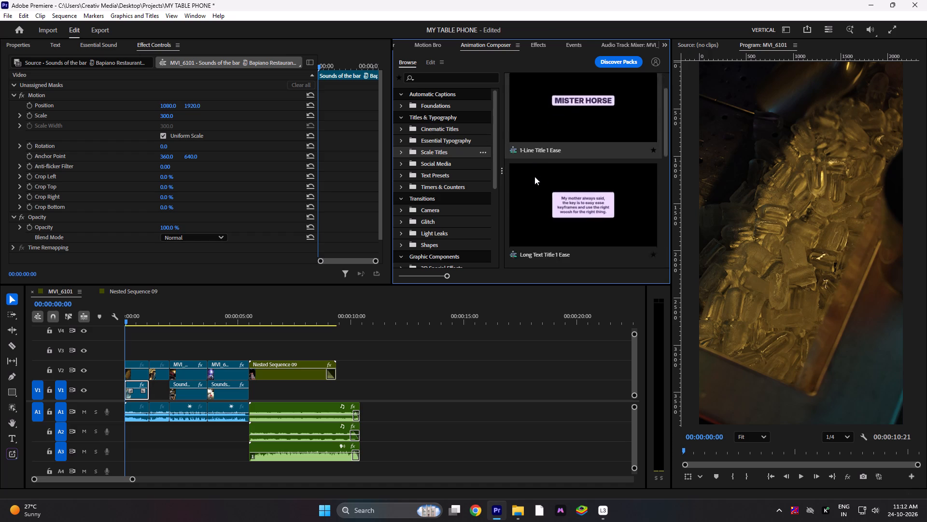
scroll(534, 176, down, 6)
click(443, 164)
scroll(564, 179, down, 6)
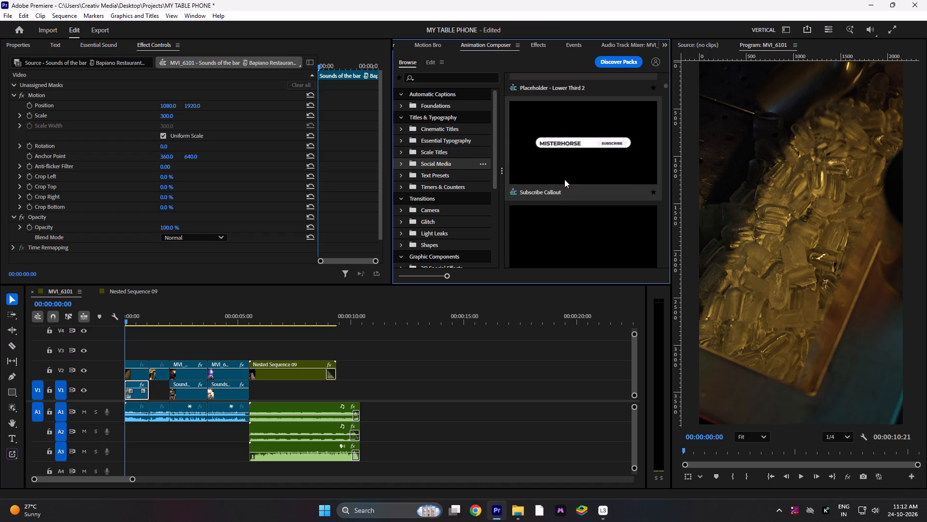
scroll(459, 172, down, 3)
scroll(435, 122, up, 2)
Look through Animation Composer's Timers & Counters and Text Presets, including the Ease and Overshoot position animations.
click(443, 149)
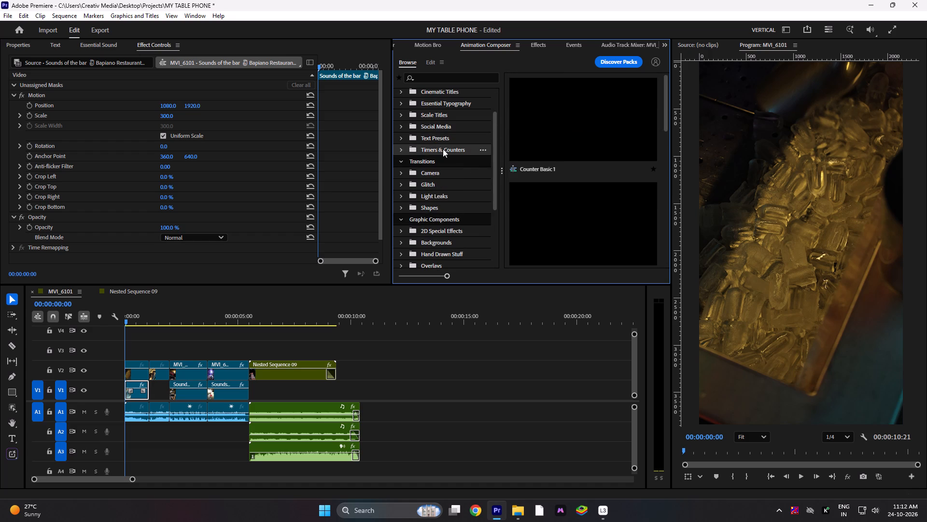
click(438, 136)
scroll(563, 159, down, 5)
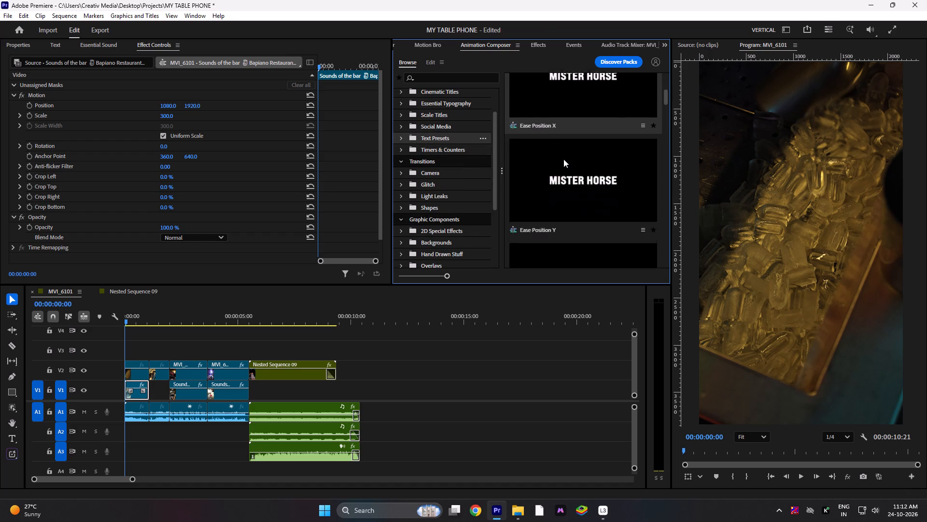
scroll(563, 159, down, 11)
scroll(563, 159, up, 7)
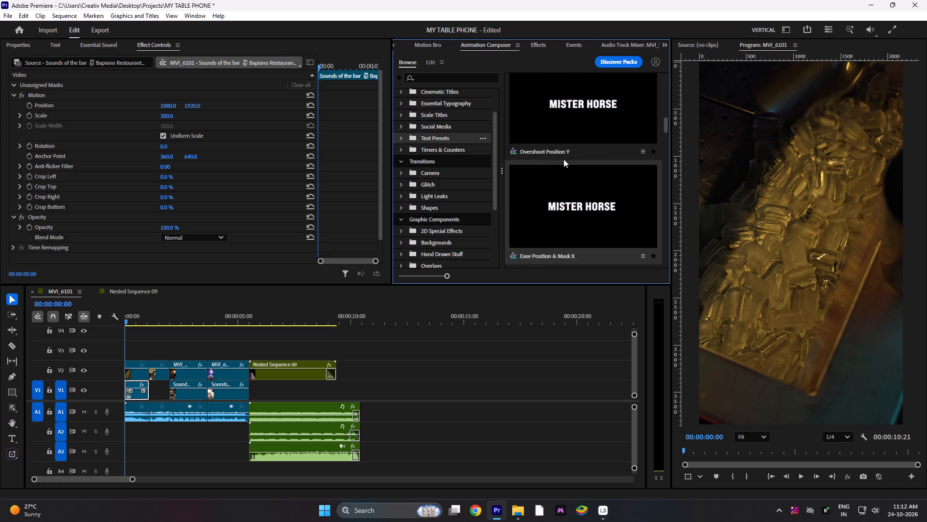
scroll(575, 131, up, 2)
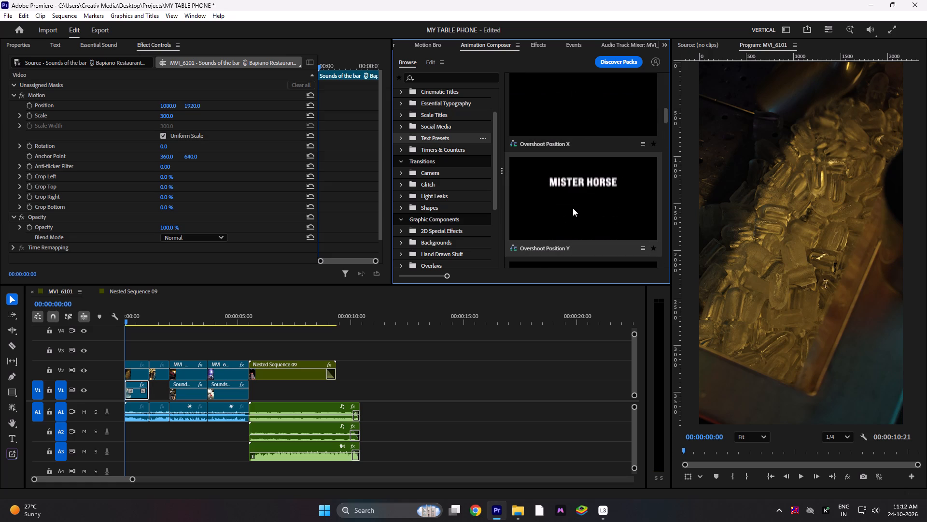
scroll(573, 208, down, 2)
scroll(573, 208, up, 10)
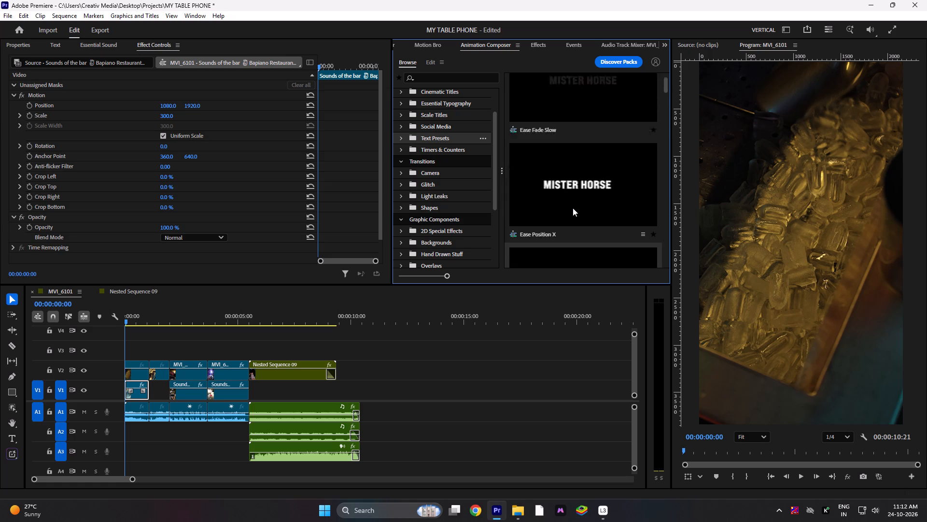
scroll(573, 208, up, 8)
scroll(520, 193, down, 1)
Recheck the Social Media, Scale, Cinematic and Essential Typography titles, and browse Graphic Components such as Hand Drawn Stuff.
click(438, 130)
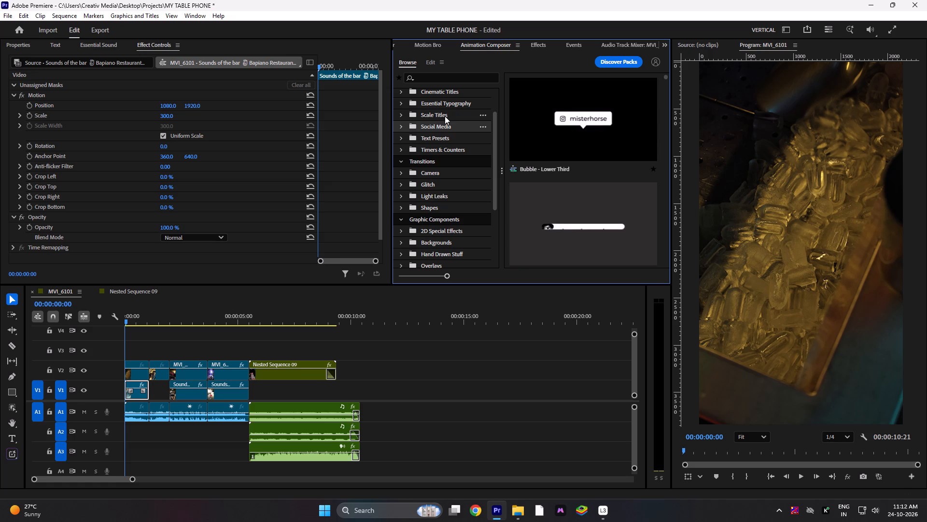
click(446, 115)
scroll(446, 115, down, 3)
scroll(446, 115, up, 4)
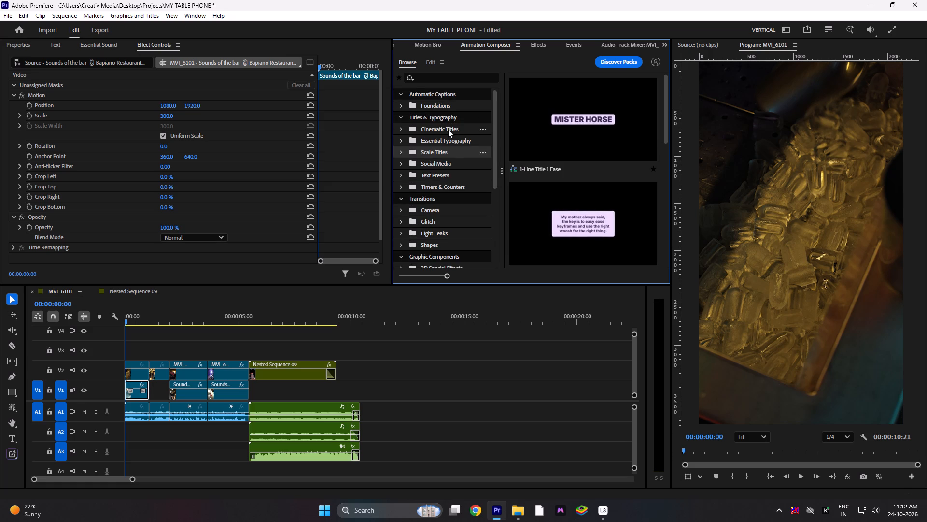
click(448, 130)
click(451, 143)
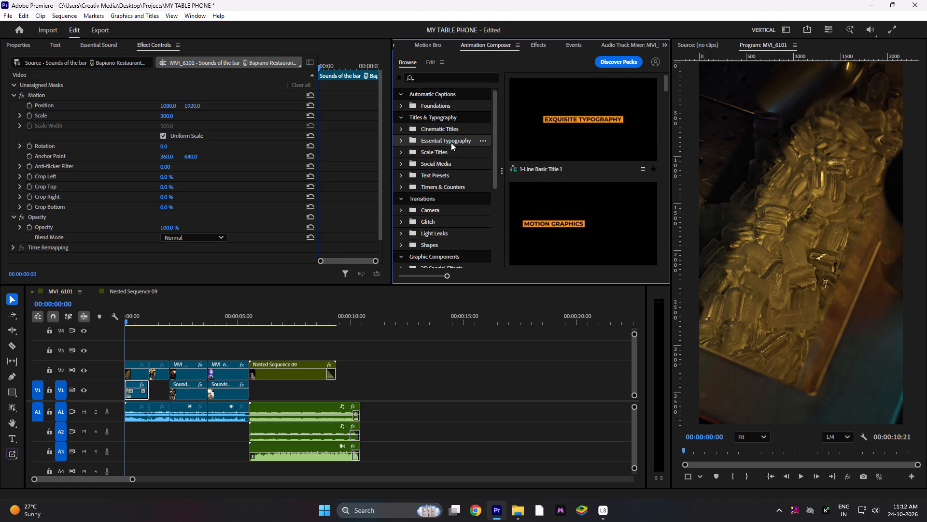
scroll(451, 143, down, 5)
click(444, 185)
click(449, 177)
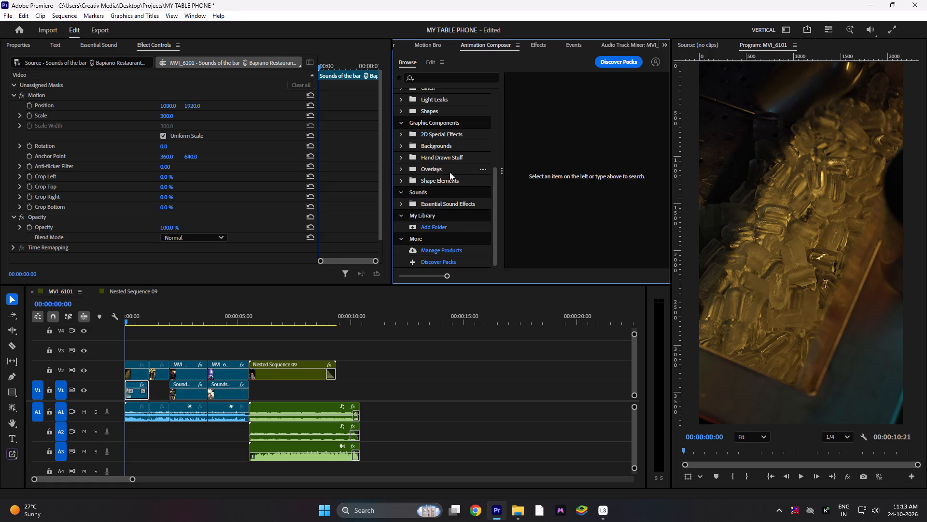
click(449, 171)
click(445, 162)
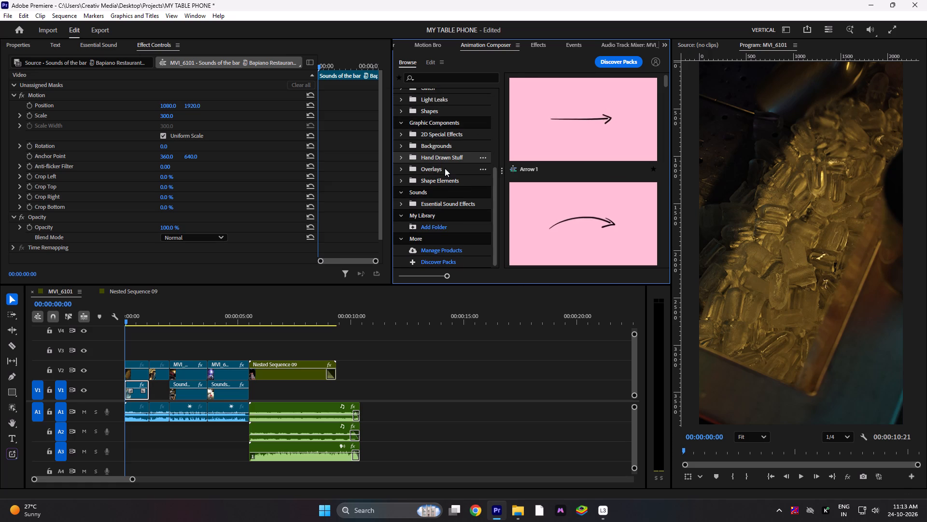
scroll(446, 160, up, 8)
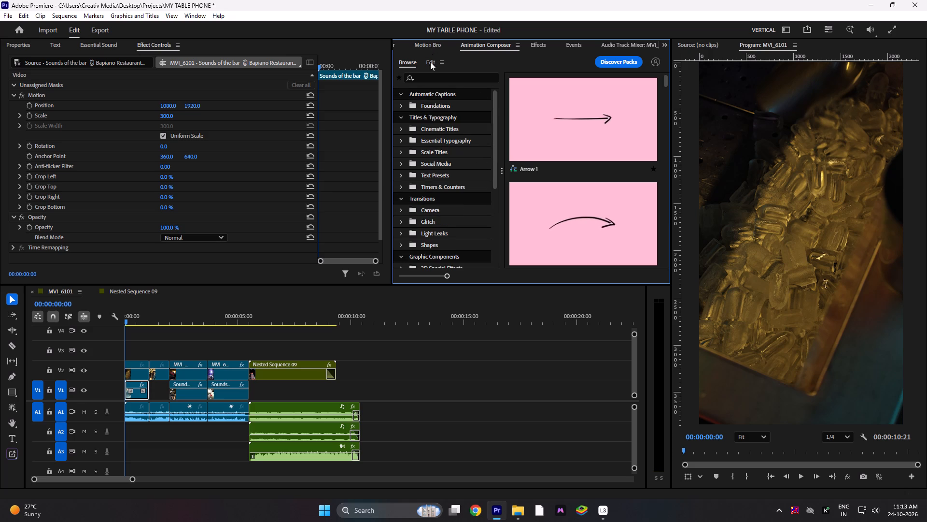
scroll(403, 252, down, 2)
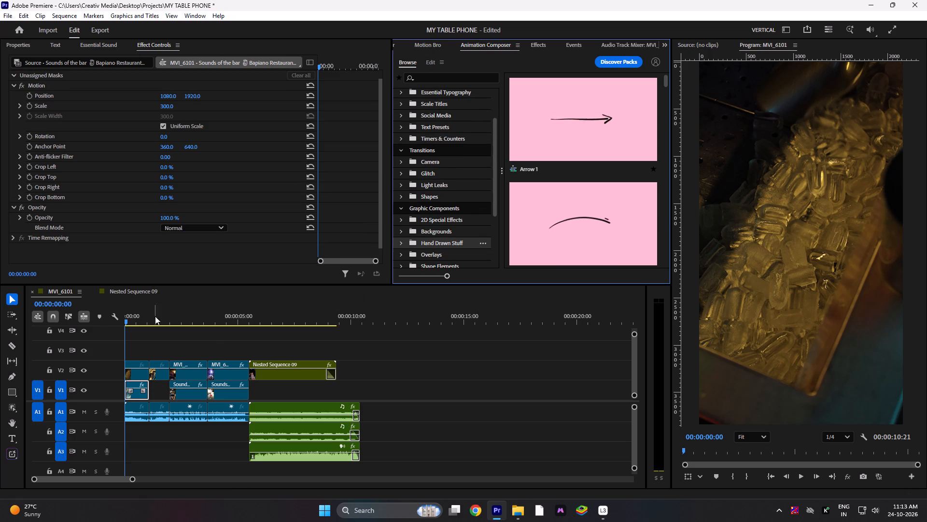
Open the Sounds of the bar reference video from the project's root level and play it in the source monitor.
drag(165, 313, 99, 315)
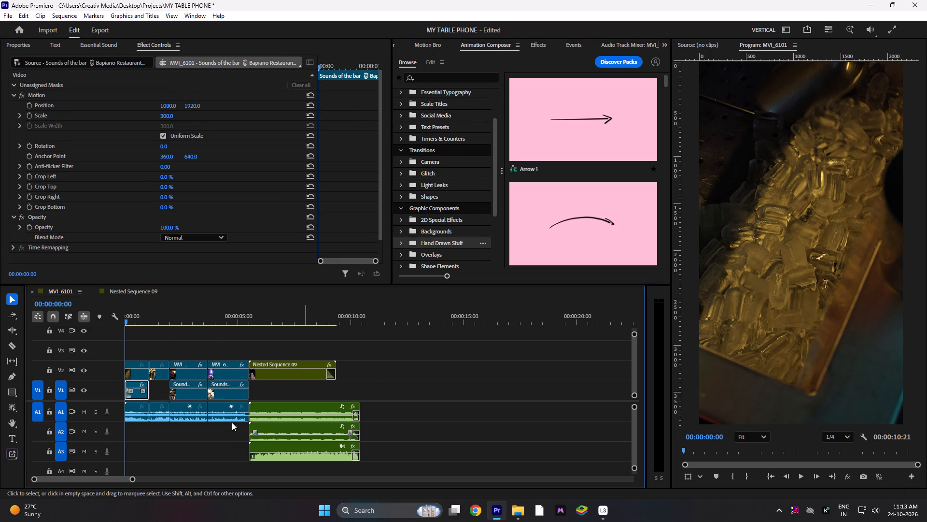
click(401, 44)
click(398, 45)
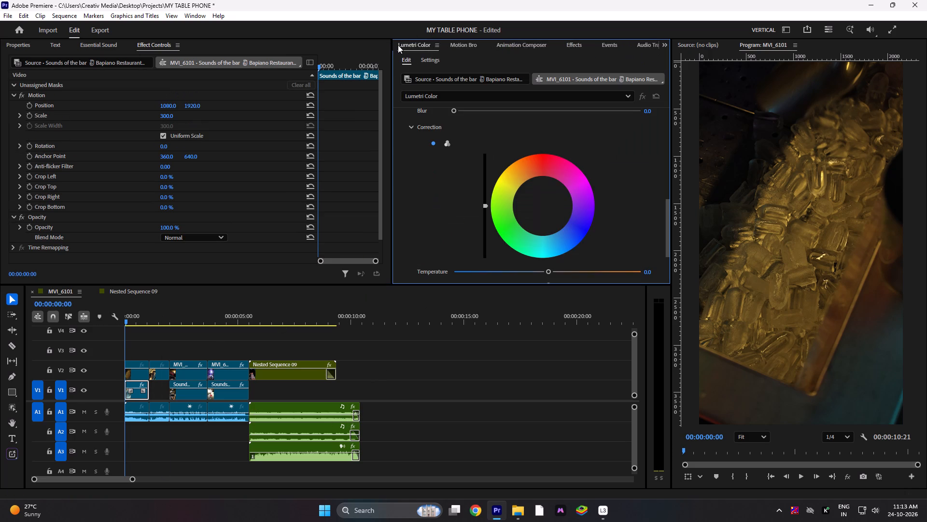
click(665, 41)
click(682, 136)
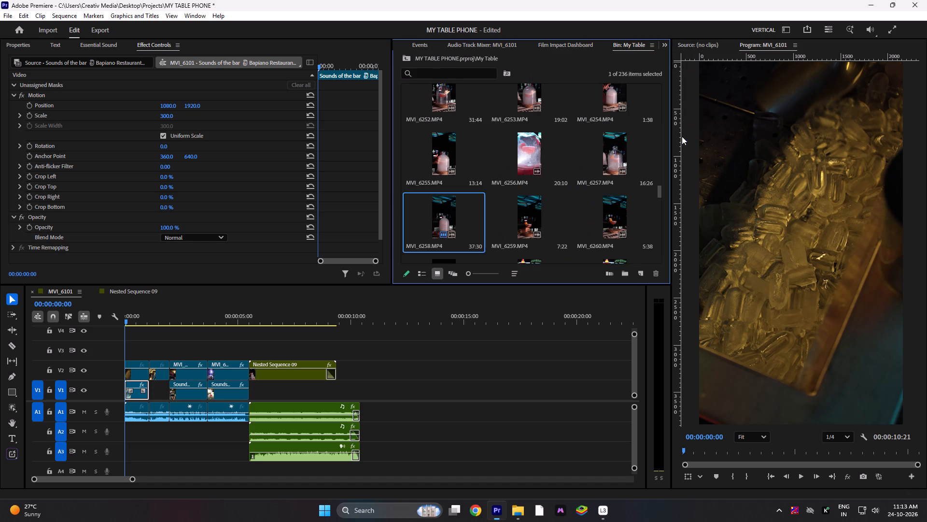
scroll(479, 218, down, 6)
scroll(384, 79, up, 7)
click(415, 55)
click(405, 56)
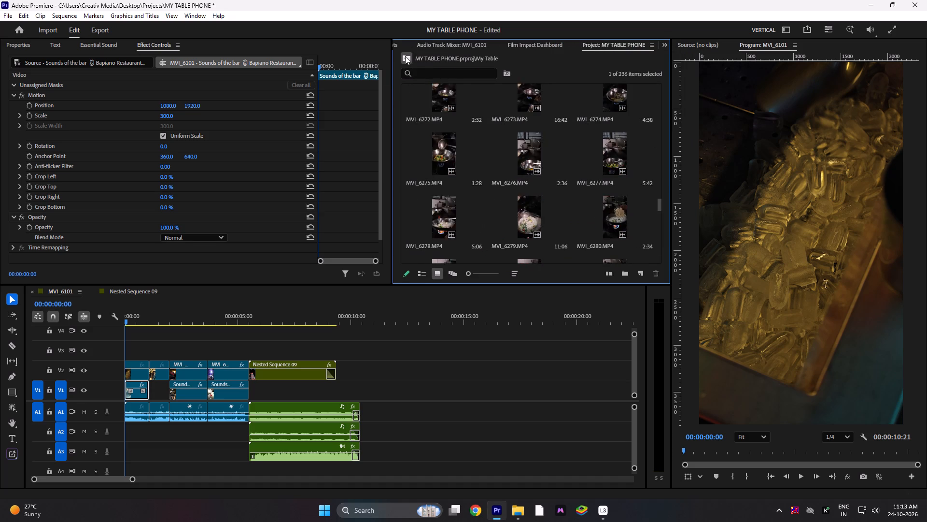
scroll(633, 240, down, 7)
click(608, 226)
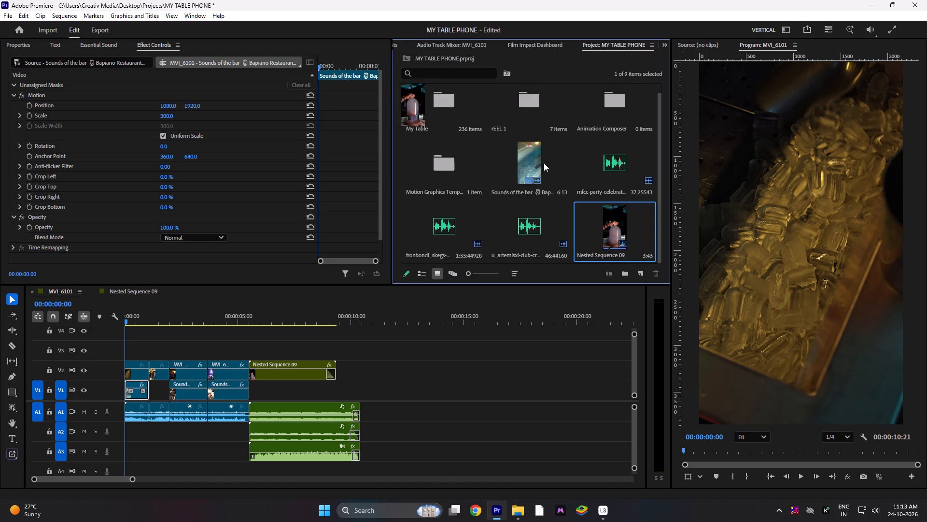
double_click(535, 161)
key(space)
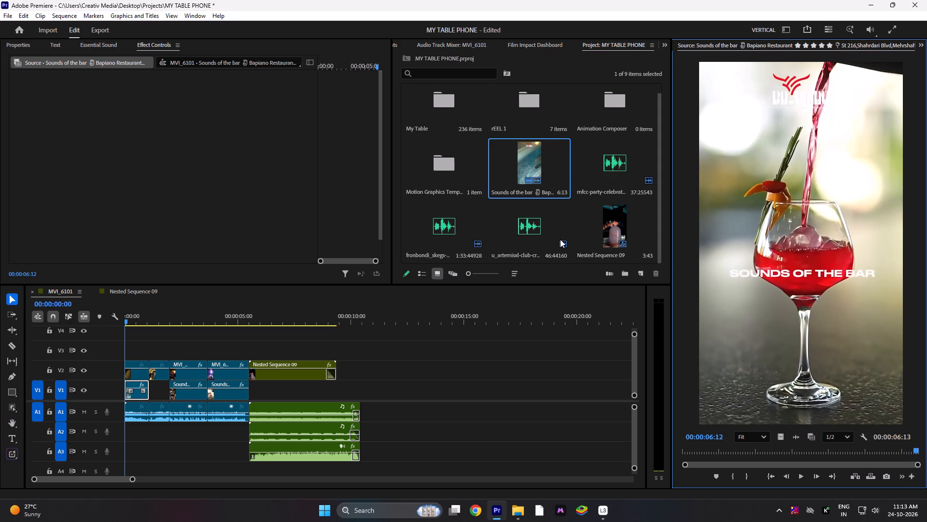
Bring MyTable_Logo_Enhanced_4K from New Volume (D:) onto track V3 at the start of the MVI_6101 sequence.
click(510, 513)
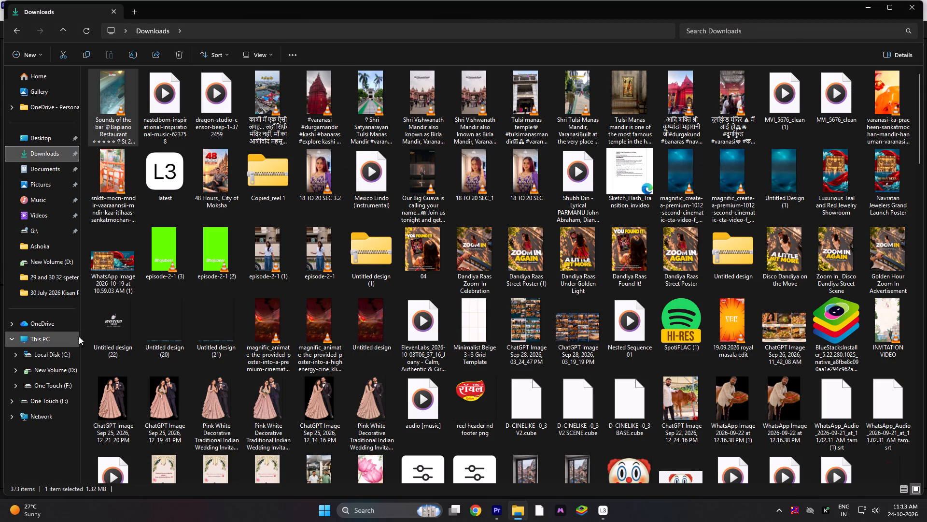
click(46, 330)
click(45, 335)
double_click(304, 87)
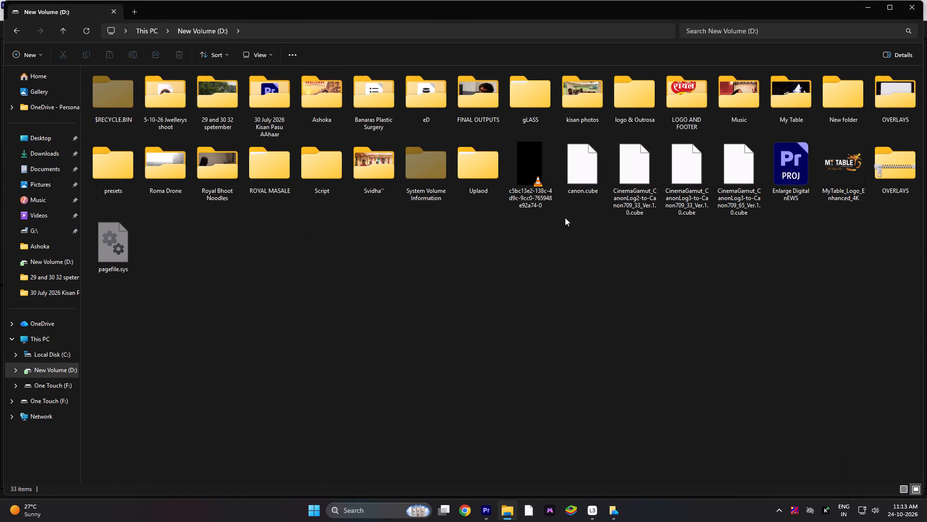
drag(852, 165, 486, 501)
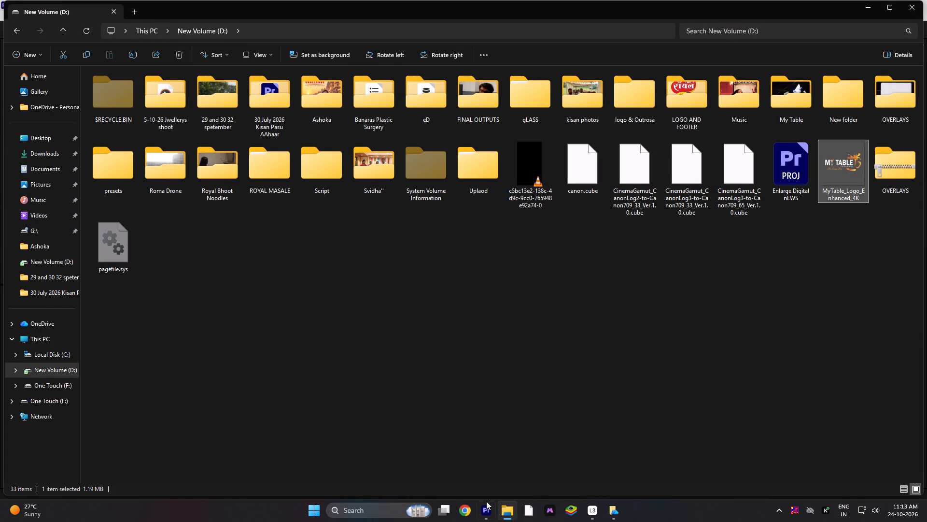
drag(486, 501, 115, 350)
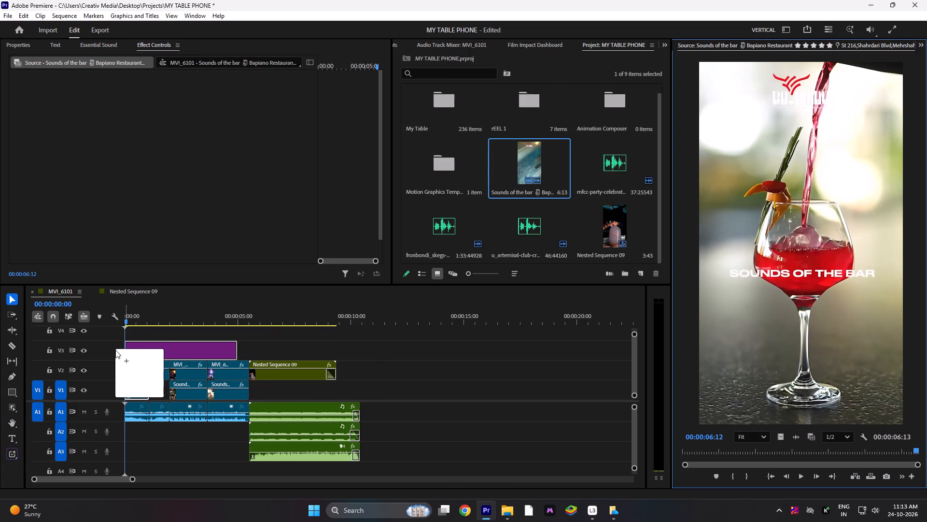
drag(115, 350, 114, 350)
drag(136, 313, 142, 313)
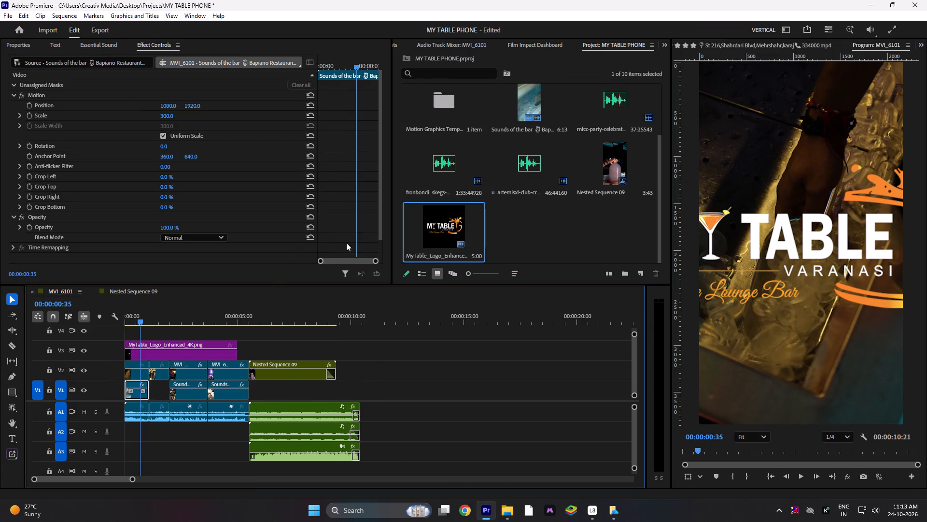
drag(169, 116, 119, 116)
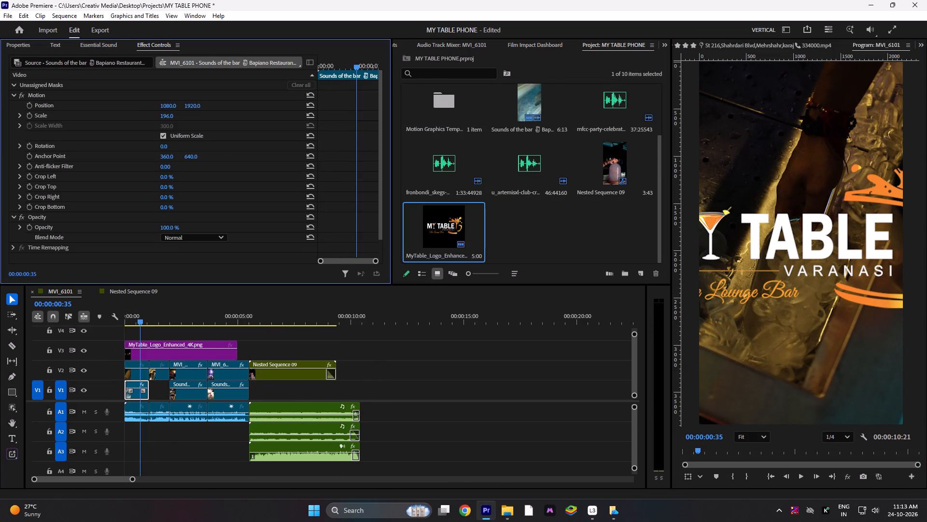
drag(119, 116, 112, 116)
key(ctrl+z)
Delete the first Sounds of the bar reference clip from the start of track V1.
click(141, 393)
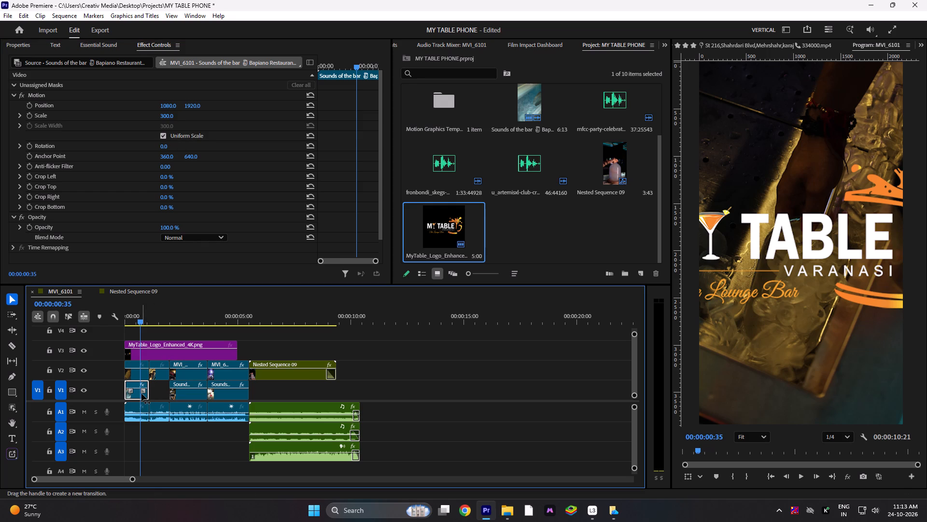
key(Delete)
Scale the My Table logo on V3 to 28 and position it at 1080, 339, centred near the top of the frame.
click(156, 357)
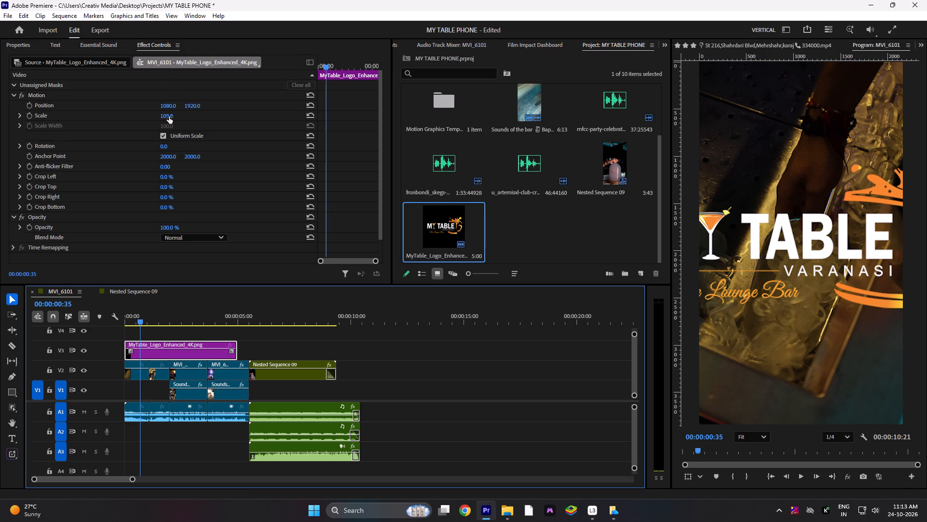
drag(169, 116, 138, 117)
drag(168, 103, 80, 101)
click(305, 105)
drag(198, 107, 90, 104)
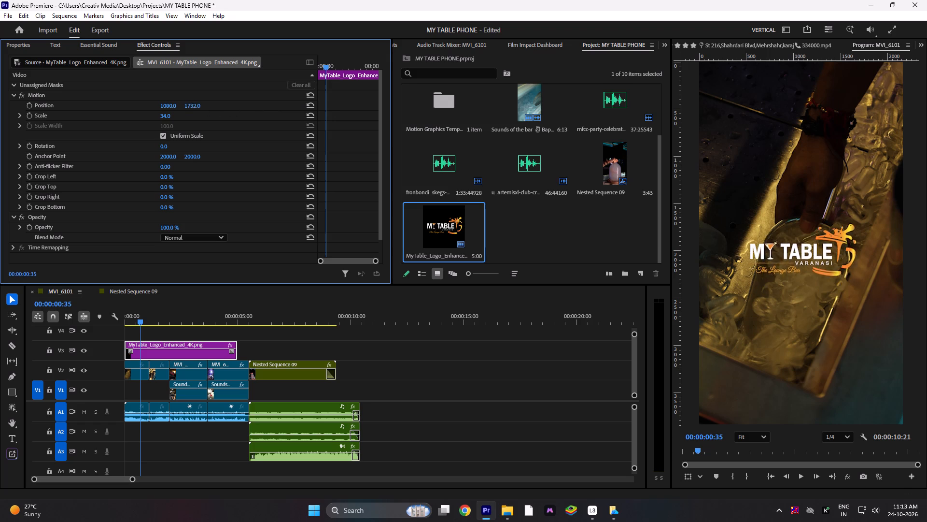
drag(90, 104, 195, 104)
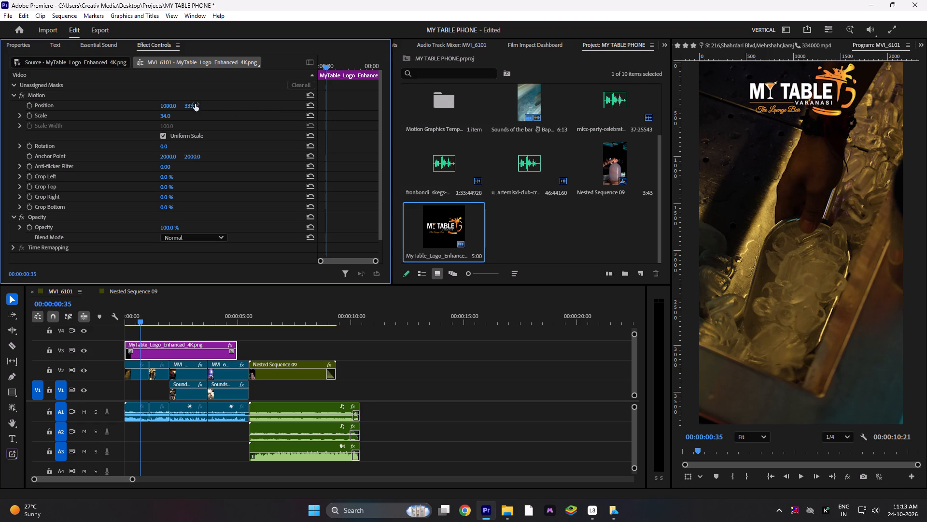
drag(195, 104, 21, 62)
drag(164, 118, 158, 118)
click(173, 114)
drag(189, 105, 193, 105)
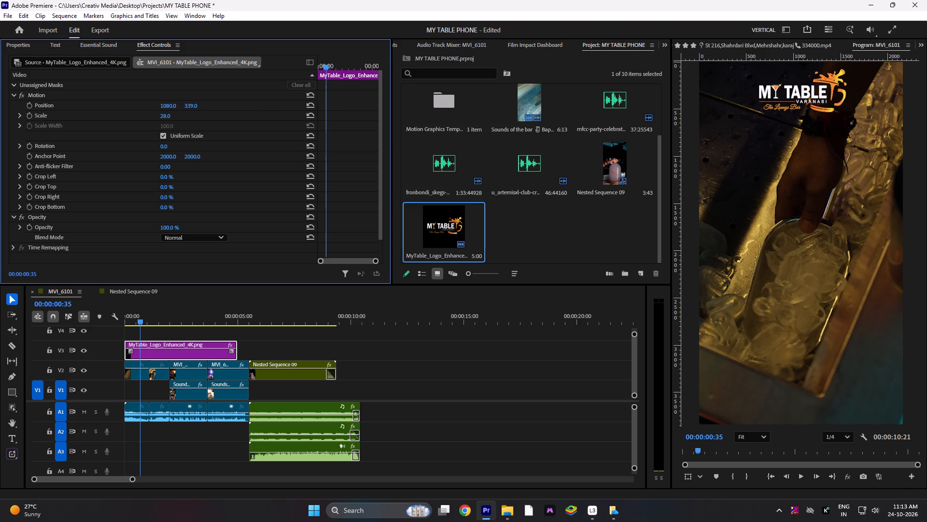
Lower the My Table logo to a vertical position of 364 and play the MVI_6101 sequence from the start.
drag(193, 105, 204, 104)
drag(182, 304, 76, 306)
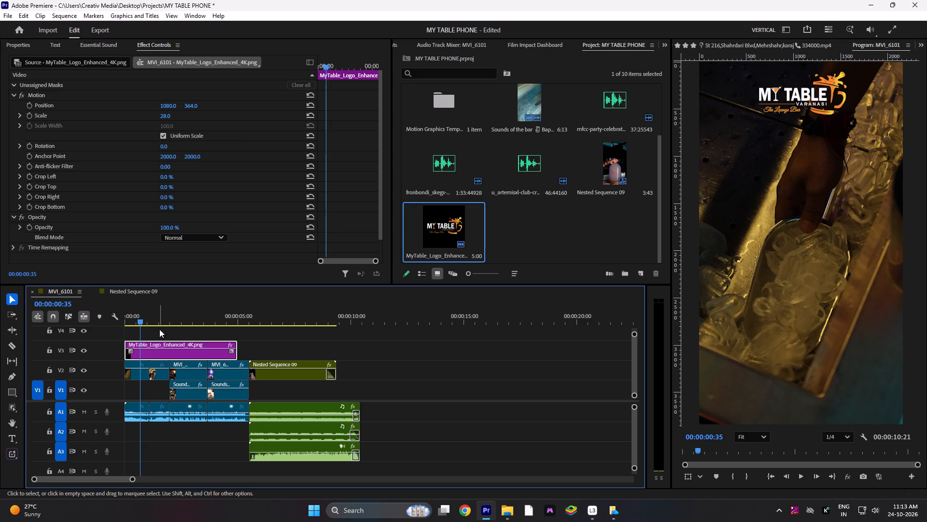
drag(159, 317, 37, 304)
key(space)
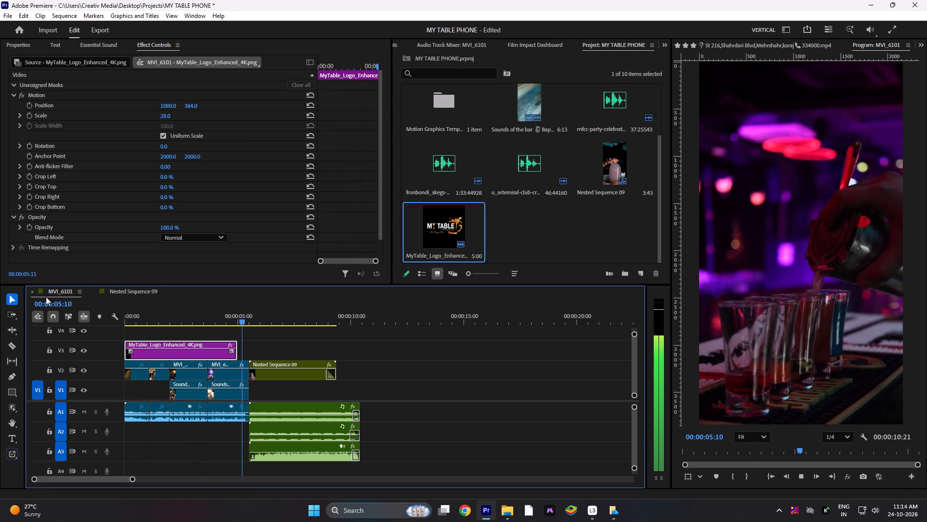
key(space)
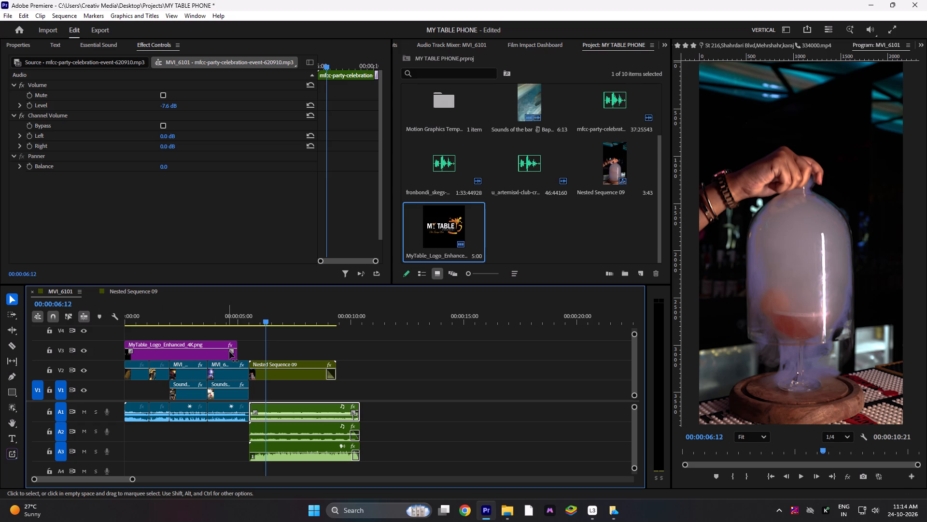
Extend the My Table logo clip on V3 to the end of the Nested Sequence 09 clip and play the sequence.
drag(237, 345, 257, 345)
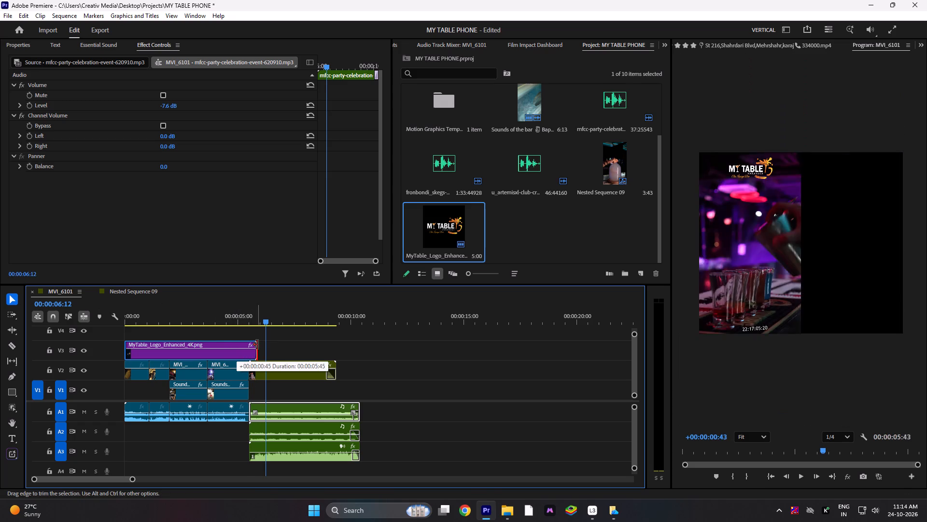
drag(257, 345, 335, 353)
key(space)
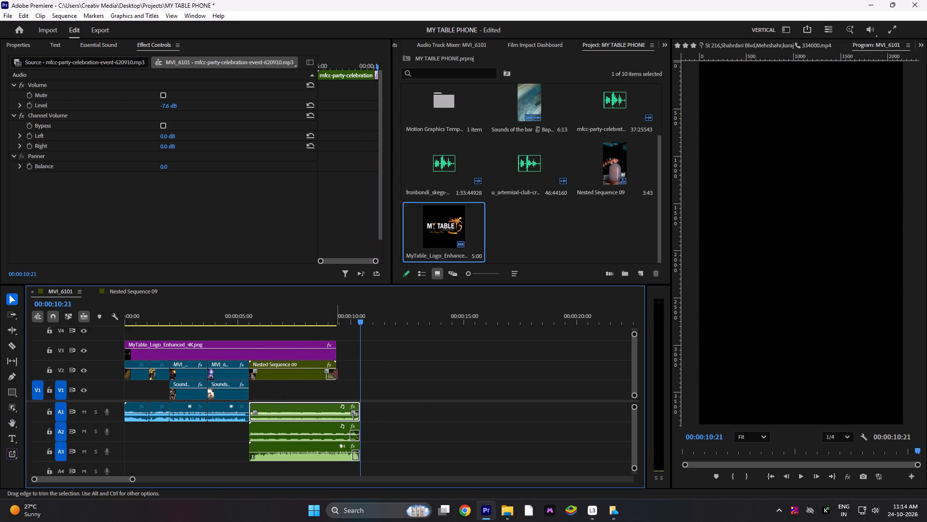
Lengthen the MVI_6258 clip inside Nested Sequence 09 to about 16 seconds and return to the MVI_6101 sequence.
drag(337, 367, 362, 371)
double_click(308, 375)
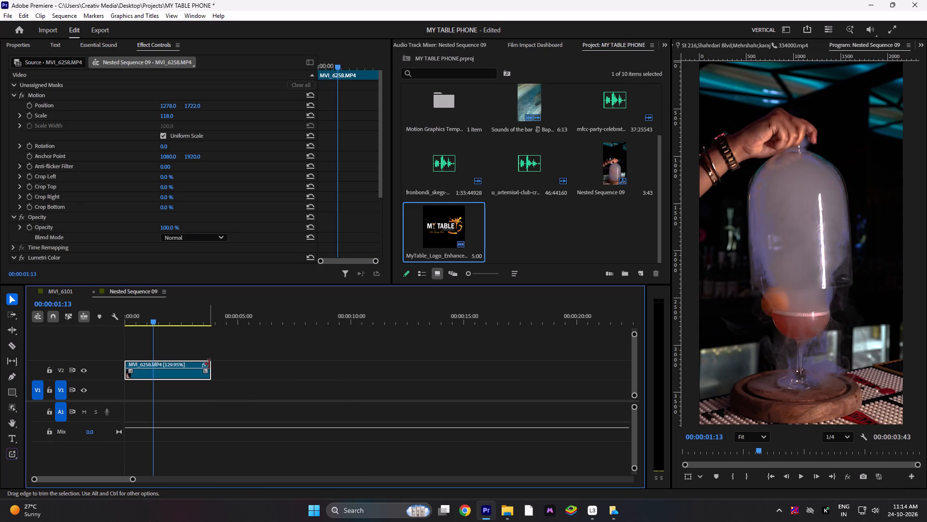
drag(209, 364, 492, 403)
click(46, 290)
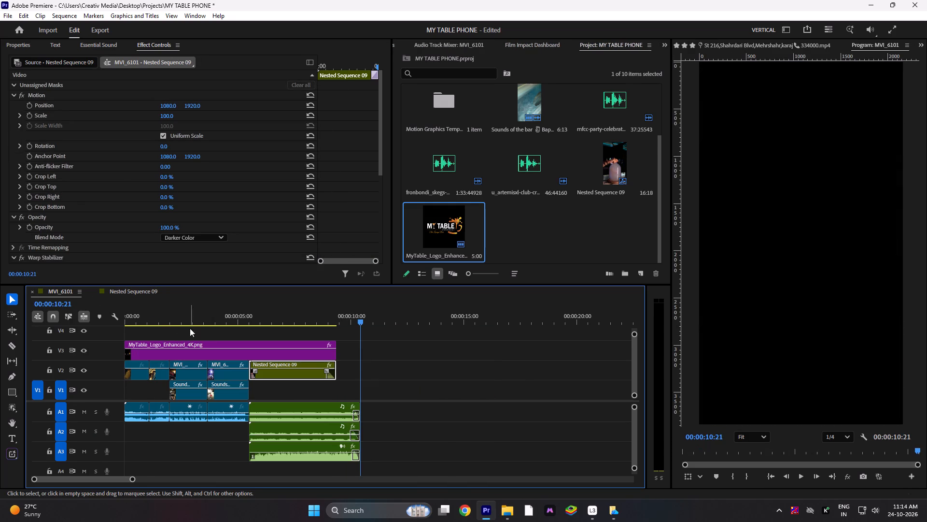
Extend the Nested Sequence 09 clip on V2 and the logo clip on V3 to the end of the audio at 00:00:10:21.
drag(337, 374, 361, 374)
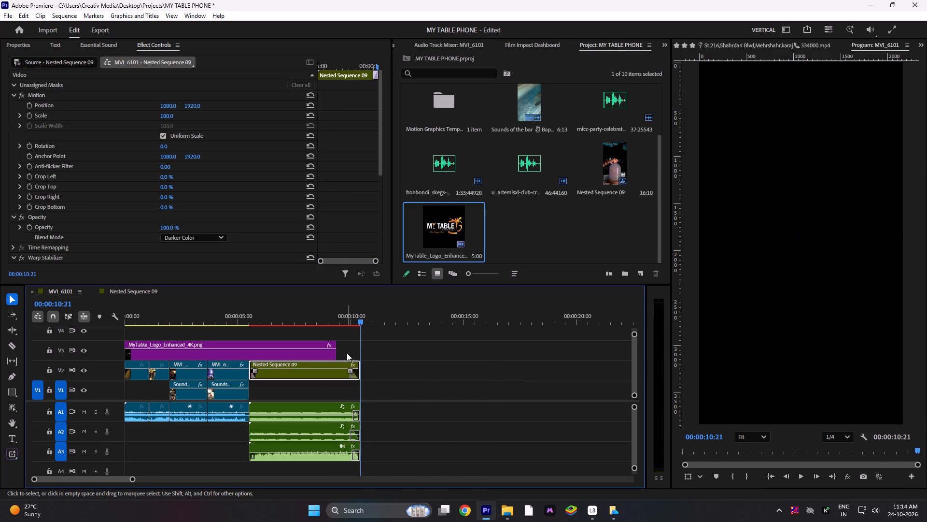
drag(341, 352, 365, 353)
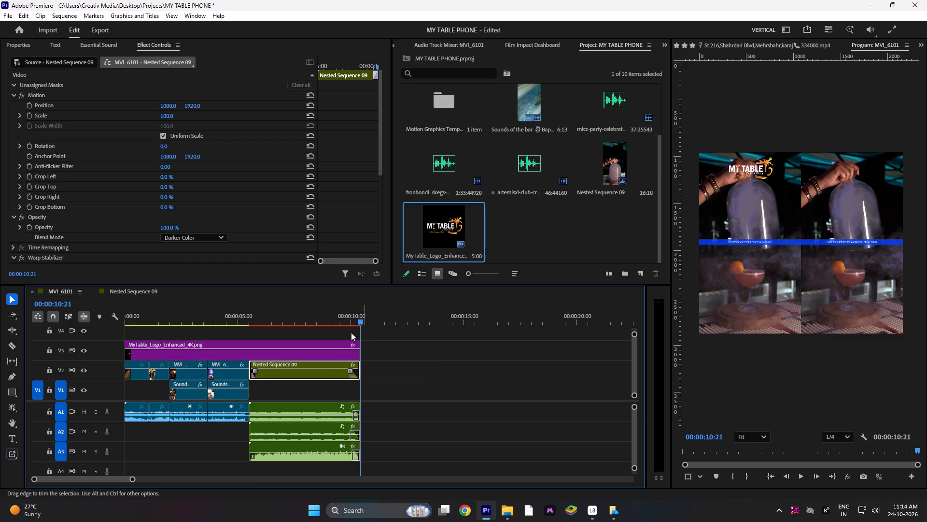
Play the extended ending and re-analyze the Warp Stabilizer effect on the Nested Sequence 09 clip.
click(340, 317)
key(space)
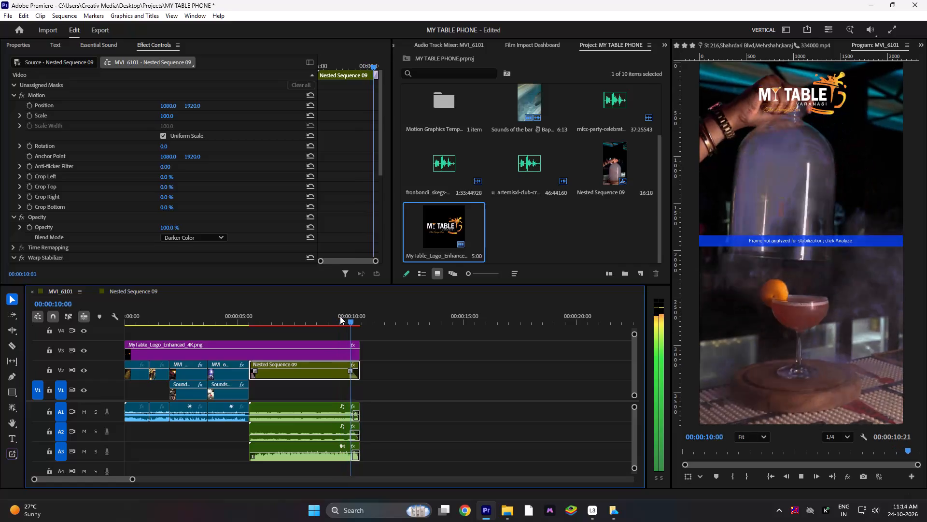
key(space)
click(307, 376)
scroll(178, 221, down, 10)
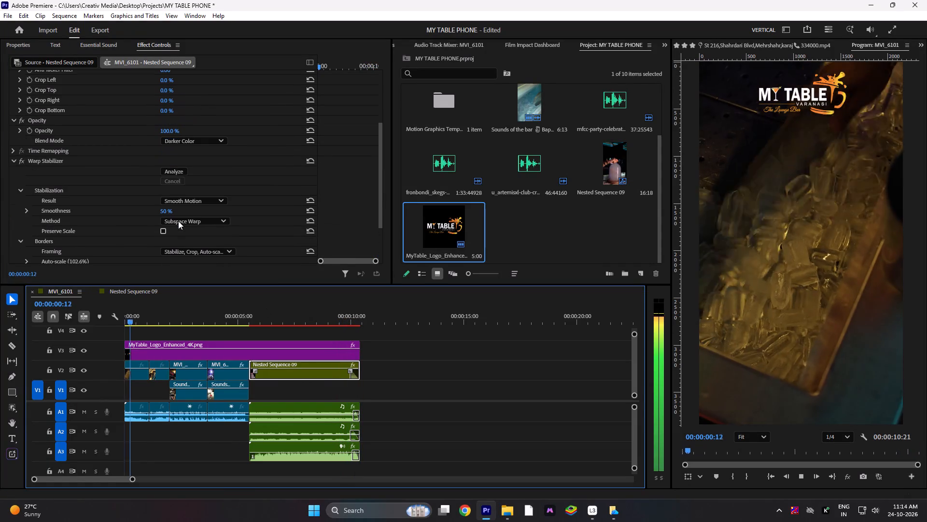
click(176, 174)
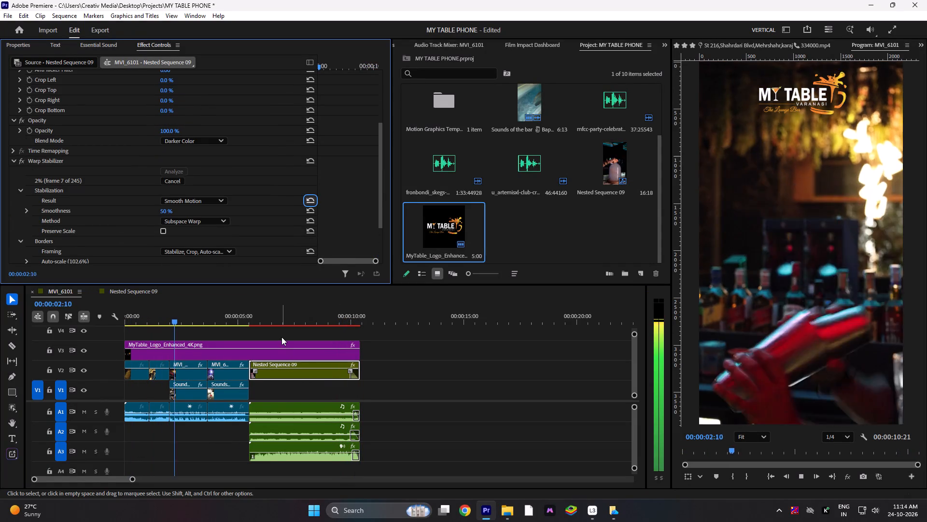
key(space)
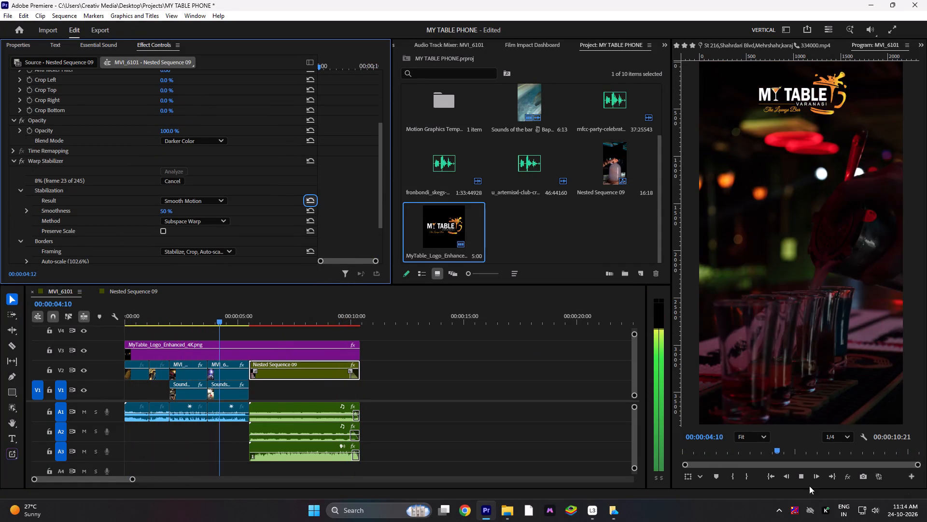
click(807, 472)
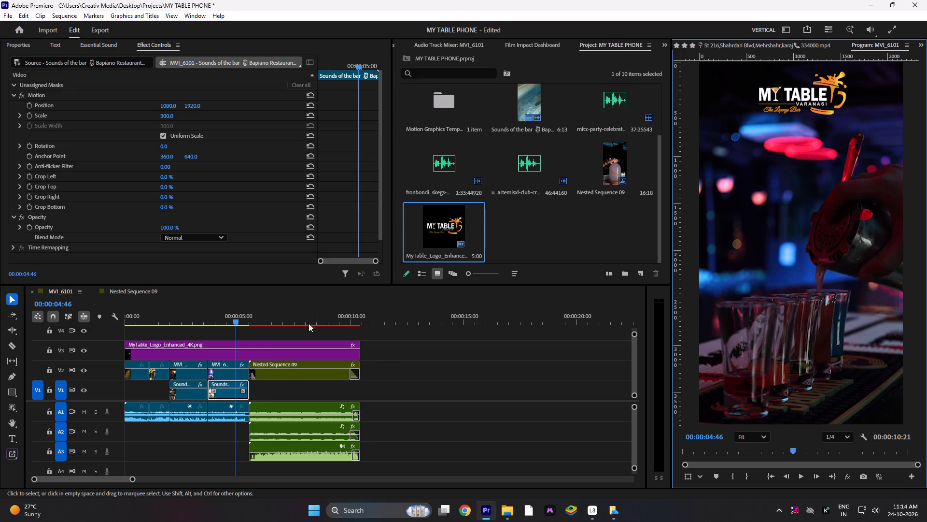
click(270, 309)
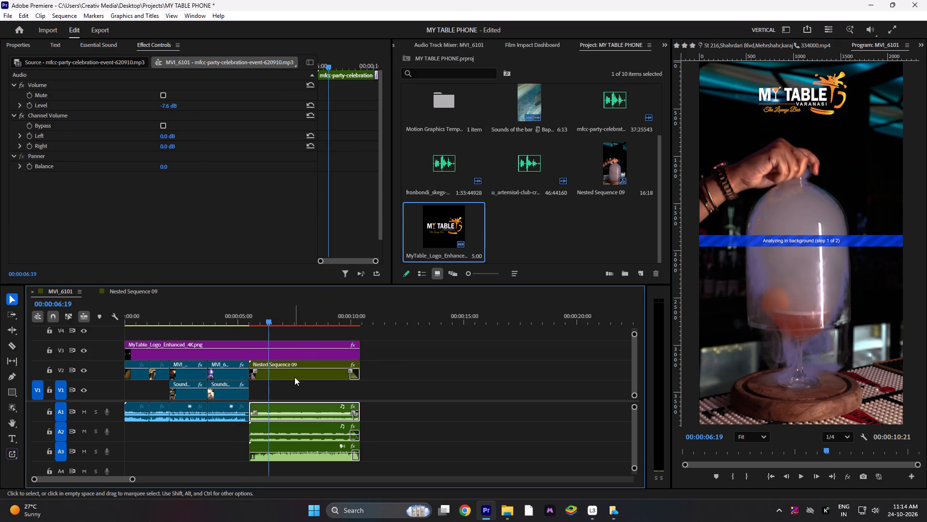
click(295, 377)
scroll(189, 217, down, 13)
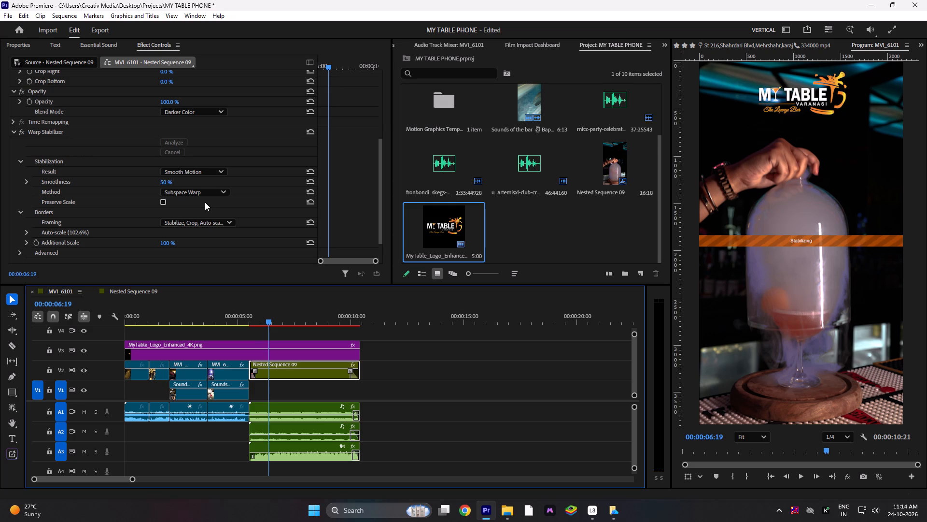
scroll(205, 202, up, 1)
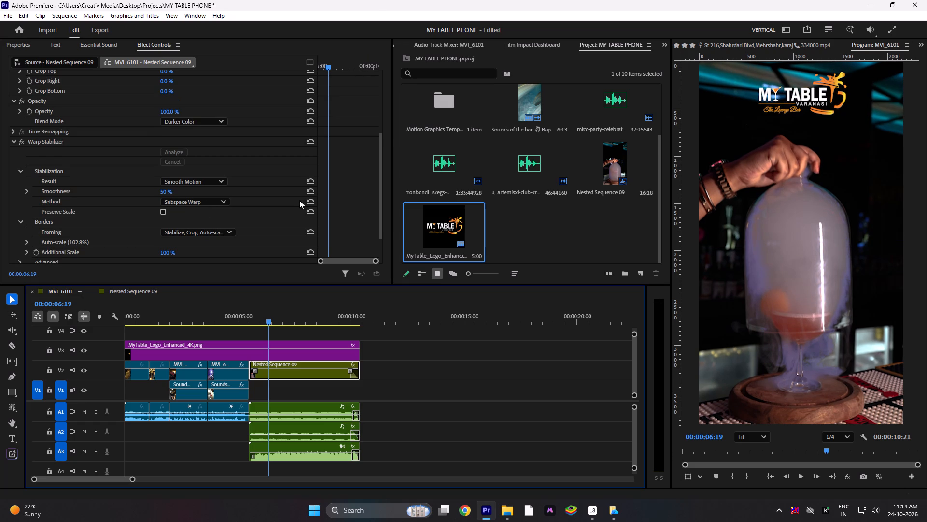
Scrub the stabilized ending, set the Warp Stabilizer result on Nested Sequence 09 to No Motion, and play the section.
drag(268, 323, 285, 322)
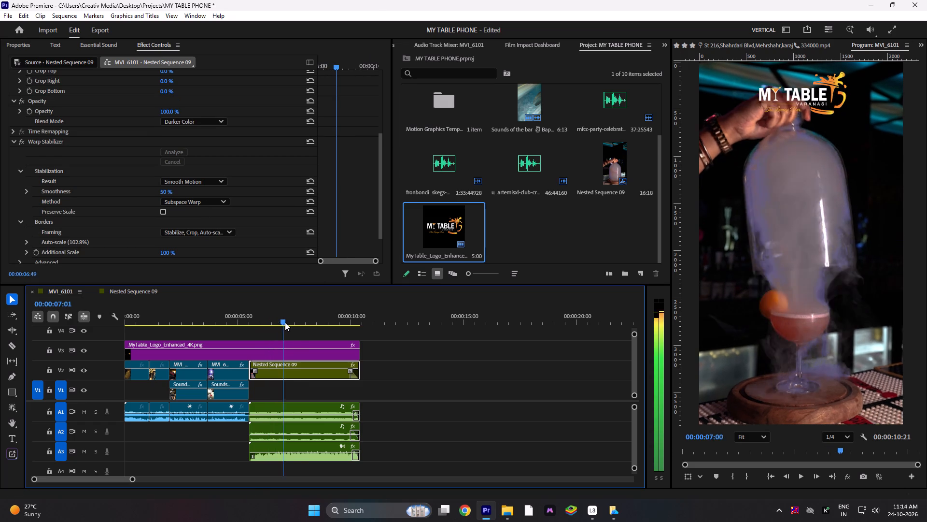
drag(285, 322, 336, 319)
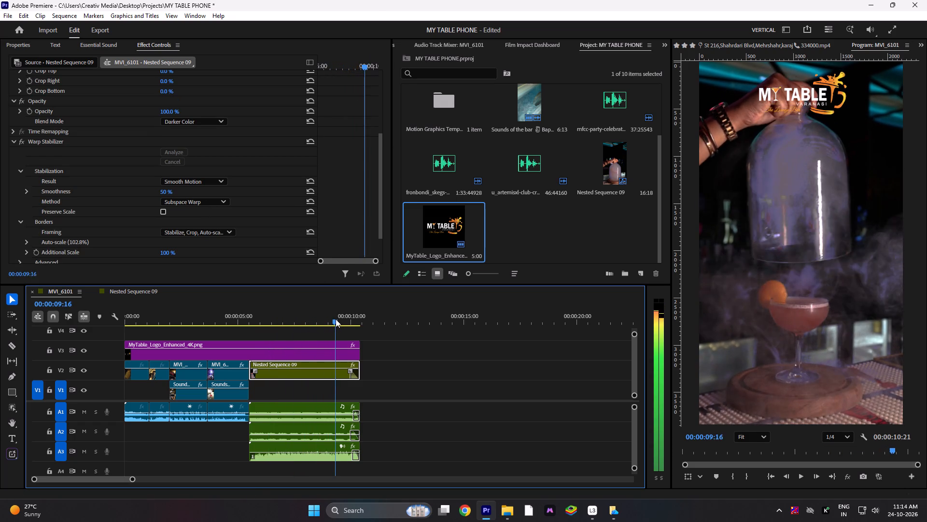
drag(336, 319, 355, 317)
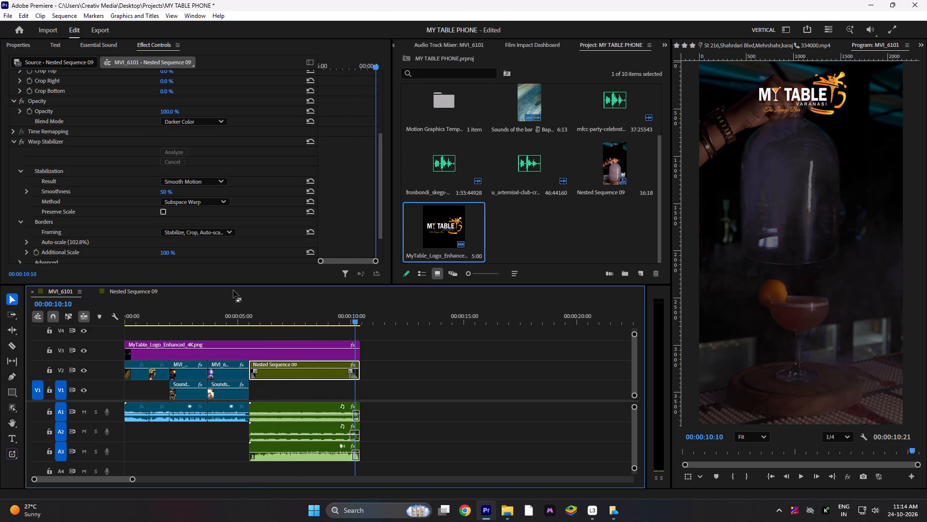
click(192, 184)
click(197, 206)
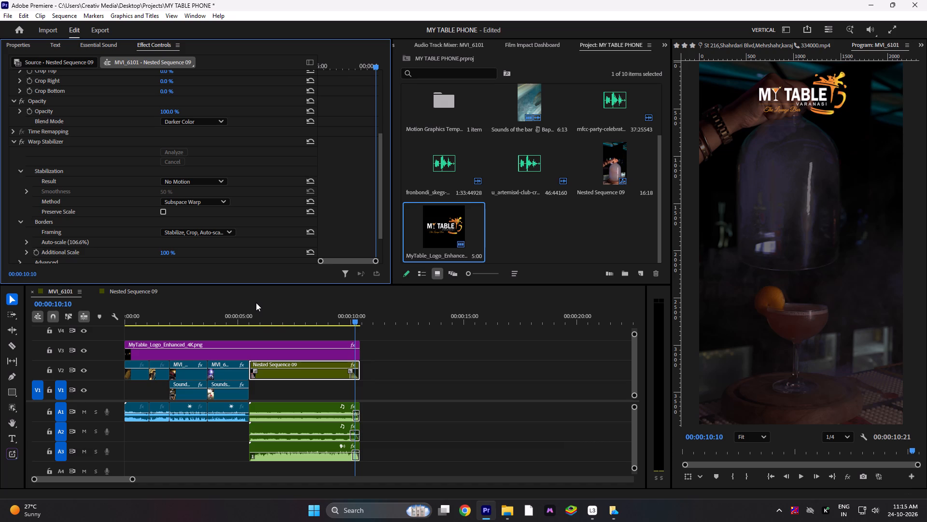
drag(267, 321, 258, 321)
key(space)
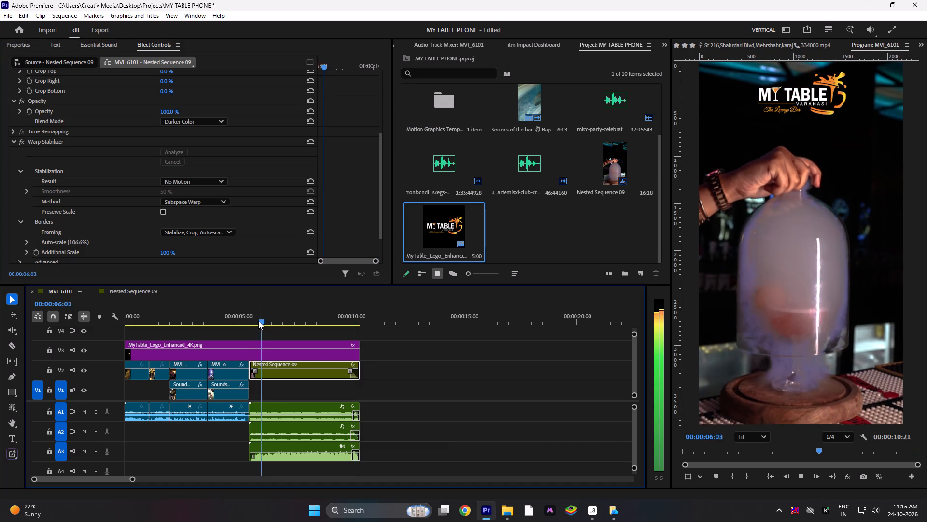
drag(258, 321, 226, 327)
key(space)
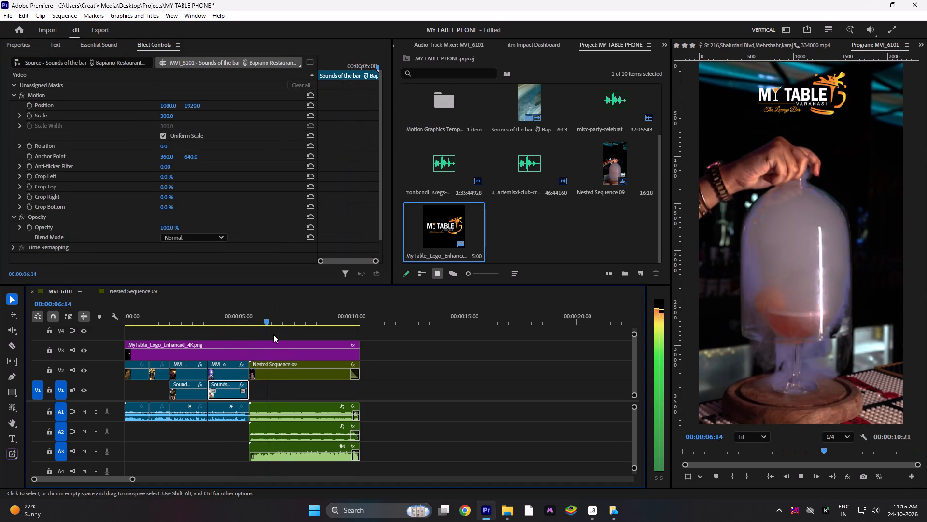
key(space)
Set the Warp Stabilizer framing on the Nested Sequence 09 clip to Stabilize, Synthesize Edges.
click(285, 372)
scroll(179, 250, down, 11)
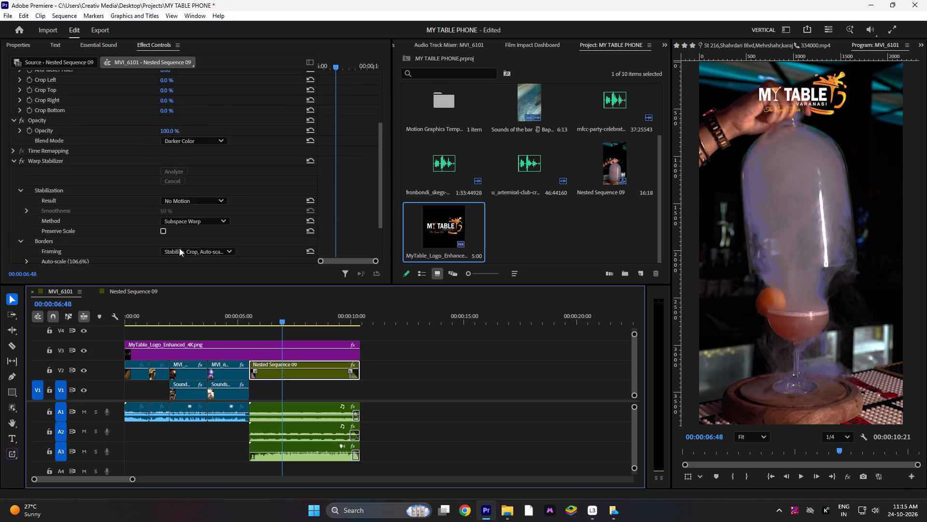
scroll(183, 222, down, 4)
click(204, 203)
click(204, 203)
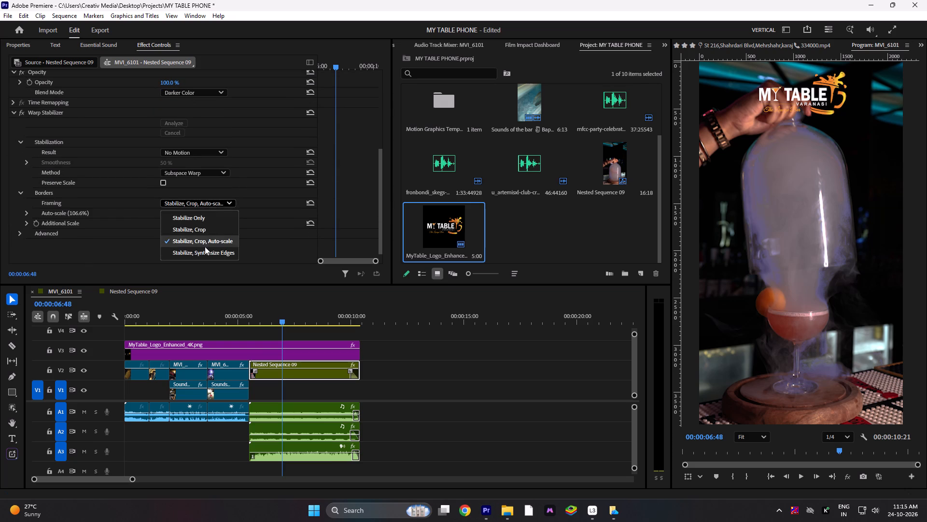
click(205, 249)
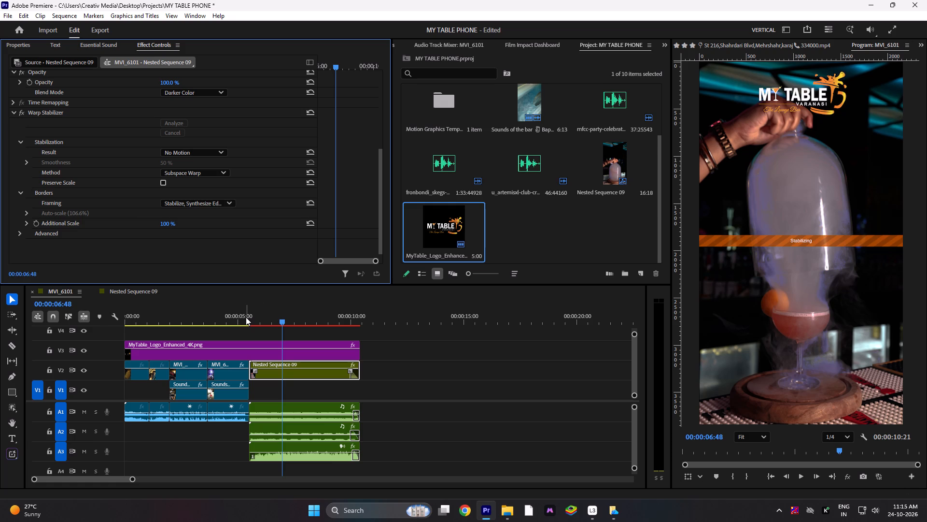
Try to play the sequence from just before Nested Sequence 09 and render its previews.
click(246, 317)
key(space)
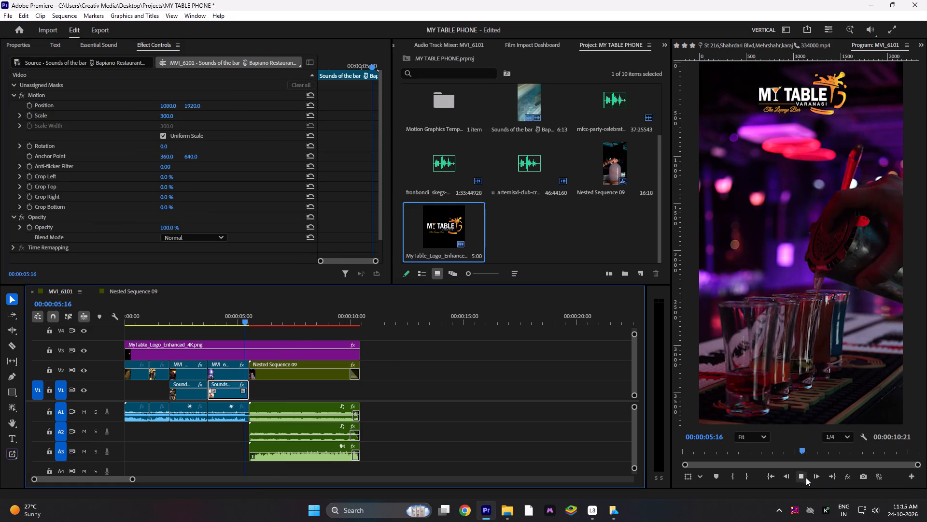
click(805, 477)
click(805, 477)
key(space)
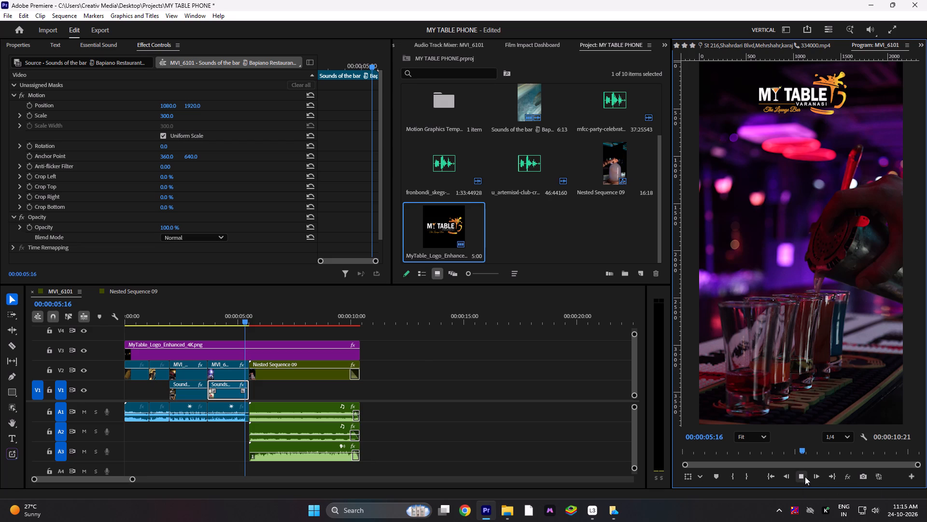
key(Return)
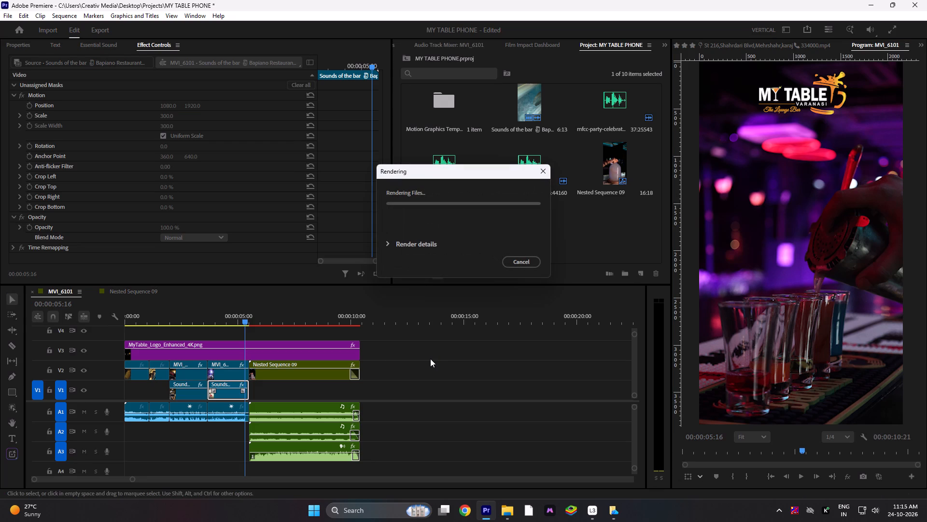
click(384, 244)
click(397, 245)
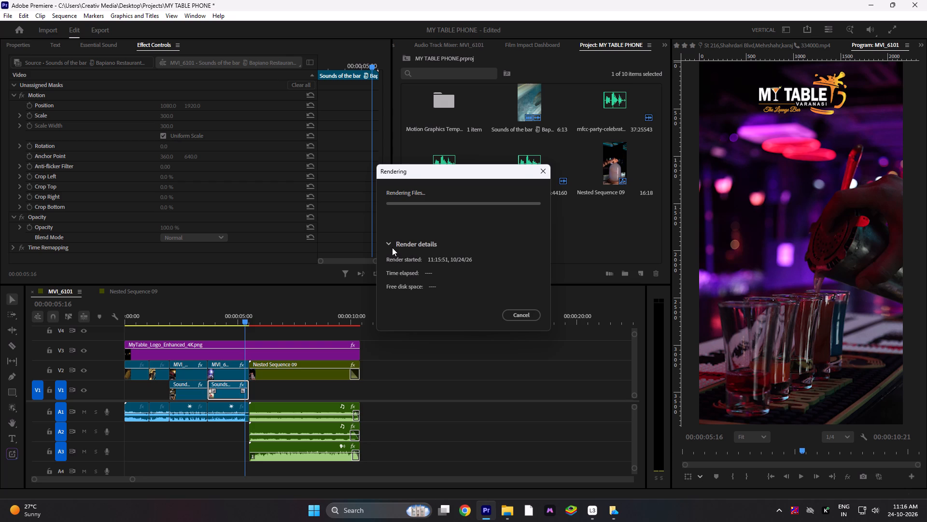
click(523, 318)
Save the MY TABLE PHONE project and close Premiere.
key(ctrl+s)
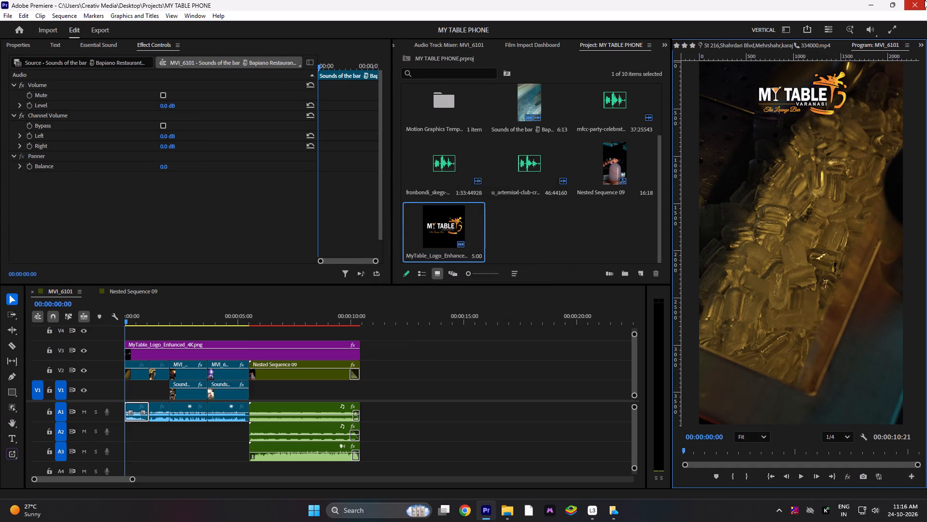
click(925, 0)
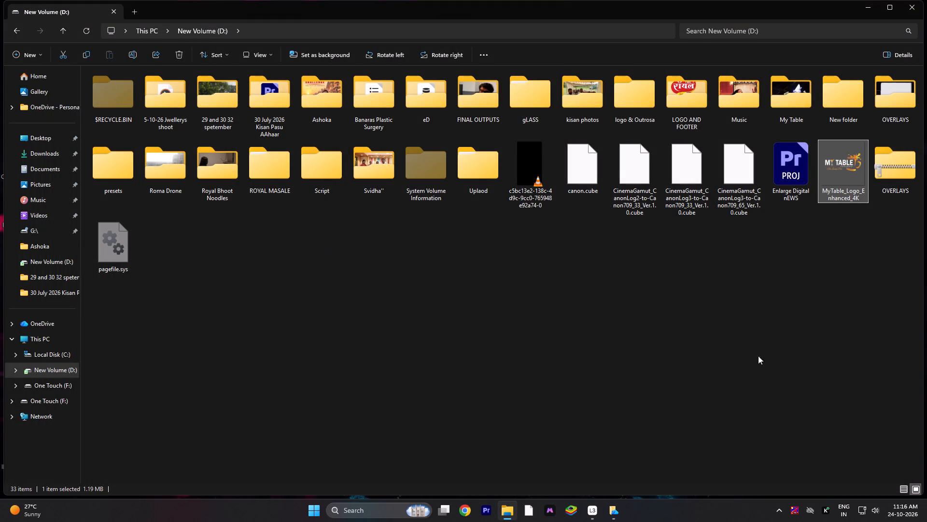
Close the New Volume (D:) File Explorer window and the OneDrive sign-in window.
click(906, 5)
click(587, 131)
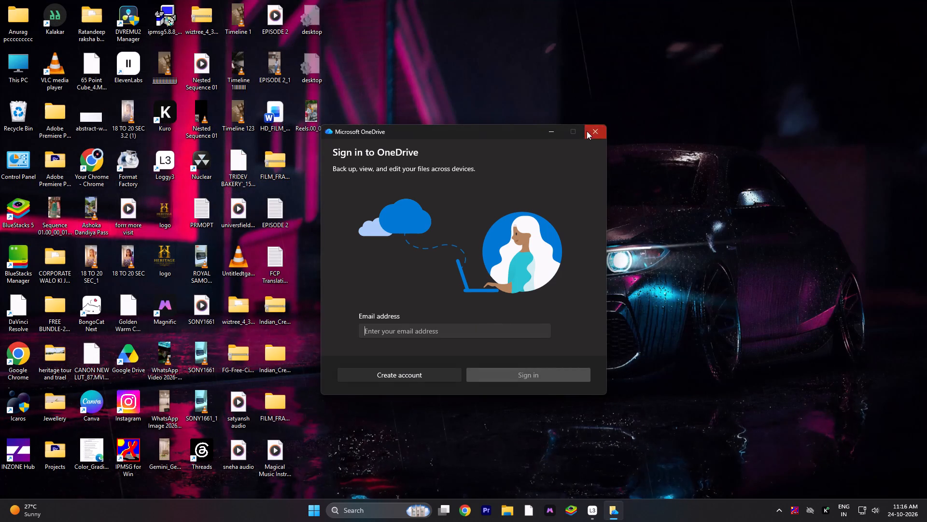
Relaunch Premiere and reopen the recent MY TABLE PHONE project.
click(490, 518)
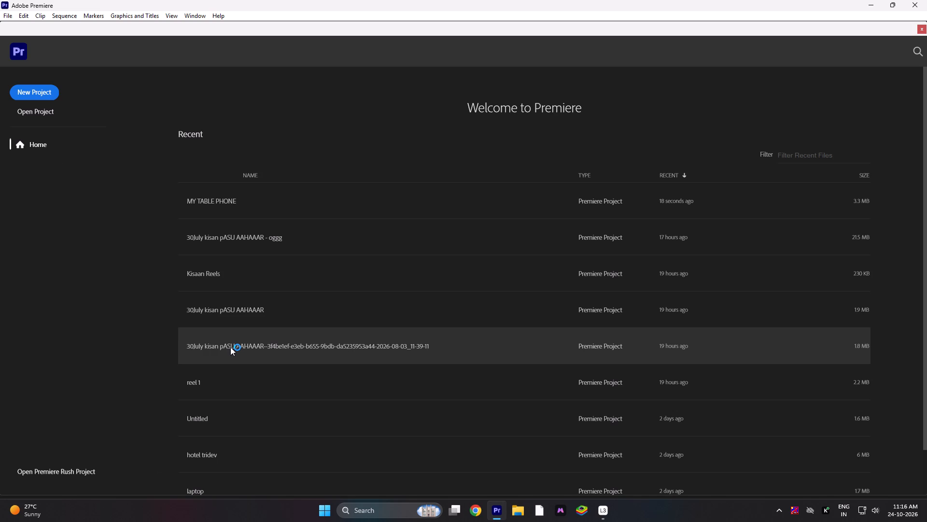
click(198, 192)
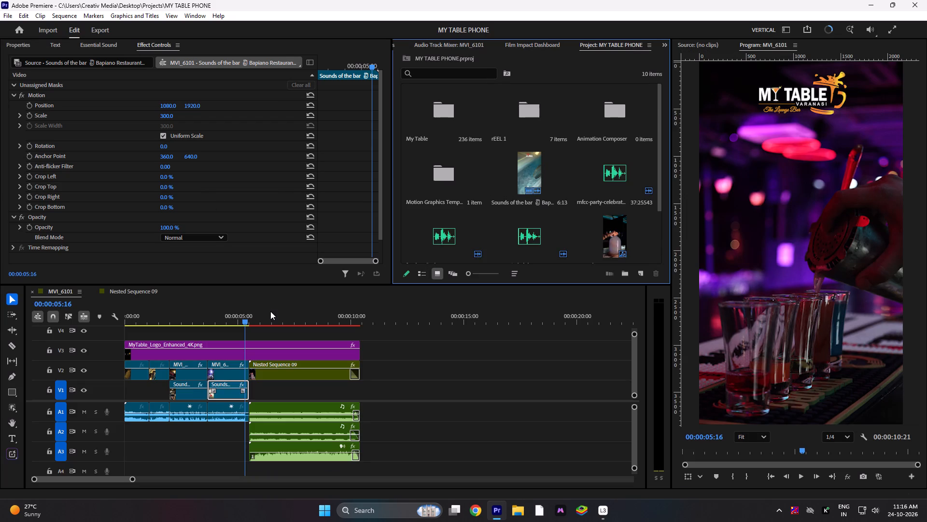
Set the Warp Stabilizer framing of Nested Sequence 09 to Stabilize, Crop, Auto-scale.
click(279, 320)
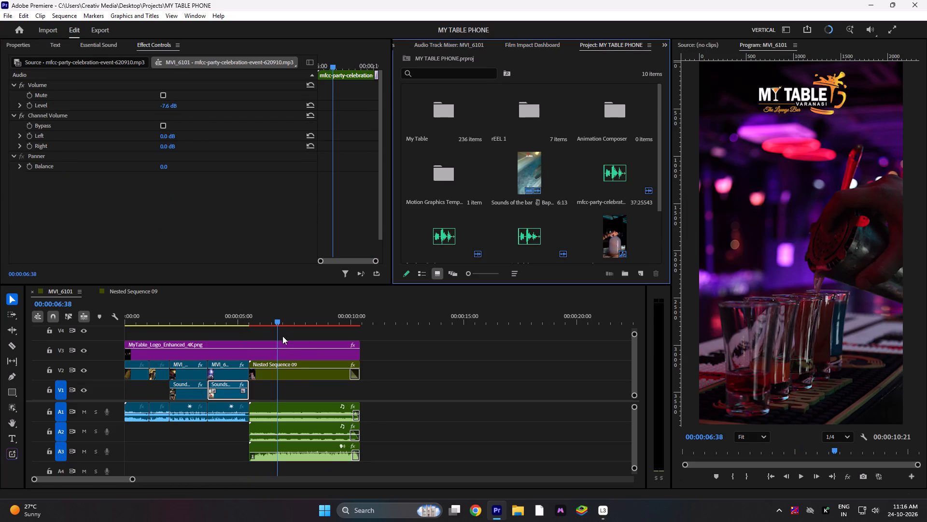
click(296, 375)
scroll(102, 188, down, 12)
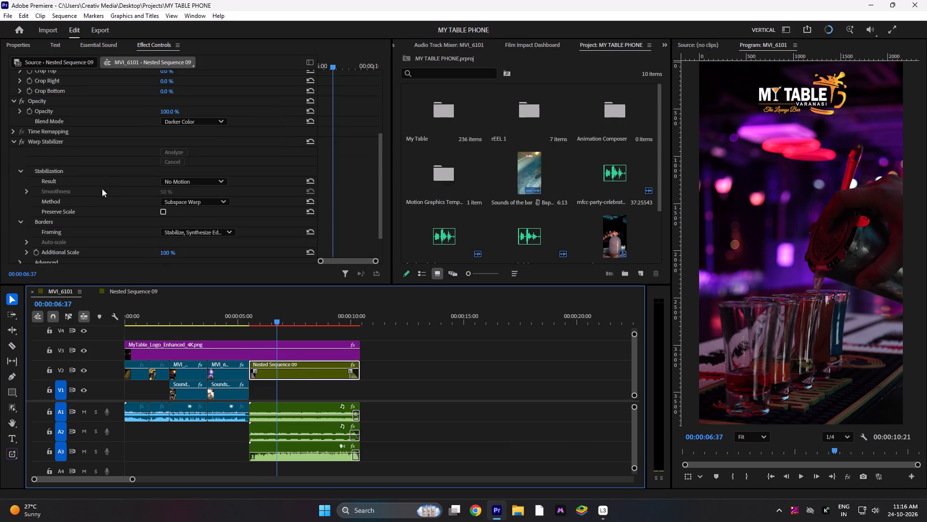
click(182, 121)
click(186, 134)
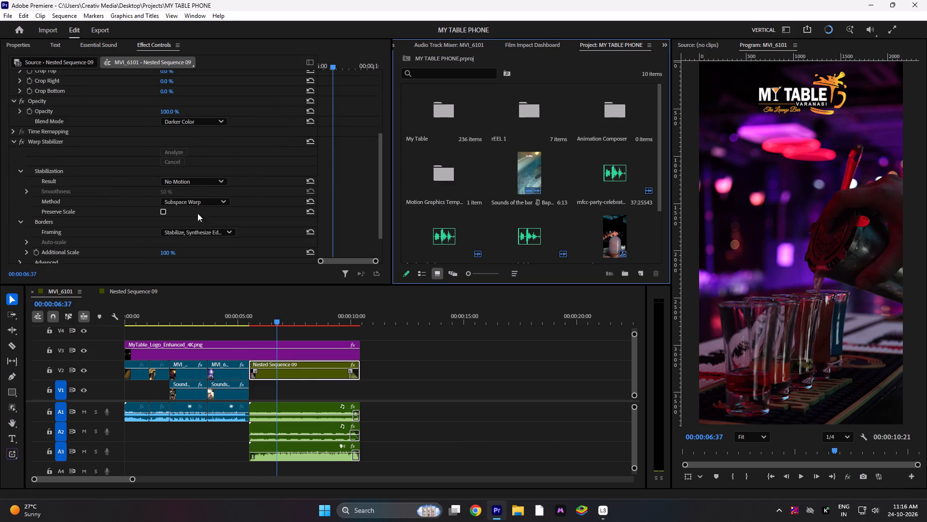
key(space)
key(space)
click(801, 481)
click(802, 478)
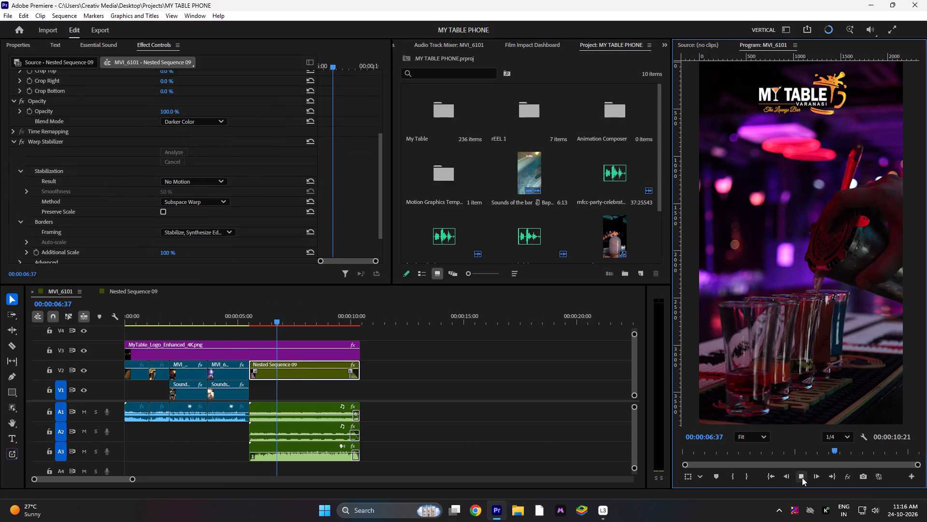
scroll(239, 263, down, 5)
click(205, 190)
click(207, 197)
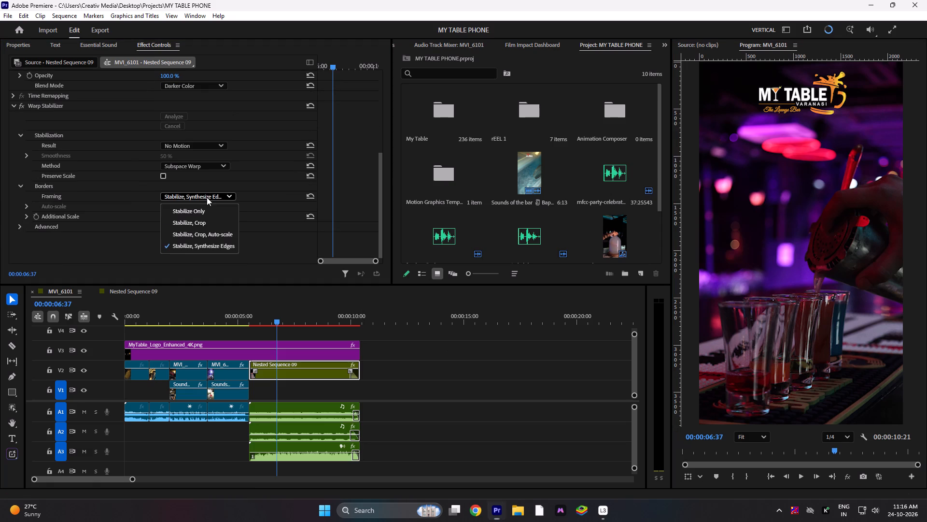
click(213, 234)
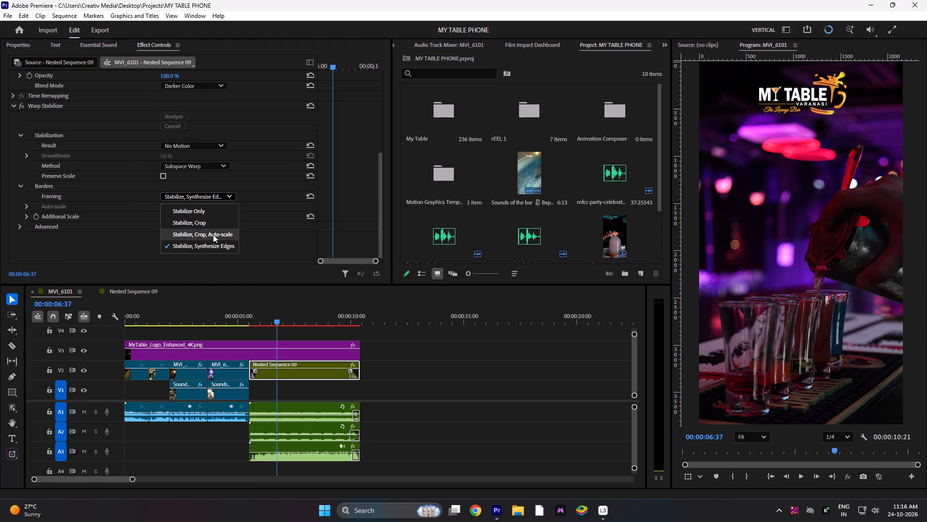
Play the sequence from the start of Nested Sequence 09 to review the stabilized shot.
click(283, 319)
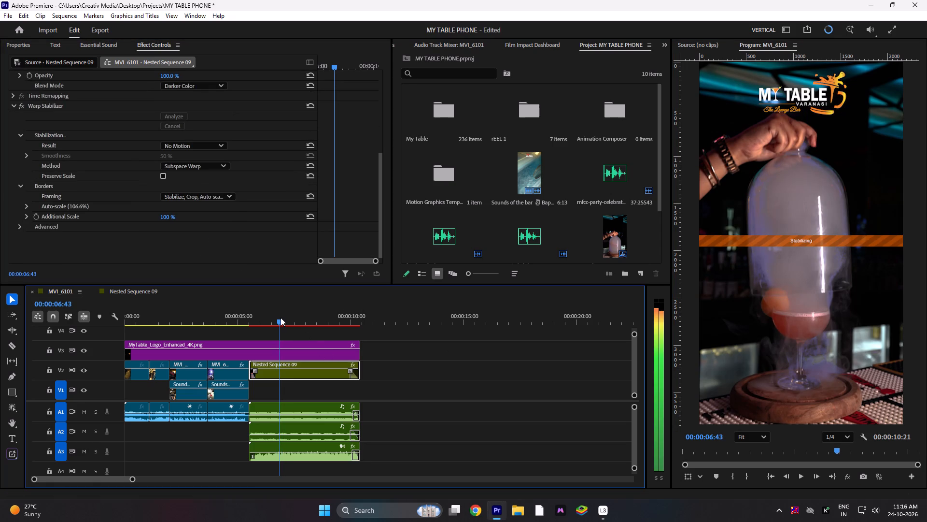
drag(281, 318, 250, 321)
key(space)
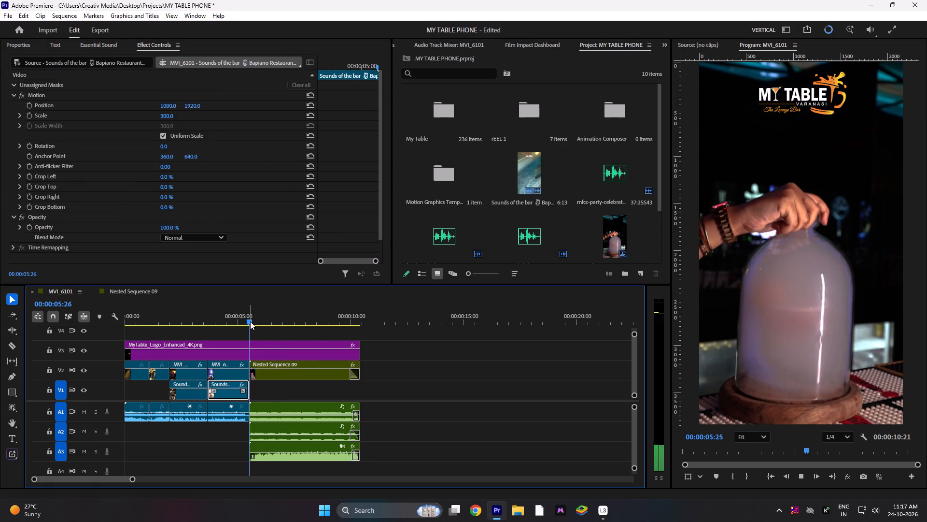
key(space)
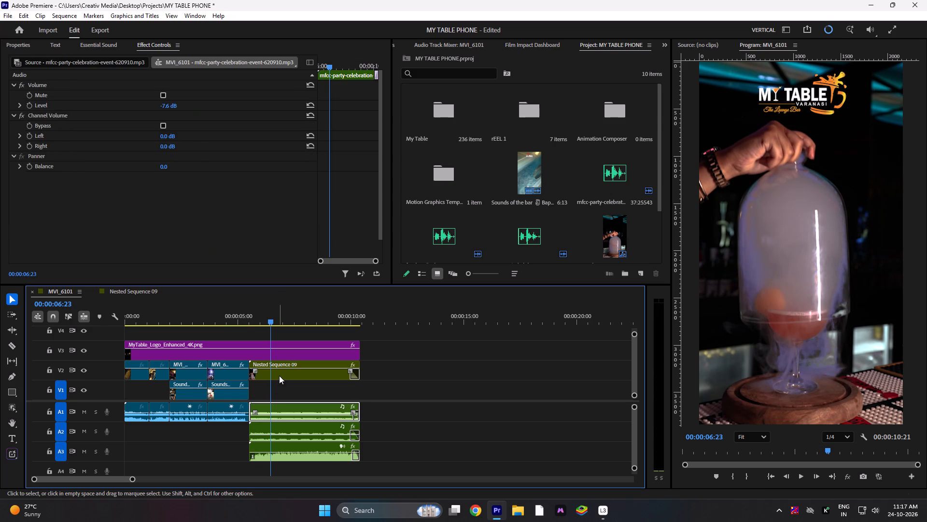
Set the opacity blend mode of Nested Sequence 09 to Normal.
click(279, 376)
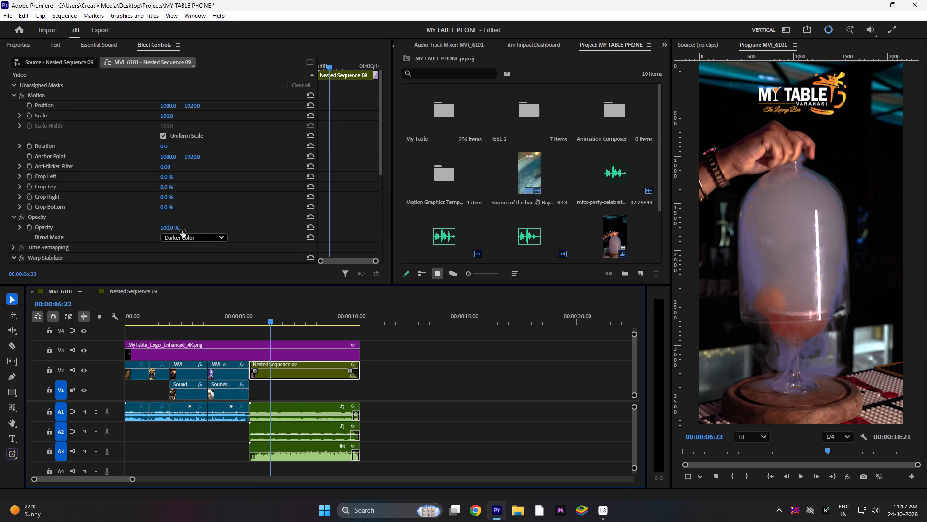
scroll(209, 231, down, 3)
click(198, 210)
scroll(192, 228, up, 2)
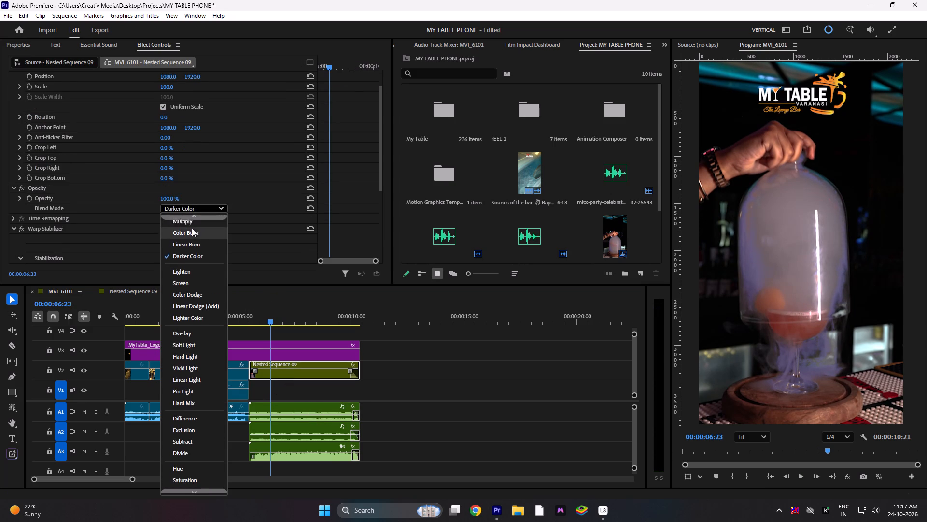
scroll(192, 228, up, 8)
click(187, 224)
Set Nested Sequence 09's Warp Stabilizer result to Smooth Motion and its method to Position, Scale, Rotation.
scroll(234, 219, down, 5)
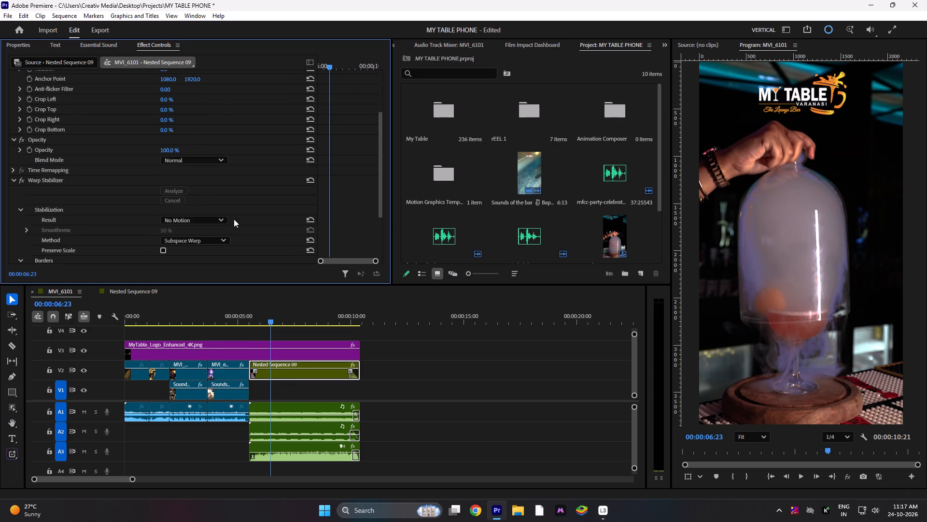
scroll(234, 219, down, 5)
click(204, 171)
click(202, 187)
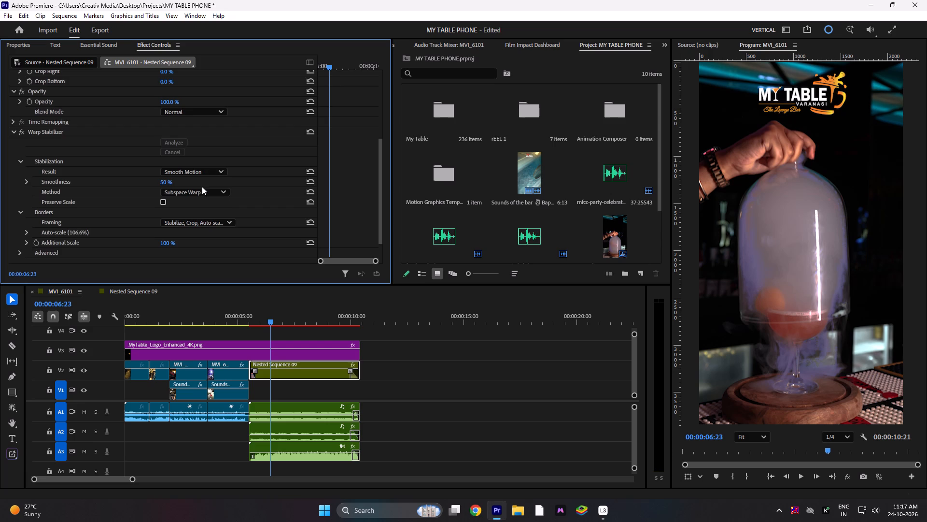
double_click(208, 196)
click(209, 223)
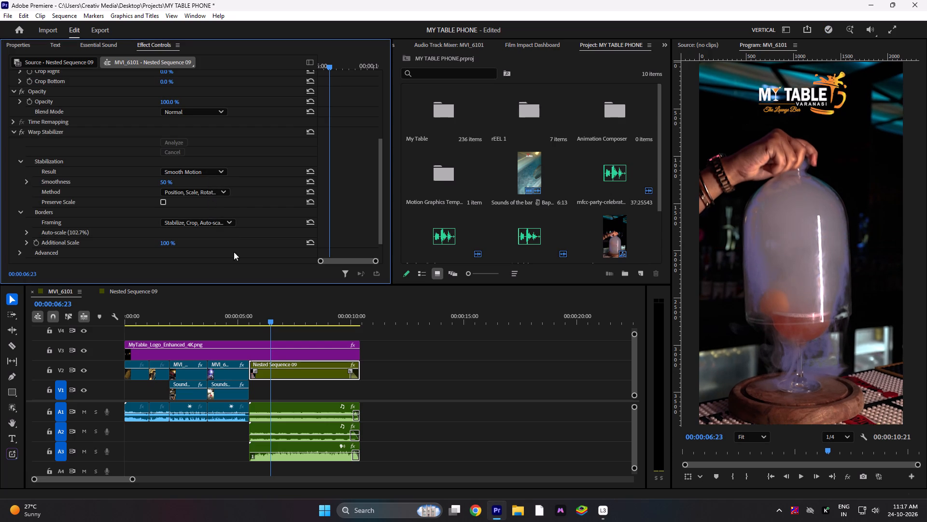
Play the sequence from just before Nested Sequence 09 through to its end, lowering the system volume partway.
drag(253, 313, 246, 316)
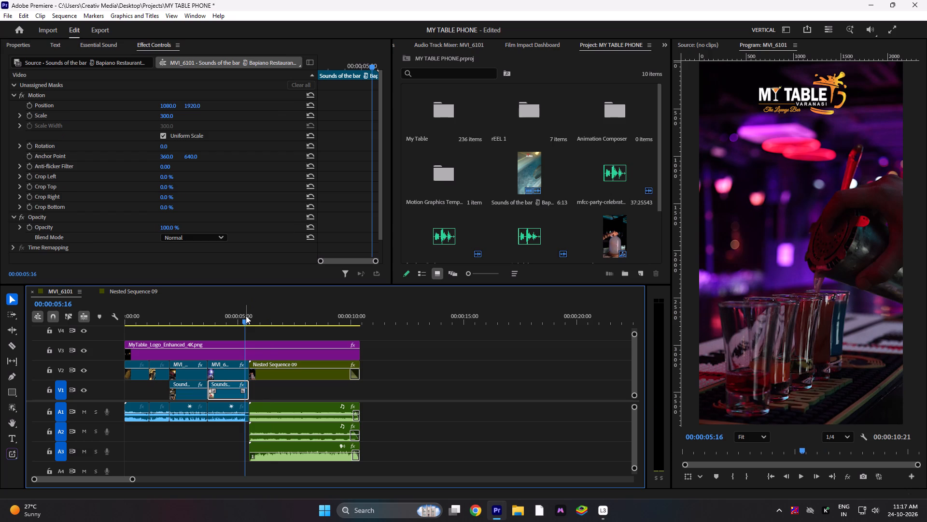
key(space)
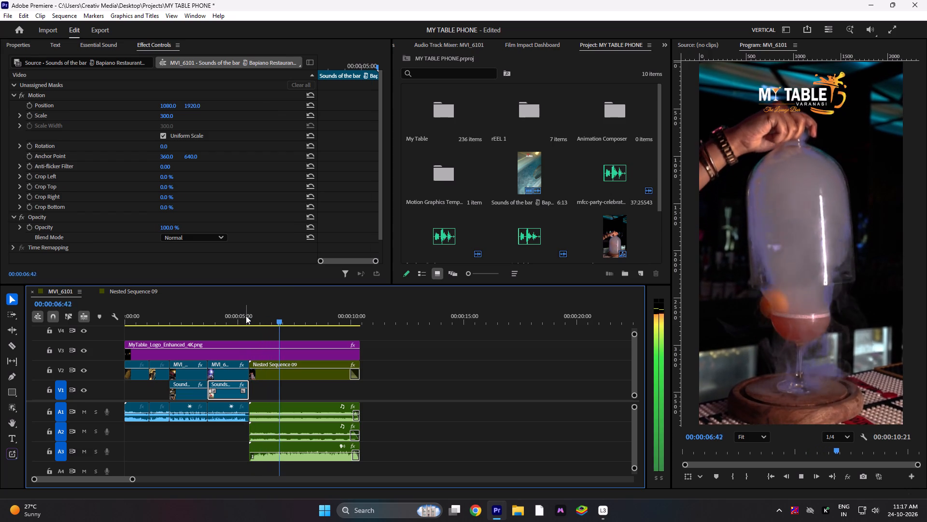
key(space)
click(873, 516)
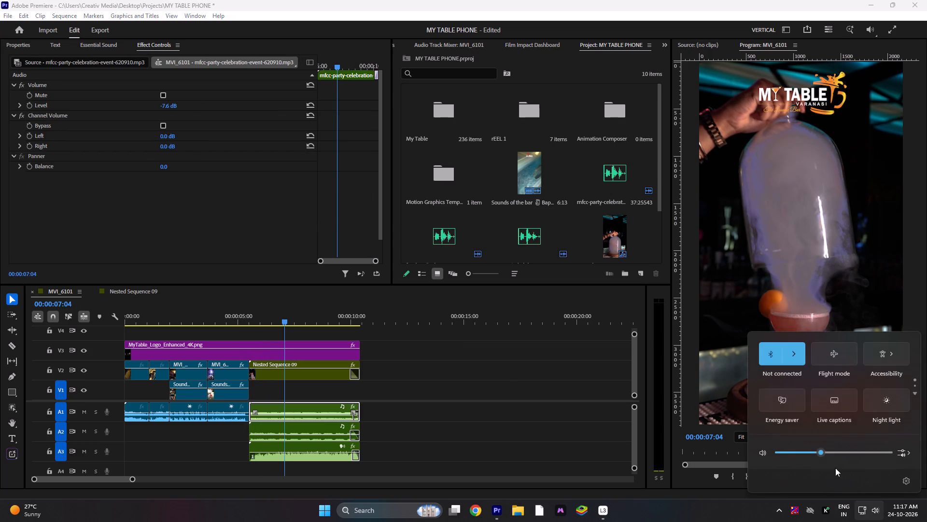
drag(811, 455, 795, 452)
click(422, 373)
key(space)
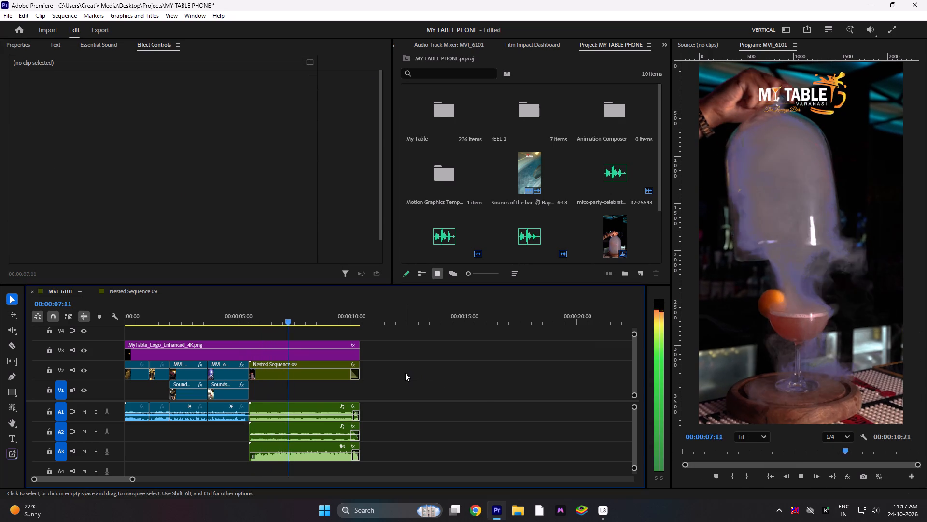
key(space)
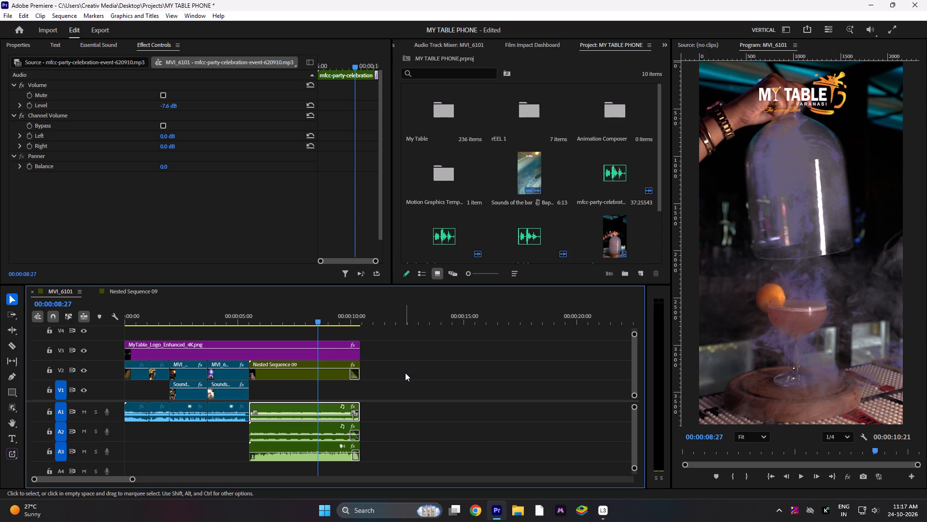
key(space)
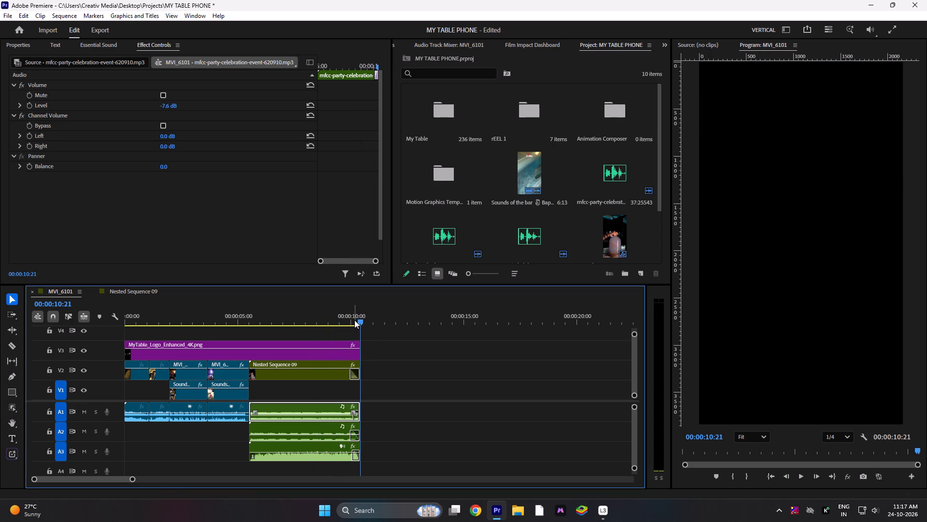
Split the MyTable logo clip on V3 at 00:00:09:00, select its ending piece and scrub across it.
drag(354, 320, 332, 323)
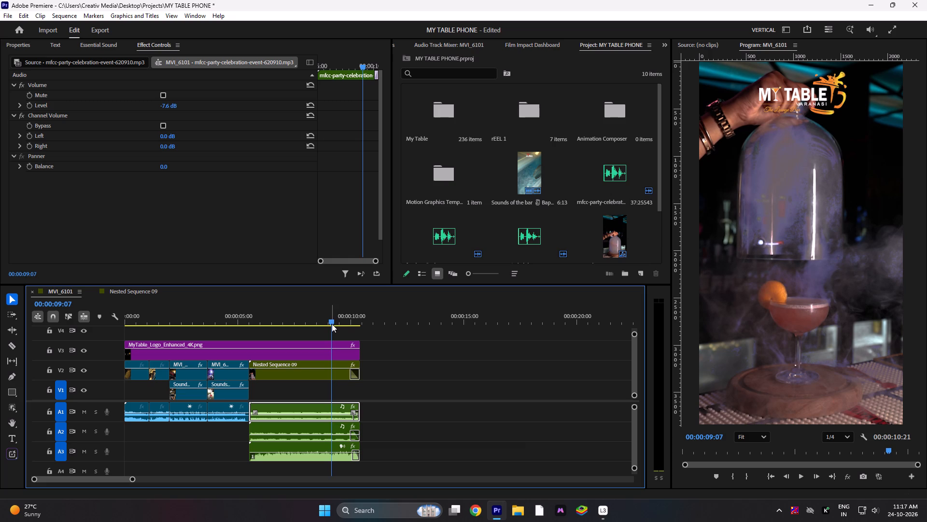
click(329, 322)
click(333, 354)
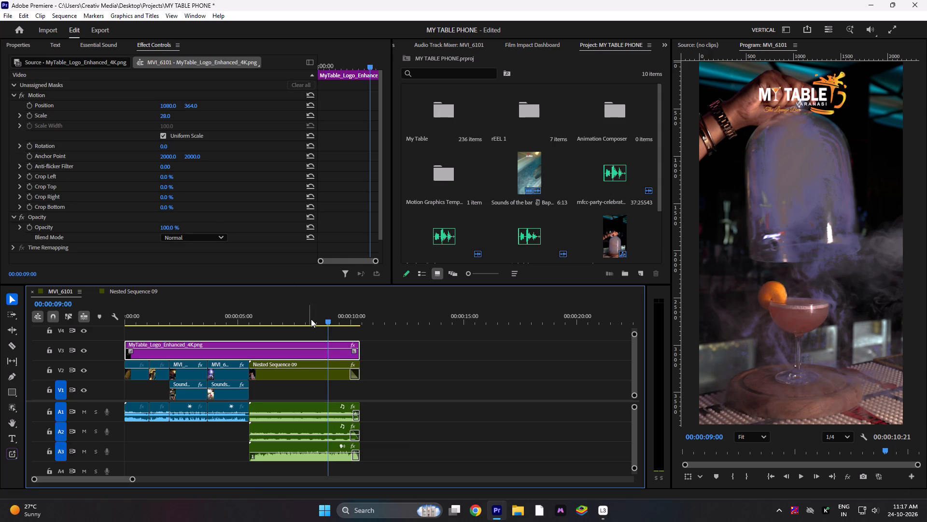
key(c)
click(328, 352)
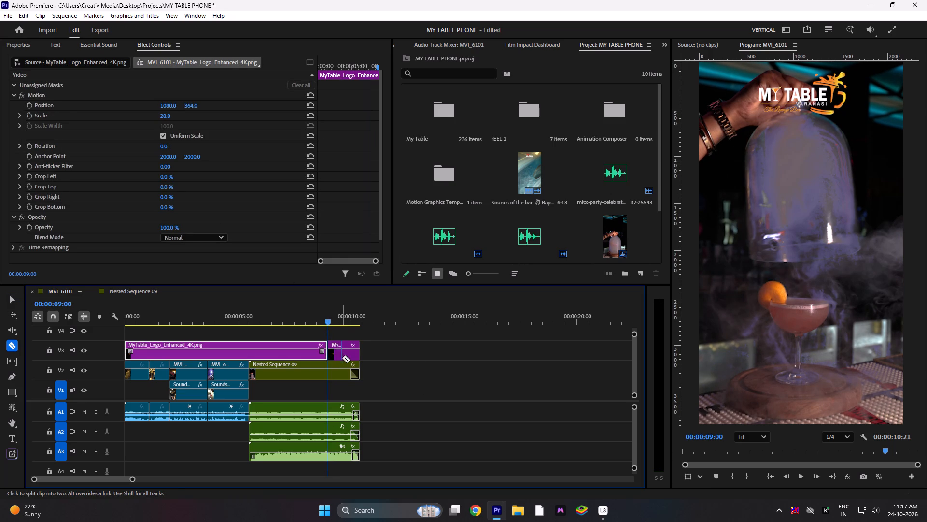
key(v)
click(342, 358)
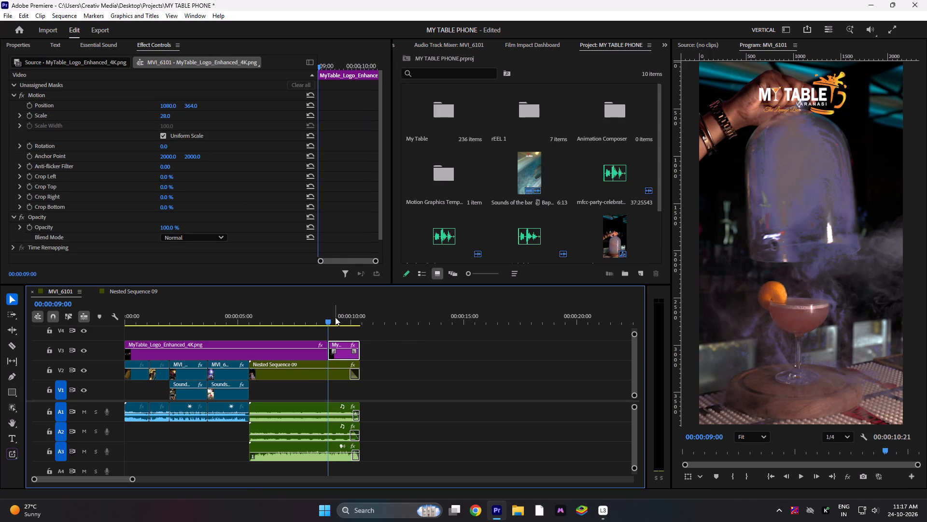
drag(335, 317, 341, 317)
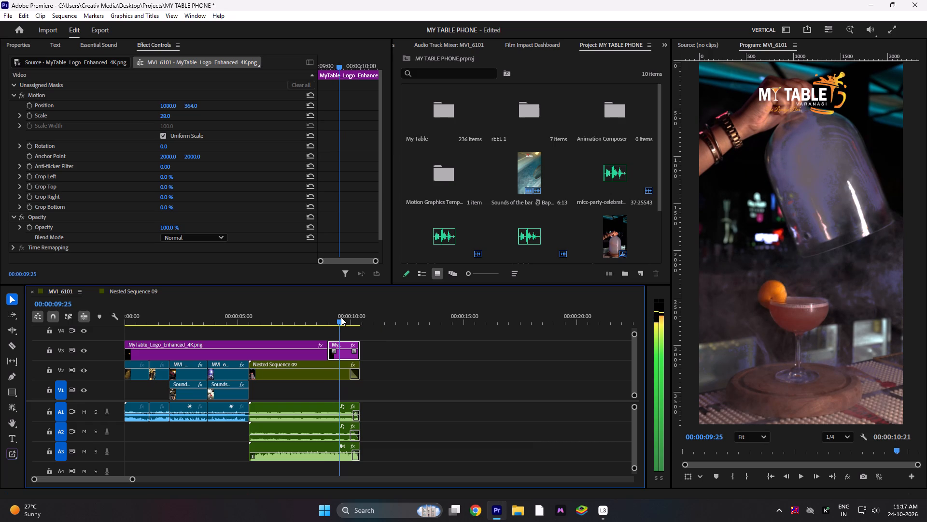
drag(341, 317, 339, 317)
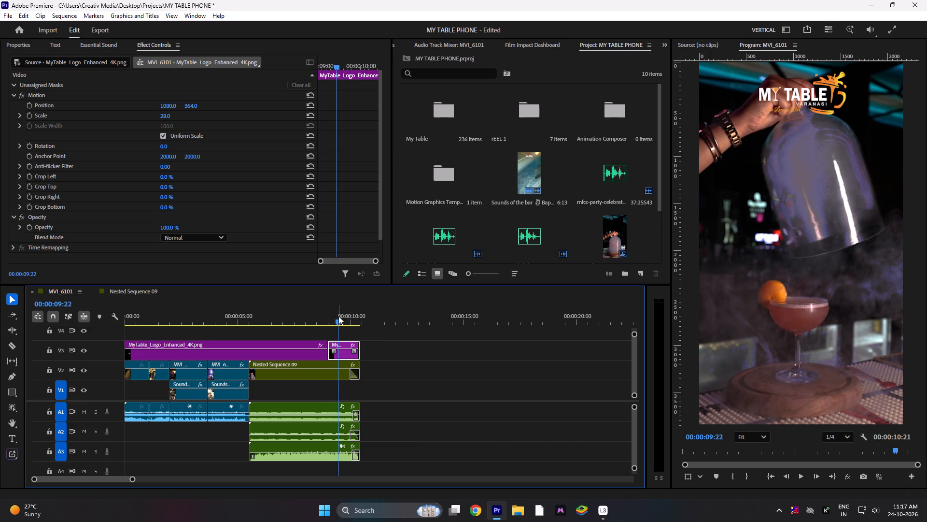
Search the effects for reverb and apply Surround Reverb to the mfcc-party-celebration audio clip on A1 below Nested Sequence 09.
click(309, 411)
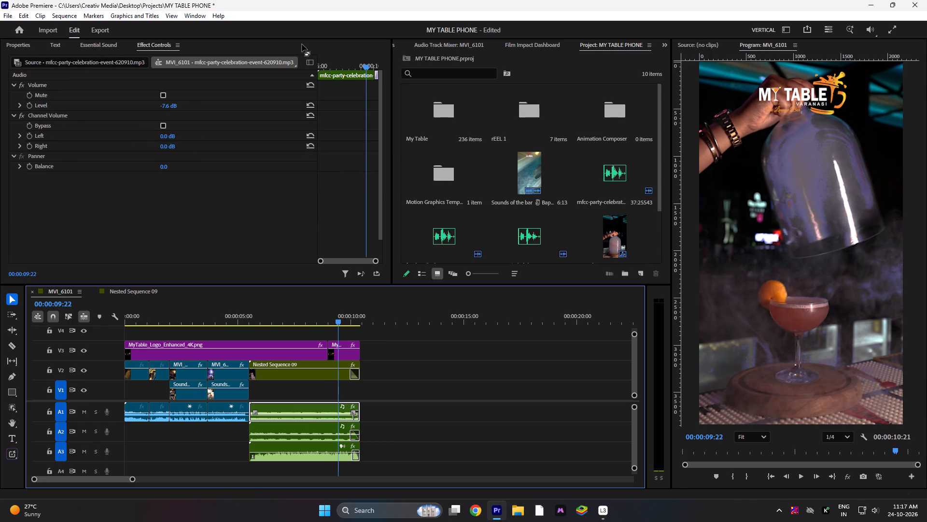
click(665, 44)
click(673, 94)
click(427, 60)
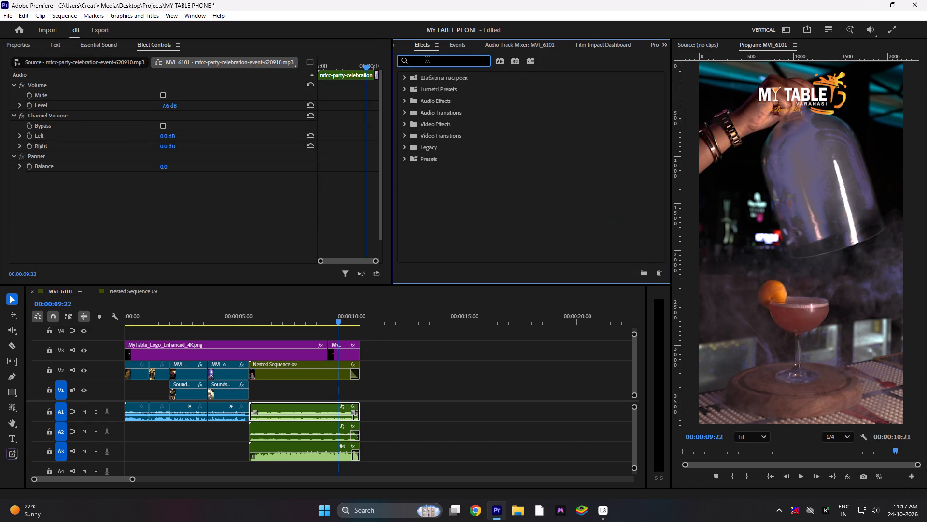
text(rever)
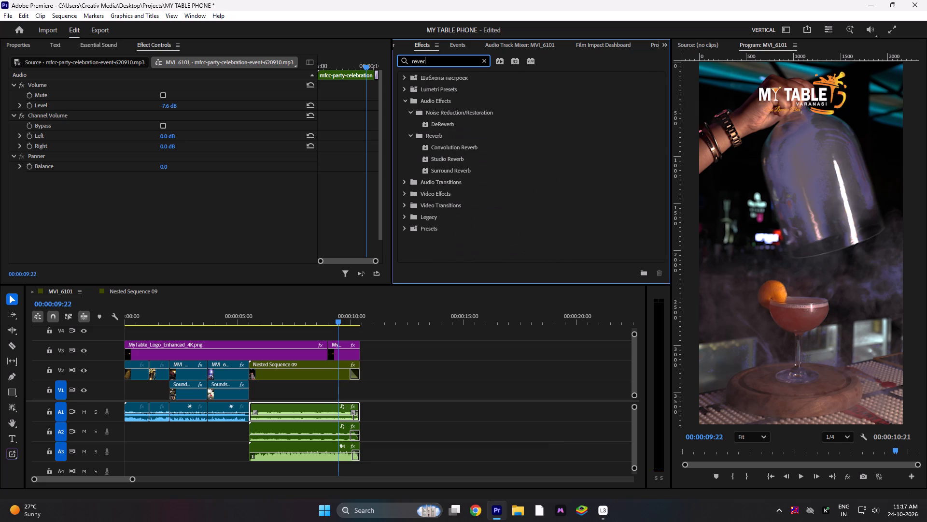
key(b)
drag(446, 169, 285, 416)
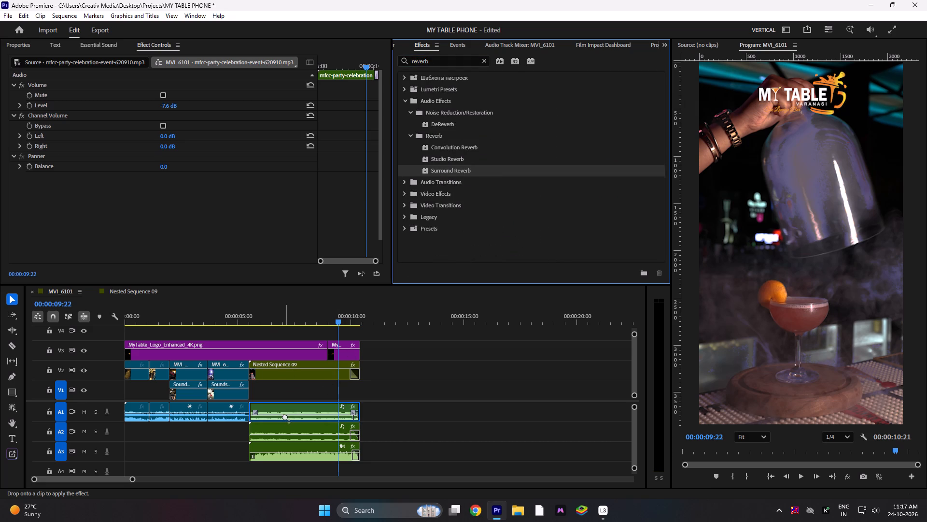
Play the sequence from near the start of Nested Sequence 09 to hear the Surround Reverb.
click(261, 312)
key(space)
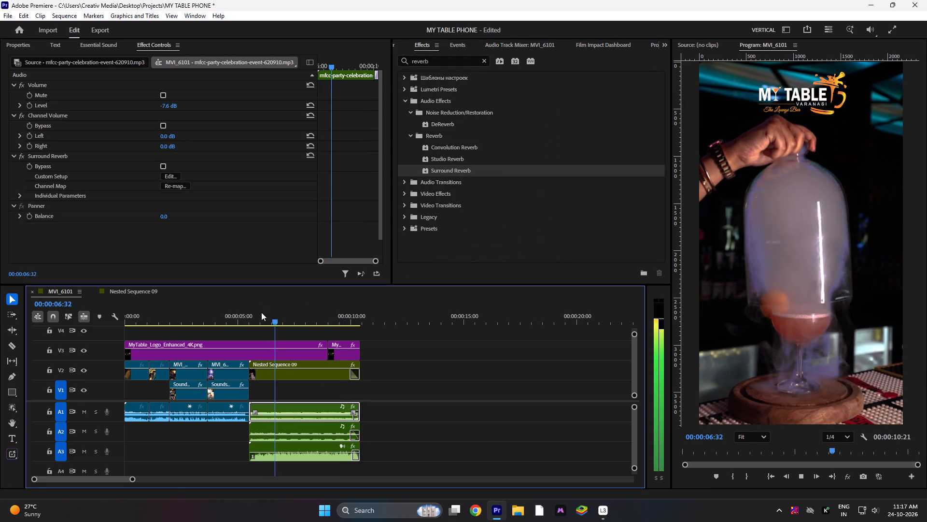
key(space)
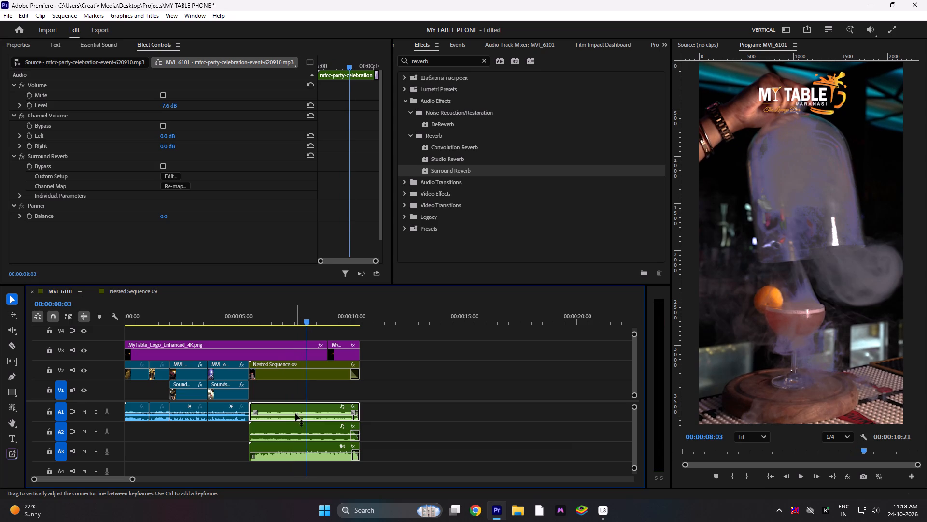
Raise the mfcc-party-celebration clip's volume level to 5.5 dB and play it back.
drag(163, 104, 201, 106)
key(space)
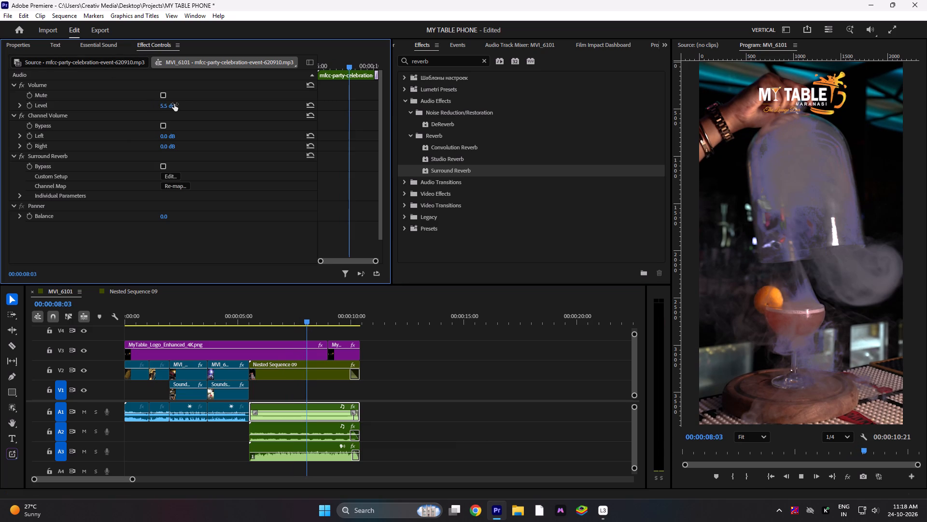
Raise the mfcc-party-celebration clip's volume level to 15.0 dB and play it back from near the start of Nested Sequence 09.
key(space)
drag(159, 104, 290, 122)
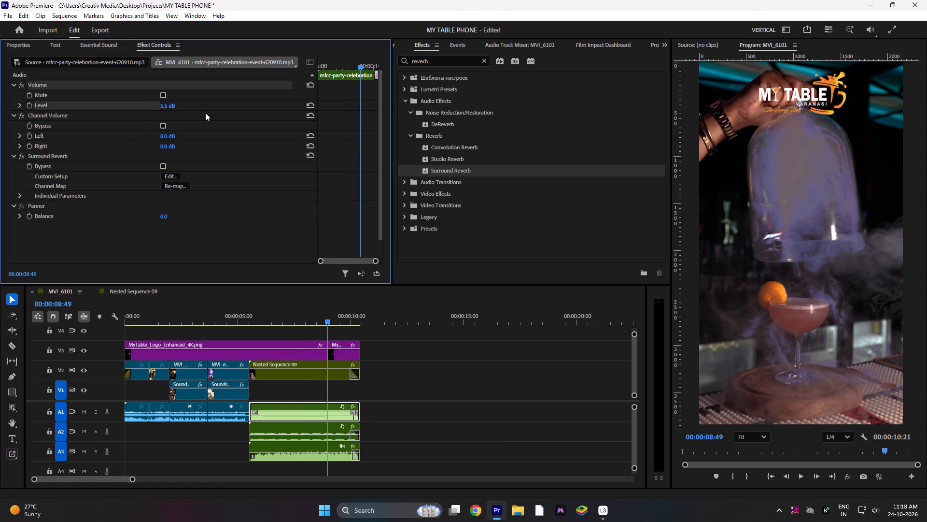
drag(166, 106, 489, 146)
key(space)
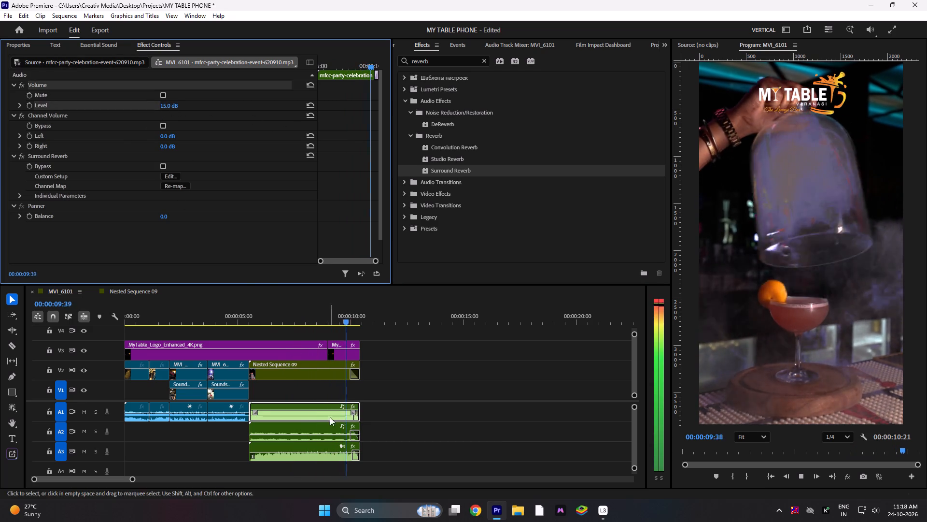
drag(268, 314, 259, 315)
key(space)
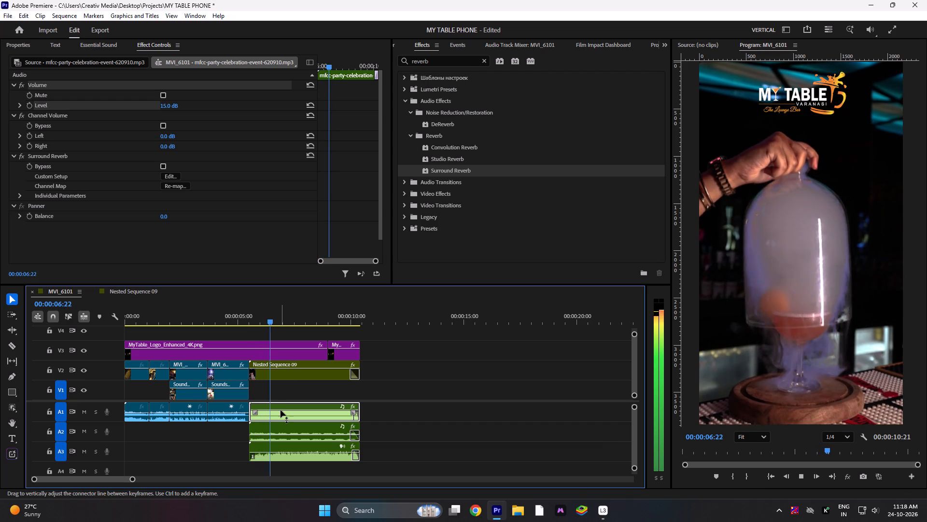
key(space)
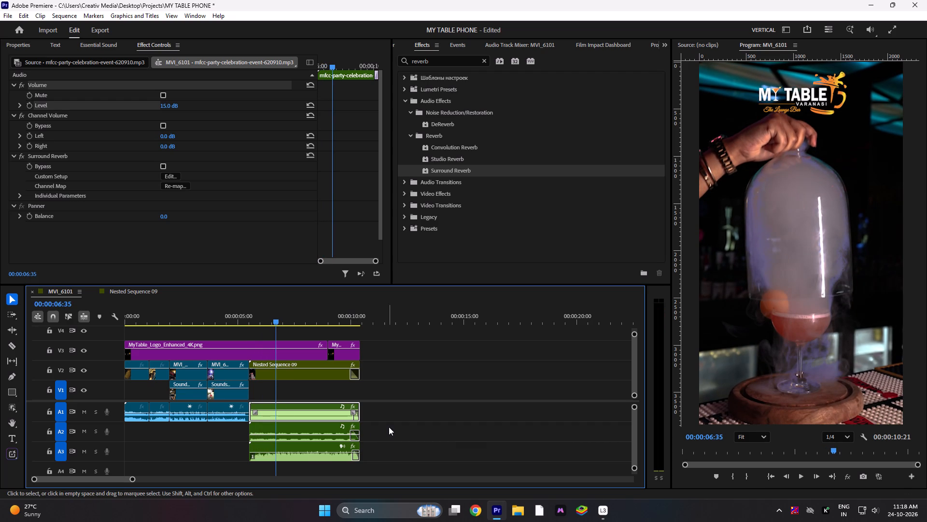
Duplicate the three audio clips below Nested Sequence 09 one track down, so mfcc-party-celebration sits on both A1 and A2.
drag(381, 410, 316, 465)
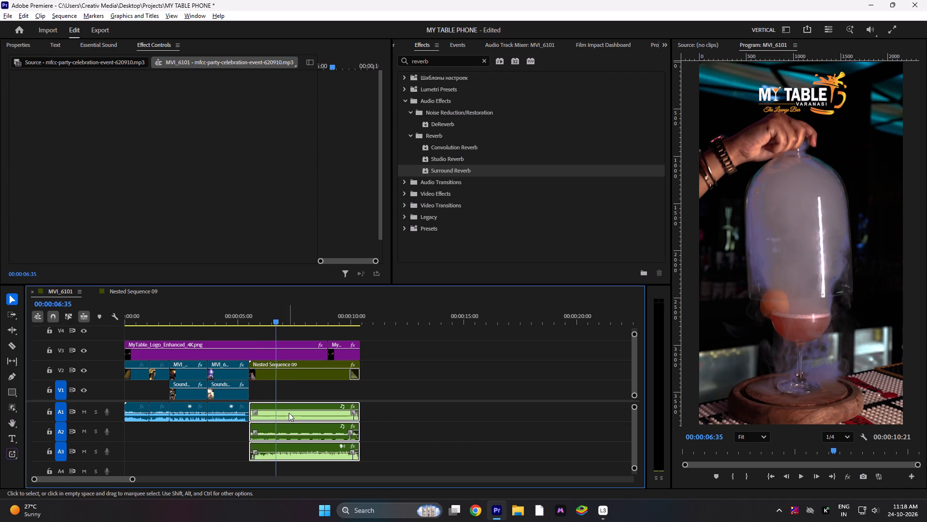
alt+drag(291, 416, 291, 437)
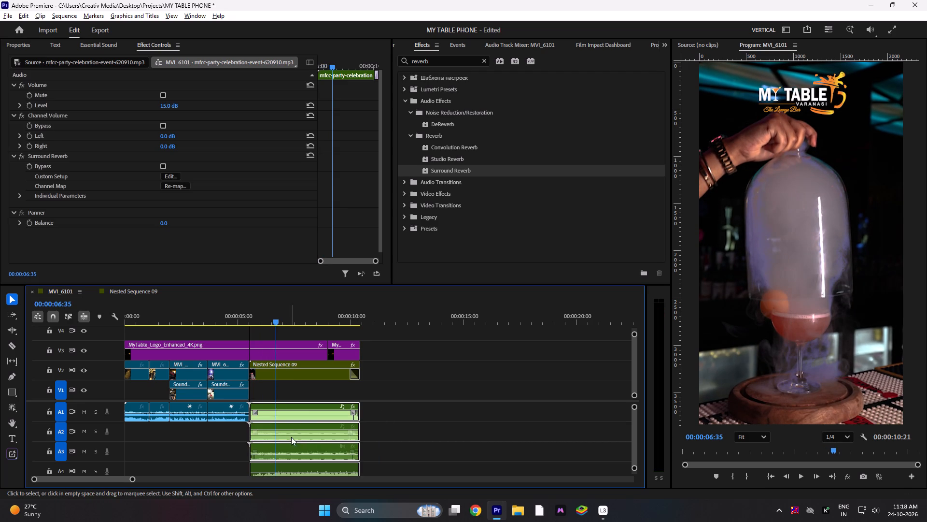
scroll(369, 433, down, 1)
scroll(369, 433, up, 2)
click(404, 443)
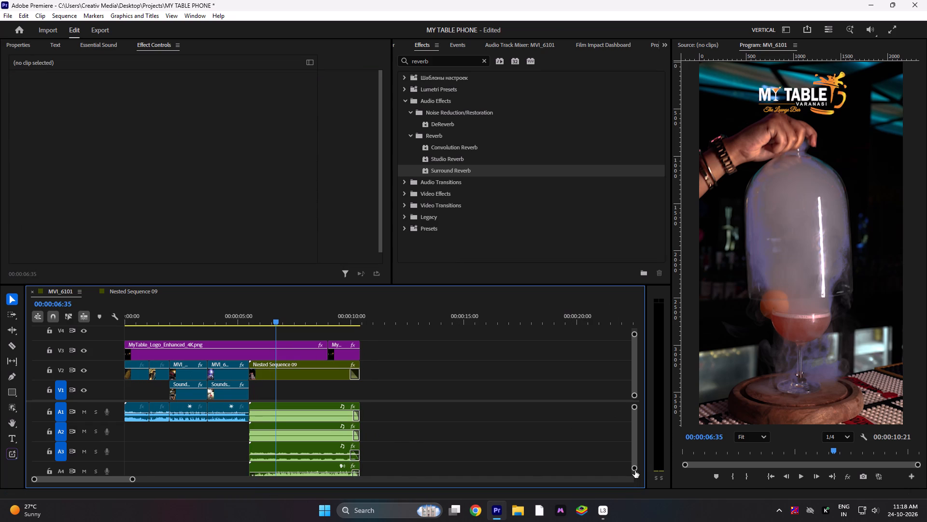
click(633, 468)
Switch to File Explorer, open the Downloads folder and preview the magnific_create-a-premium-1012-second-cinematic-cta-video file in VLC, then close it.
click(516, 505)
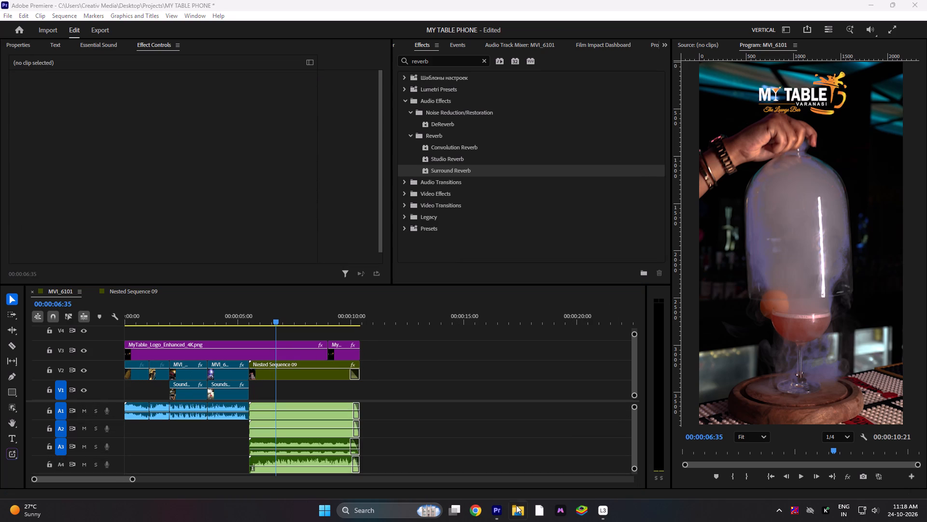
click(42, 147)
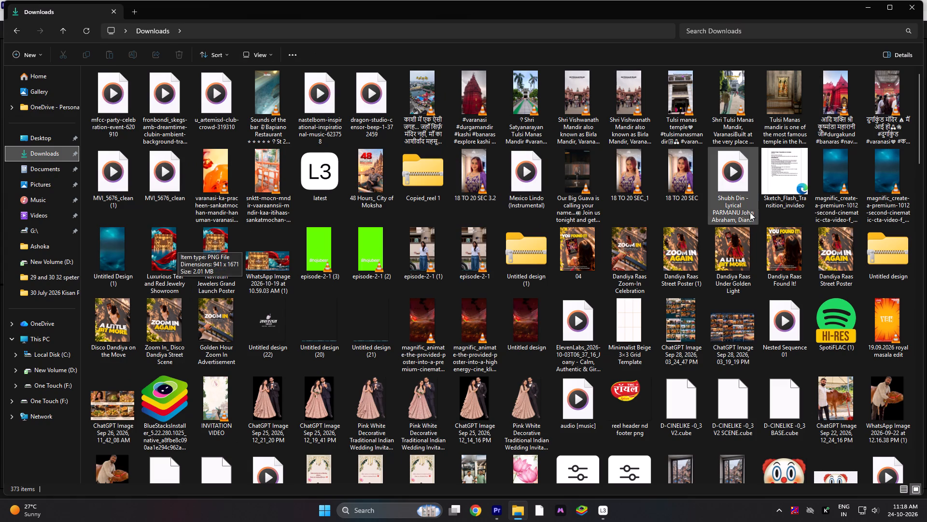
double_click(844, 182)
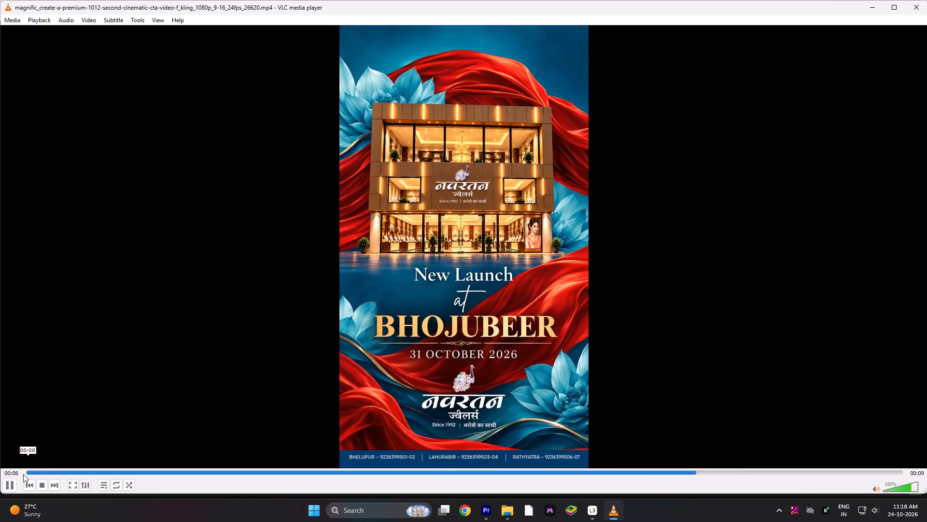
click(11, 488)
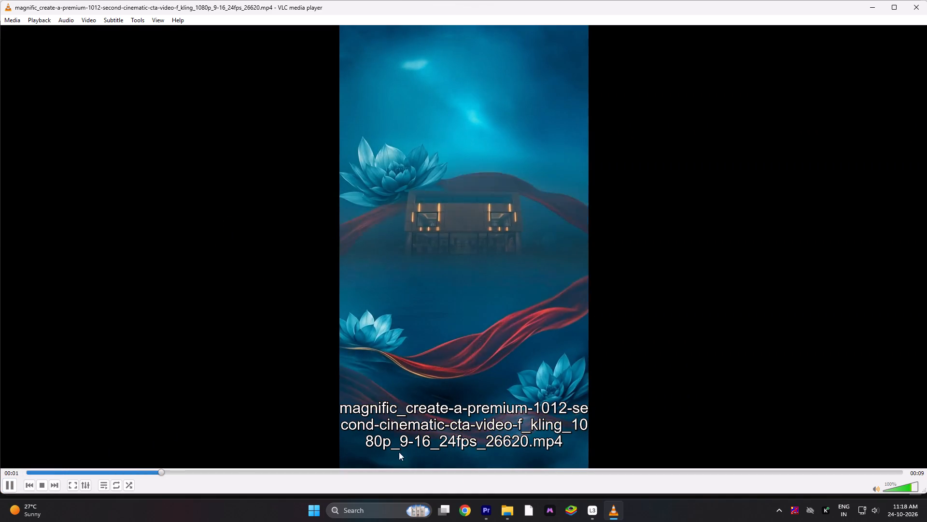
click(557, 234)
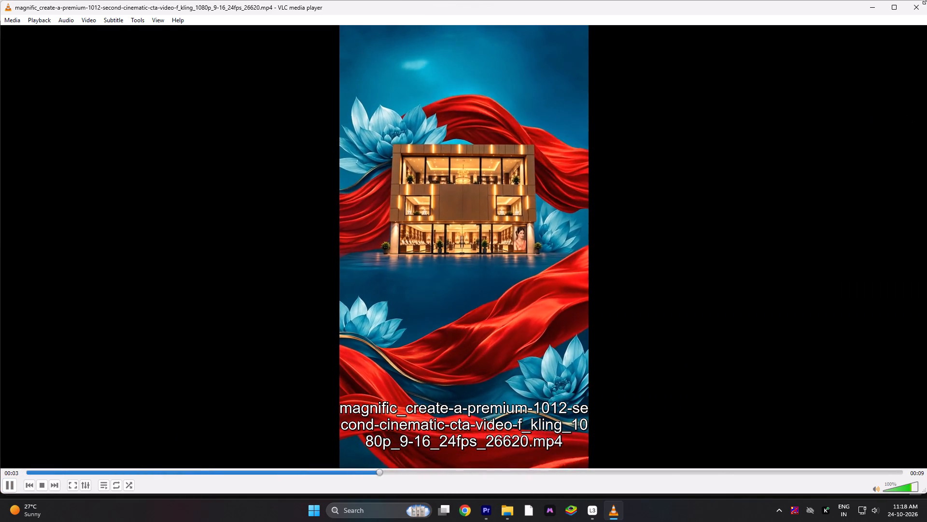
click(914, 10)
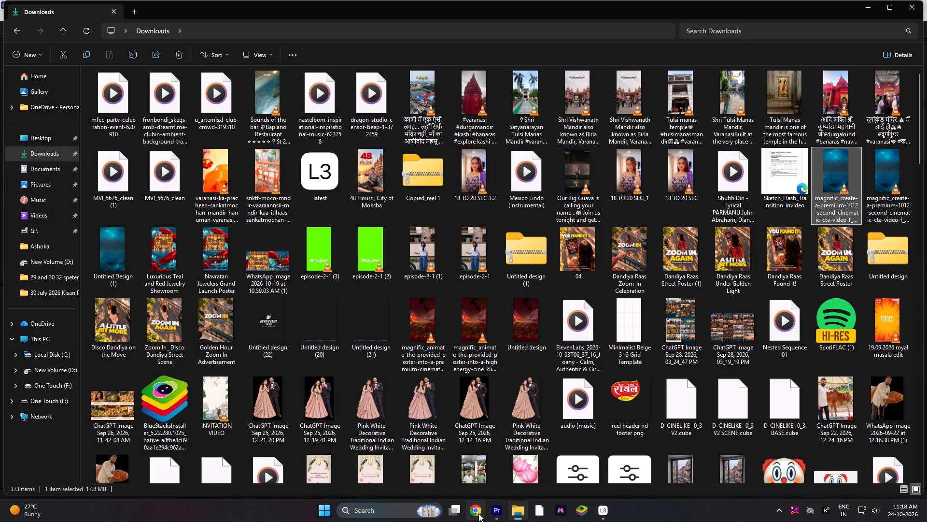
Open Google Chrome.
click(478, 513)
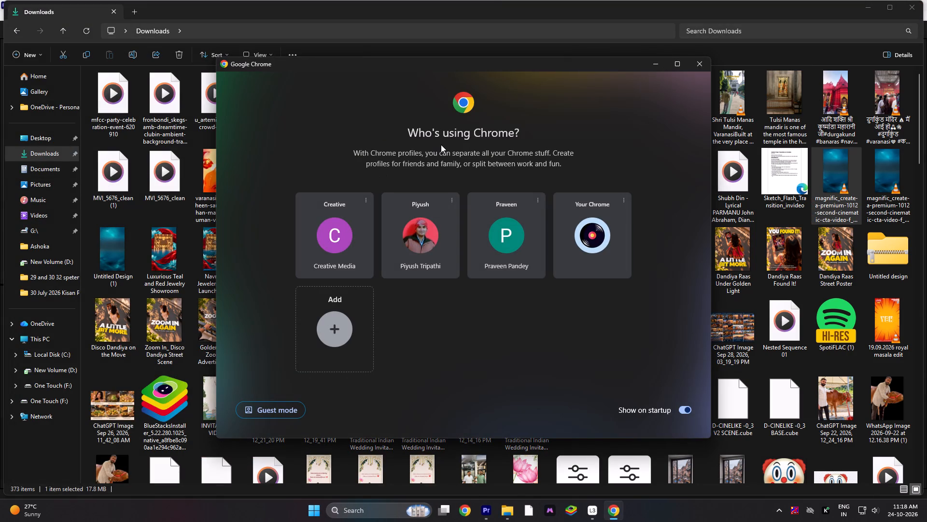
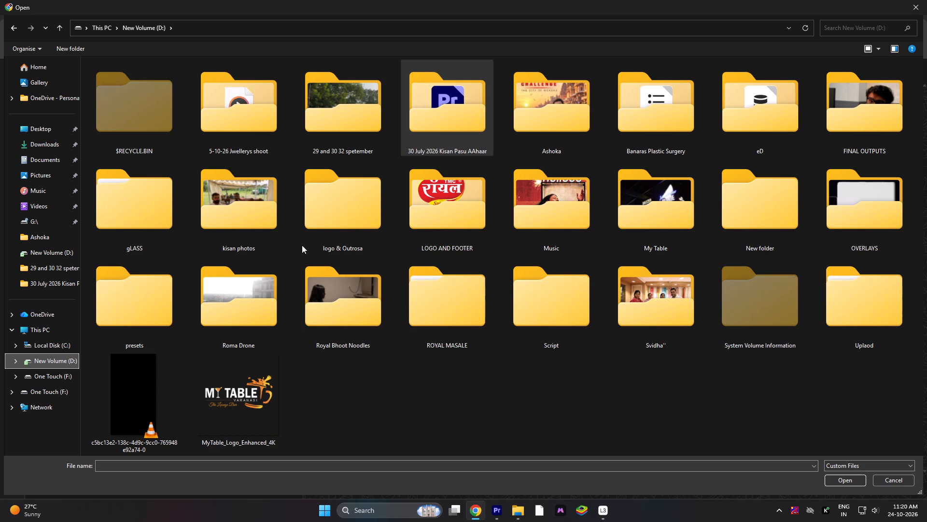
Open the Downloads folder in the file-open dialog and look through its contents for the magnific CTA video.
click(49, 140)
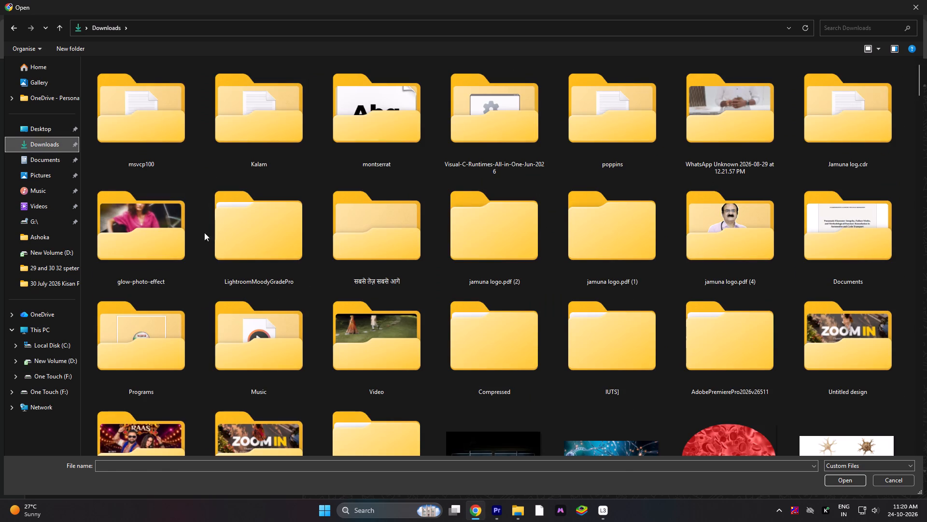
scroll(196, 230, down, 1)
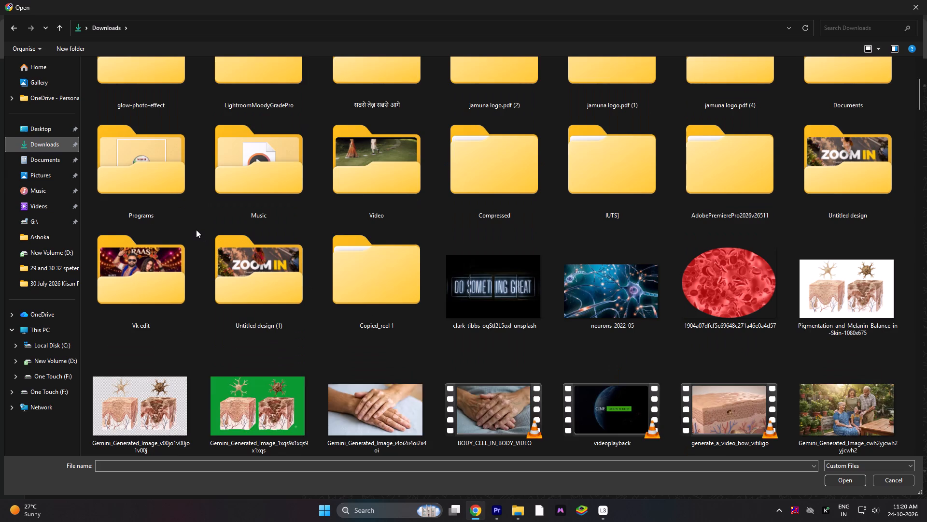
scroll(196, 230, down, 2)
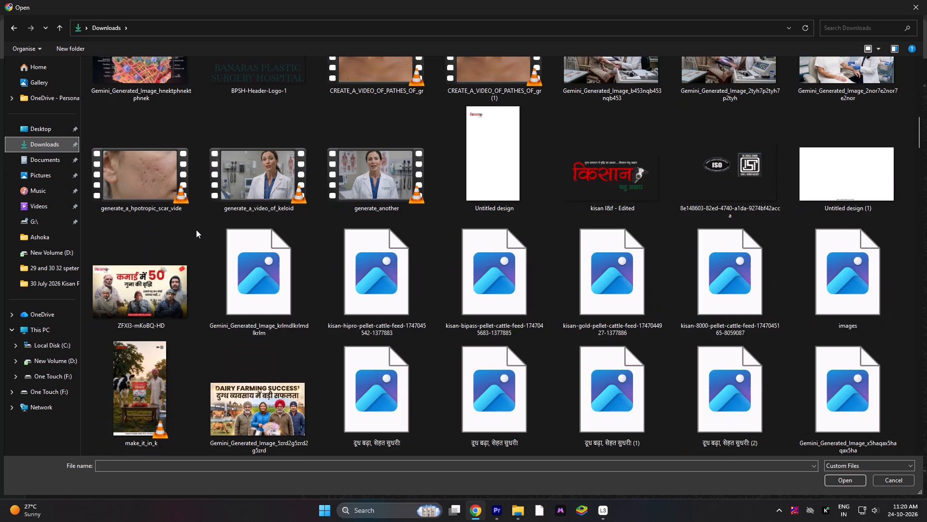
scroll(196, 230, down, 2)
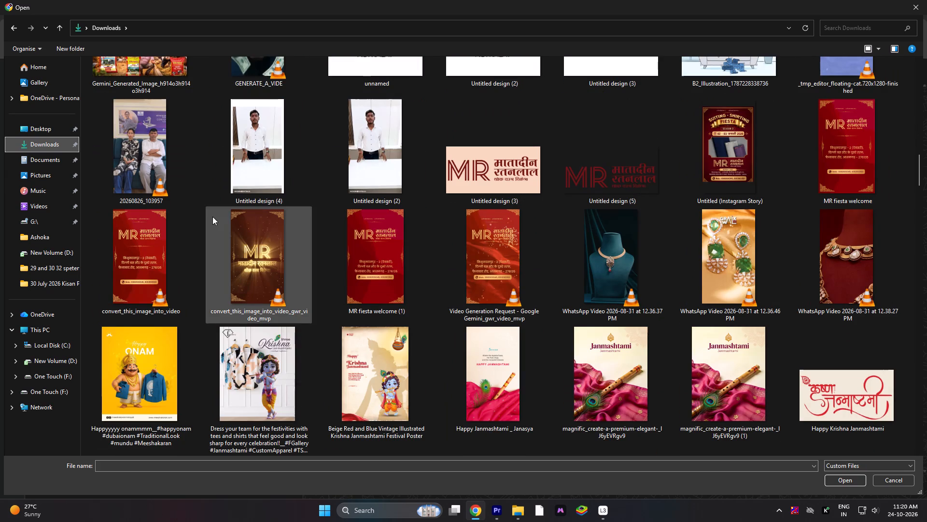
scroll(648, 204, down, 1)
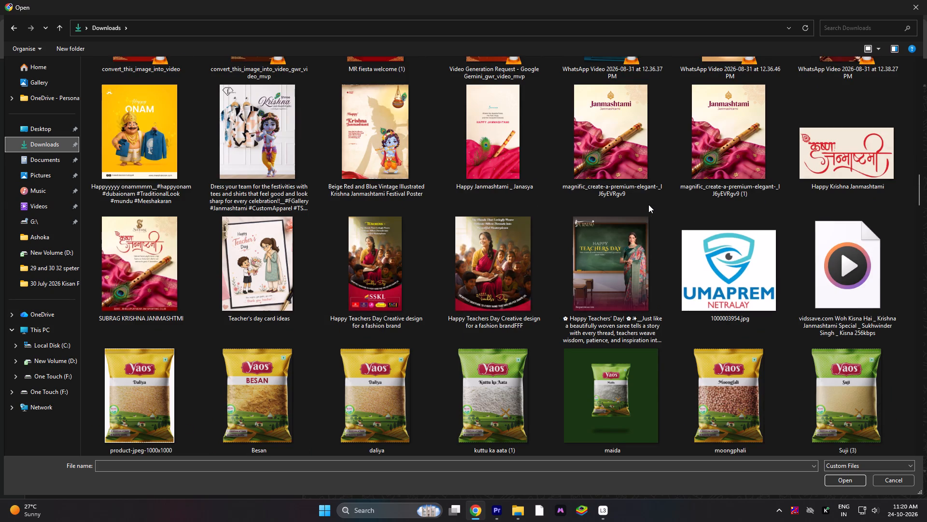
scroll(782, 242, up, 3)
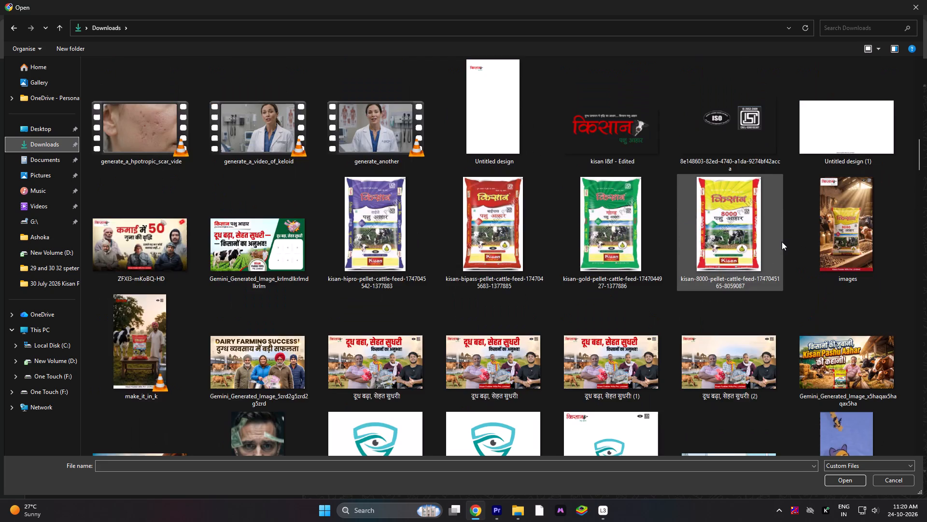
scroll(782, 242, up, 3)
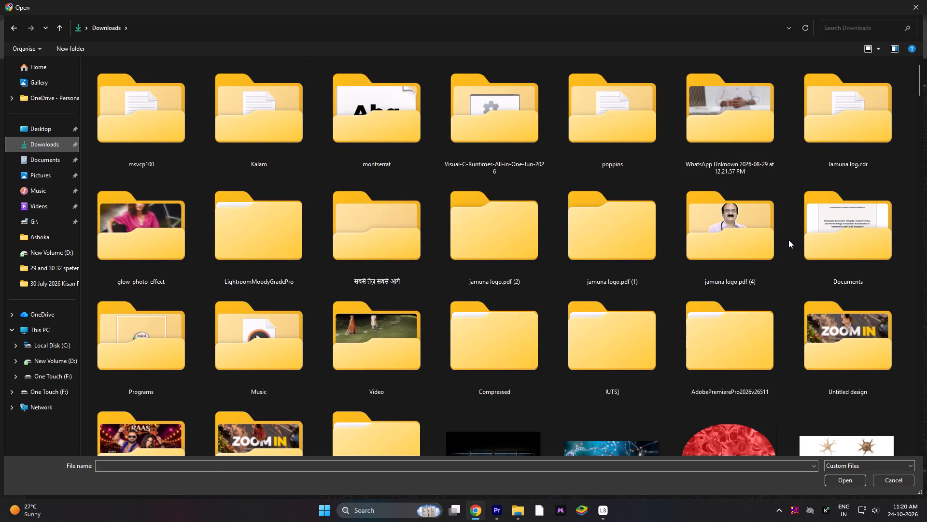
scroll(788, 240, down, 1)
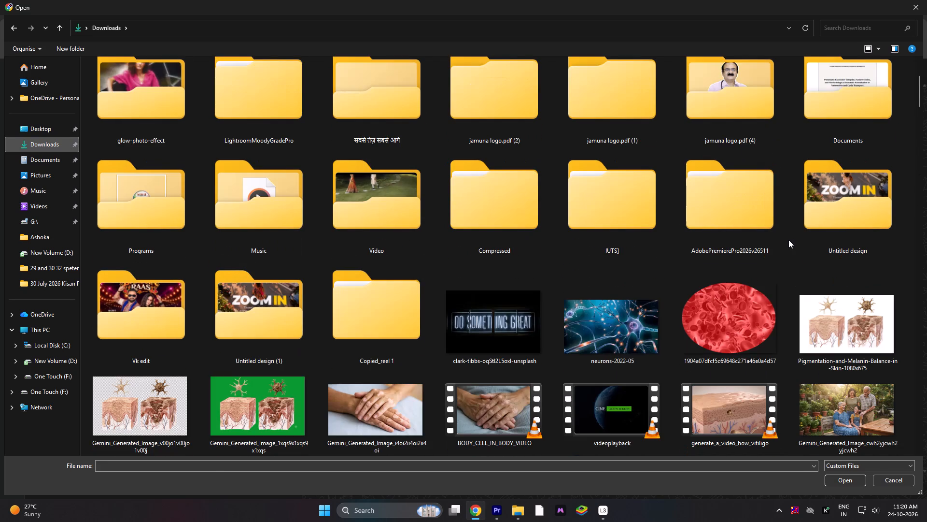
scroll(788, 240, up, 3)
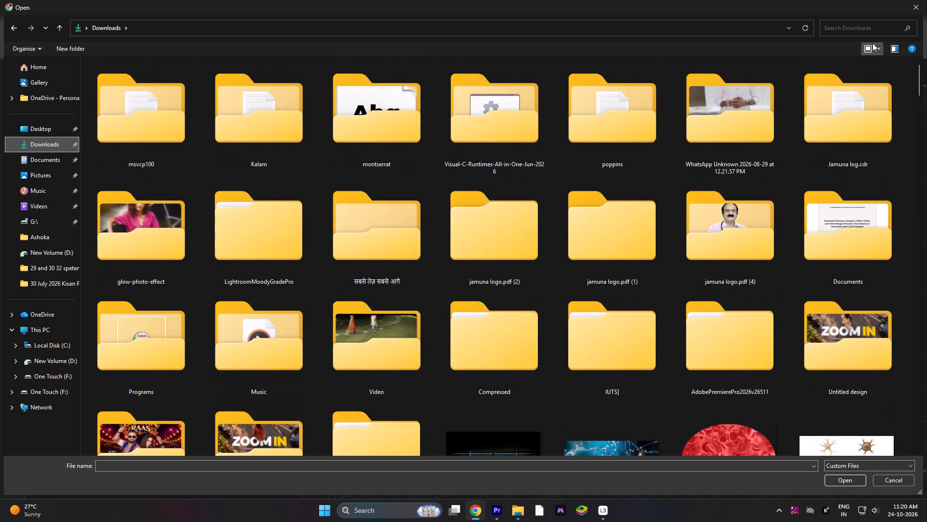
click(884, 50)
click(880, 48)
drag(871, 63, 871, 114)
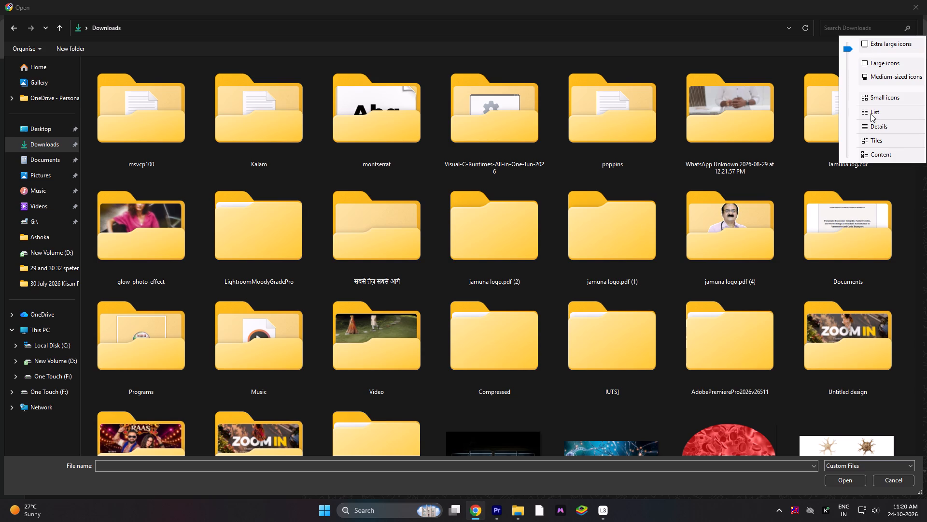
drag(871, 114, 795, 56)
Search the Downloads folder for "magnif" and show the matching files as large icons.
click(829, 18)
click(836, 36)
click(839, 27)
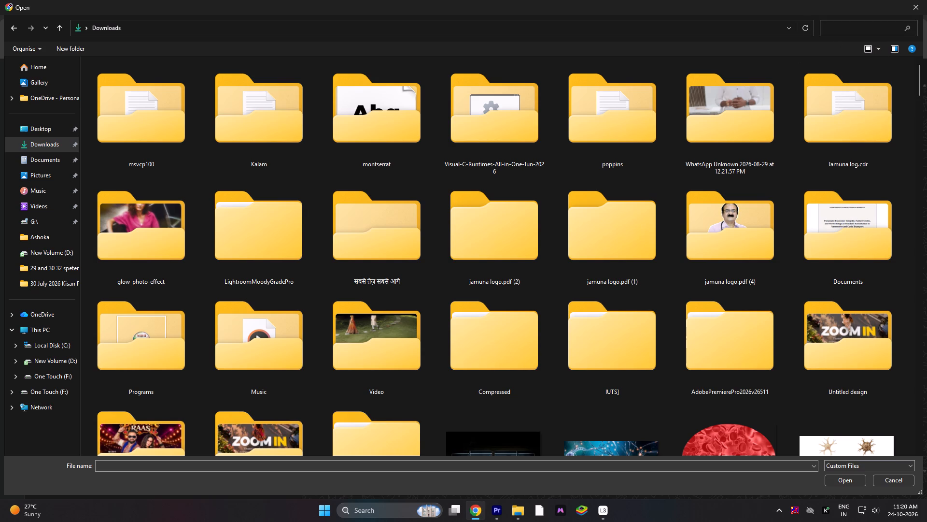
text(magni)
key(f)
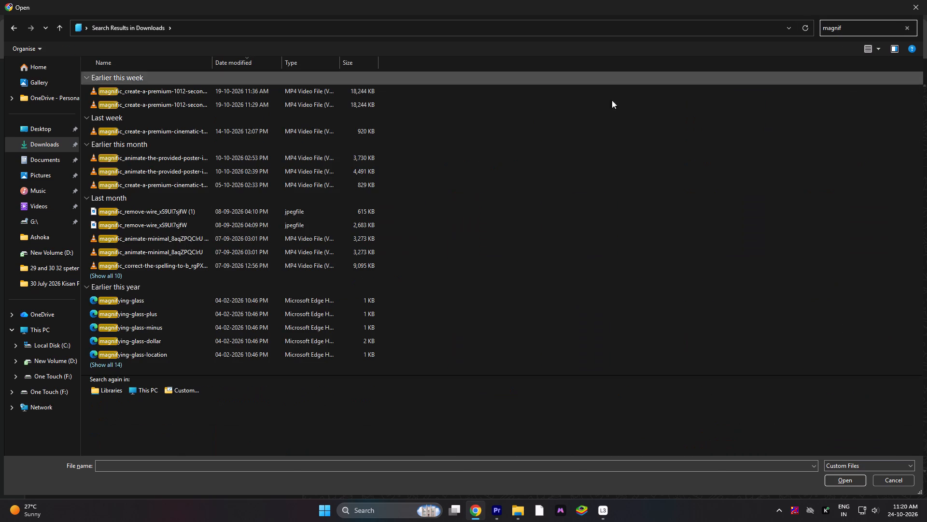
click(871, 56)
click(880, 50)
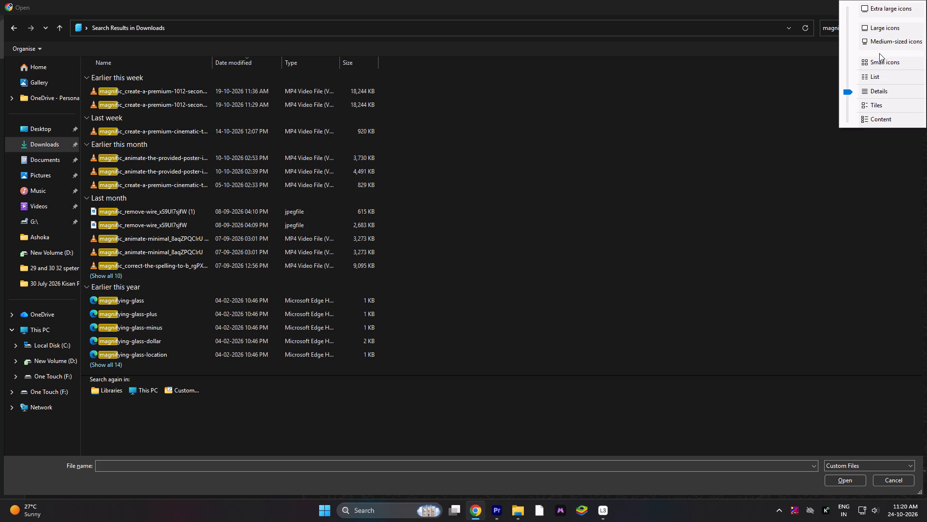
click(875, 30)
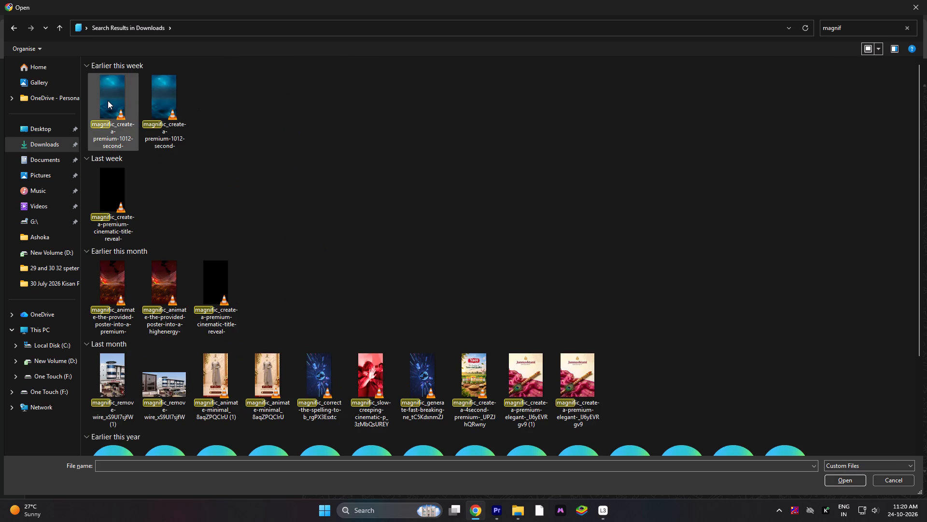
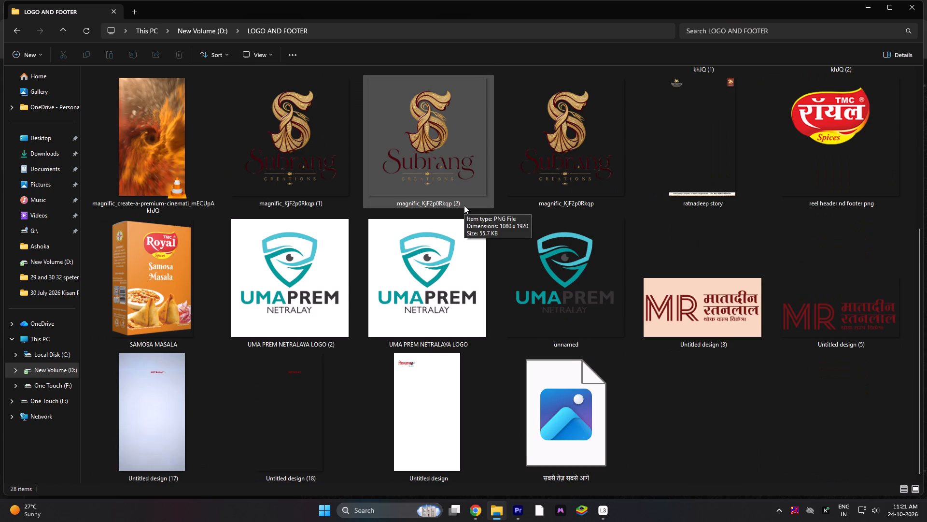
Find the CTA video in the LOGO AND FOOTER folder, preview it while skipping ahead, and close the player.
scroll(464, 205, up, 1)
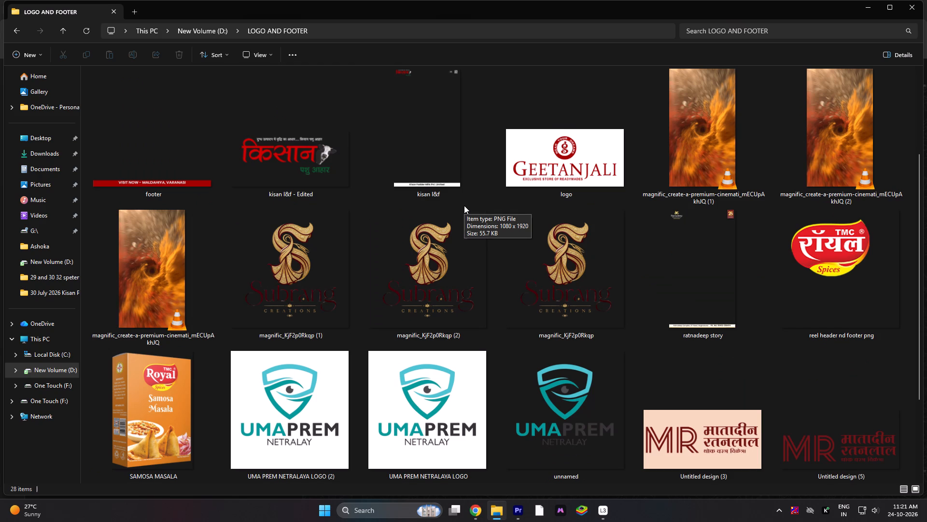
scroll(464, 205, up, 1)
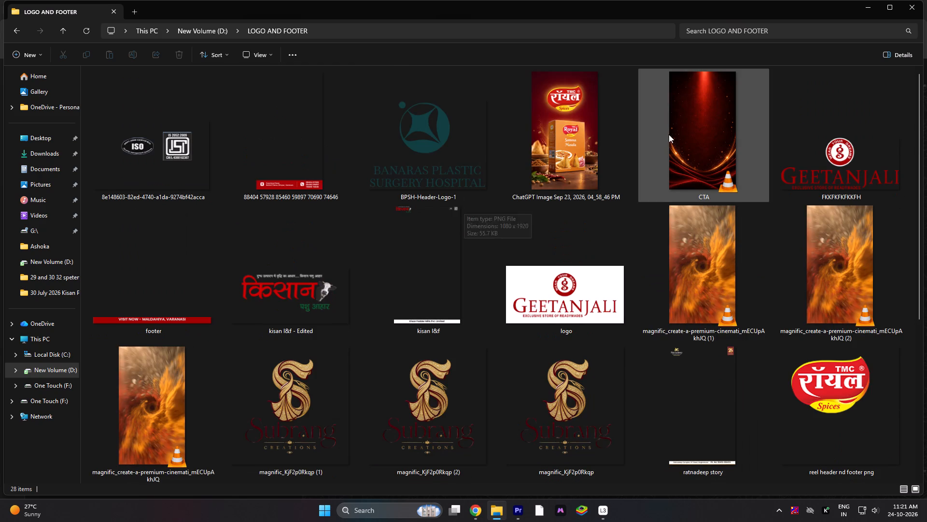
click(684, 135)
double_click(691, 155)
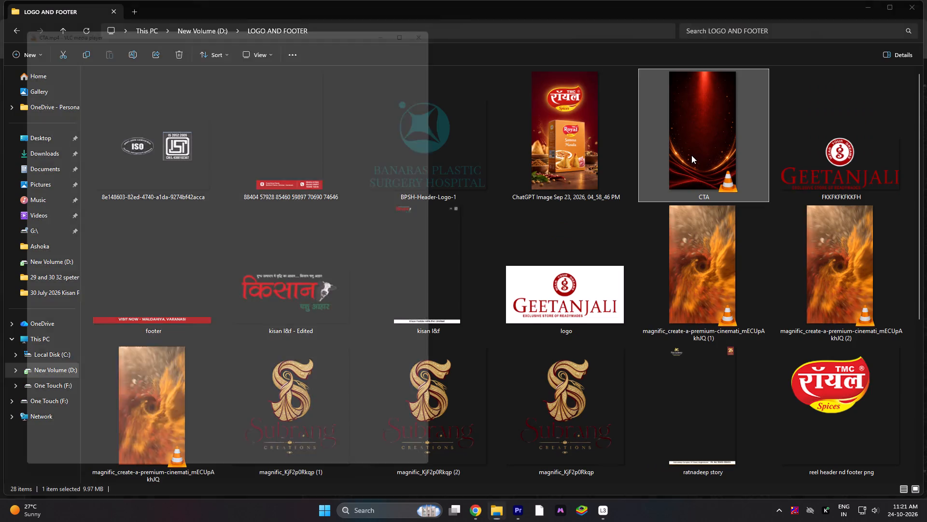
click(320, 471)
click(399, 469)
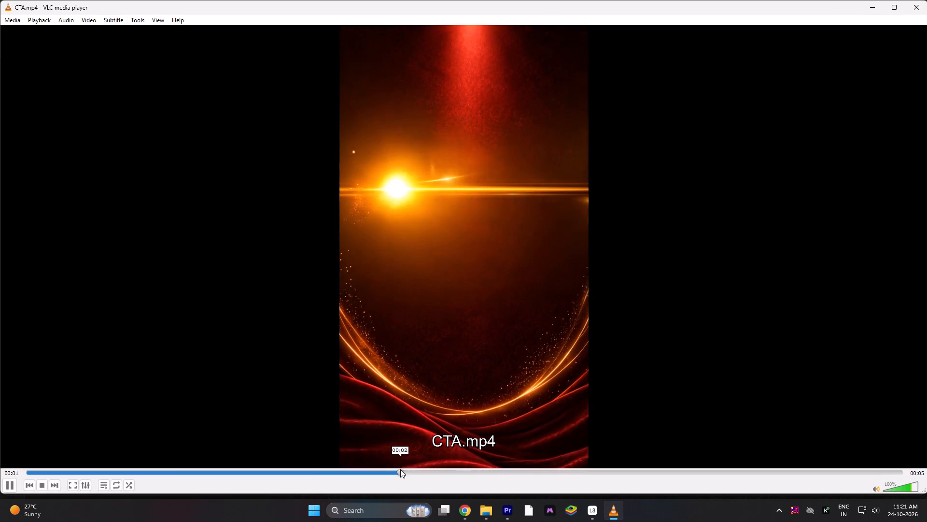
click(493, 465)
click(913, 3)
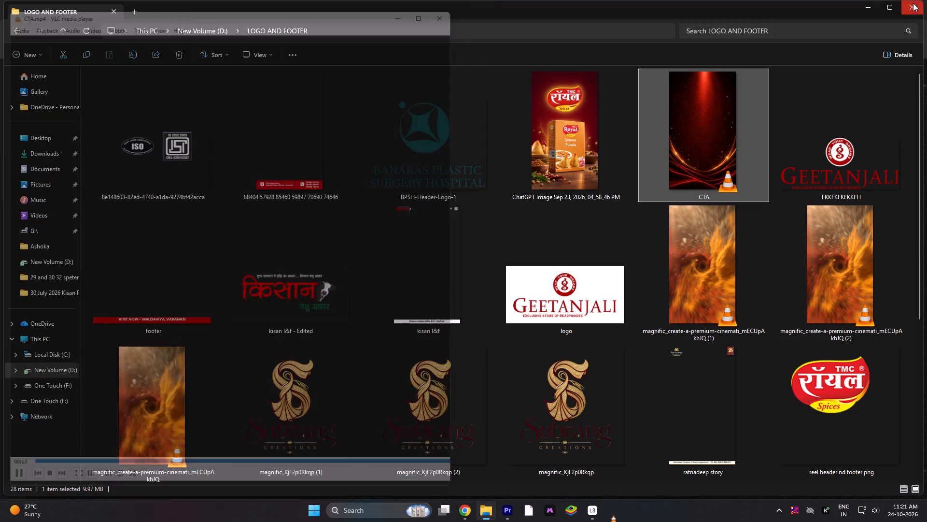
Open the Downloads folder and enlarge its file thumbnails.
click(199, 35)
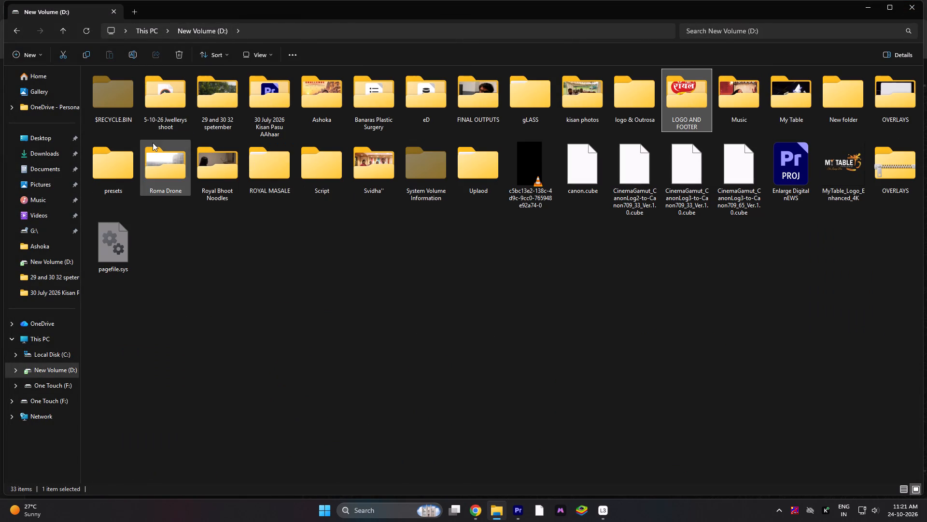
click(43, 147)
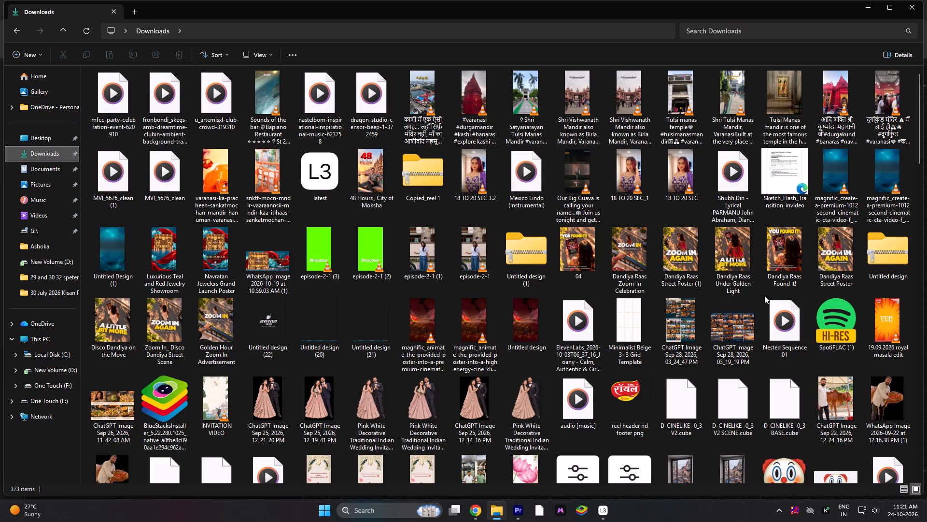
ctrl+scroll(764, 295, up, 3)
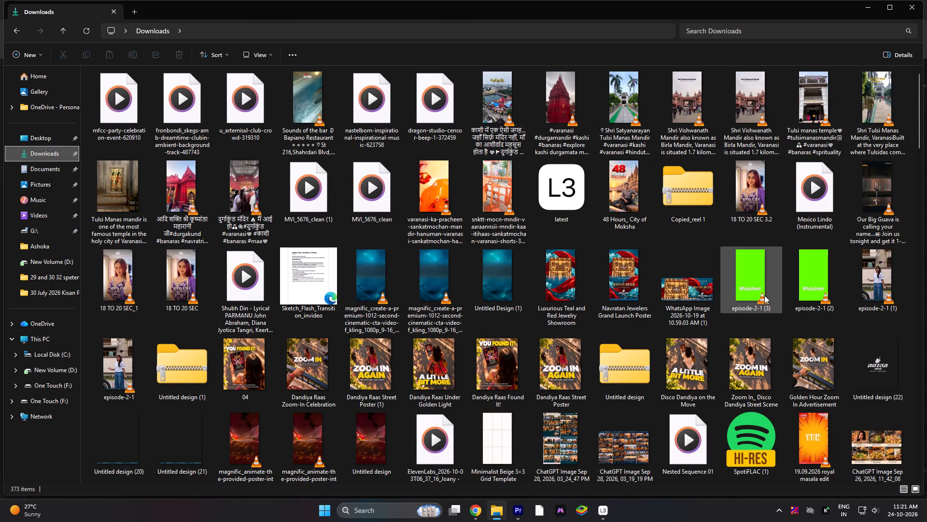
ctrl+scroll(764, 295, up, 7)
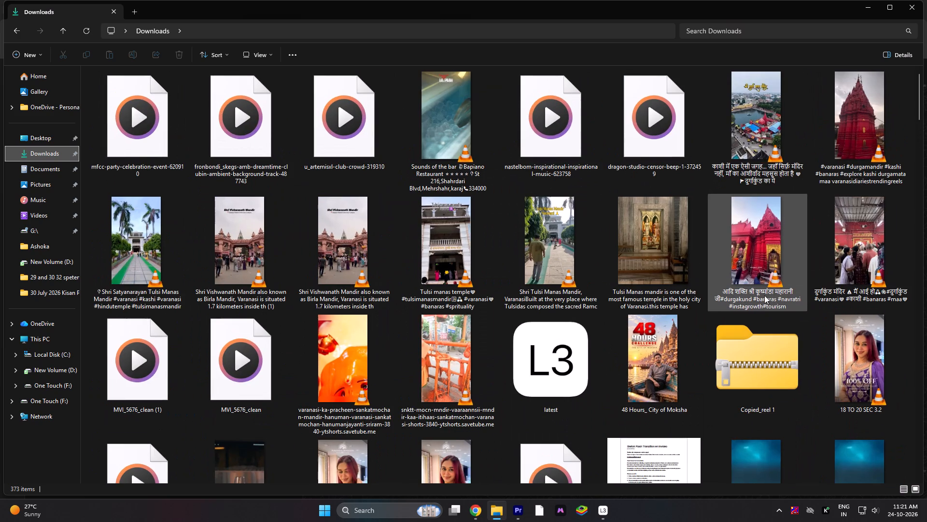
Preview the "Our Big Guava is calling your name" video from Downloads and close the player.
scroll(764, 295, down, 1)
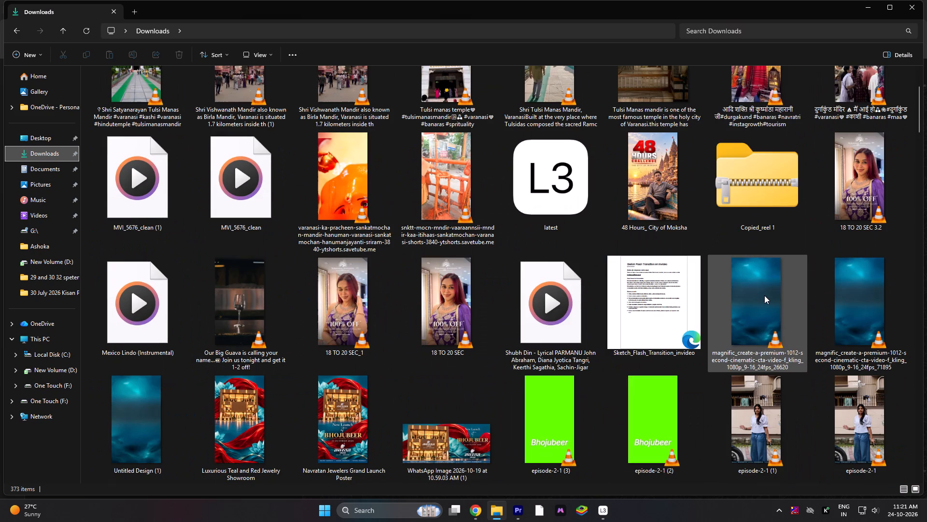
scroll(764, 295, down, 1)
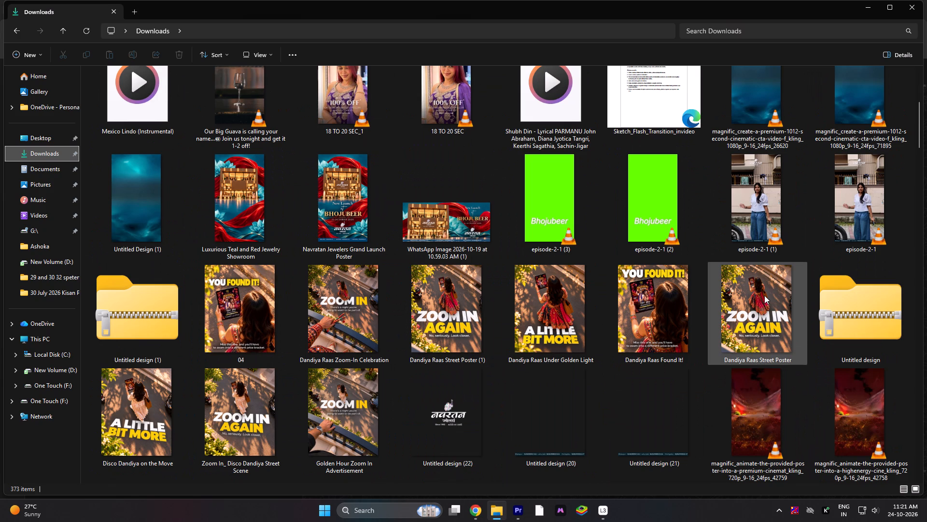
double_click(231, 93)
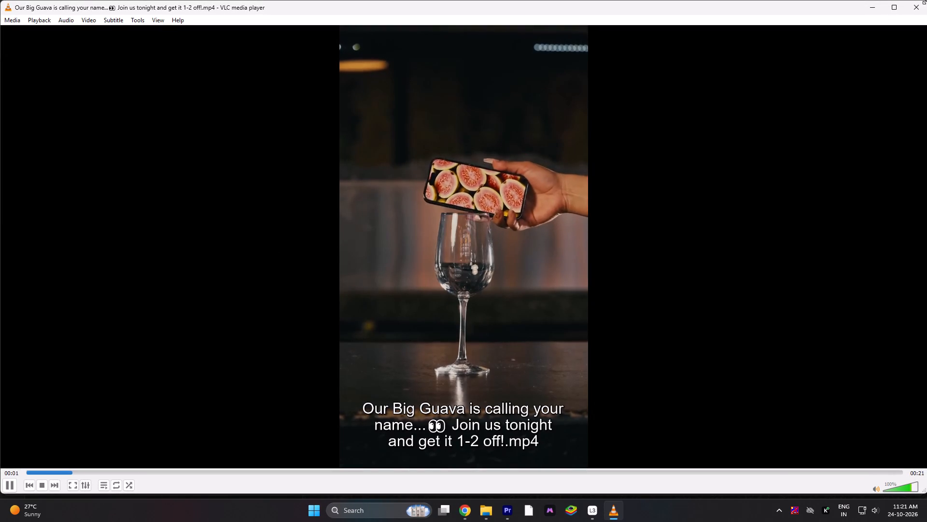
click(918, 6)
Look through the remaining Downloads files and folders for a suitable CTA or logo video.
scroll(573, 259, down, 1)
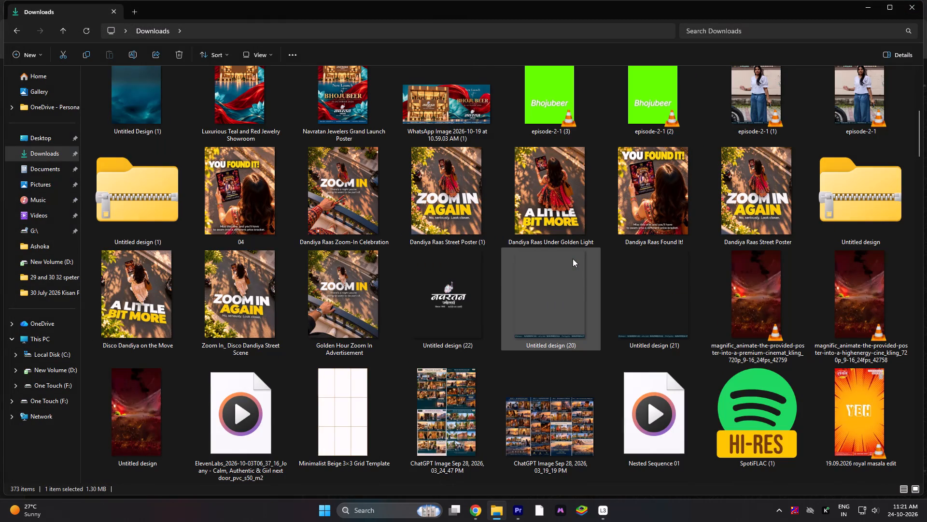
scroll(573, 259, down, 2)
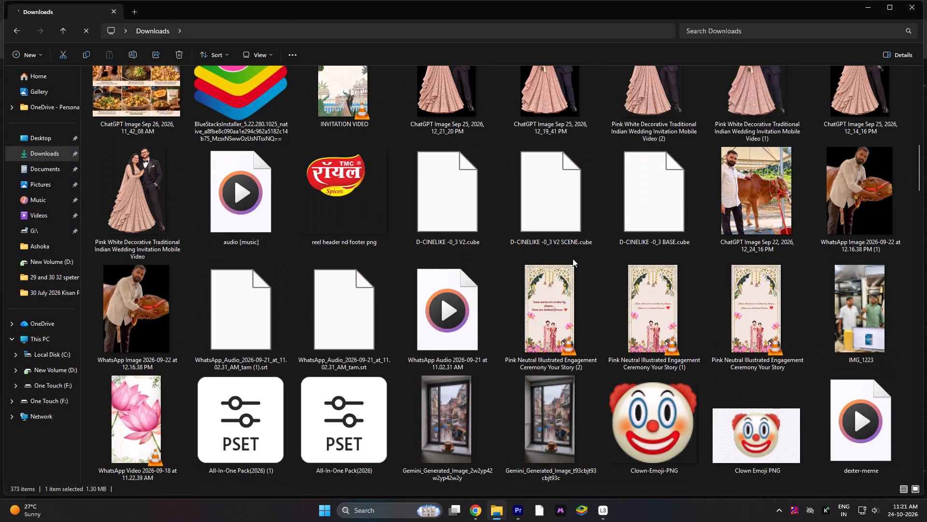
scroll(573, 259, down, 1)
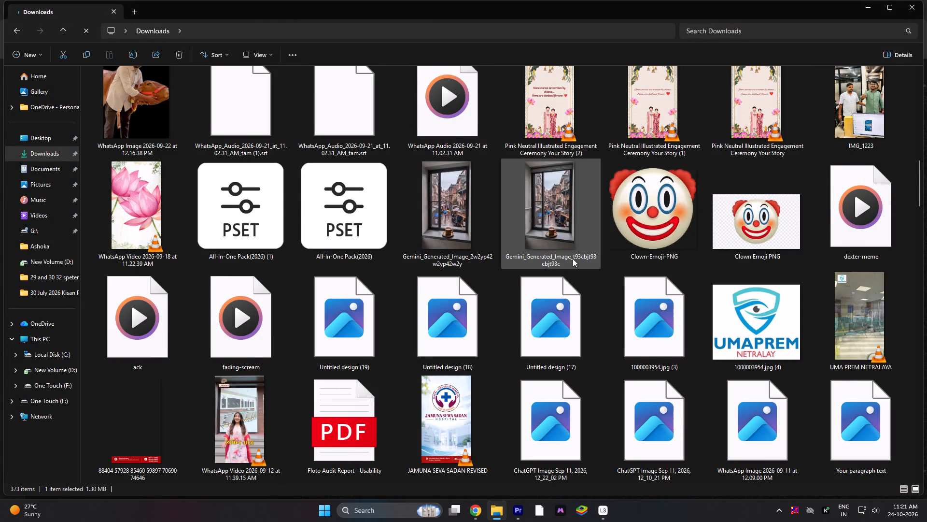
scroll(573, 259, down, 1)
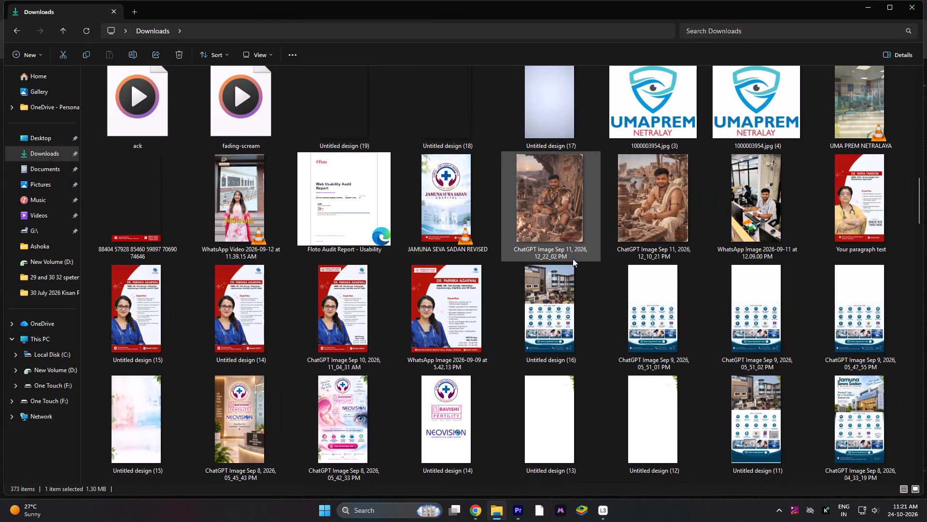
scroll(573, 259, down, 1)
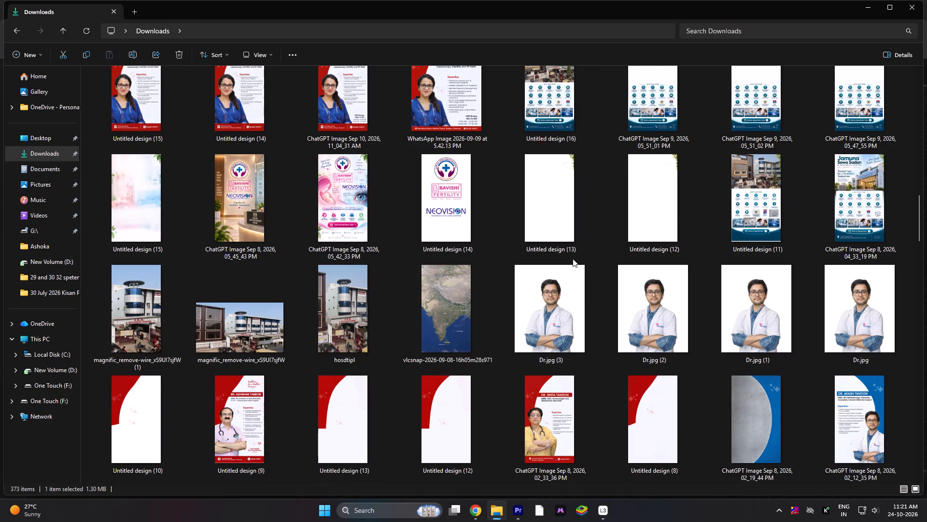
scroll(589, 246, down, 2)
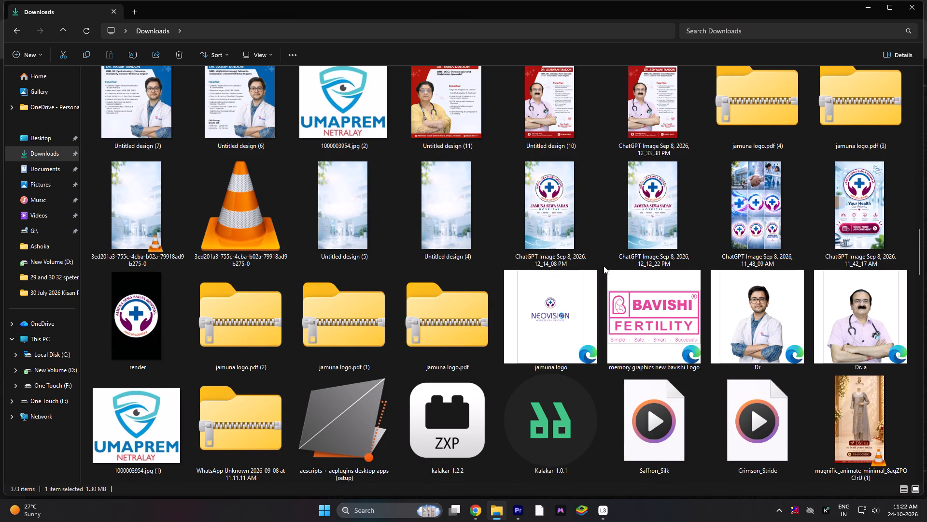
scroll(604, 266, down, 1)
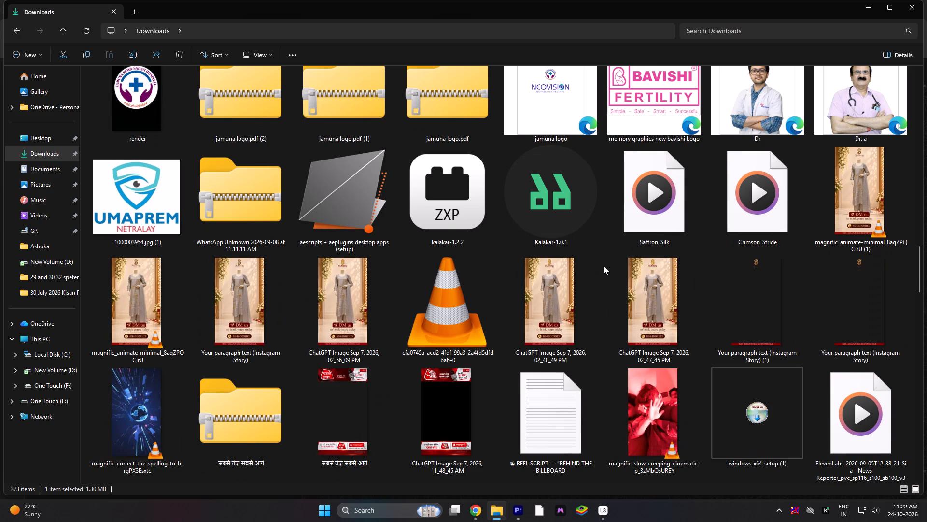
scroll(604, 266, down, 2)
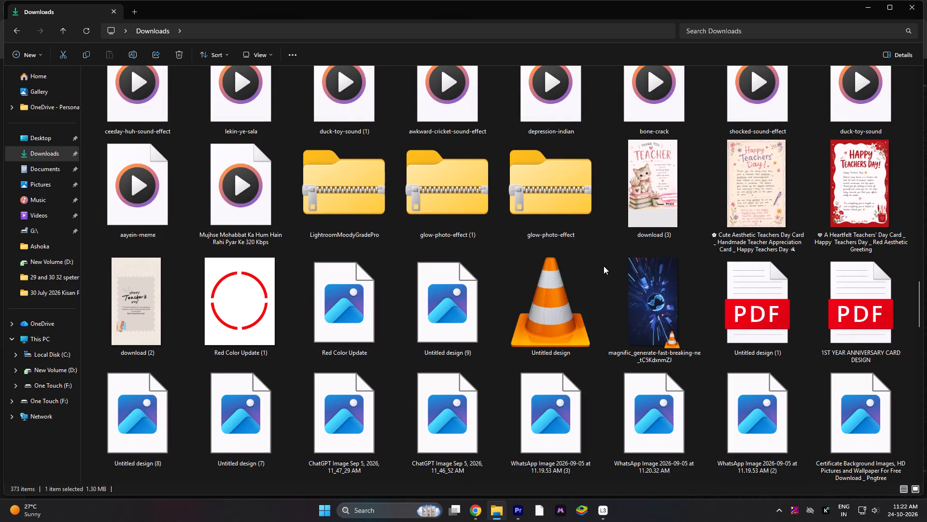
scroll(604, 266, down, 1)
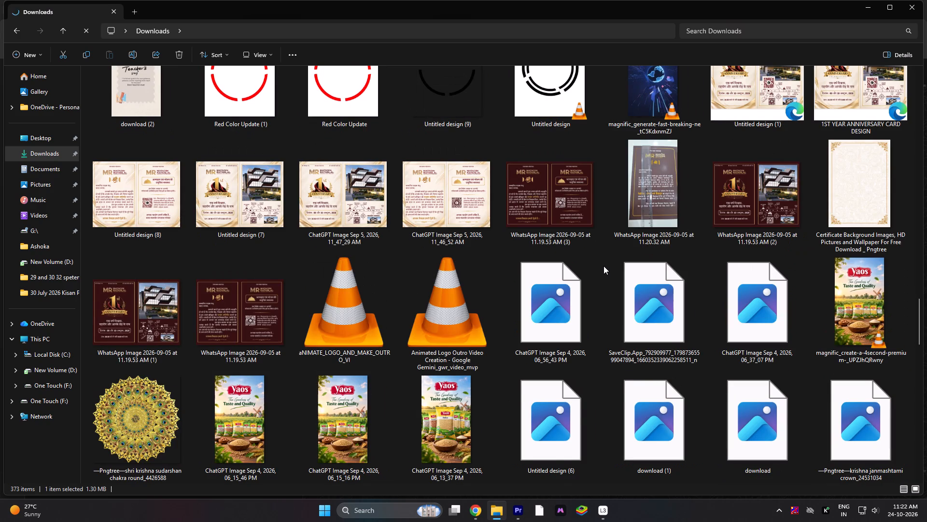
scroll(604, 266, down, 2)
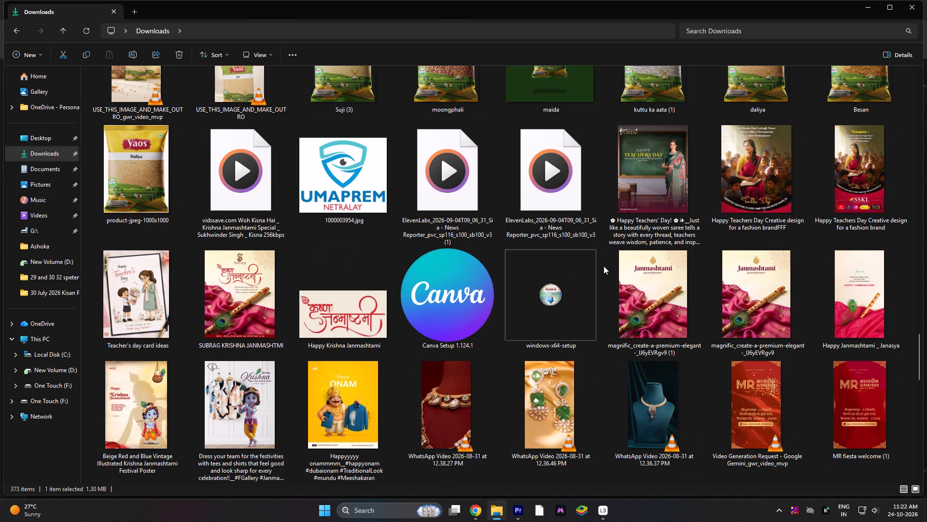
scroll(604, 266, down, 1)
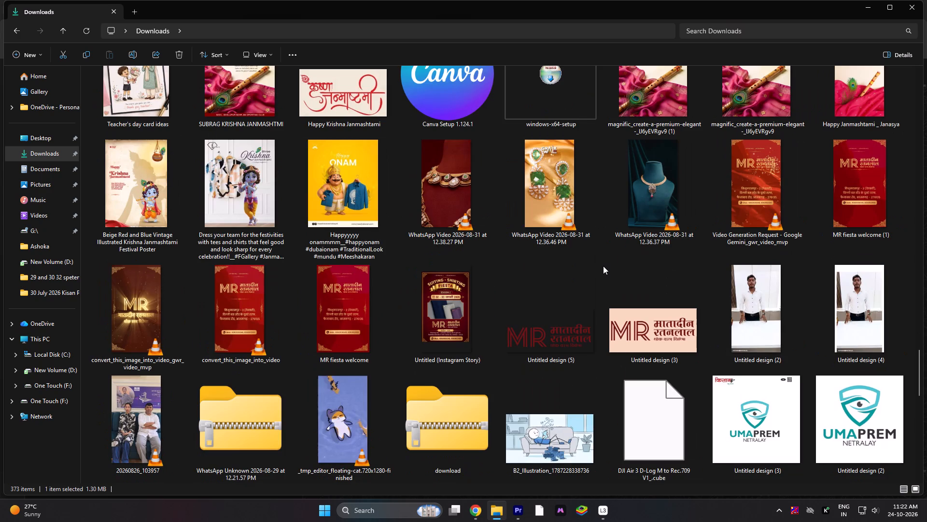
scroll(603, 266, down, 1)
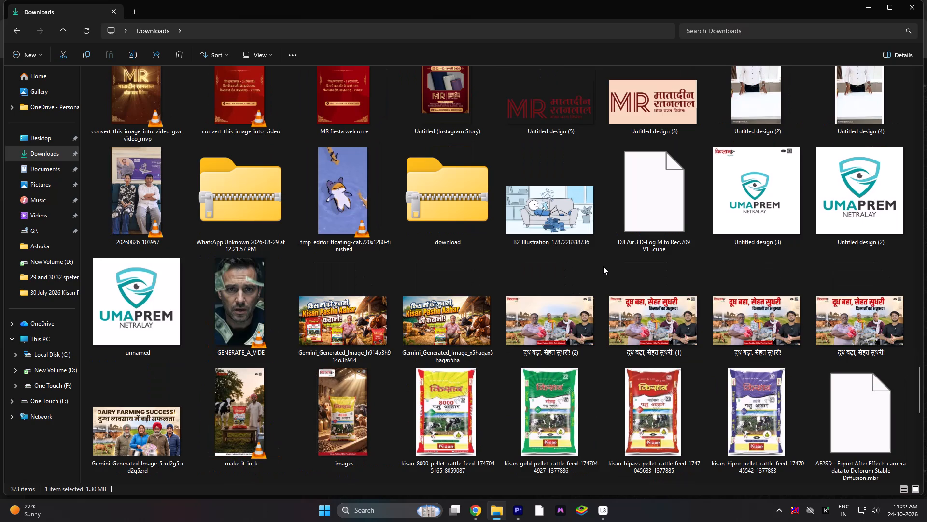
scroll(603, 266, down, 2)
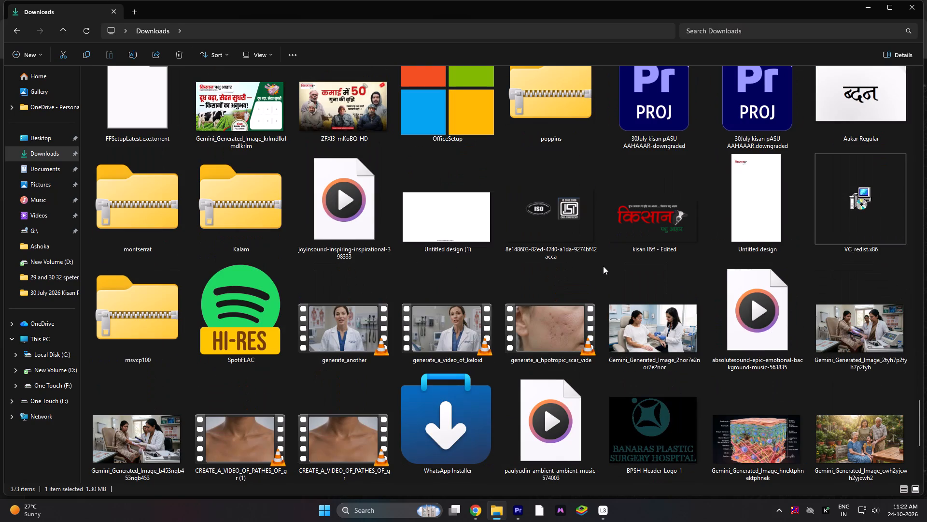
scroll(603, 266, down, 3)
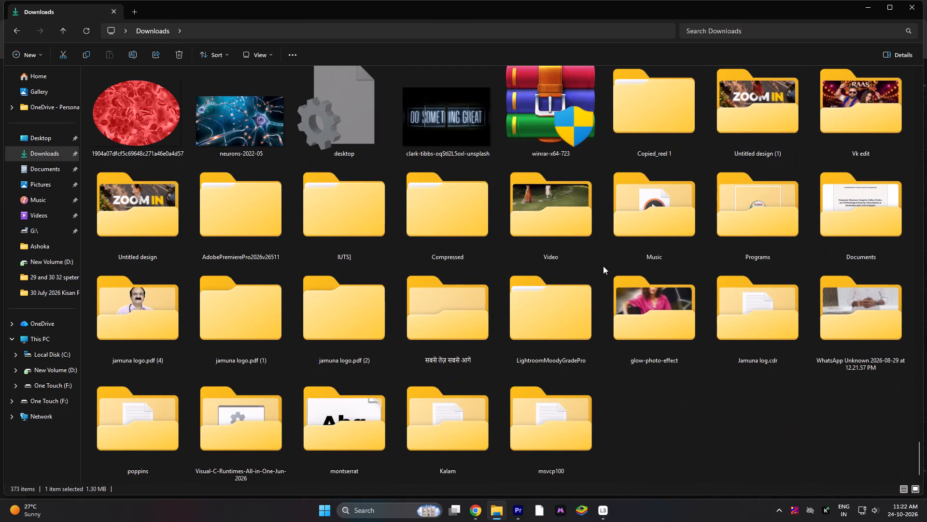
Search the Downloads folder for "navratan".
click(841, 31)
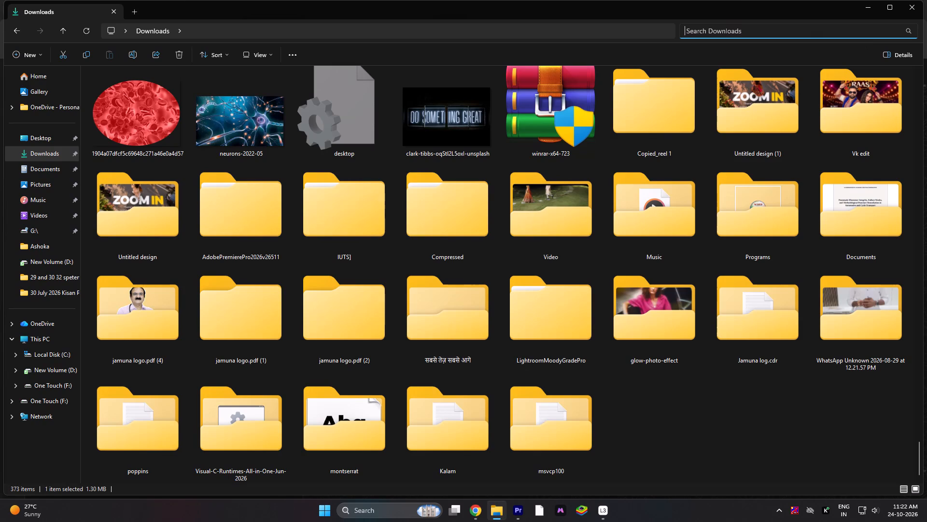
text(navratan)
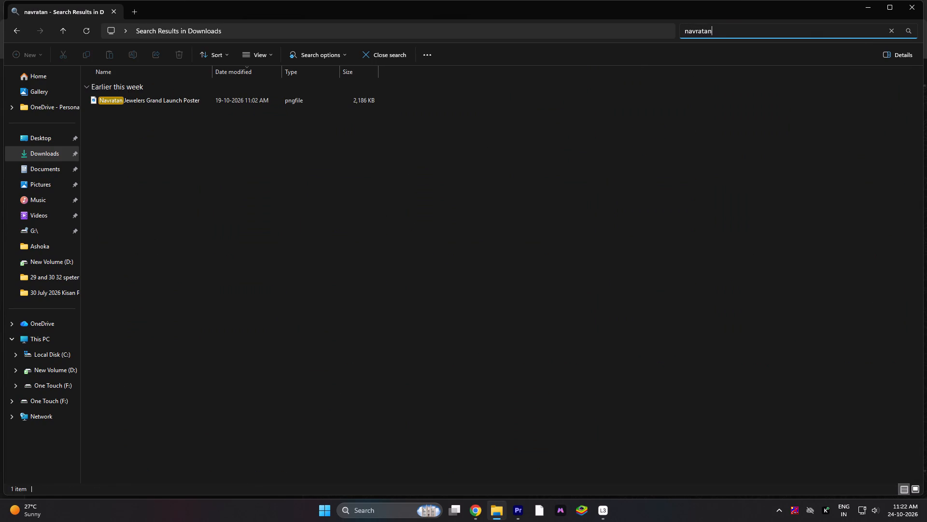
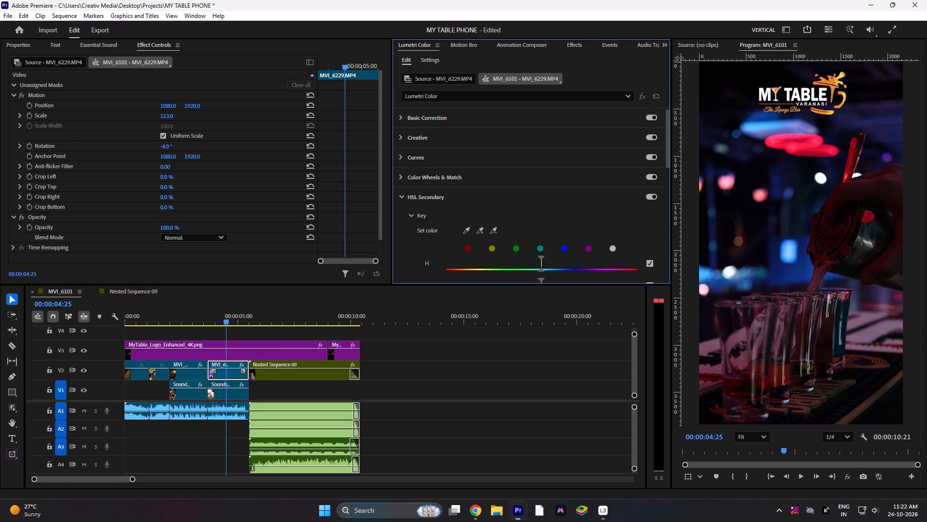
Brighten the selected MVI_6229 clip with exposure 1.5, contrast 62.4 and shadows 100, and play back the sequence.
click(407, 116)
scroll(498, 217, down, 6)
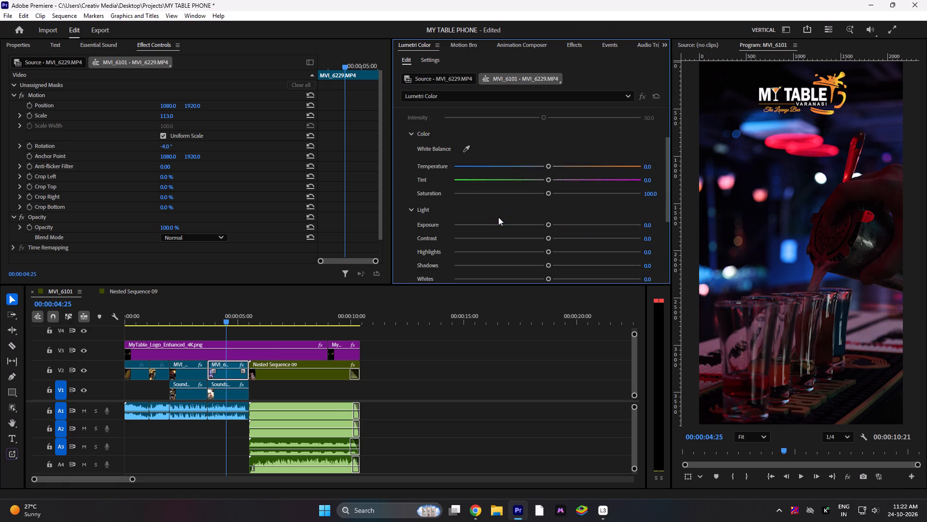
scroll(499, 220, down, 6)
drag(548, 204, 736, 203)
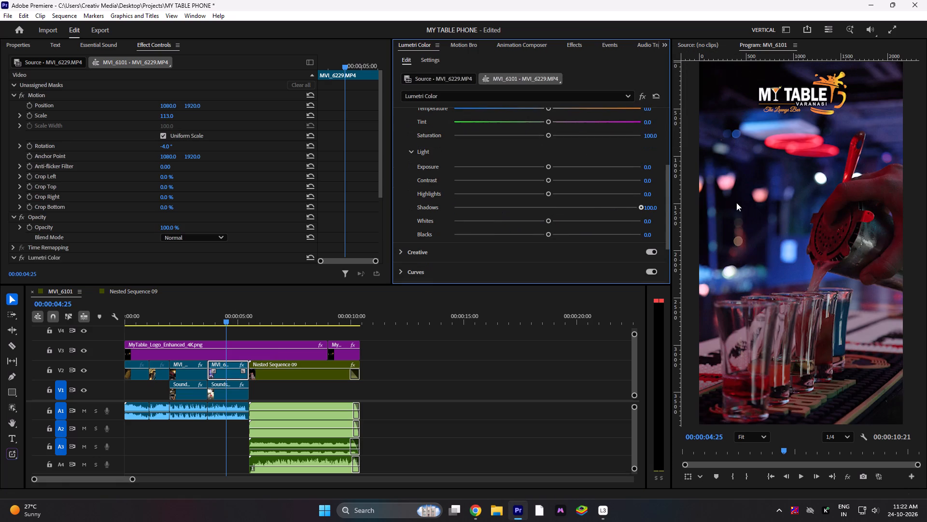
drag(736, 203, 706, 211)
drag(550, 179, 608, 178)
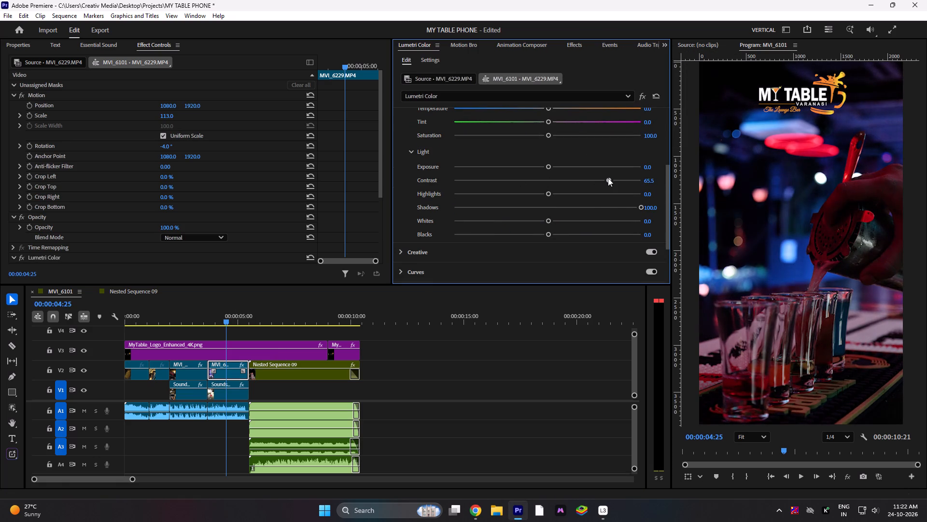
drag(608, 178, 592, 179)
drag(551, 167, 574, 167)
drag(595, 178, 605, 178)
key(space)
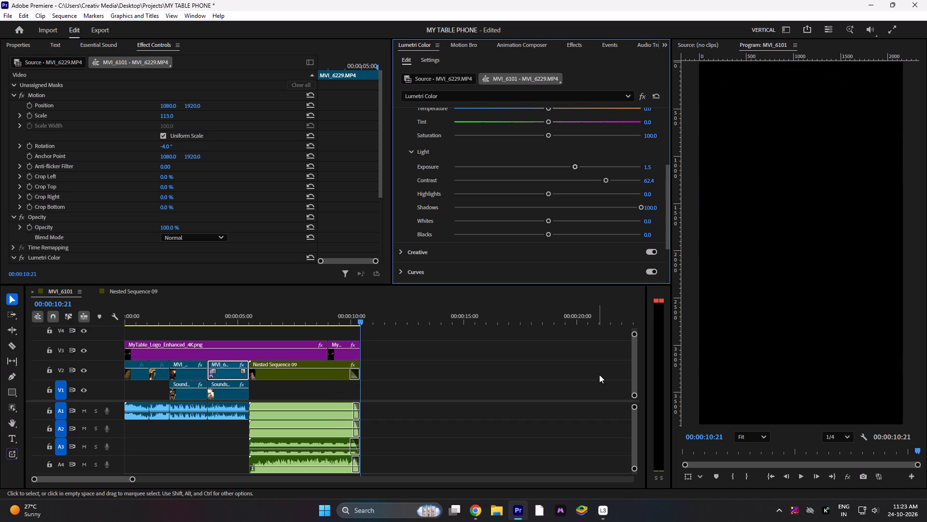
Add a text title reading "SOUND OF THE BAR" at the start of the sequence.
drag(272, 314, 3, 307)
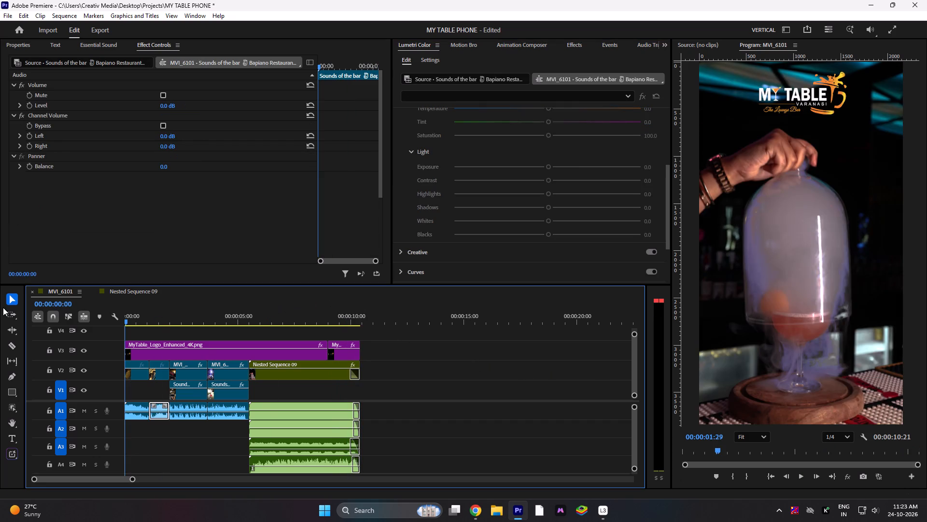
key(t)
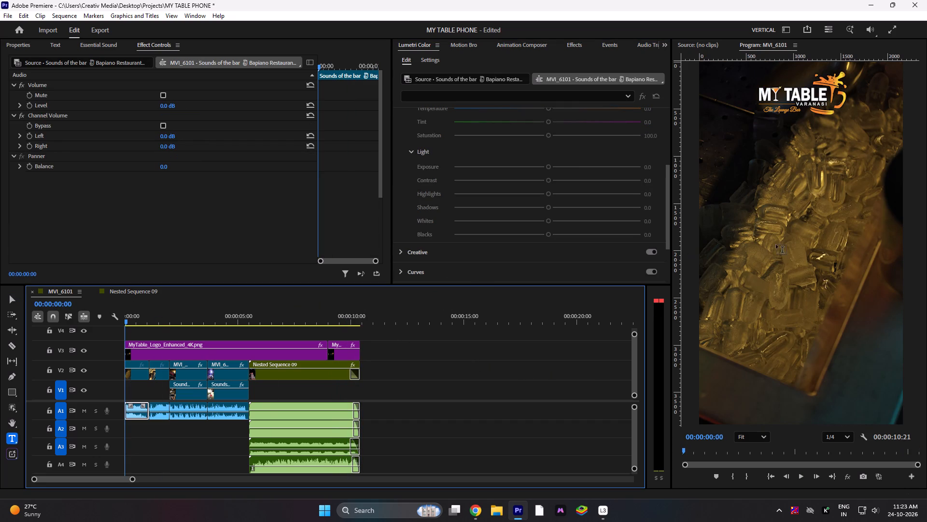
click(799, 253)
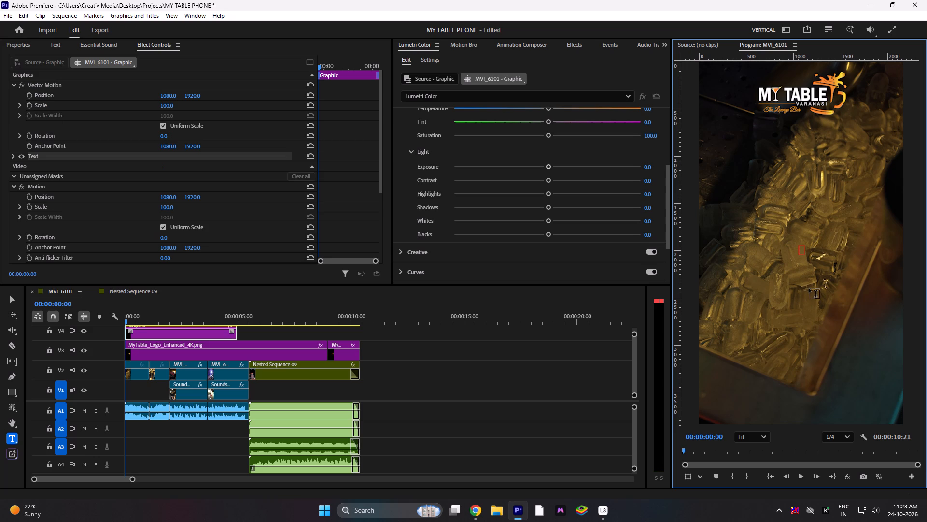
text(SOUND)
key(space)
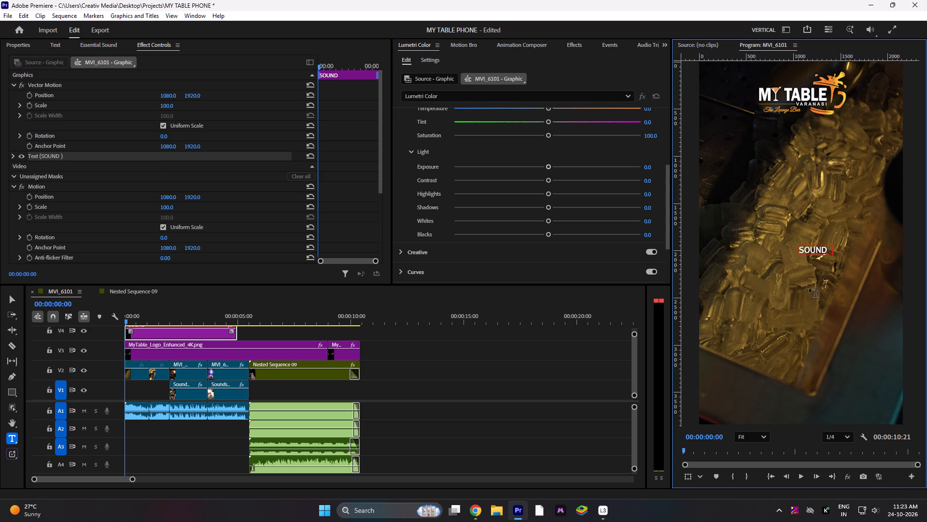
text(OF THE BAR)
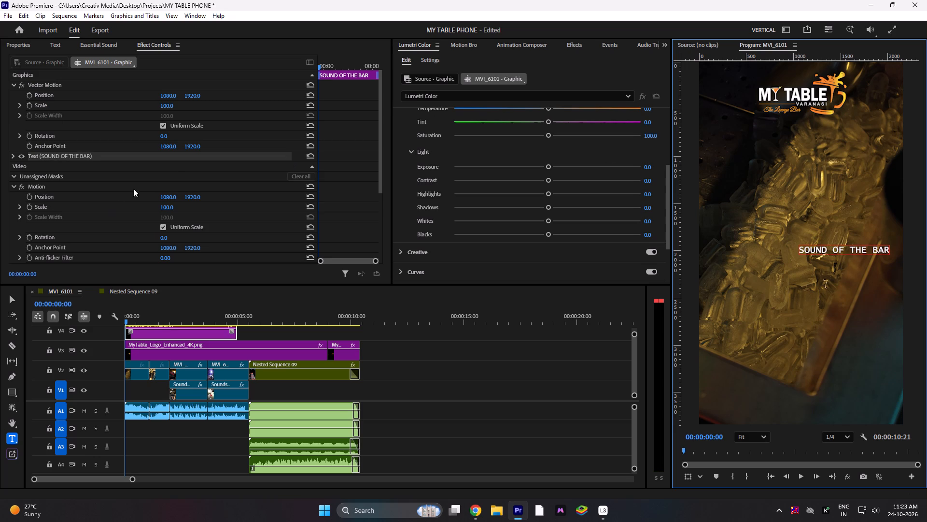
Set the title text's paragraph alignment to centred.
click(10, 159)
click(11, 157)
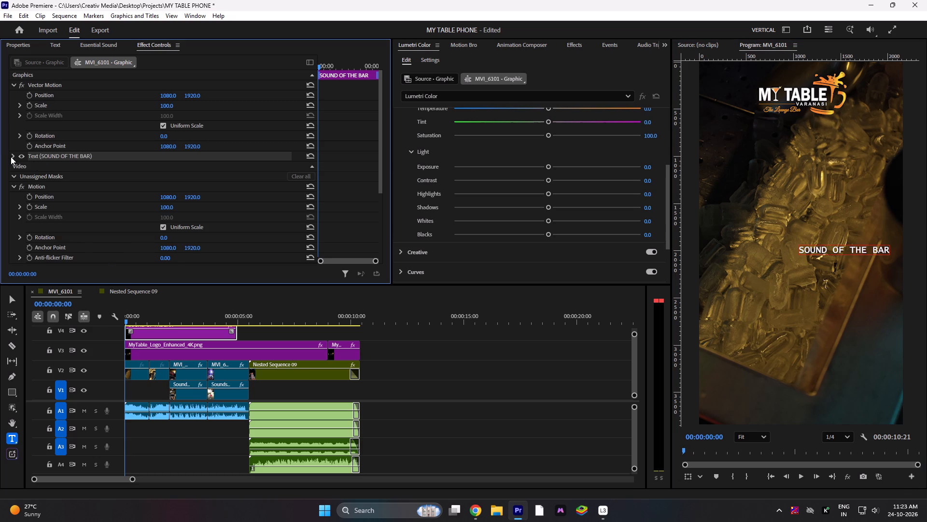
click(45, 232)
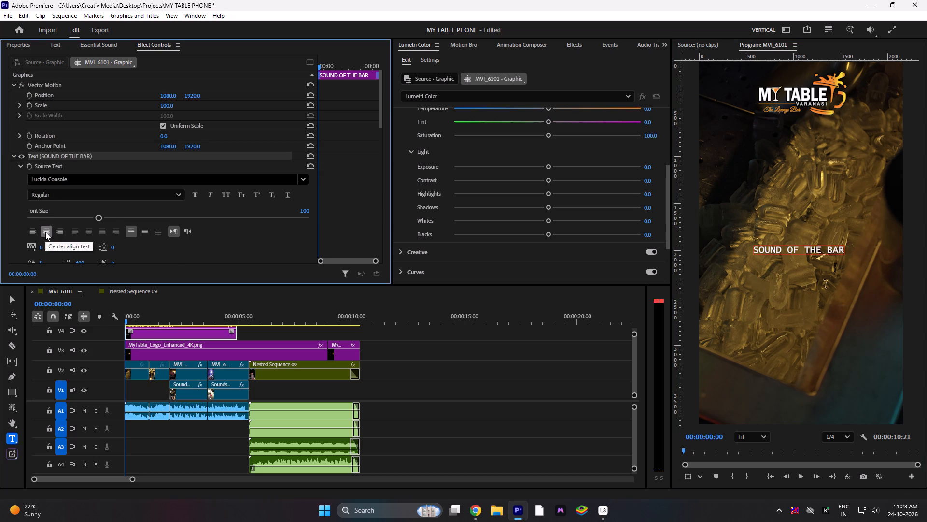
scroll(243, 348, up, 2)
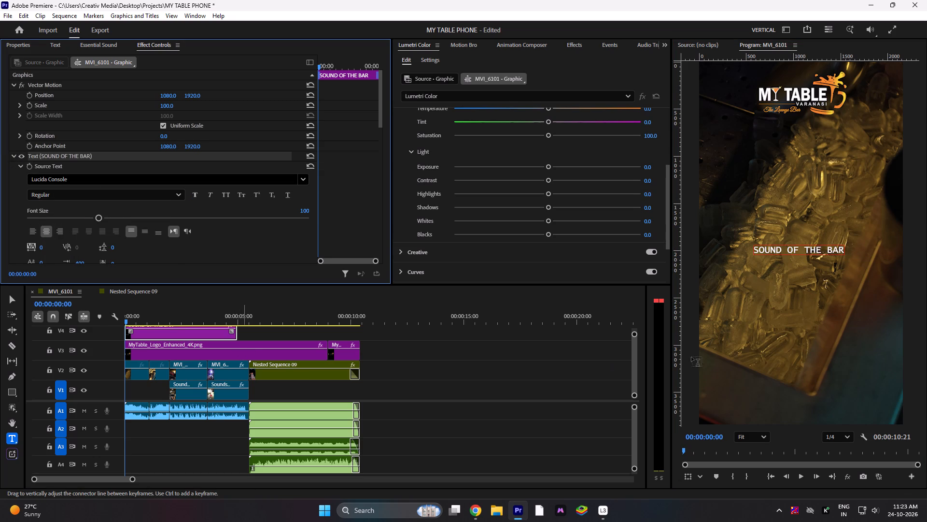
Duplicate the SOUND OF THE BAR title onto track V5 directly above the original.
click(636, 333)
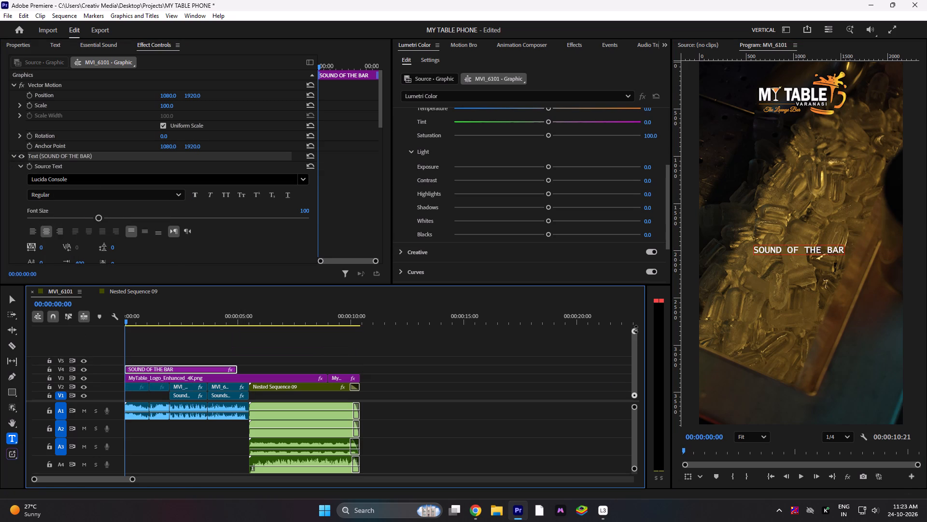
alt+drag(189, 366, 188, 362)
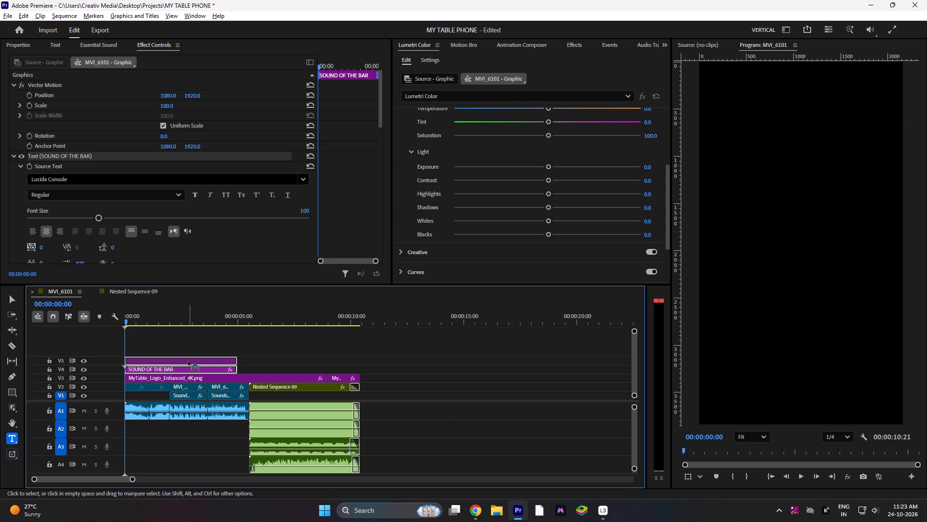
alt+drag(188, 362, 188, 361)
Set the V4 title's font size to 95 and centre its text vertically.
click(187, 368)
click(187, 369)
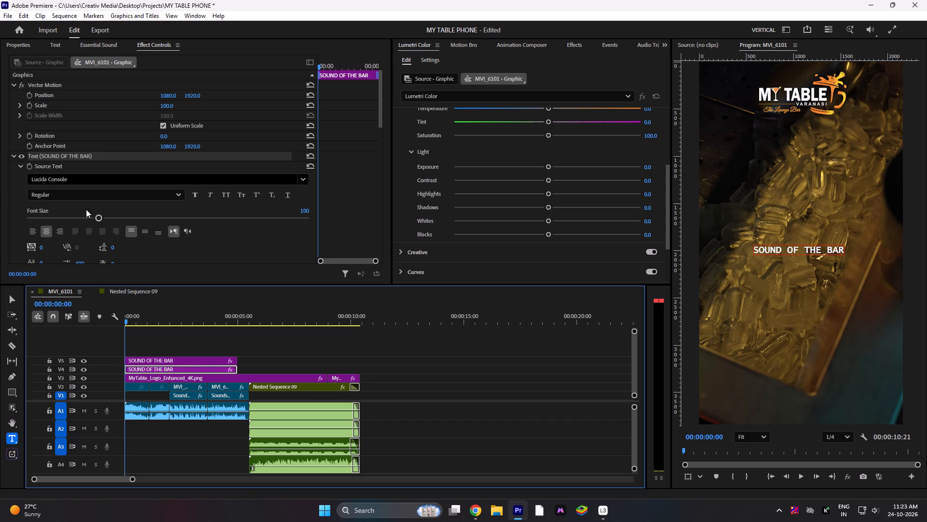
drag(95, 218, 153, 226)
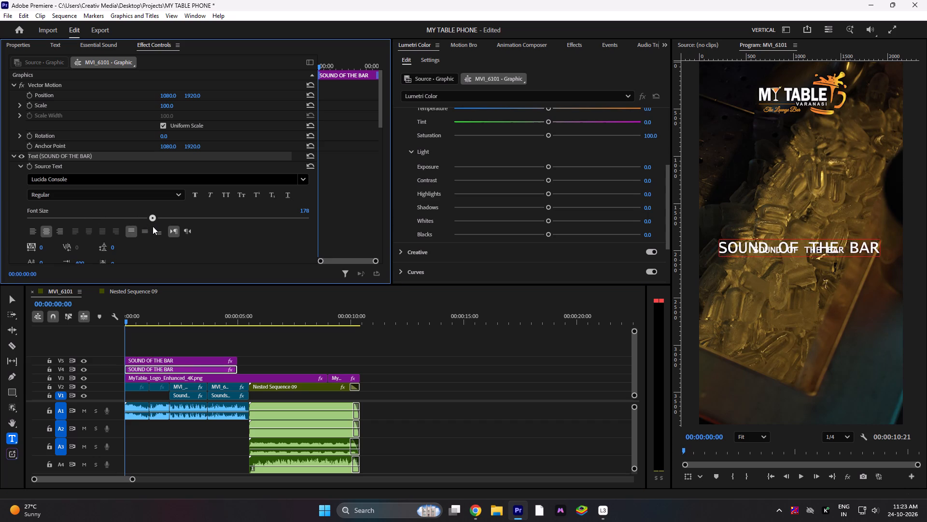
drag(153, 226, 95, 224)
click(145, 234)
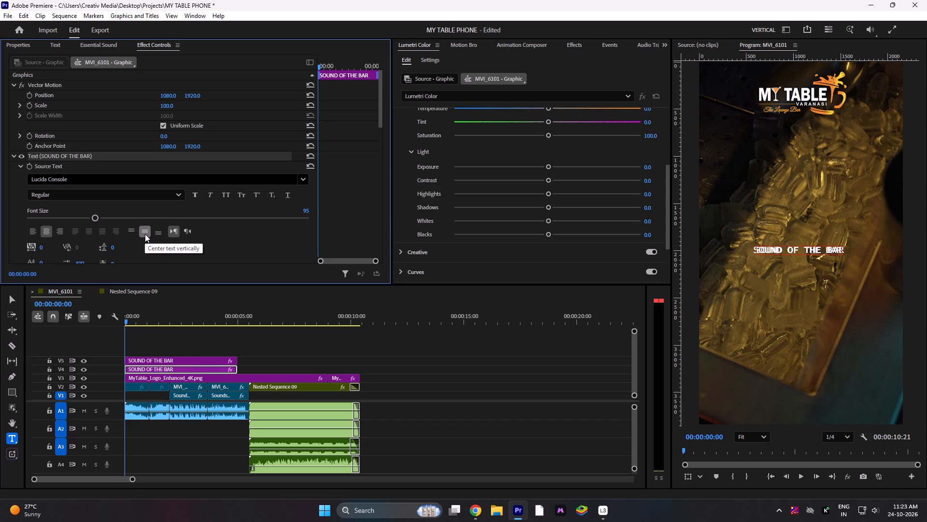
Align the V4 title's text to the horizontal and vertical centre of the frame.
scroll(190, 241, down, 4)
scroll(190, 241, up, 4)
scroll(190, 241, down, 20)
scroll(190, 241, down, 8)
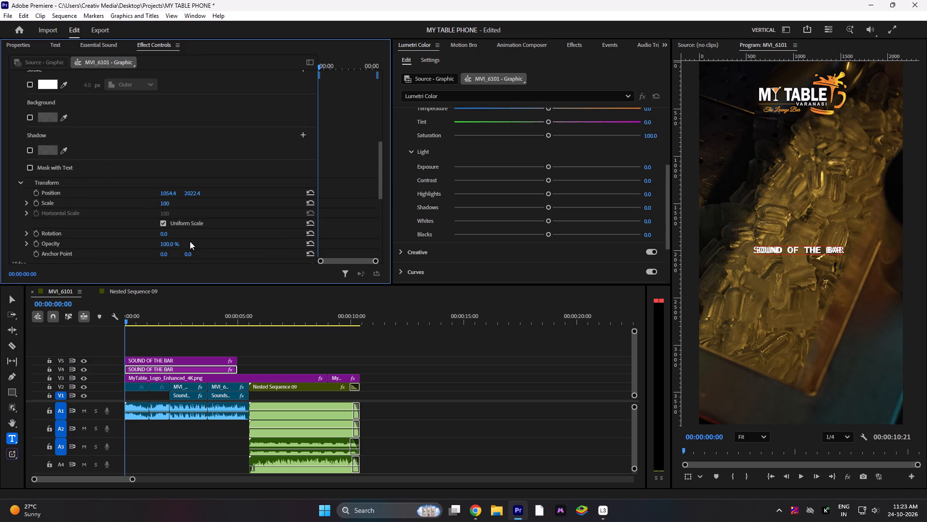
scroll(190, 241, down, 19)
scroll(190, 241, down, 8)
scroll(190, 241, up, 20)
scroll(190, 241, up, 7)
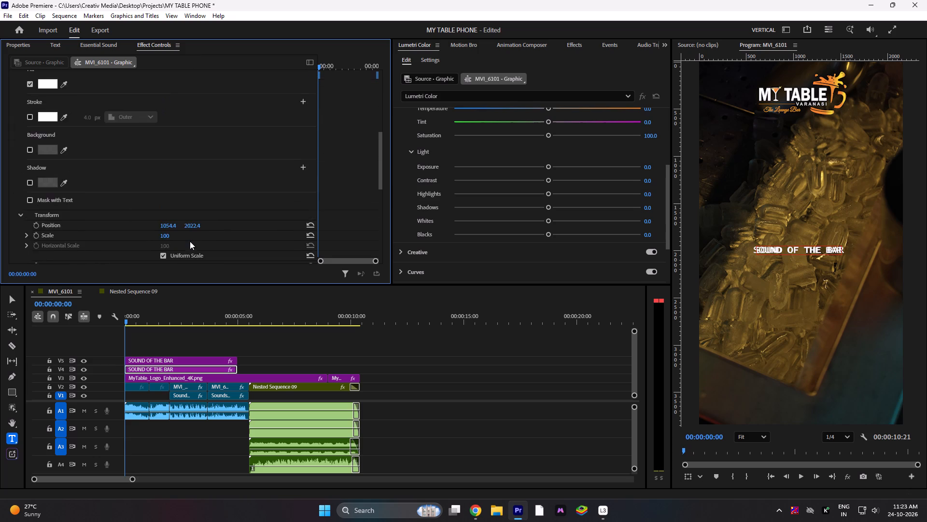
scroll(190, 241, up, 12)
scroll(63, 209, up, 5)
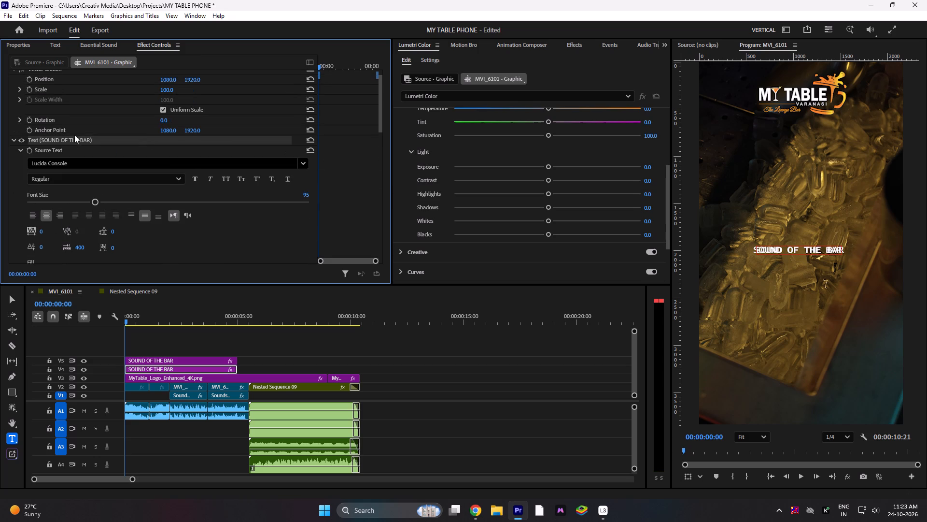
double_click(71, 142)
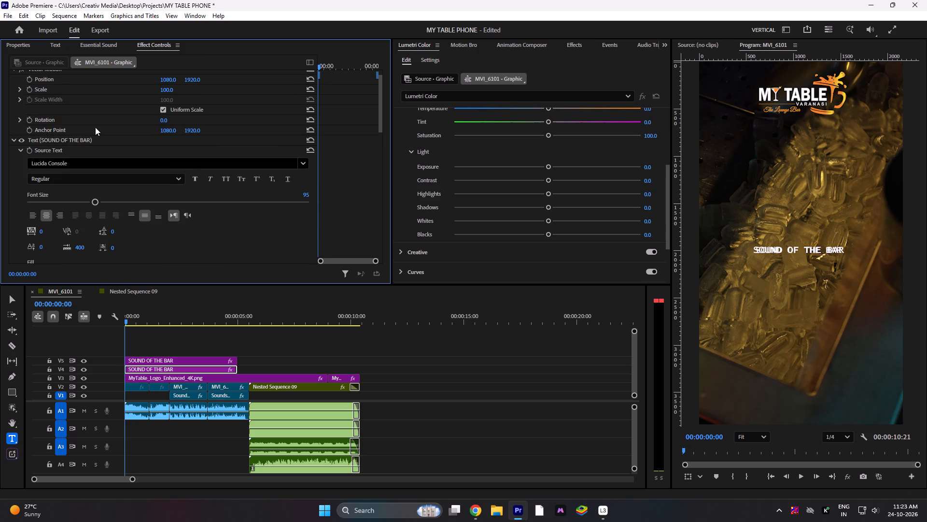
click(18, 41)
double_click(52, 75)
scroll(147, 210, down, 4)
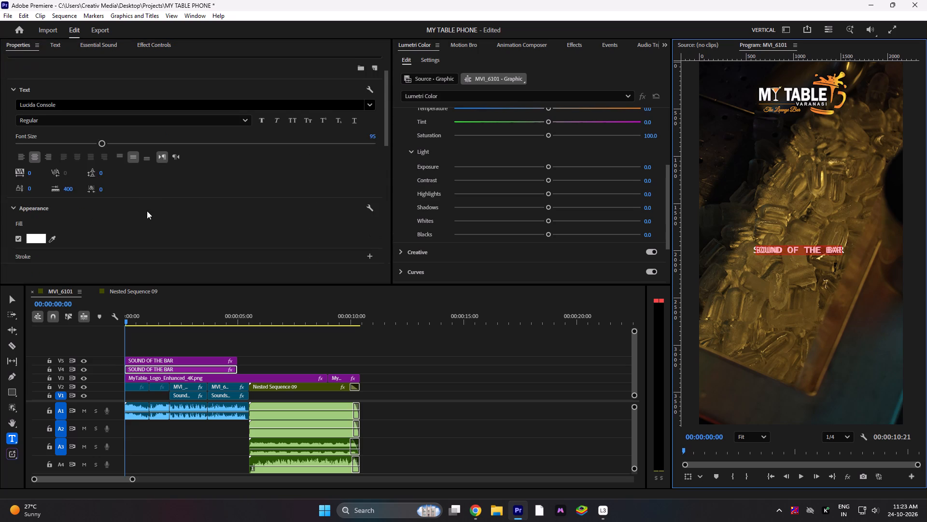
scroll(147, 211, down, 20)
scroll(147, 211, down, 1)
click(181, 187)
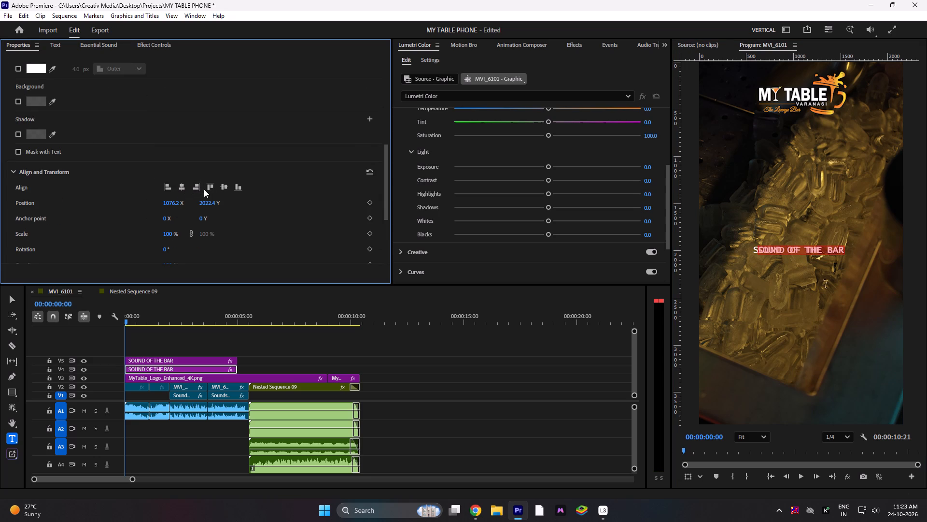
click(225, 183)
click(226, 187)
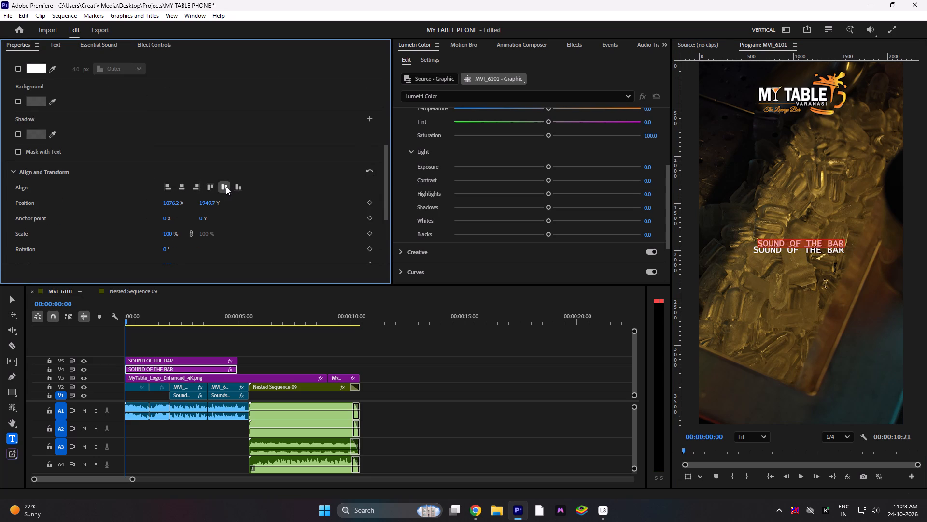
Align the V5 title's text to the horizontal and vertical centre of the frame.
click(182, 362)
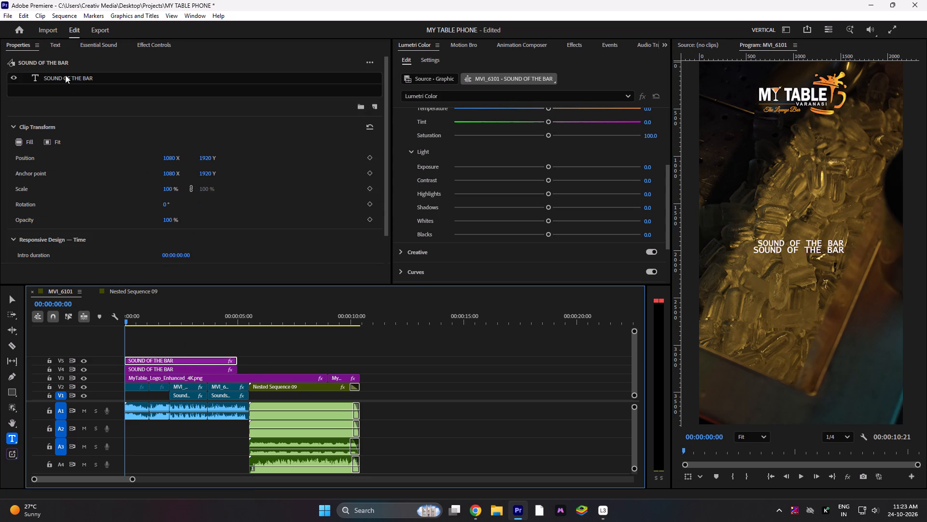
double_click(65, 75)
scroll(214, 199, down, 20)
scroll(214, 199, down, 10)
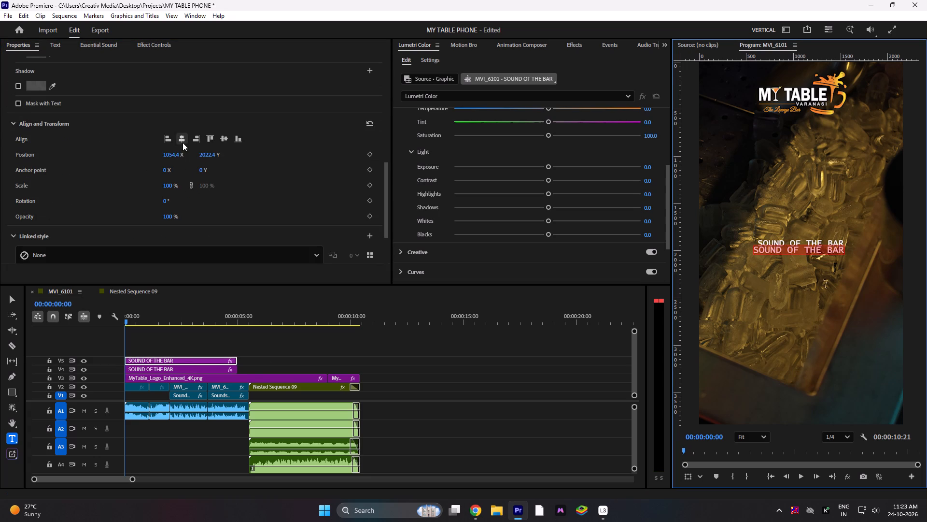
click(183, 141)
click(222, 141)
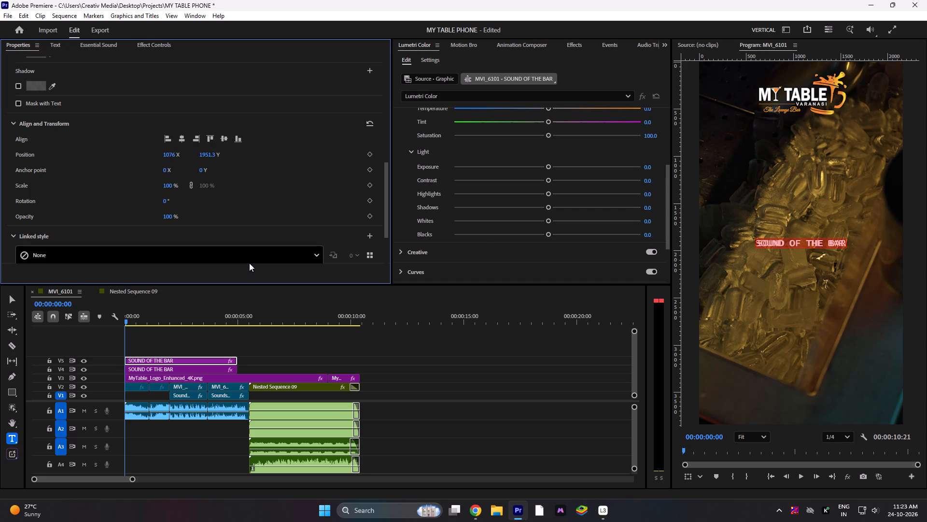
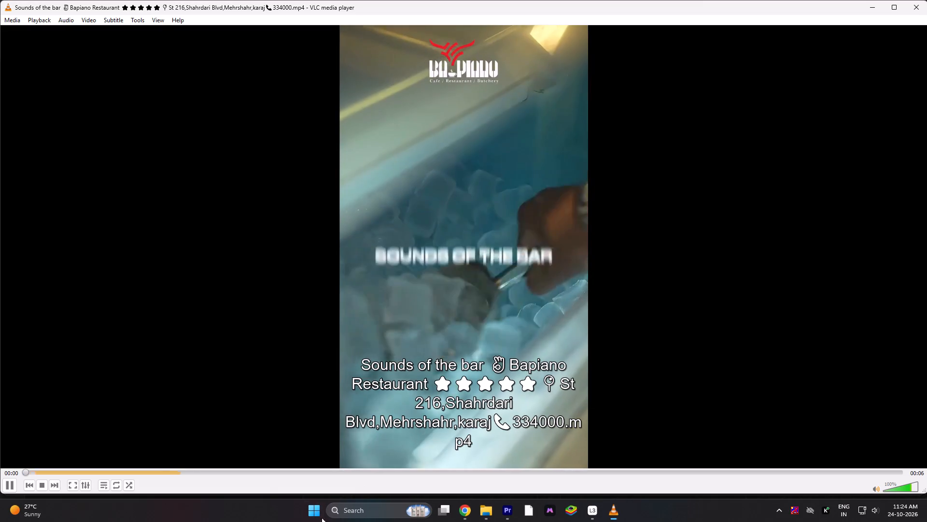
Review the title treatment in the Sounds of the bar reference reel, pausing partway, and close the player.
key(space)
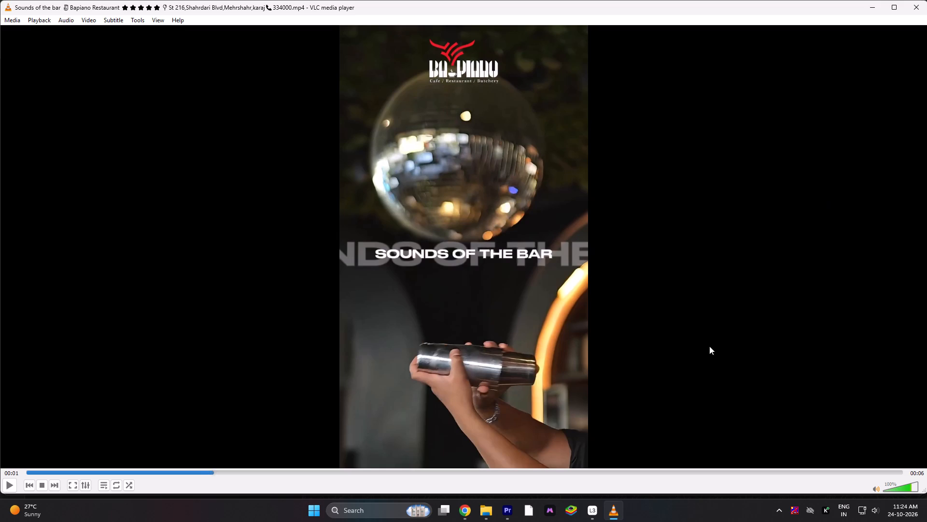
key(space)
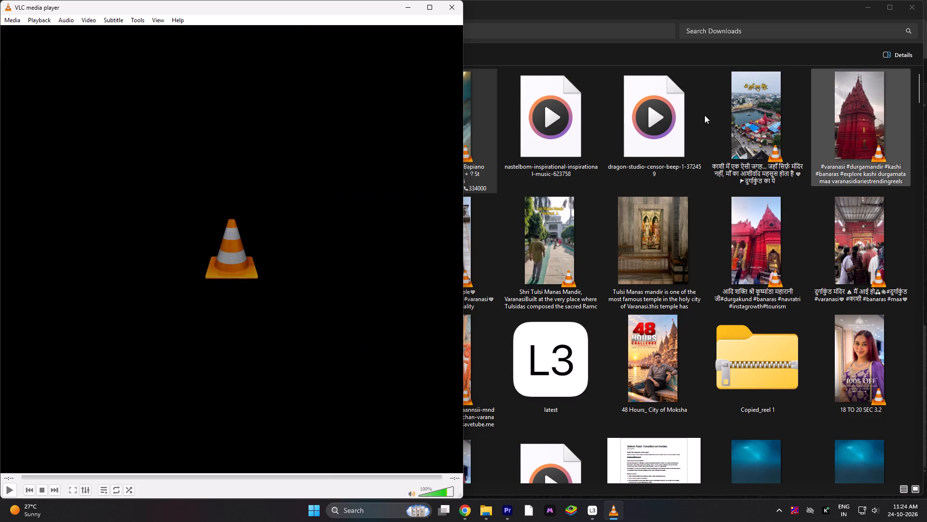
click(451, 7)
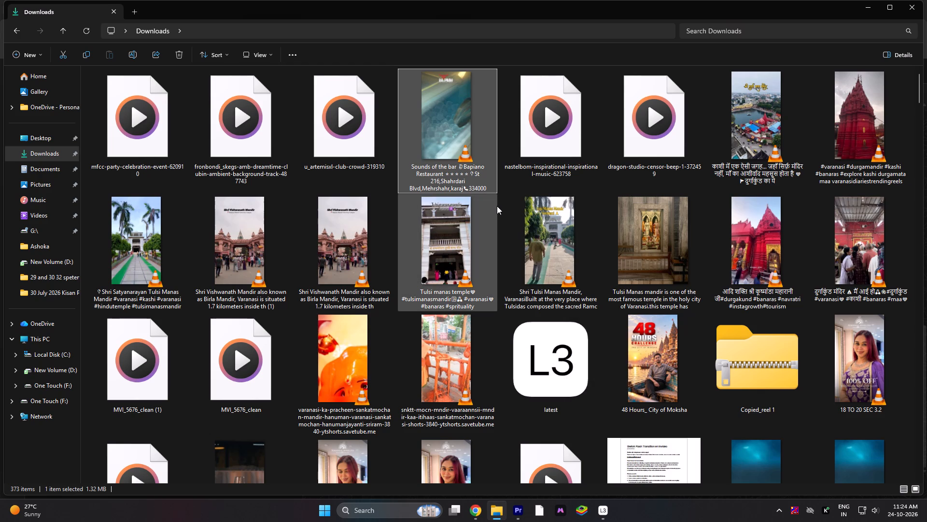
Preview the episode-2-1 (3) and episode-2-1 (1) videos from Downloads, checking the latter around 17 seconds, and close each one.
scroll(497, 206, down, 1)
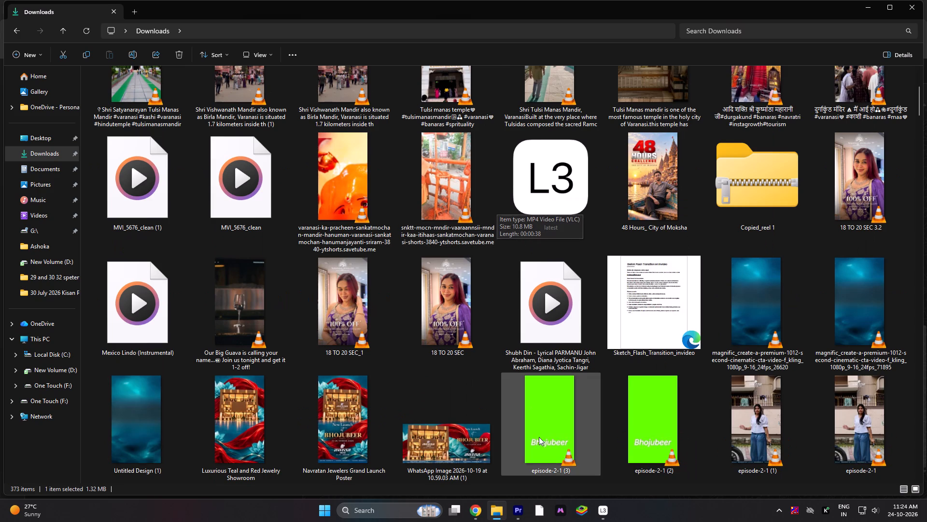
double_click(542, 462)
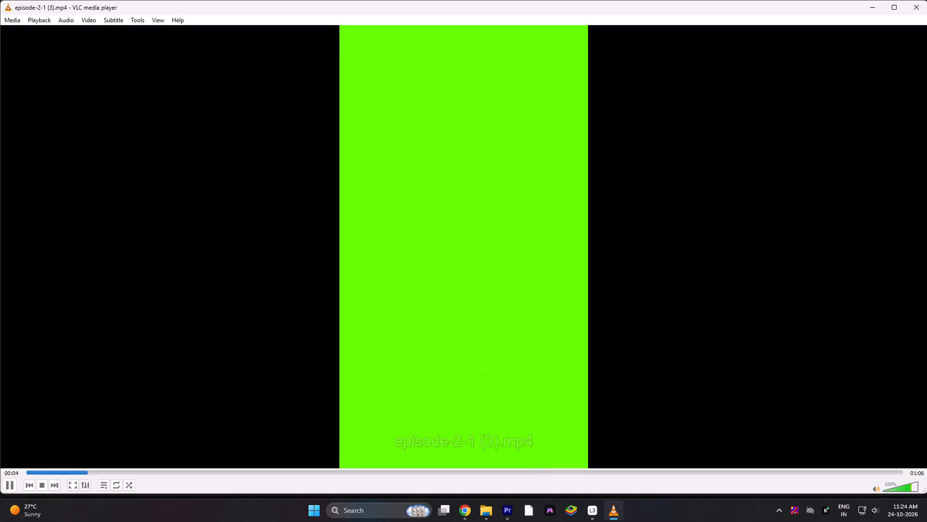
click(920, 3)
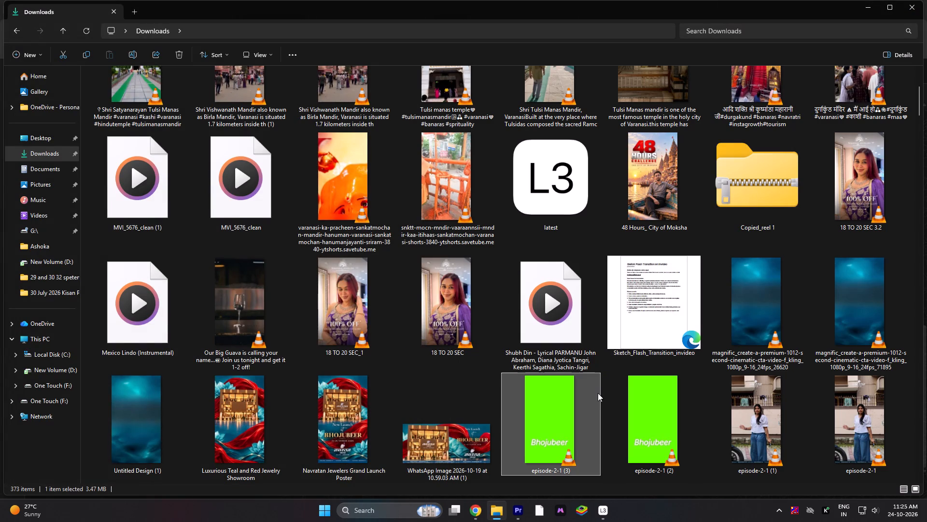
double_click(737, 439)
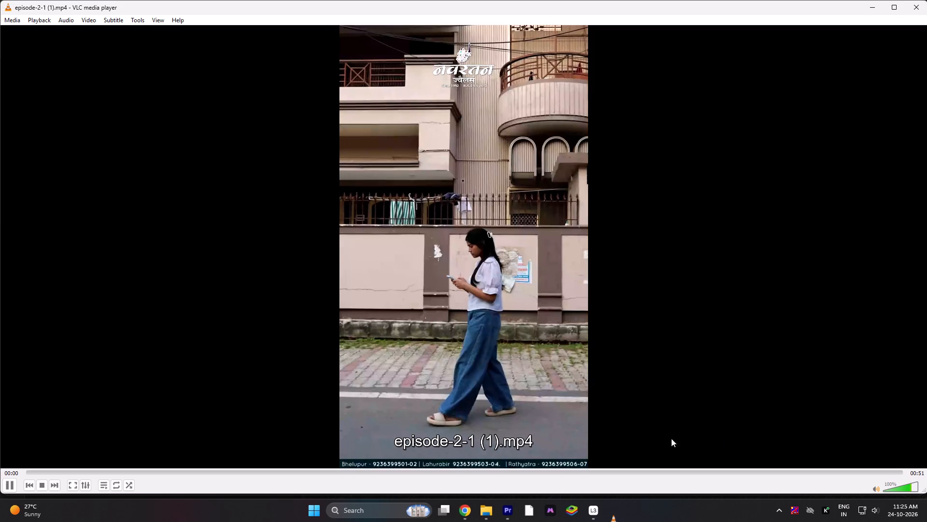
drag(262, 469, 318, 468)
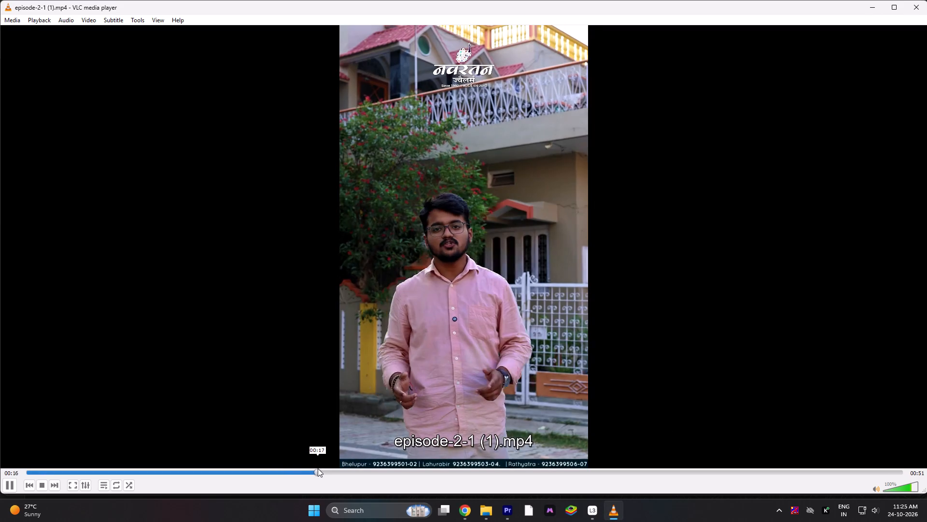
drag(318, 468, 315, 468)
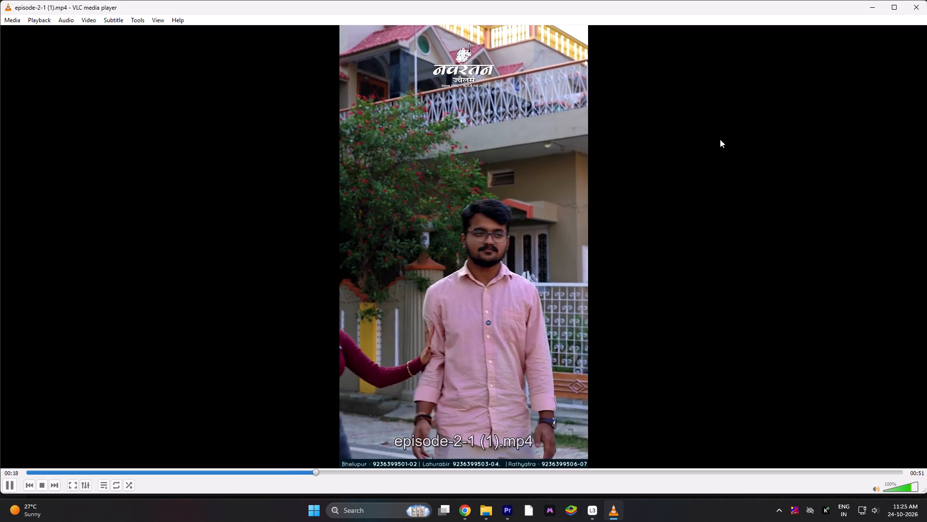
click(926, 11)
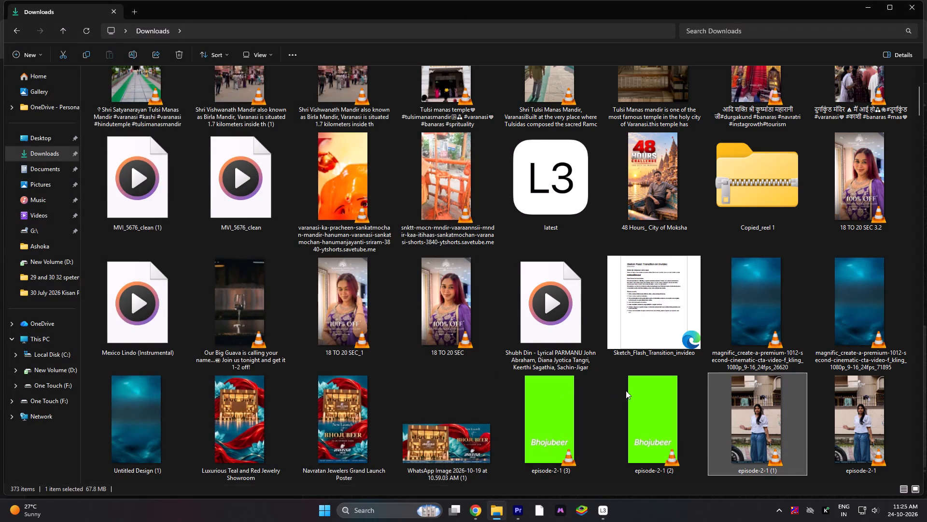
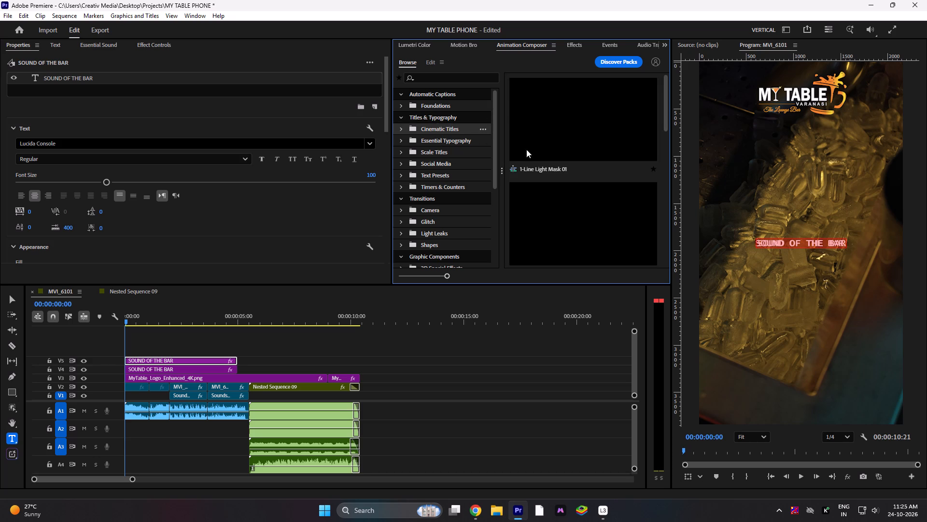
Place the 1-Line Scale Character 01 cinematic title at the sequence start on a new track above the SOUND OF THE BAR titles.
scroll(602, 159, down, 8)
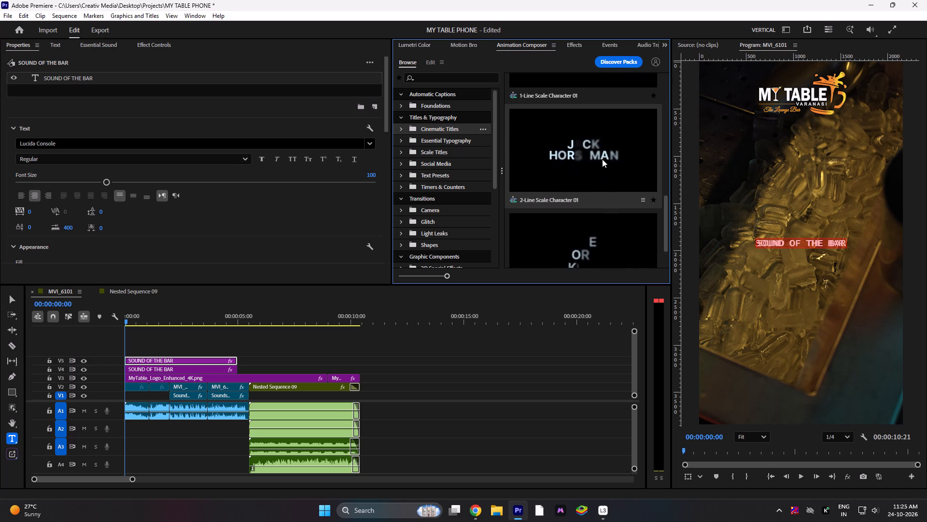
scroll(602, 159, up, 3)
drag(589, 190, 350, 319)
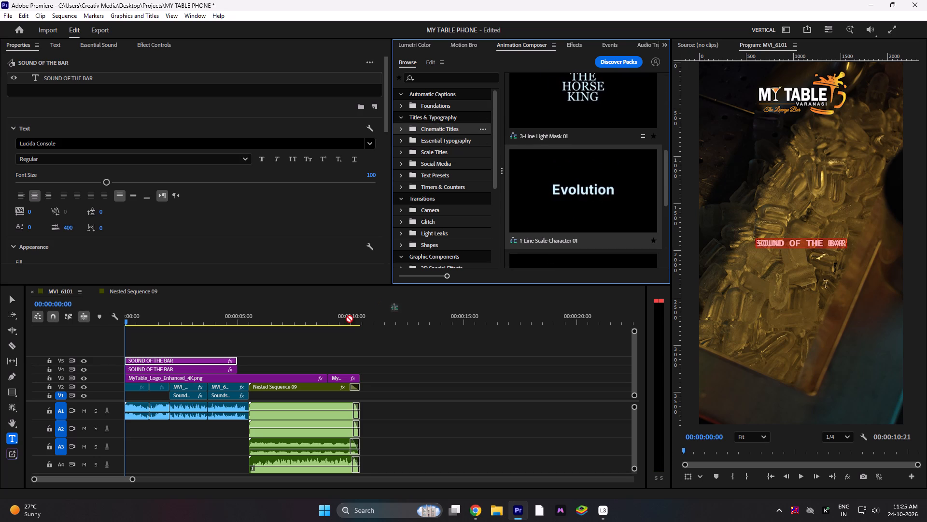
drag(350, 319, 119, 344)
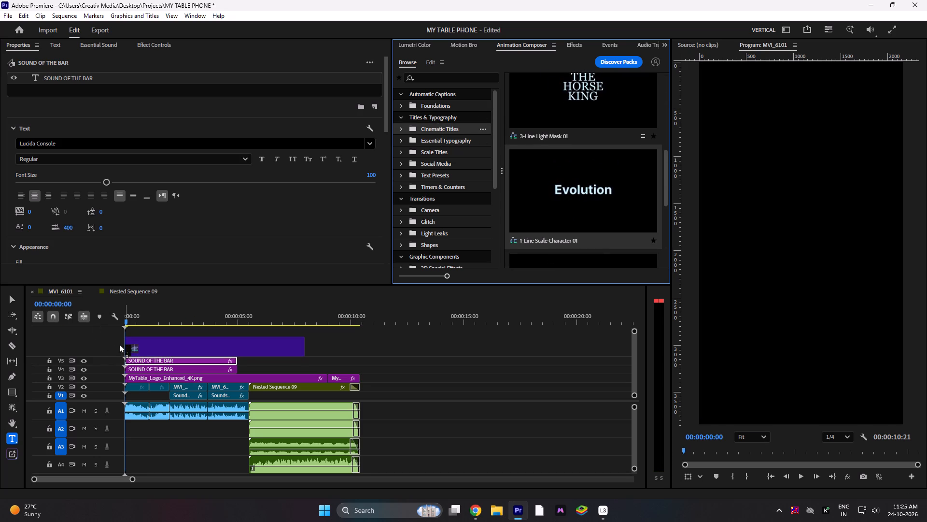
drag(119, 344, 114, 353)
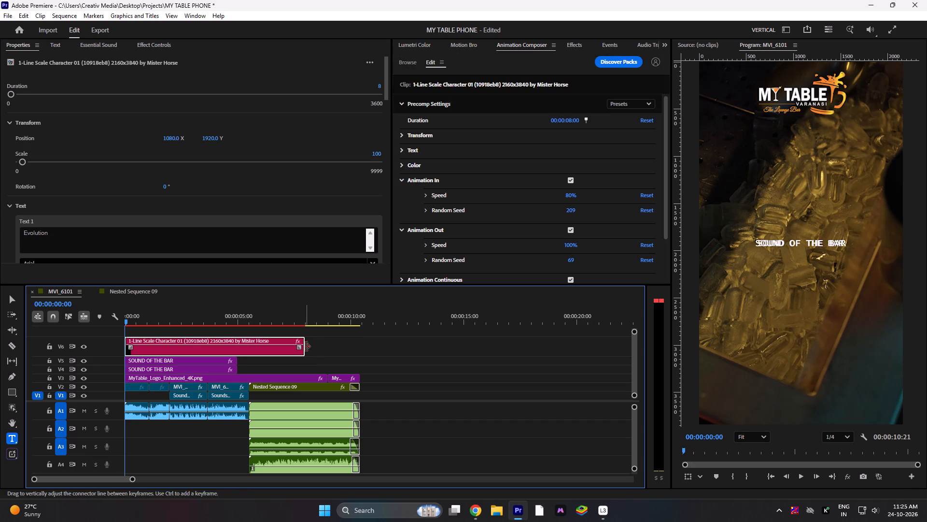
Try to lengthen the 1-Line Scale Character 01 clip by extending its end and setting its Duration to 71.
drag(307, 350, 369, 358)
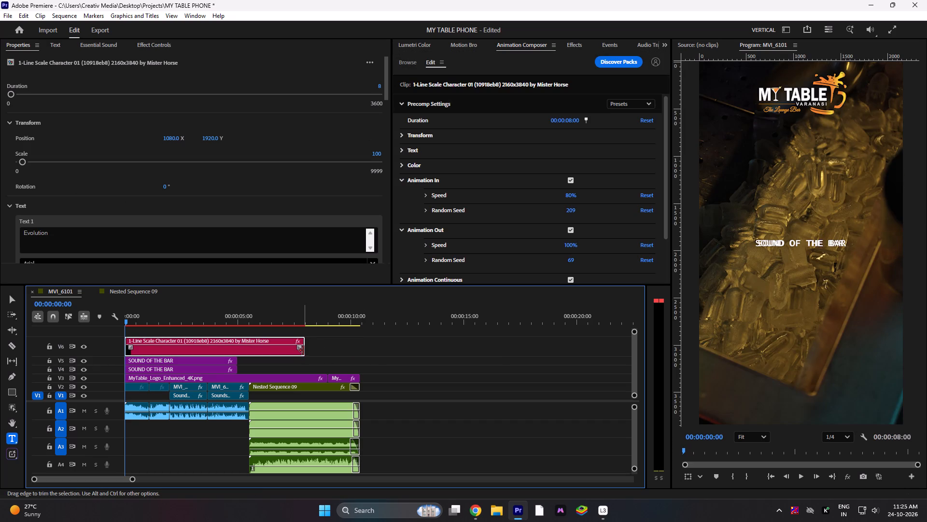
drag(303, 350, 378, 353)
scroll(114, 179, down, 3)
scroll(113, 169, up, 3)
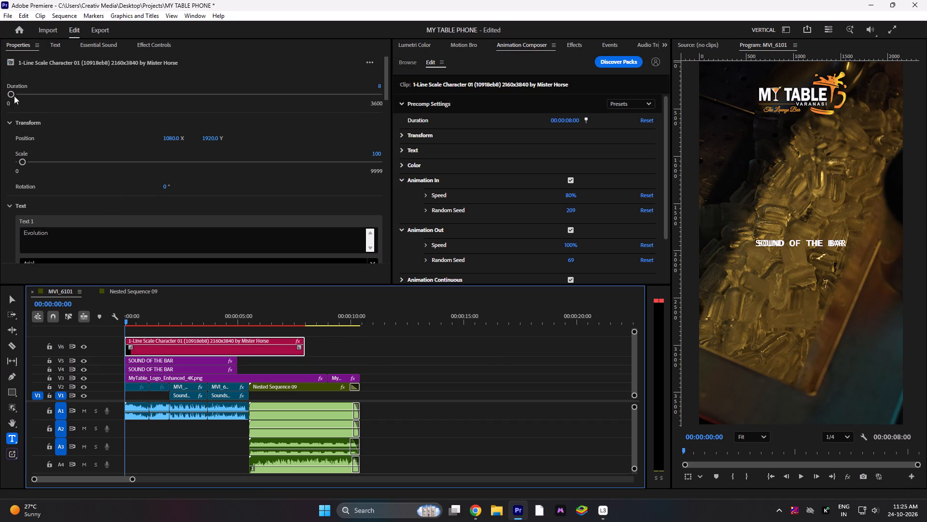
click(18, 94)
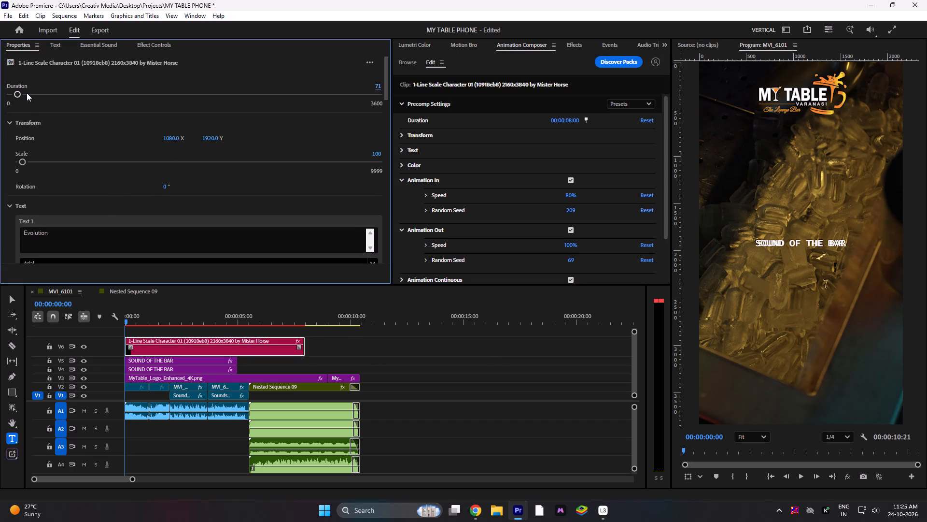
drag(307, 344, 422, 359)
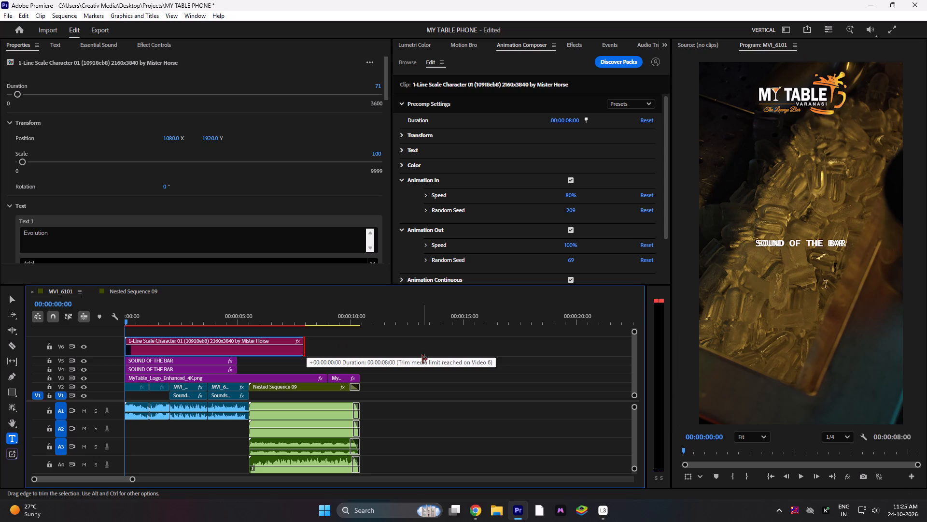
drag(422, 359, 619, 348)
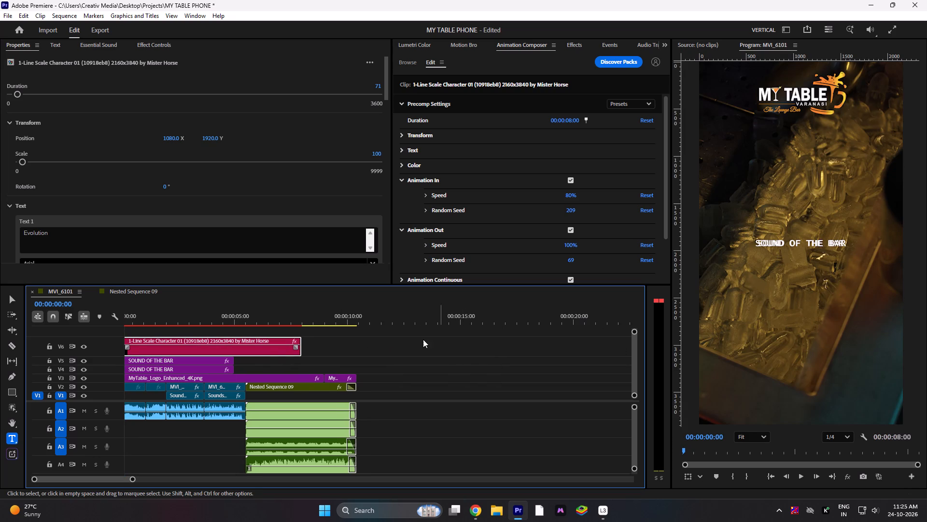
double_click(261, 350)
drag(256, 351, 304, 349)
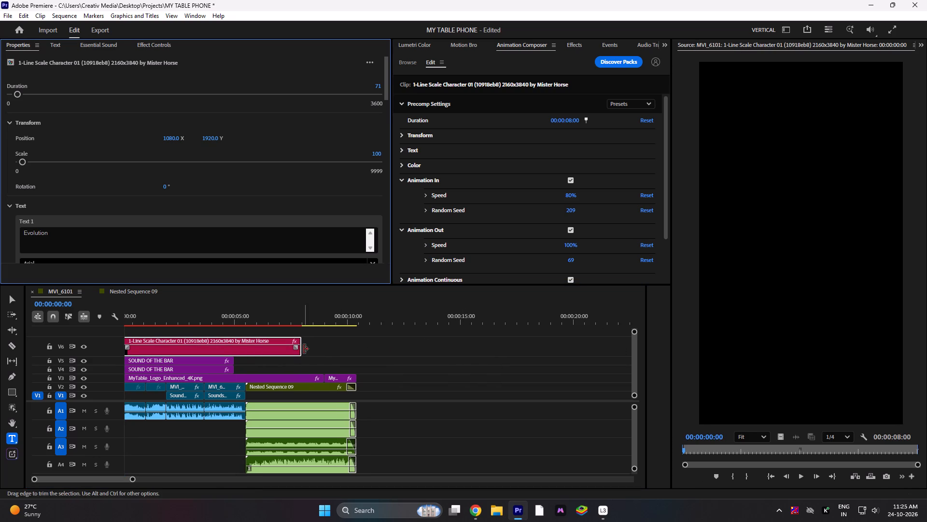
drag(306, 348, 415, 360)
Play the opening of the sequence to preview the animated Evolution title over the footage.
key(space)
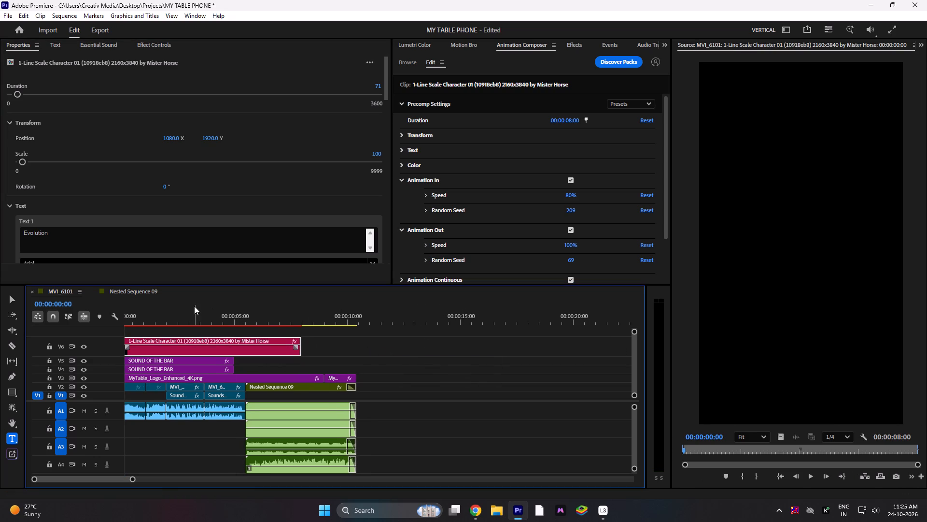
click(144, 311)
key(space)
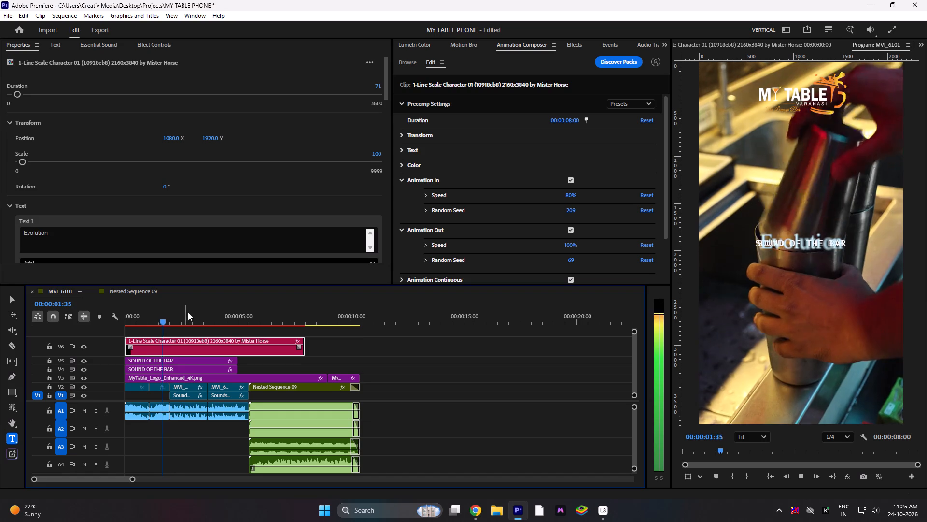
key(space)
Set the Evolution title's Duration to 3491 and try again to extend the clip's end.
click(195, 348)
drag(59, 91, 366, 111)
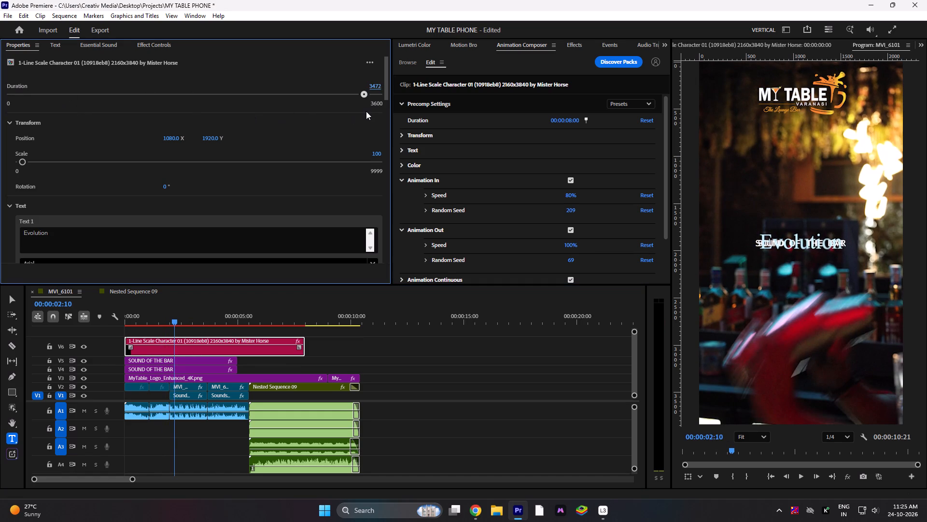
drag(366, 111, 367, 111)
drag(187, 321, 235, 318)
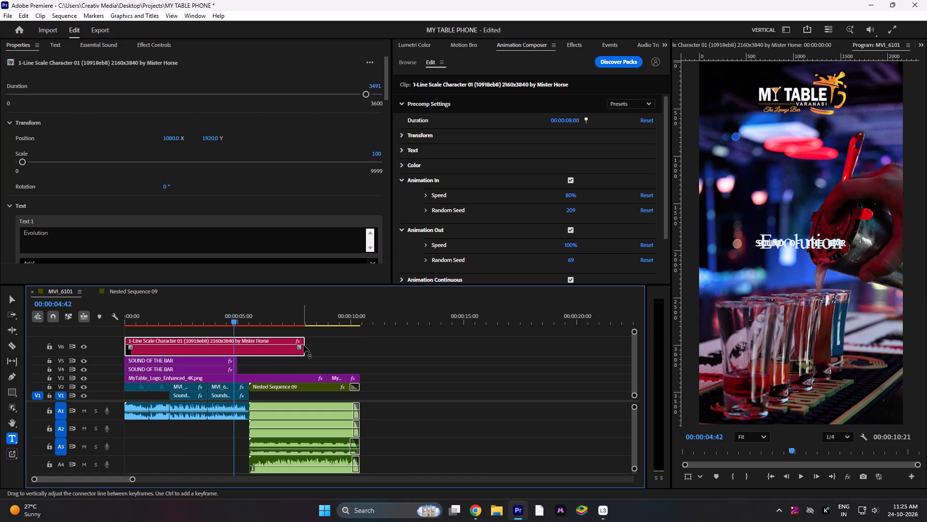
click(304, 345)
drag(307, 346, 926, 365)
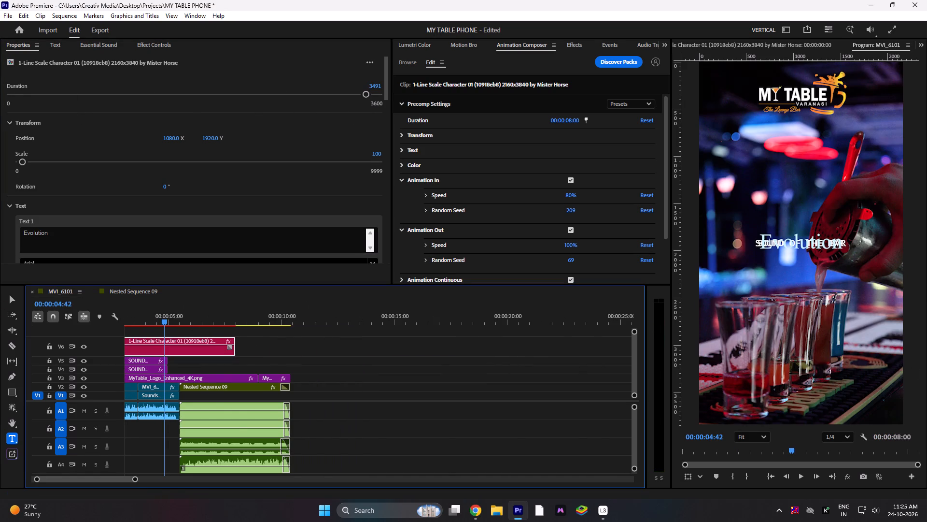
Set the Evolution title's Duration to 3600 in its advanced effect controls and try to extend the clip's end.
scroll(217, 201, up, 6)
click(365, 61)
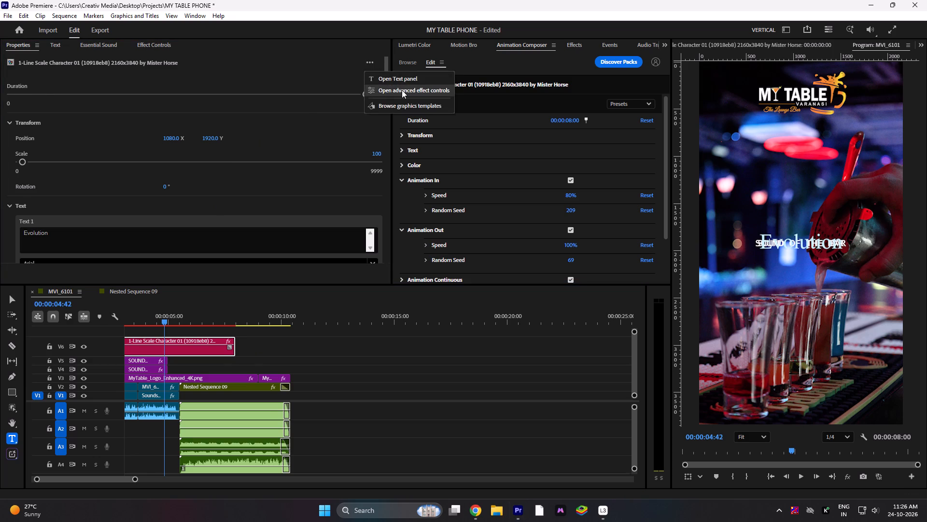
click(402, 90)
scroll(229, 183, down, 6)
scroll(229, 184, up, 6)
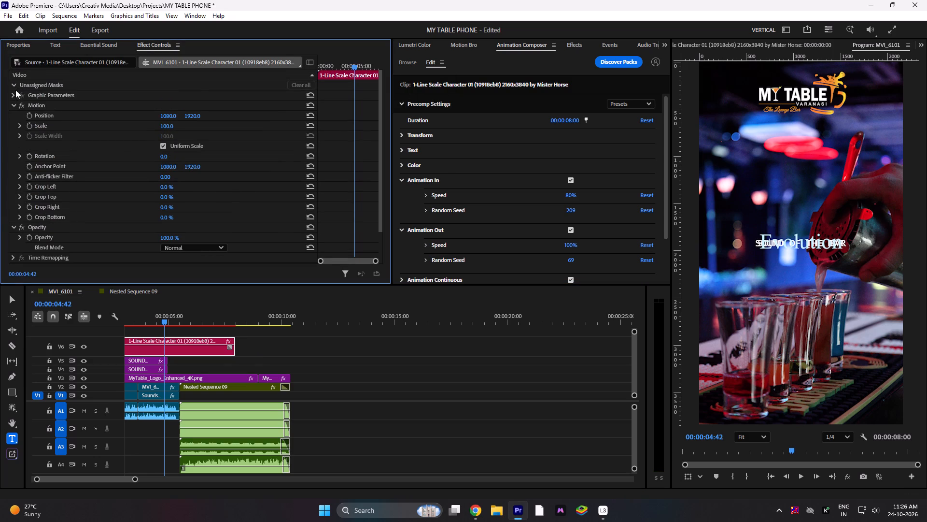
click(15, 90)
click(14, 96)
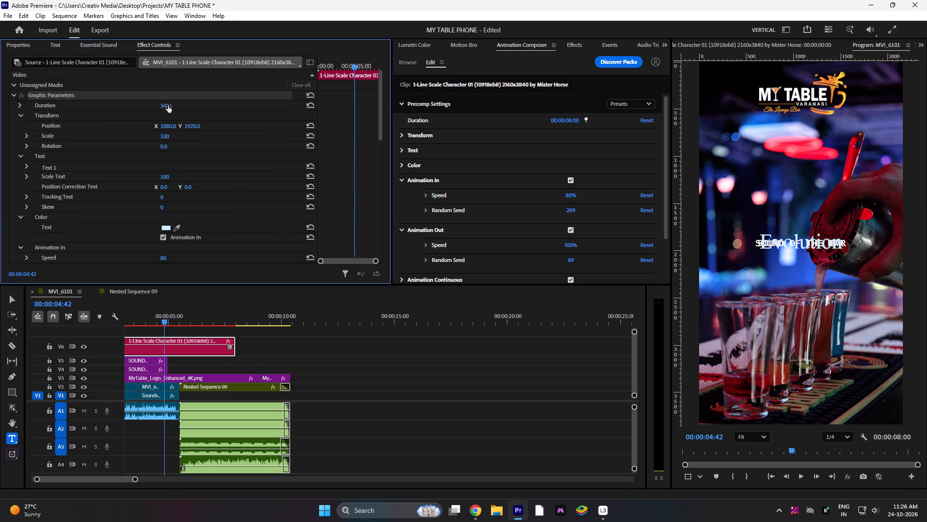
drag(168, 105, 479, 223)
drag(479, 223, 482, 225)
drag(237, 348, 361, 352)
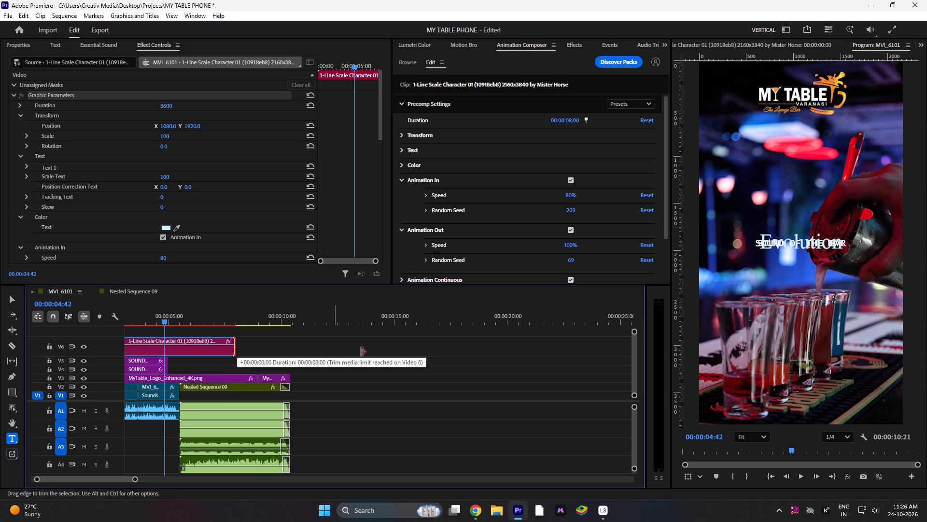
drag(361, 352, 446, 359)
Examine the Evolution title's graphic parameters, including its text, animation in and out, and animation options.
click(39, 158)
click(45, 104)
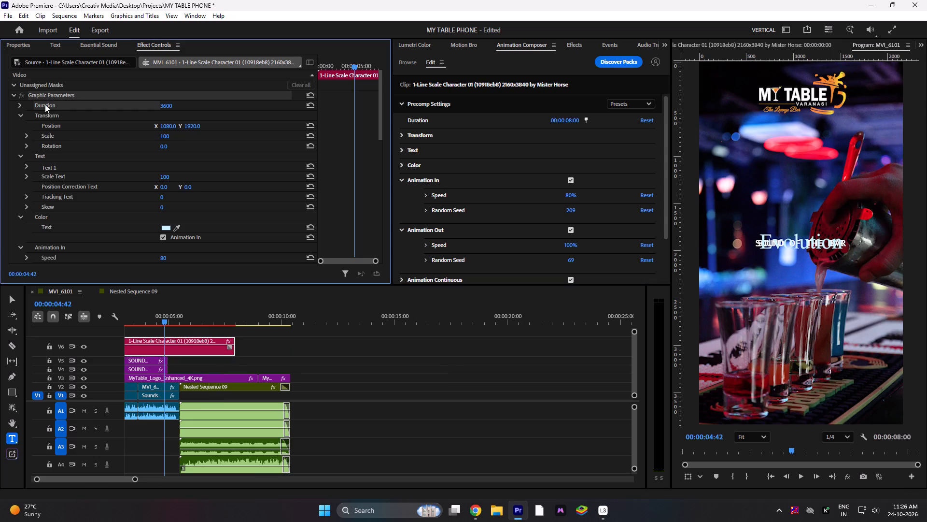
scroll(67, 146, down, 4)
scroll(69, 222, down, 5)
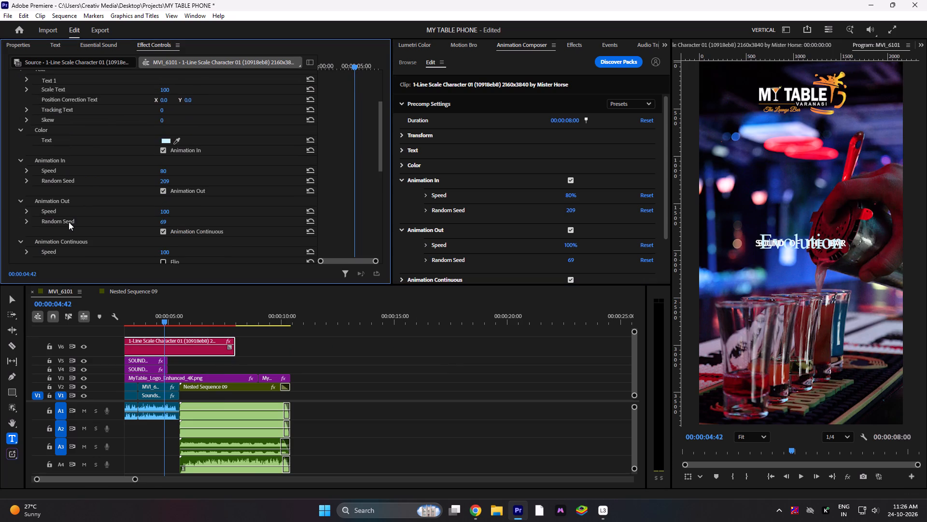
scroll(69, 222, down, 14)
scroll(69, 222, up, 4)
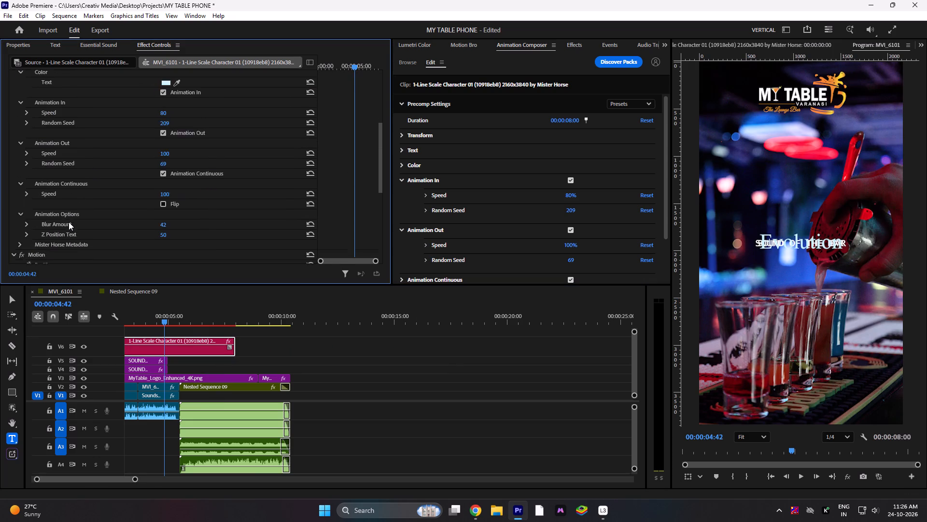
scroll(69, 222, up, 20)
scroll(69, 222, up, 9)
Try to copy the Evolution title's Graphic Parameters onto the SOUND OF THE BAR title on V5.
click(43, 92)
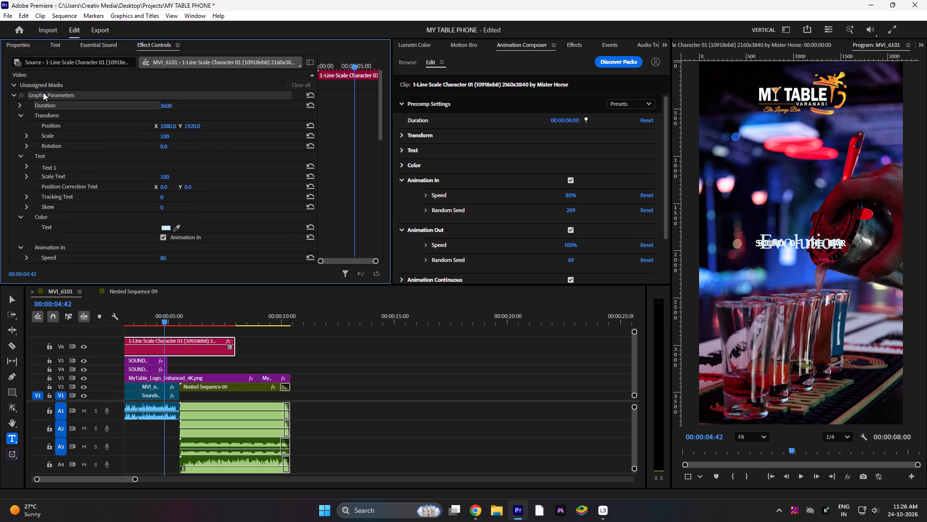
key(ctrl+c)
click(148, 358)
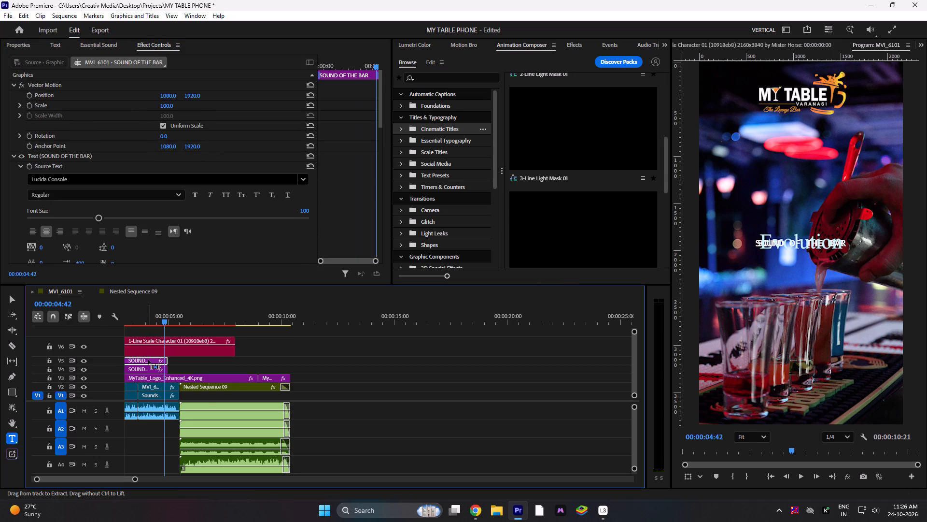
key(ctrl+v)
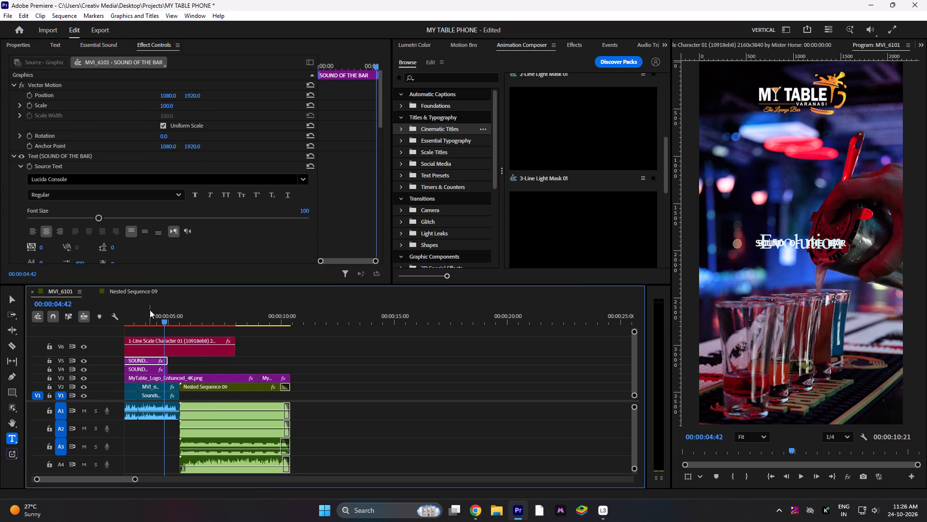
Examine the V5 SOUND OF THE BAR title's effect settings with the playhead at the sequence start.
drag(150, 310, 93, 315)
scroll(98, 191, down, 5)
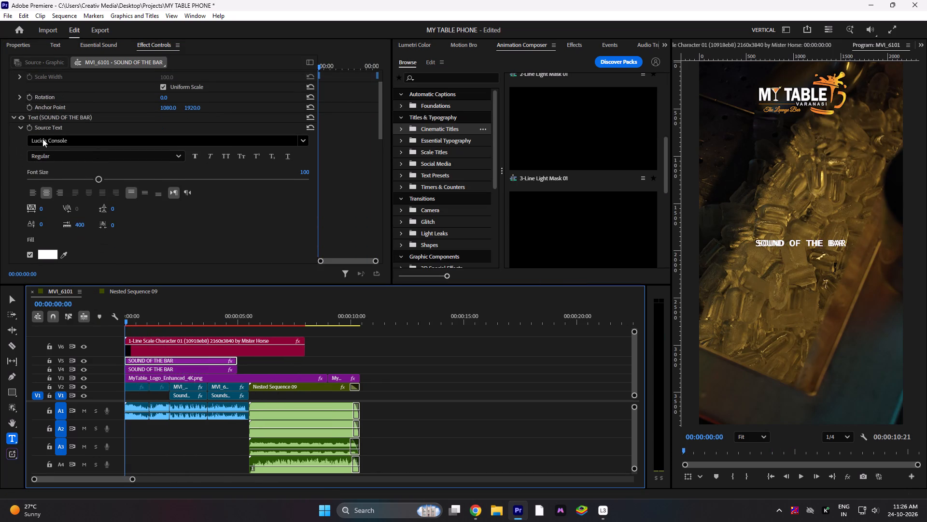
scroll(43, 139, down, 6)
scroll(43, 140, up, 6)
click(14, 115)
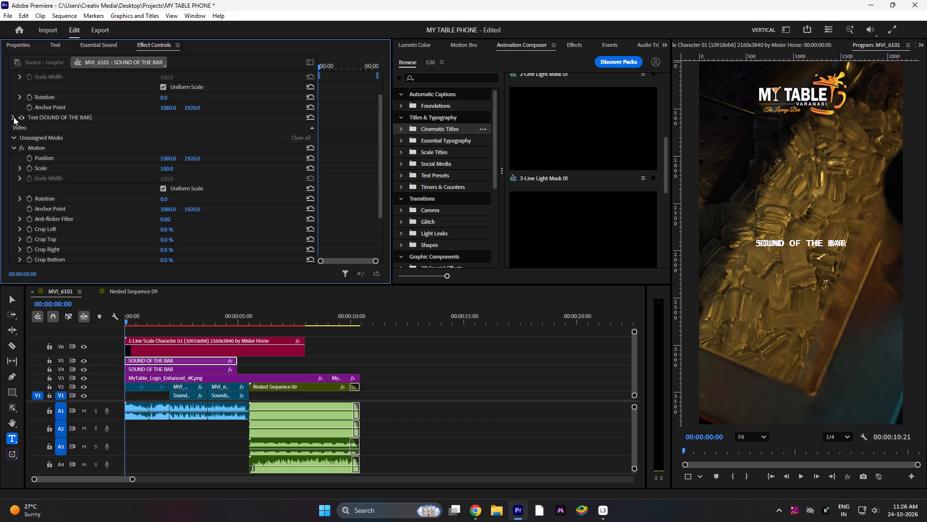
scroll(57, 157, down, 14)
scroll(195, 347, up, 4)
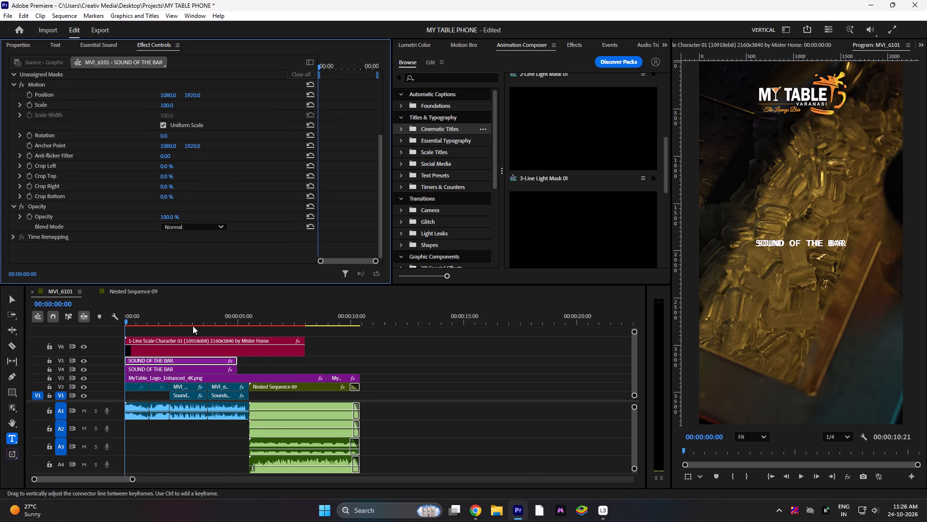
Play the sequence from the start to about 2 seconds to check the overlapping titles.
drag(172, 315, 87, 317)
key(space)
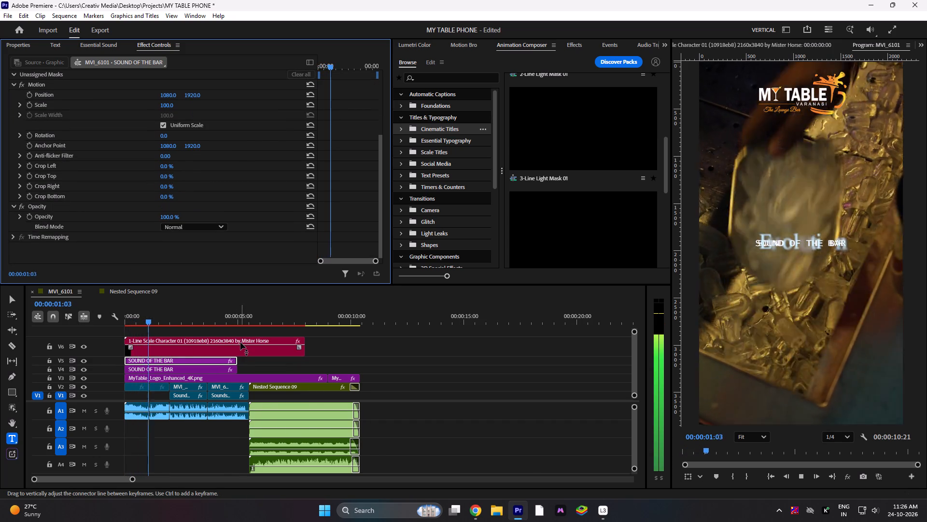
key(space)
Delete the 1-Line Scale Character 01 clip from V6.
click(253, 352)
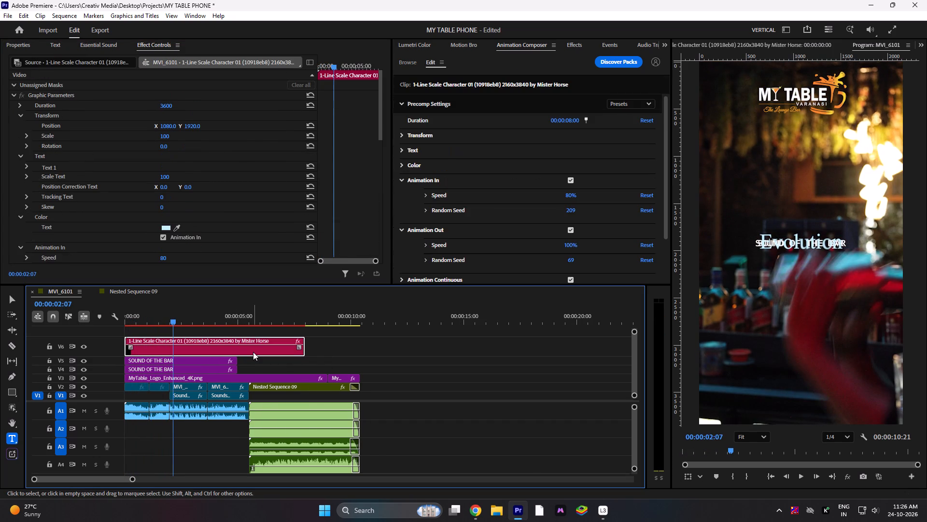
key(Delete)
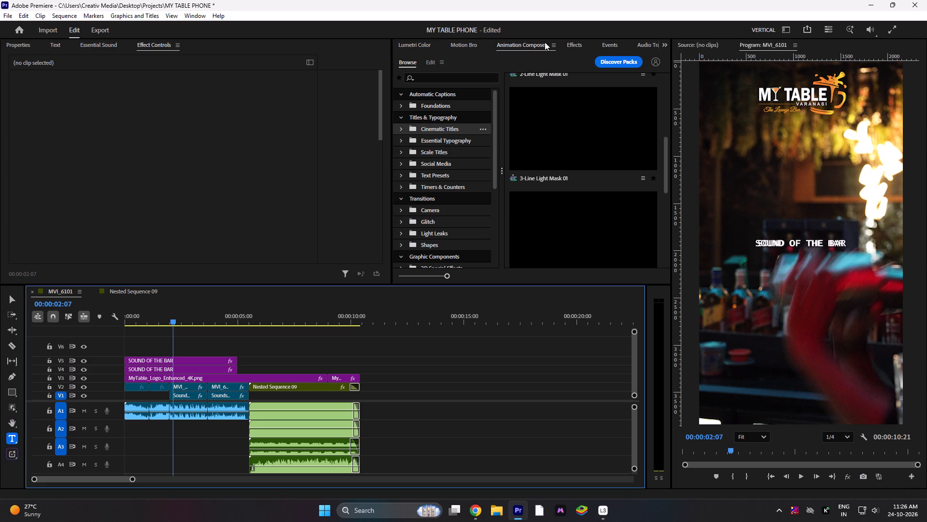
Browse the Advanced Premiere Pro preset categories in Motion Bro, from Blur & Sharpen through Utility, for a suitable animation.
click(439, 45)
click(462, 43)
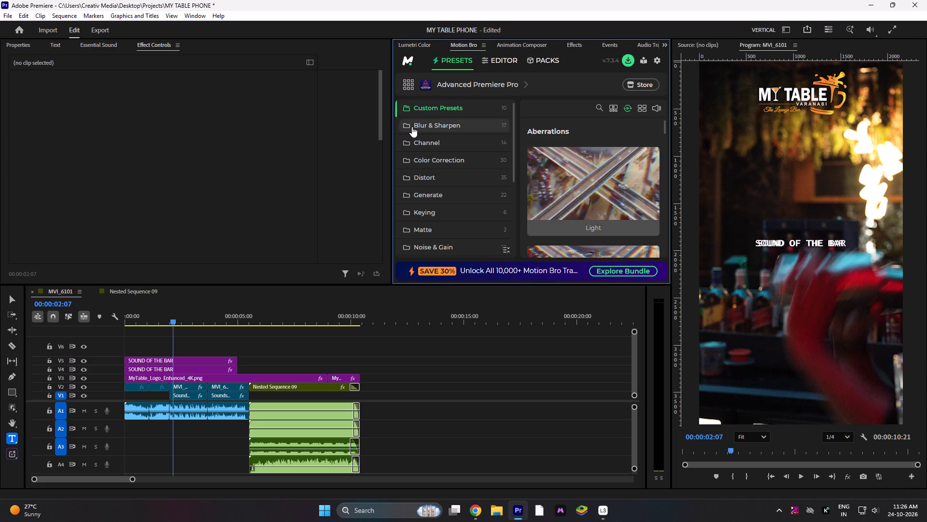
click(412, 127)
click(418, 135)
click(429, 158)
click(443, 196)
click(443, 217)
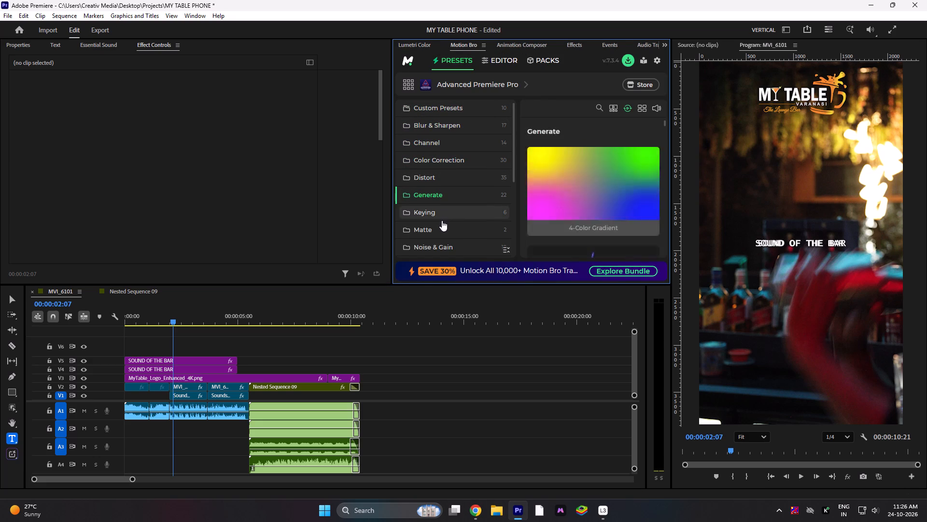
scroll(442, 221, down, 5)
click(451, 212)
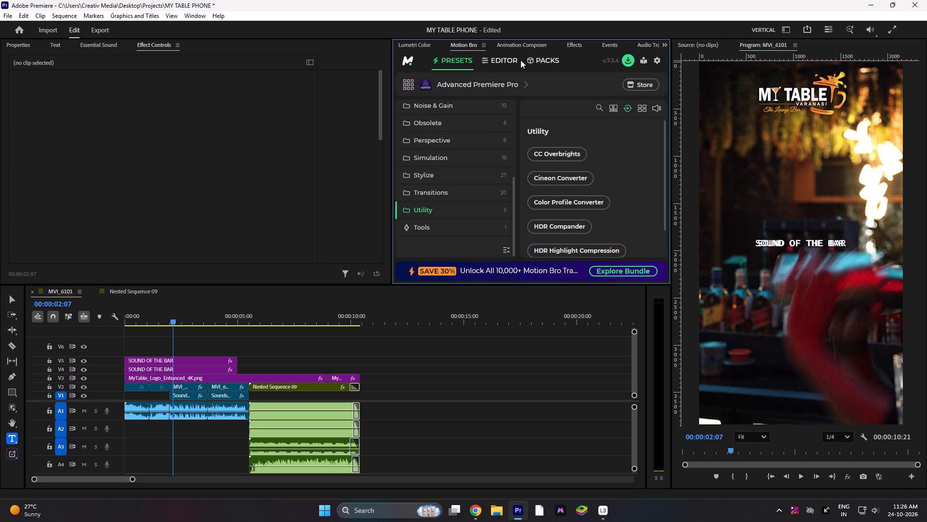
Browse the Text, Transformers and Animation transitions in the Film Impact Dashboard for a suitable title animation.
click(527, 49)
click(662, 46)
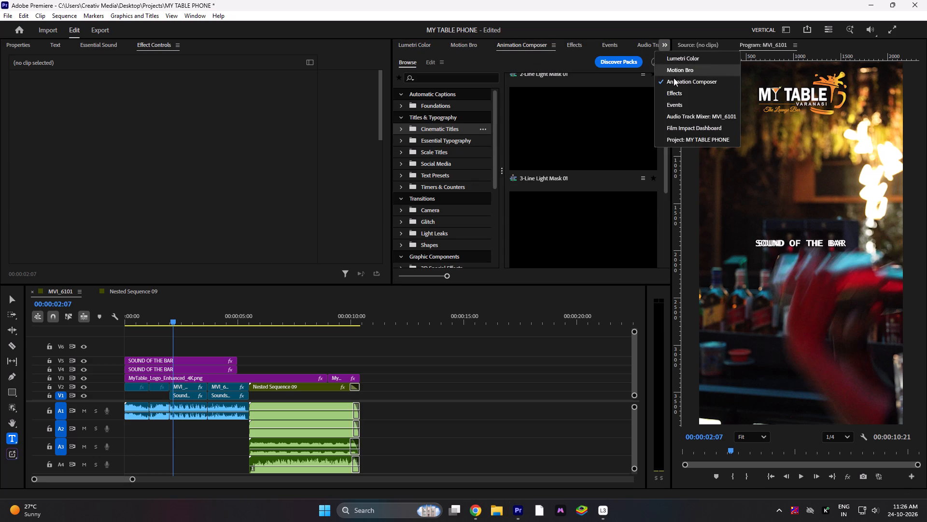
click(685, 130)
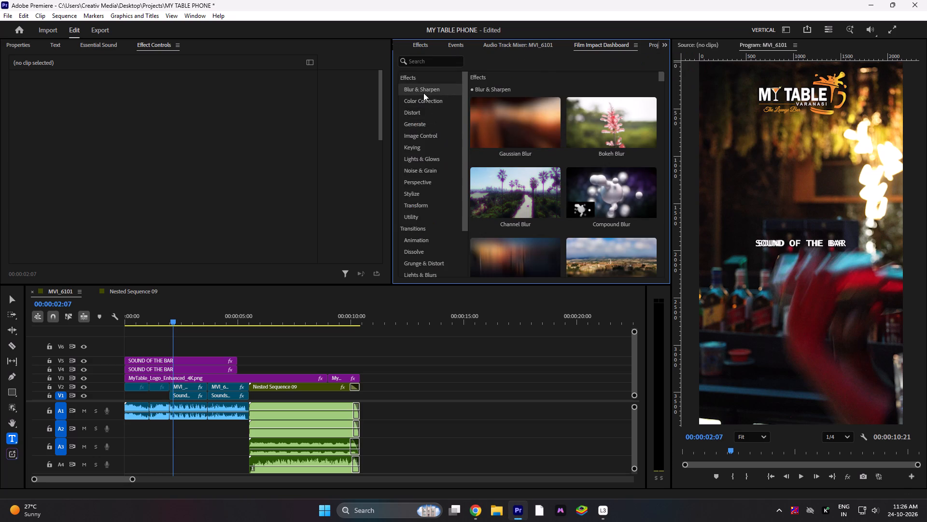
scroll(414, 209, down, 3)
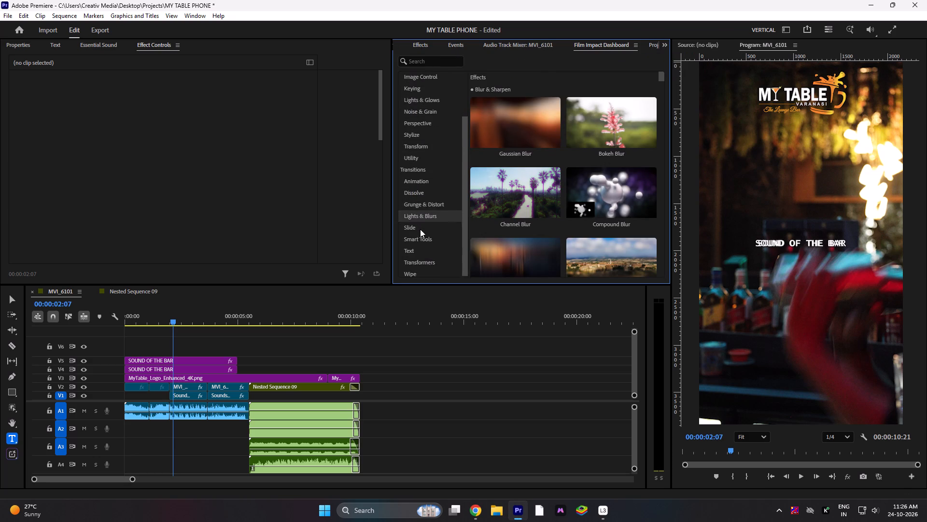
click(424, 252)
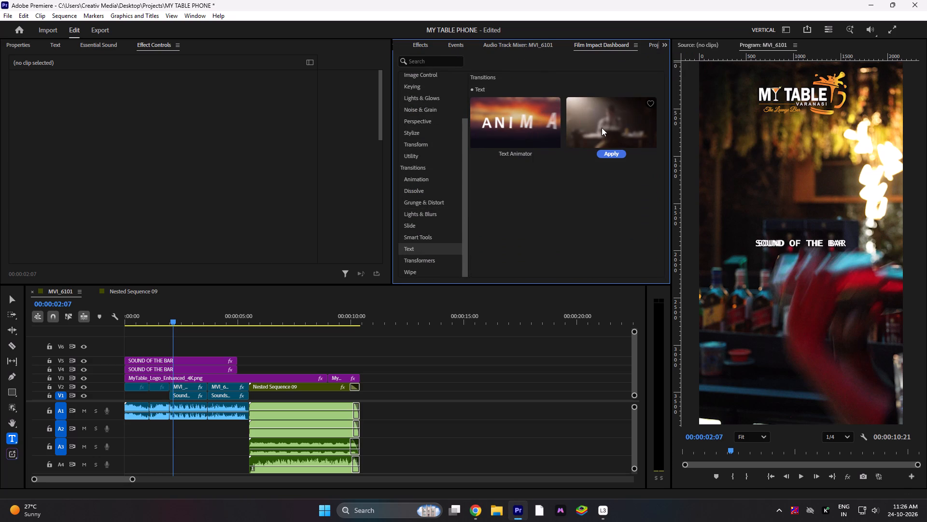
click(421, 262)
scroll(421, 262, down, 3)
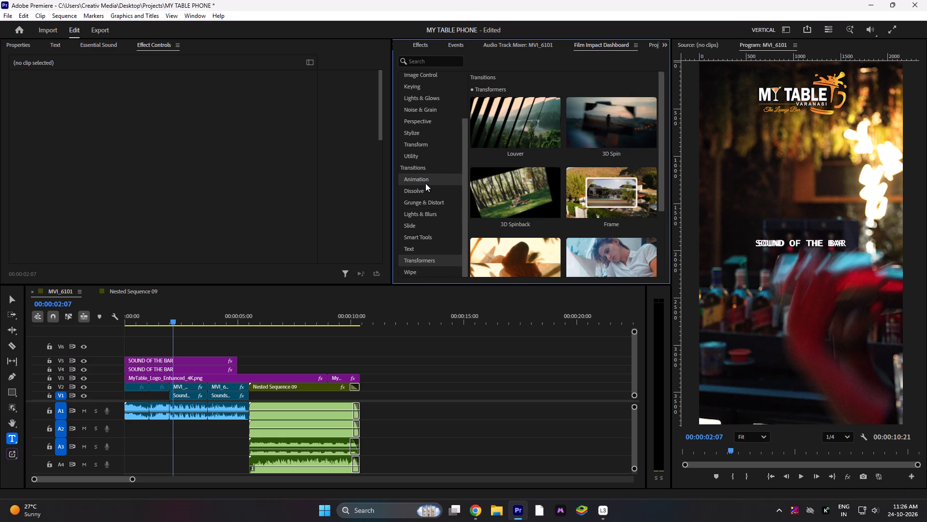
click(425, 184)
scroll(455, 115, up, 8)
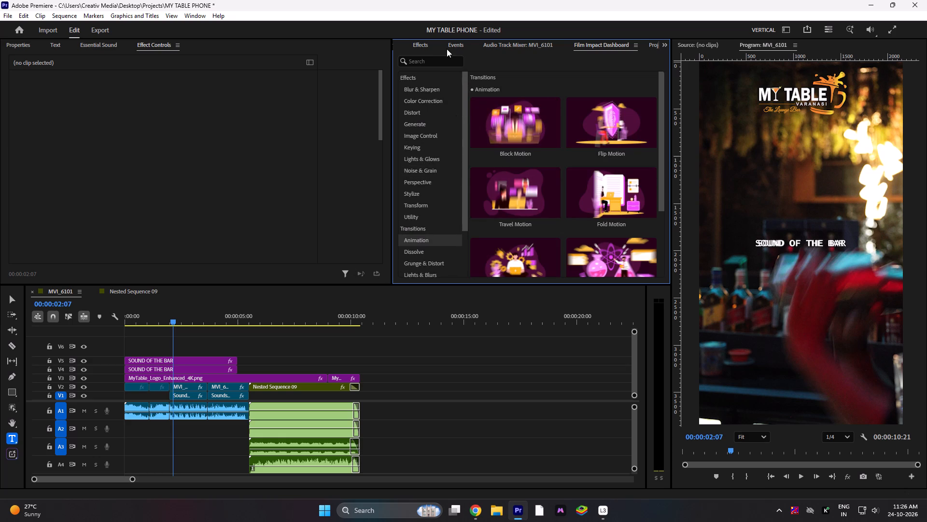
Clear the old "reverb" search from the Effects library.
click(425, 46)
click(485, 58)
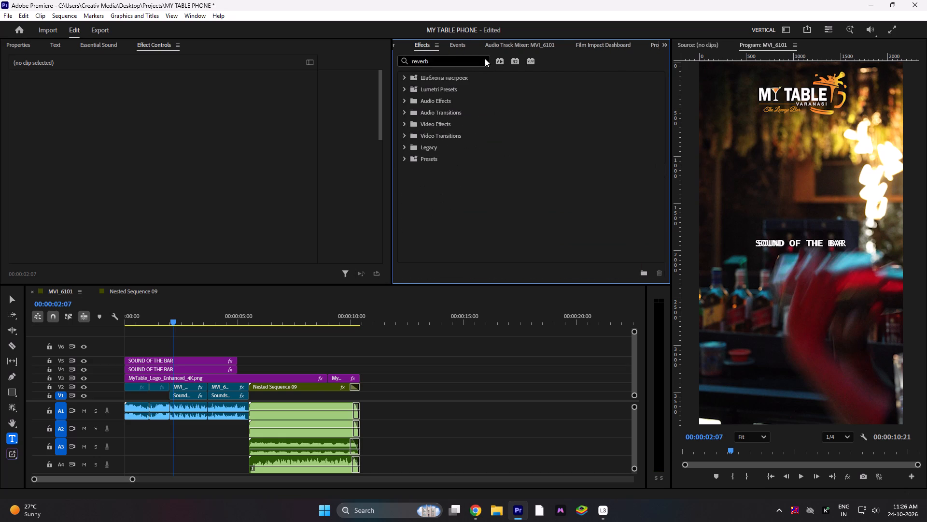
Play the sequence's second half through to the end, starting from about 6 seconds and again from about 5 seconds.
click(268, 315)
key(space)
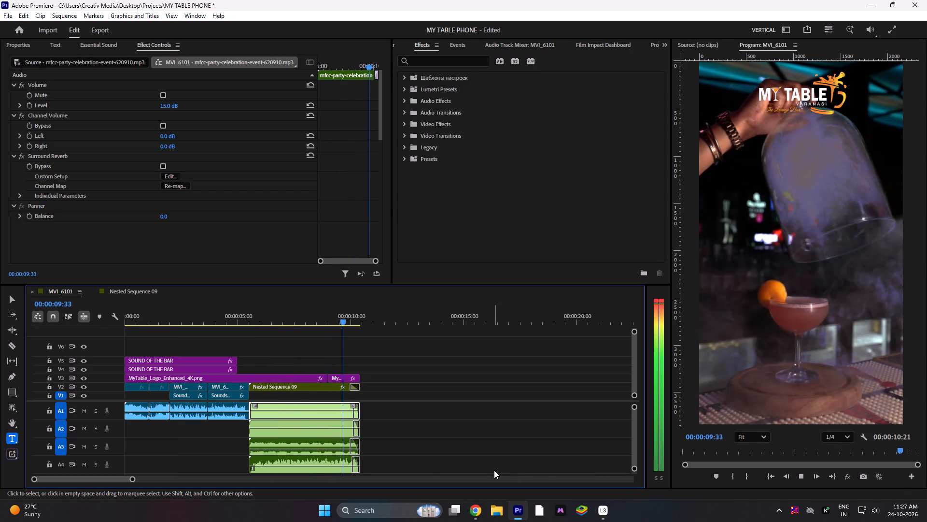
drag(283, 312, 282, 312)
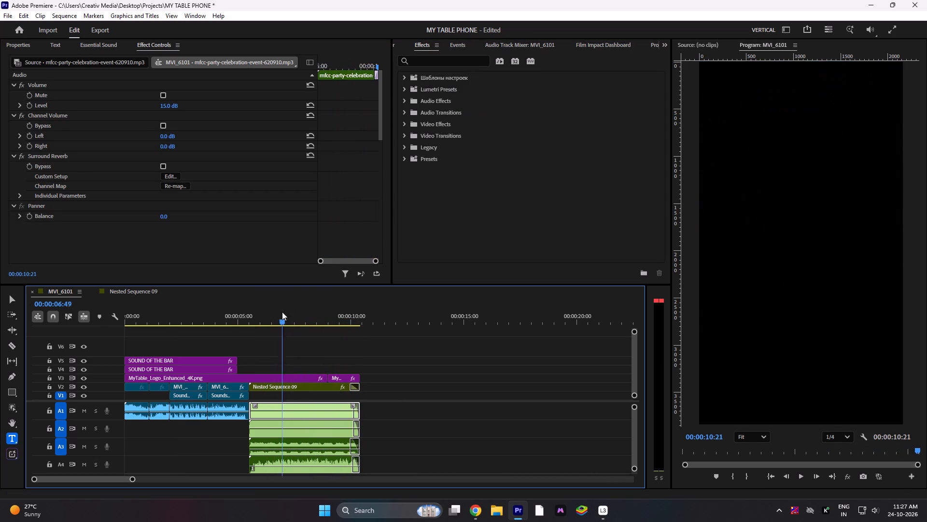
drag(282, 312, 233, 319)
key(space)
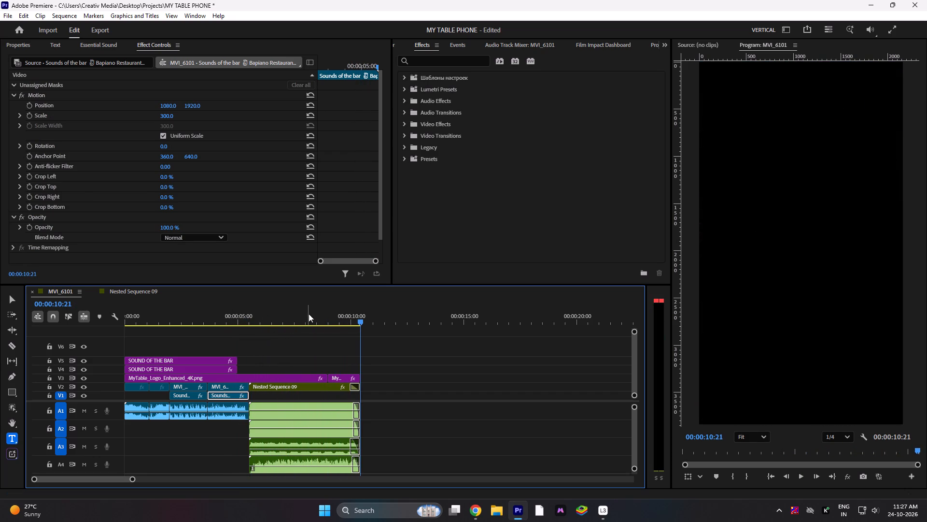
Play the ending from about 9 seconds to find the cut point, and ripple-trim the clip ends to 00:00:10:02.
drag(359, 318, 334, 319)
key(space)
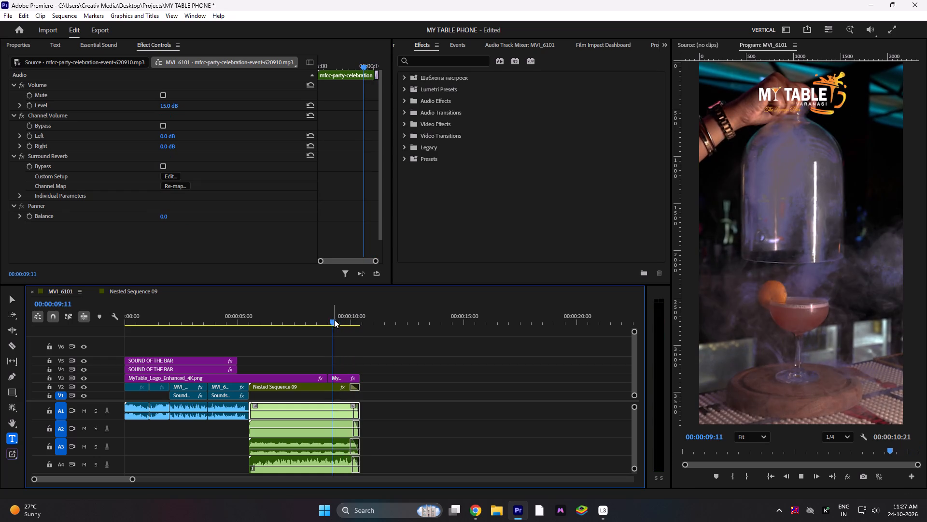
key(space)
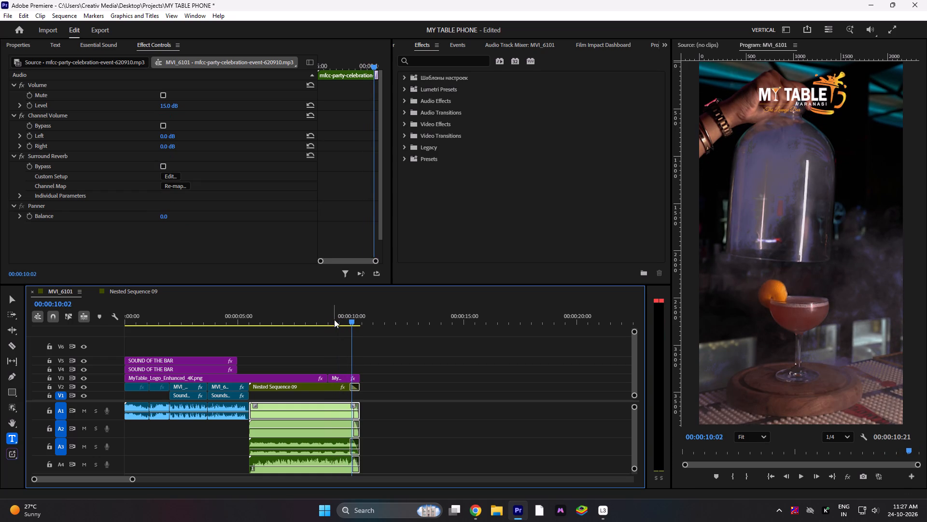
key(w)
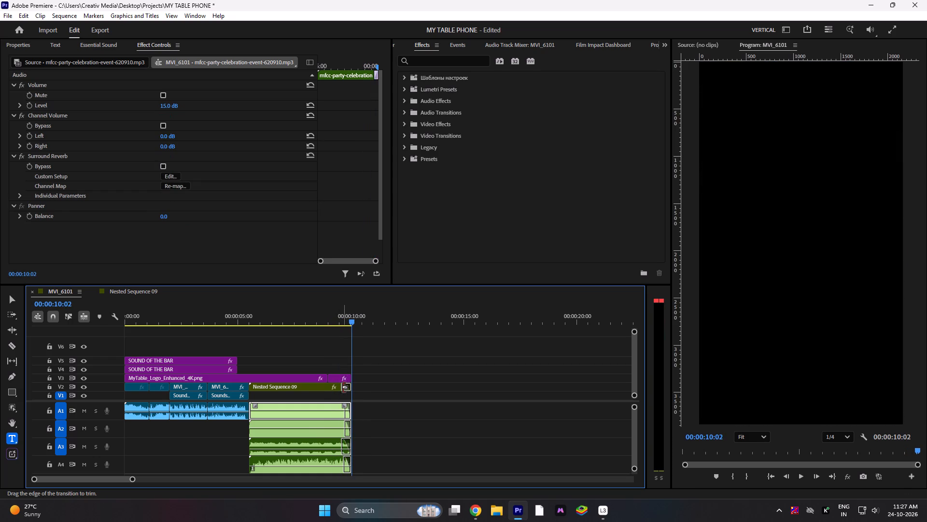
Shrink away the closing transitions on Nested Sequence 09 on V2 and on the audio clips on A1 to A4.
drag(342, 387, 360, 391)
drag(344, 404, 351, 405)
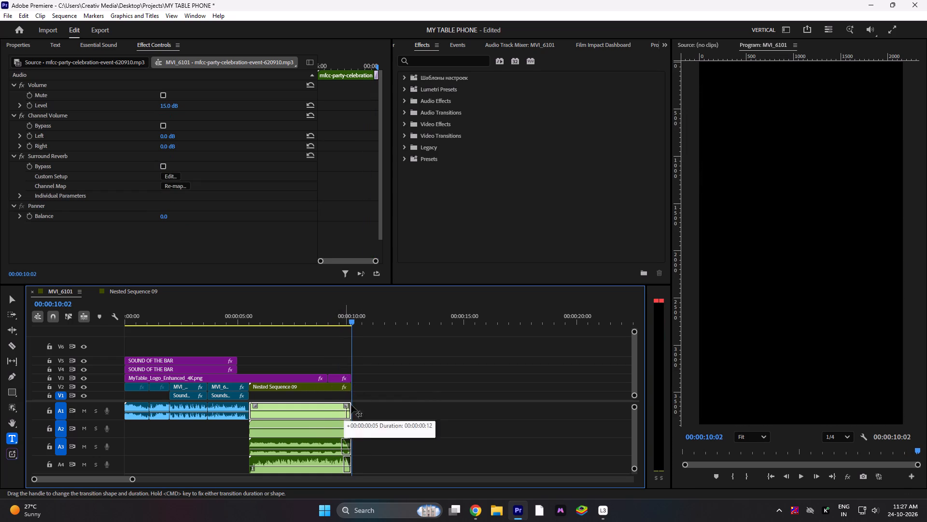
drag(351, 405, 364, 406)
drag(345, 423, 361, 426)
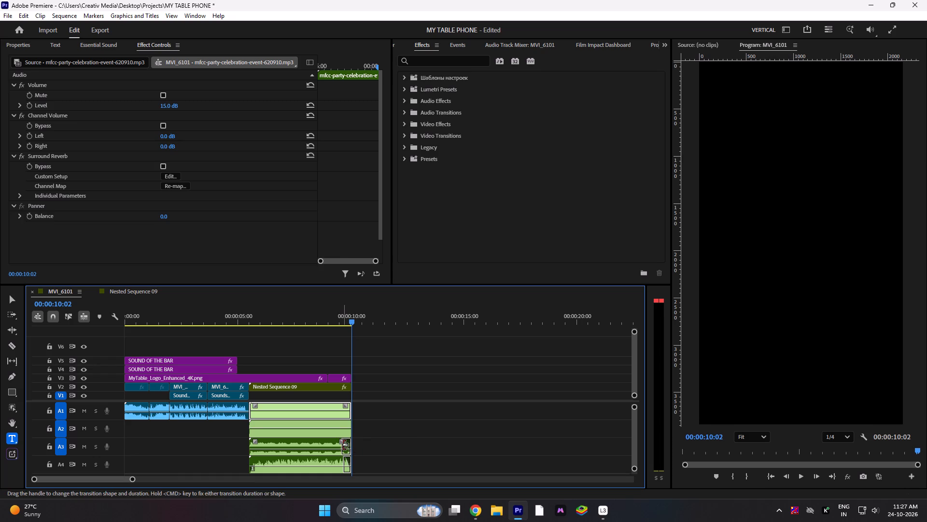
click(342, 445)
drag(339, 440, 362, 444)
drag(343, 459, 368, 459)
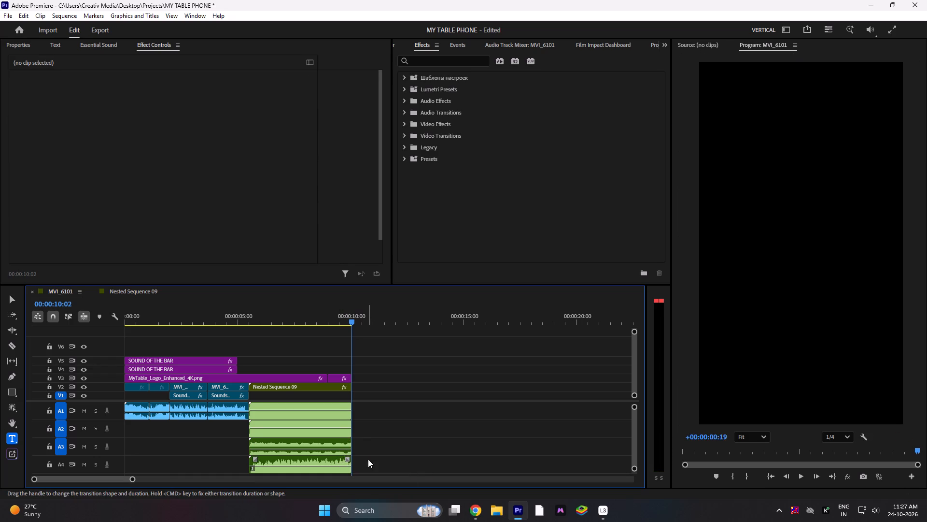
Play back the trimmed ending, rewinding to about 8.5 seconds to check the cut without transitions.
drag(351, 314, 347, 315)
key(space)
drag(346, 315, 312, 318)
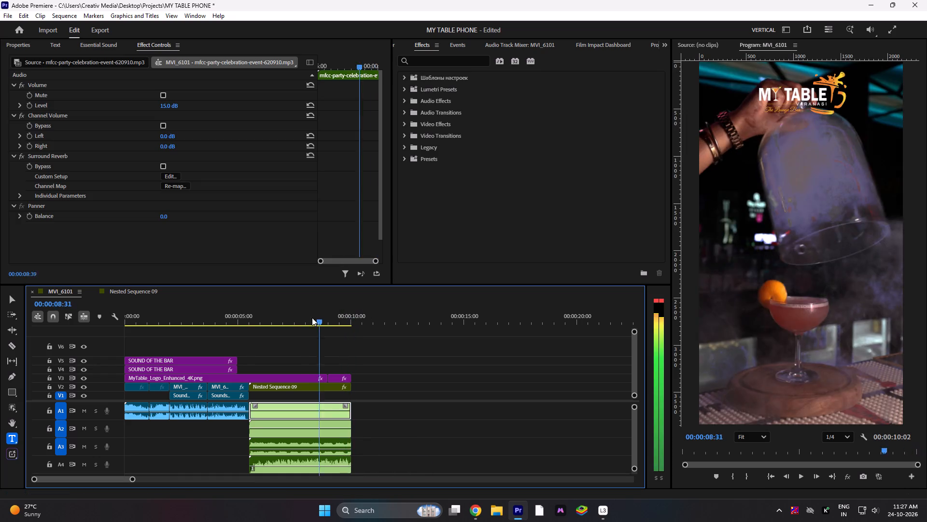
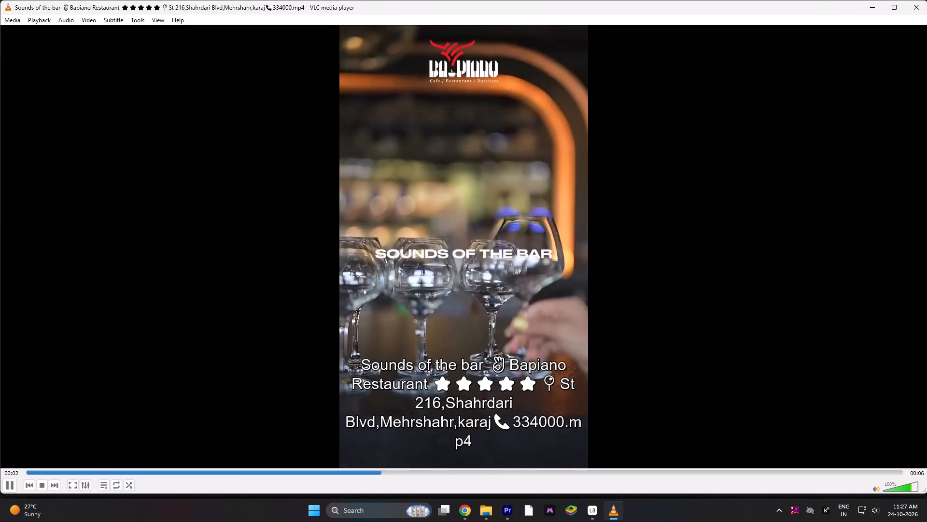
Play and scrub the opening two seconds of the reference reel to examine how its "SOUNDS OF THE BAR" title layers animate.
click(67, 471)
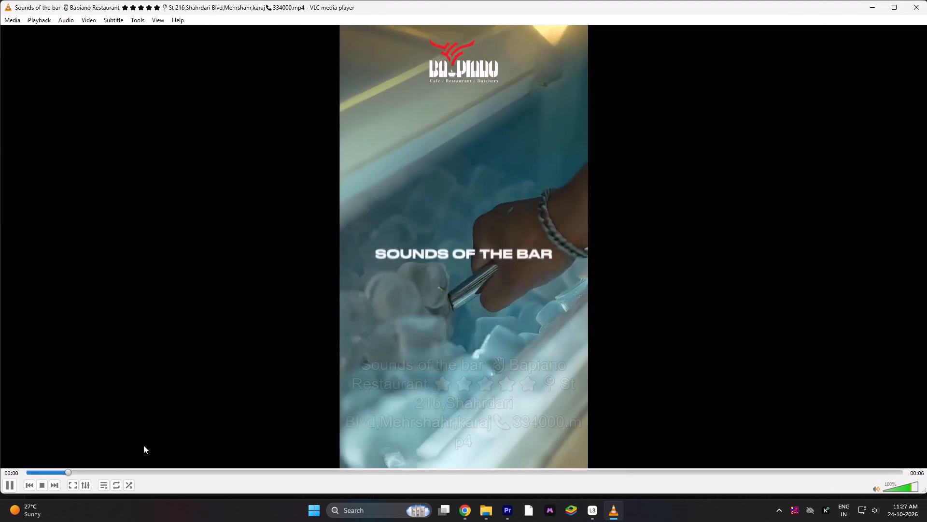
click(146, 444)
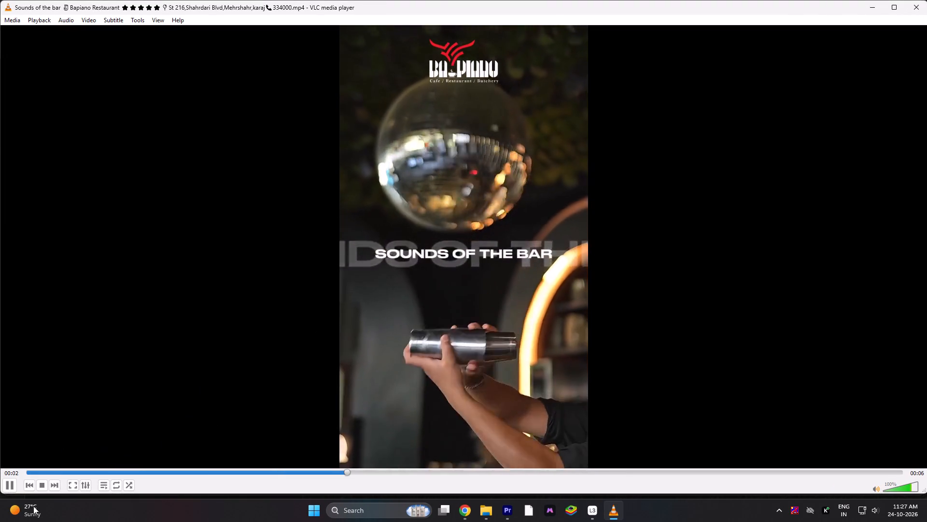
click(64, 476)
click(7, 487)
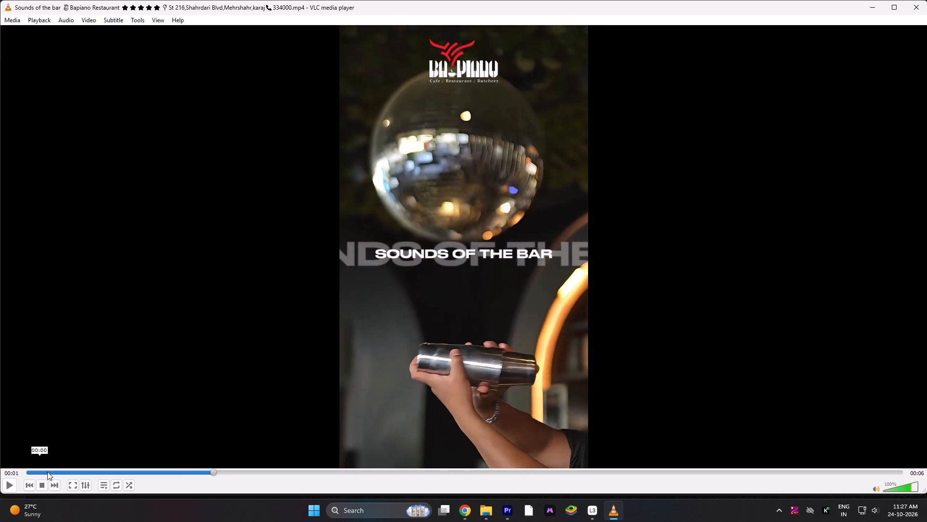
drag(53, 471, 85, 473)
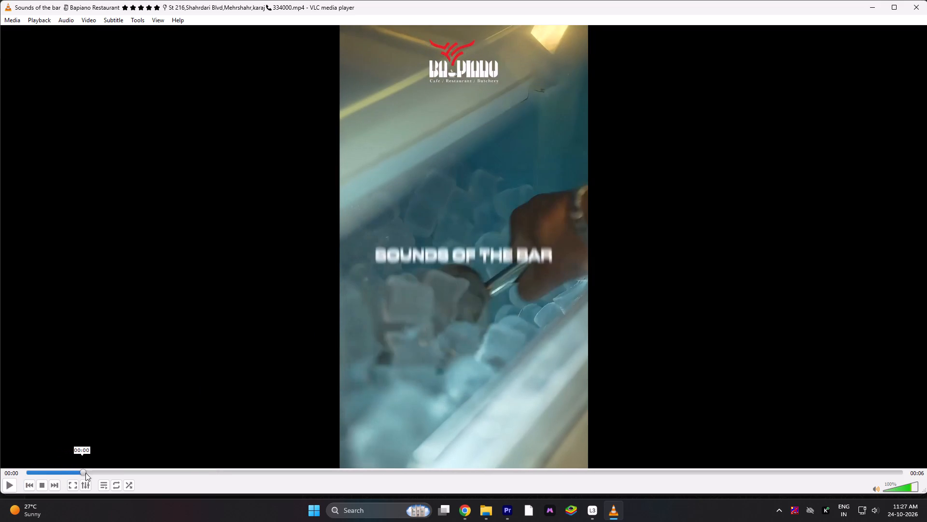
drag(85, 473, 238, 469)
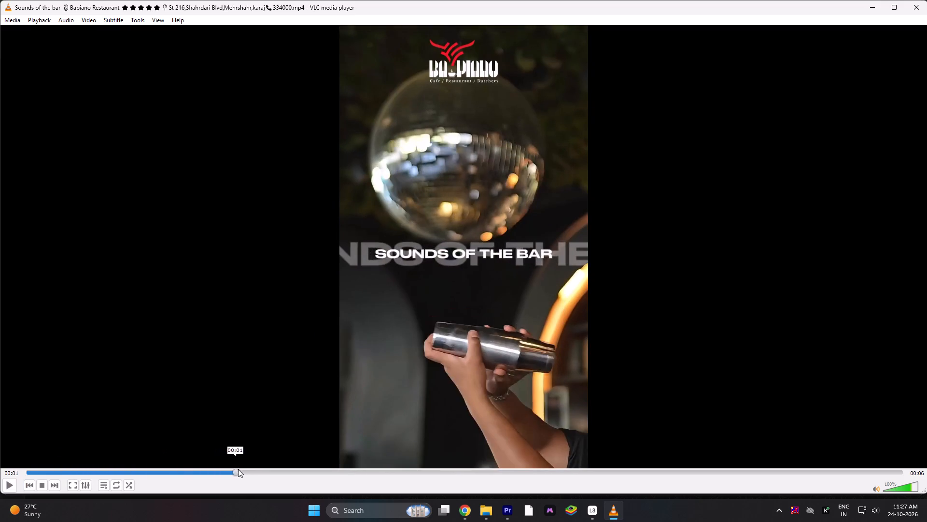
drag(238, 469, 164, 470)
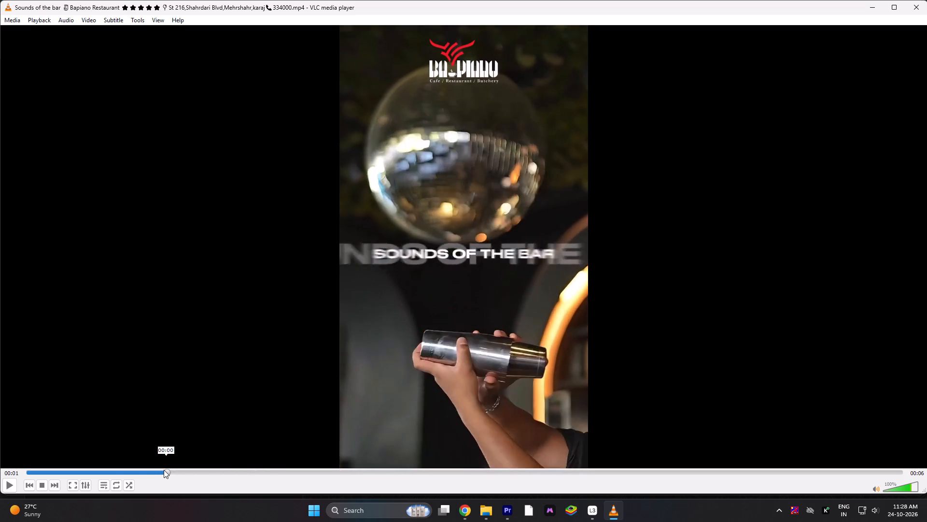
drag(164, 470, 36, 477)
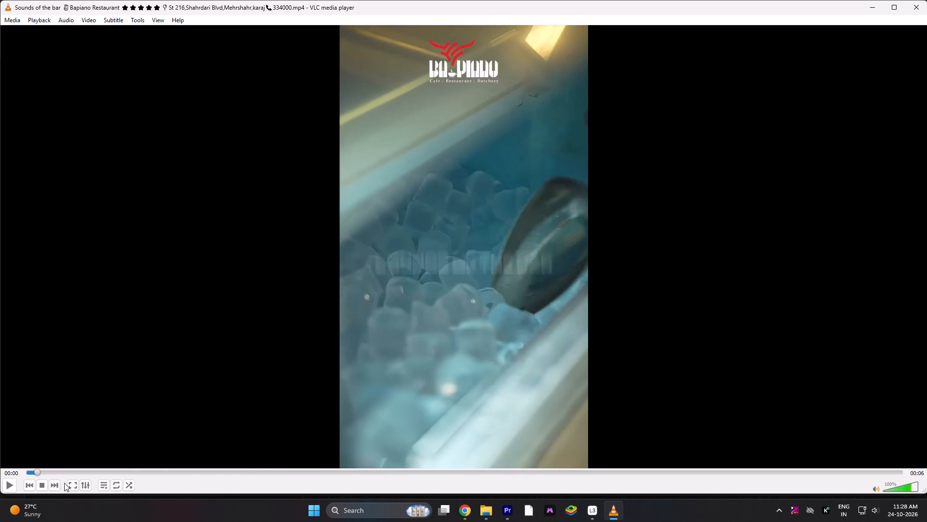
drag(38, 472, 222, 464)
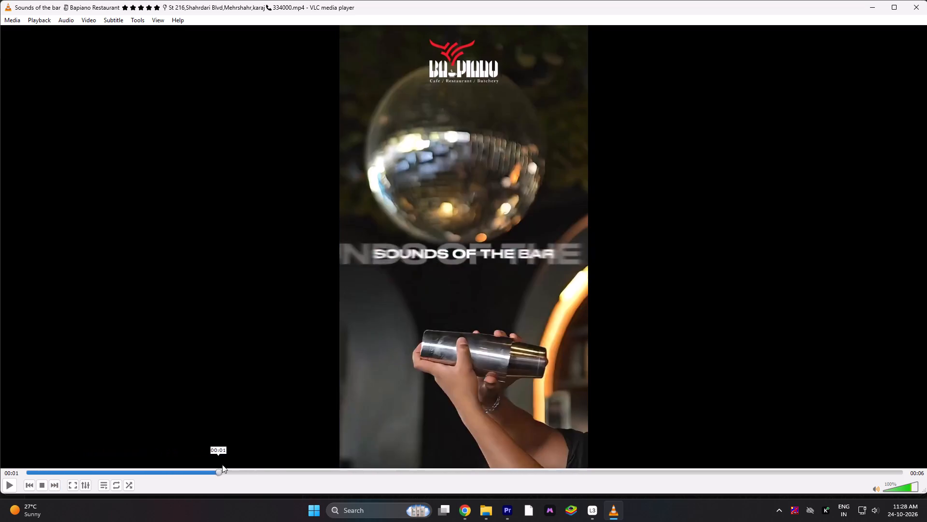
drag(222, 464, 312, 460)
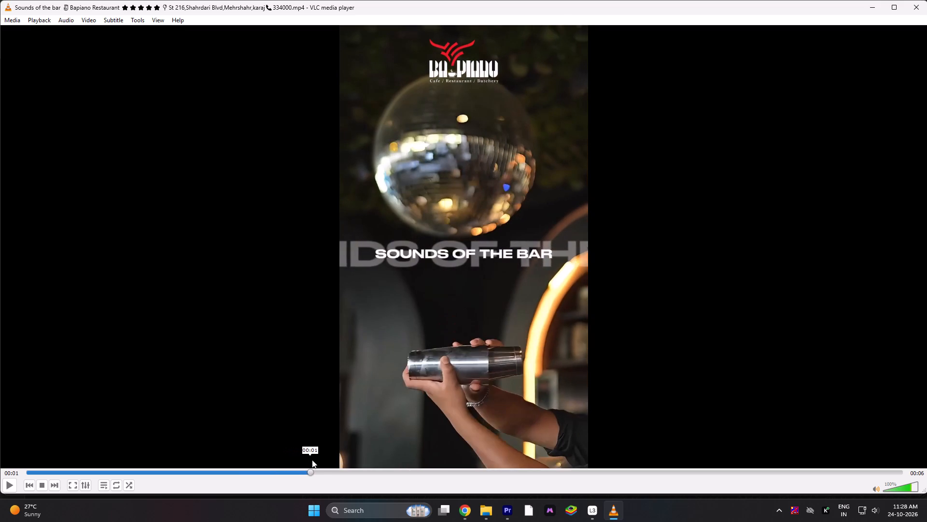
drag(312, 460, 314, 460)
drag(314, 460, 159, 461)
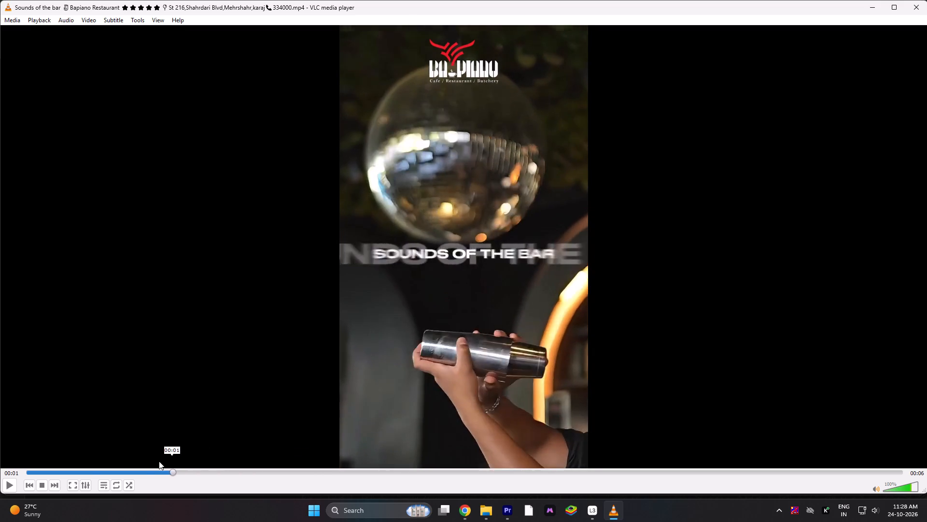
drag(159, 461, 18, 465)
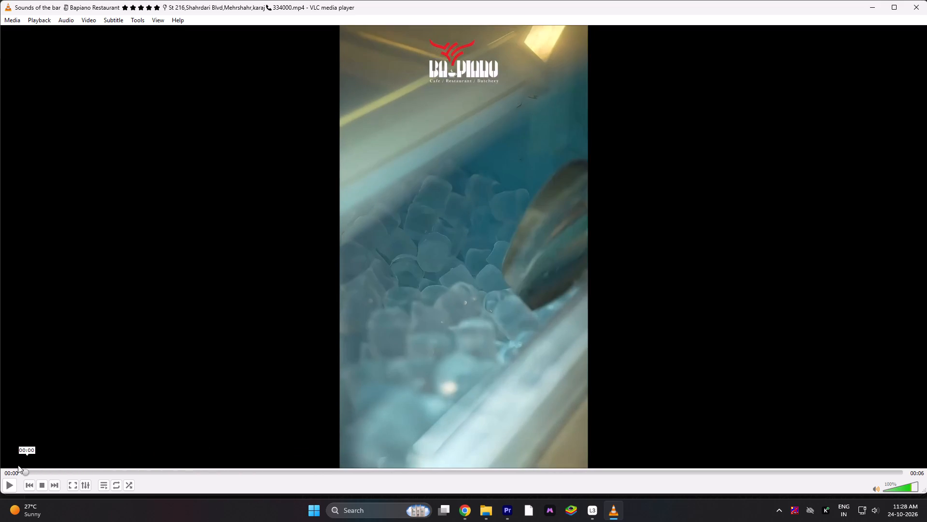
drag(18, 465, 205, 461)
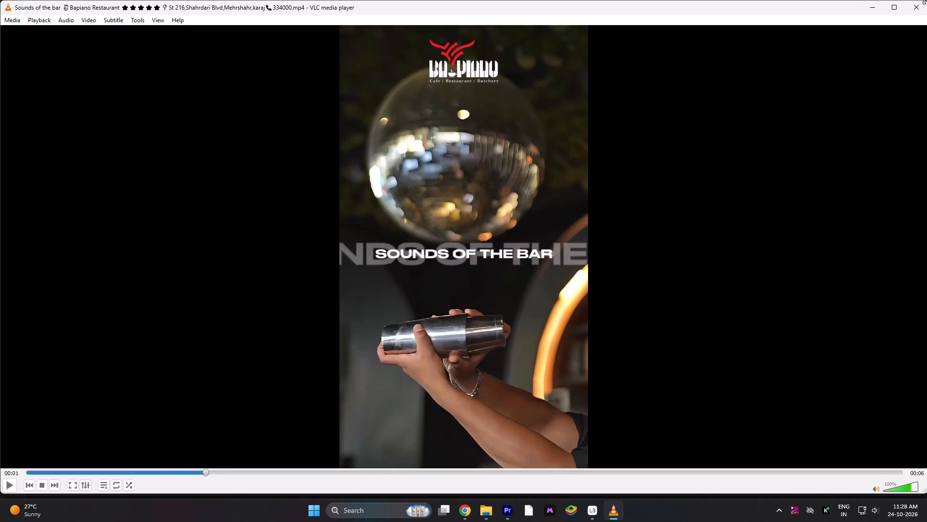
Switch to Premiere, delete the SOUND OF THE BAR title on V5, and replace it with a duplicate of the V4 title.
click(869, 8)
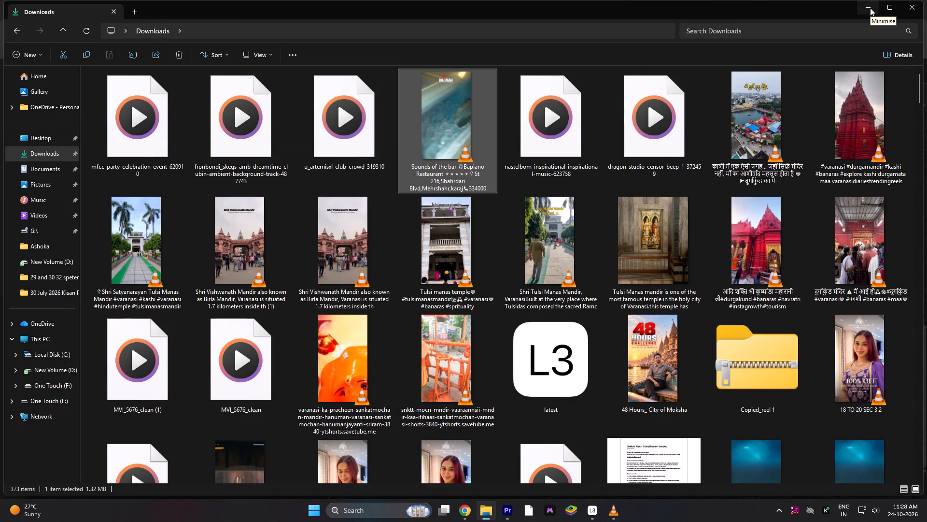
click(504, 510)
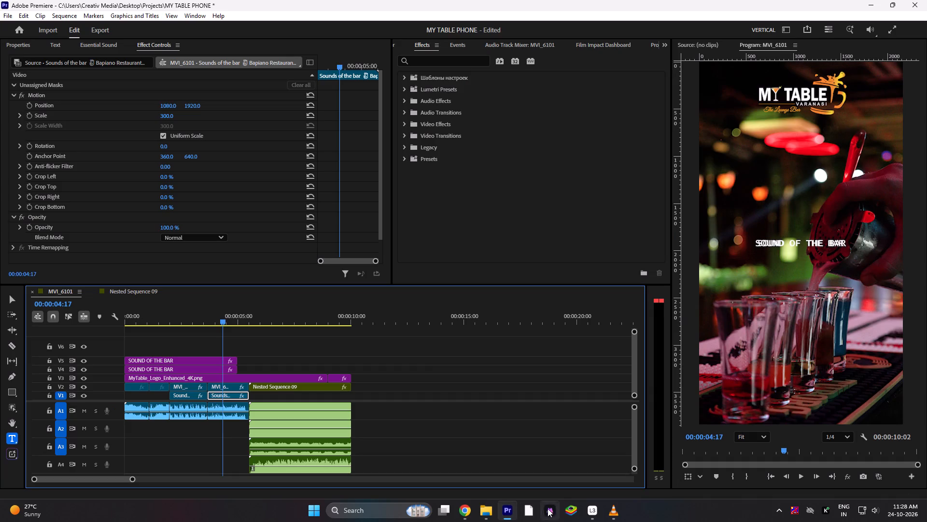
click(187, 325)
drag(186, 319, 121, 330)
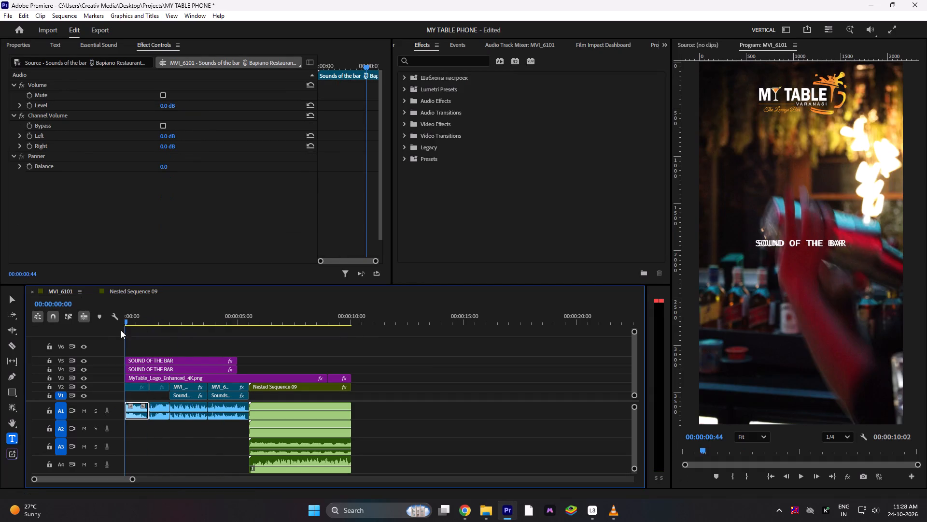
click(188, 359)
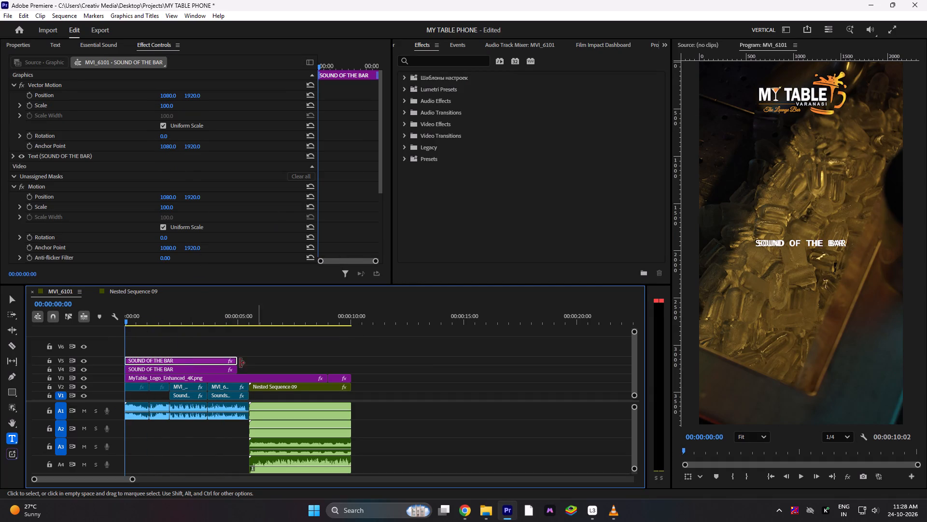
key(Delete)
click(156, 362)
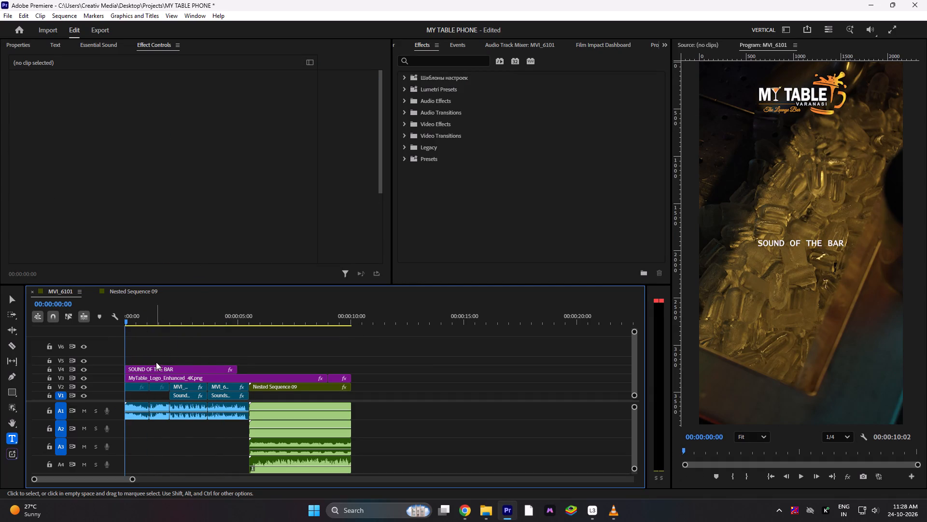
click(155, 369)
alt+drag(155, 366, 155, 360)
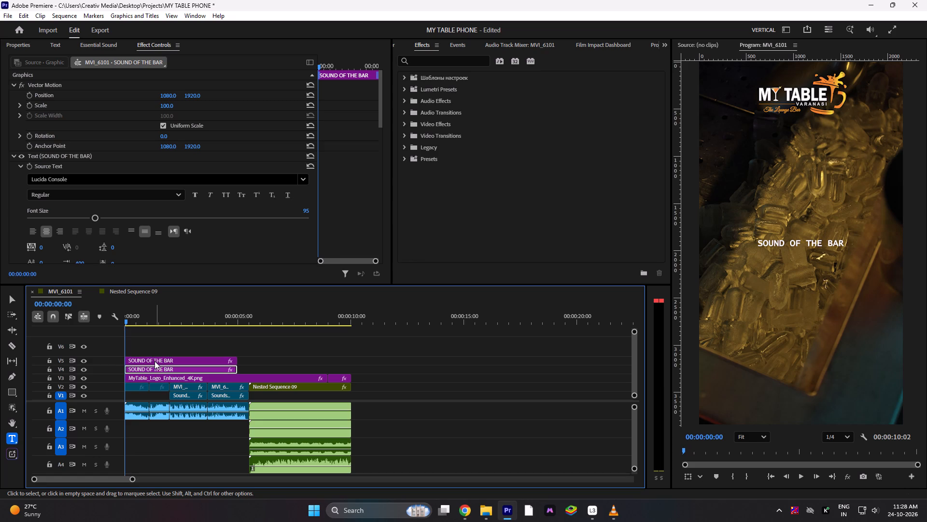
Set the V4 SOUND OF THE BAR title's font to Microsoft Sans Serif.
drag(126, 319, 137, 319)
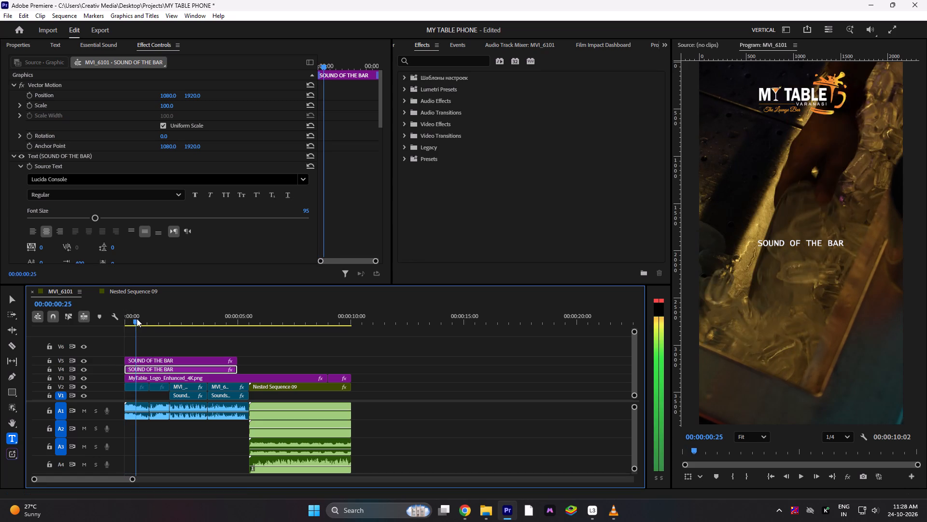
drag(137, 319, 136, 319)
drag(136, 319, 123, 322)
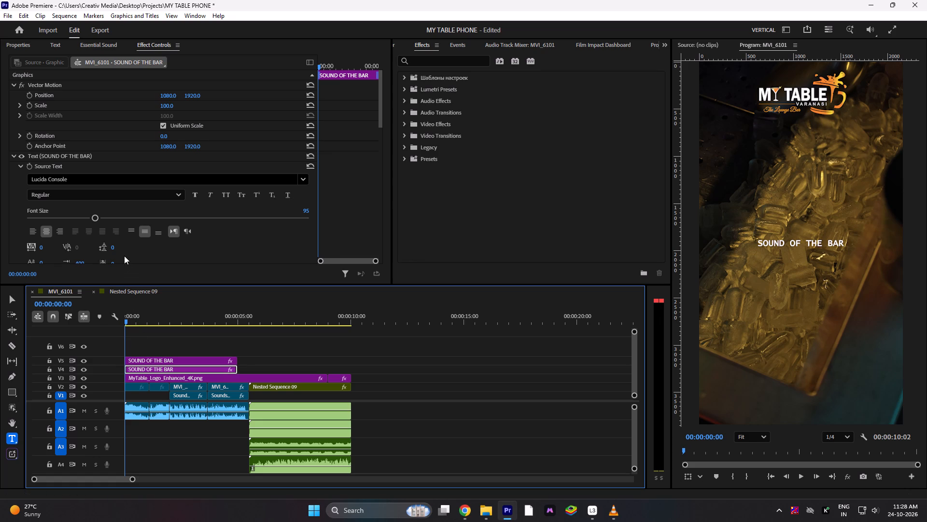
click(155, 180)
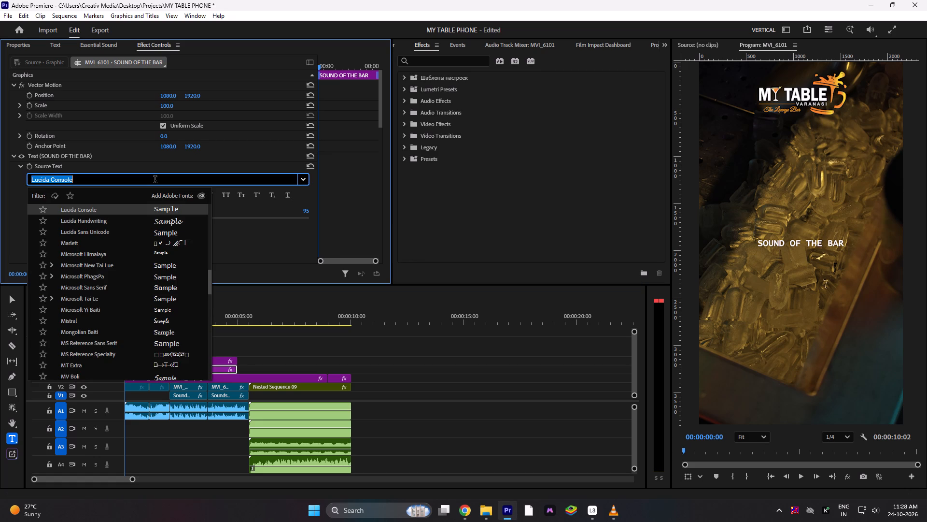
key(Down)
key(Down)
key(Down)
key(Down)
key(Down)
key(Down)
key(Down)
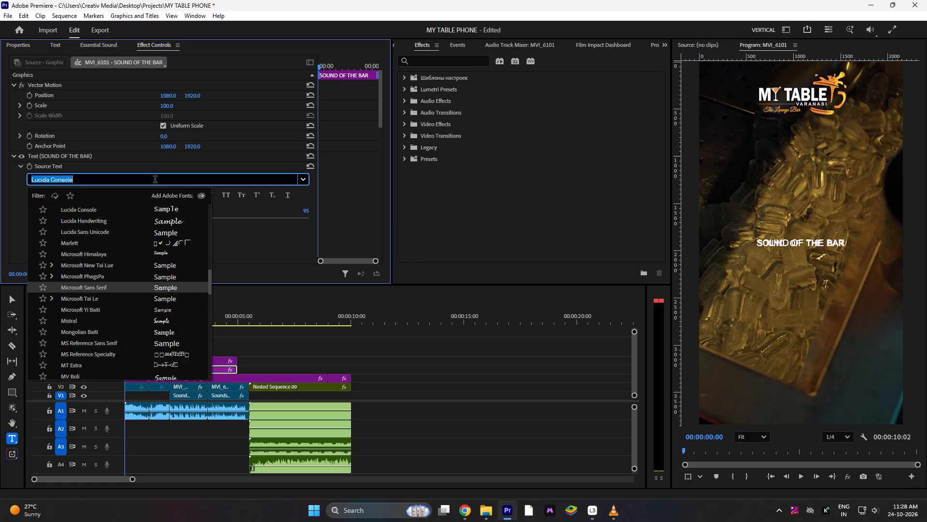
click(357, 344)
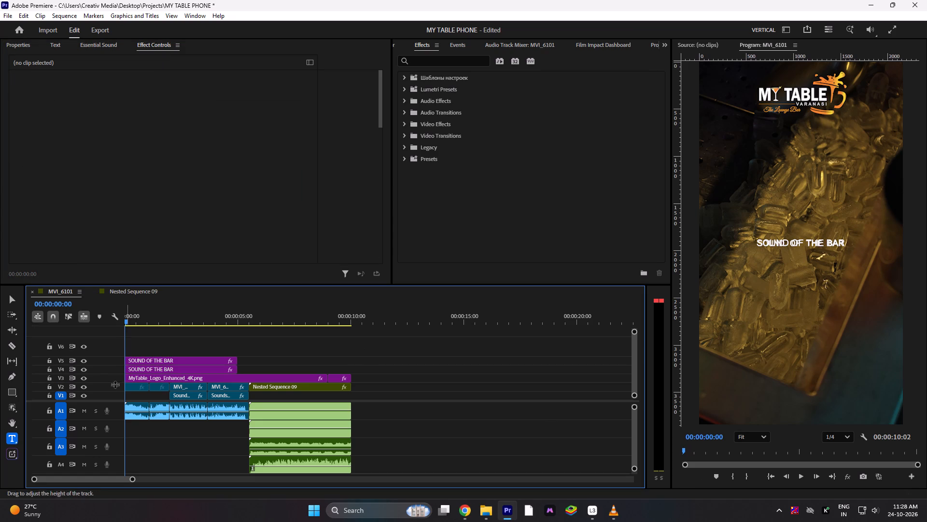
Hide track V5, preview fonts on the V4 SOUND OF THE BAR title, and set its font to Sanskrit Text.
click(81, 362)
click(148, 365)
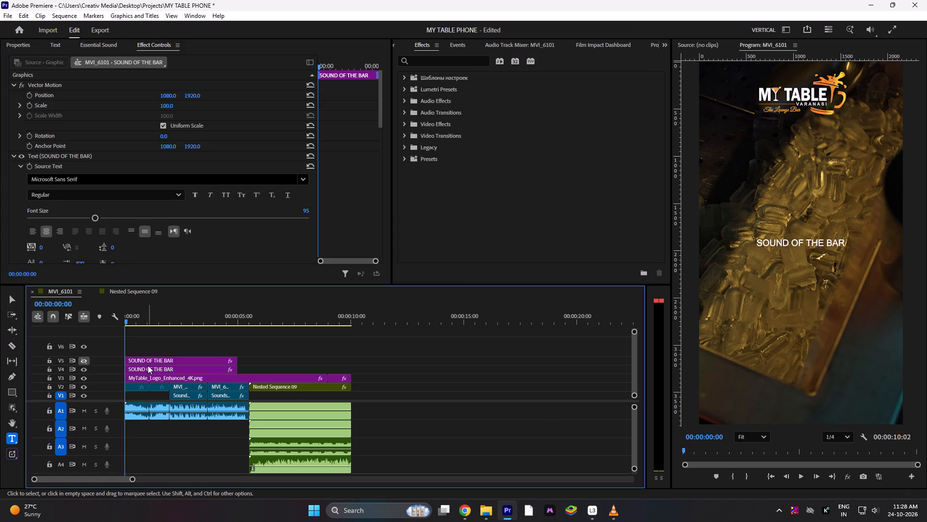
click(121, 176)
key(Down)
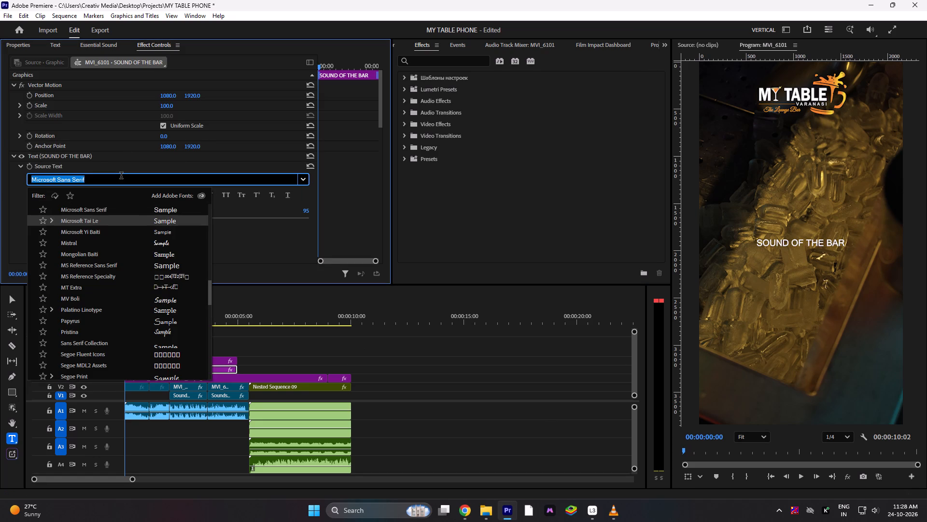
key(Down)
key(Down)
key(Down)
key(Down)
key(Down)
key(Down)
key(Down)
key(Down)
key(Down)
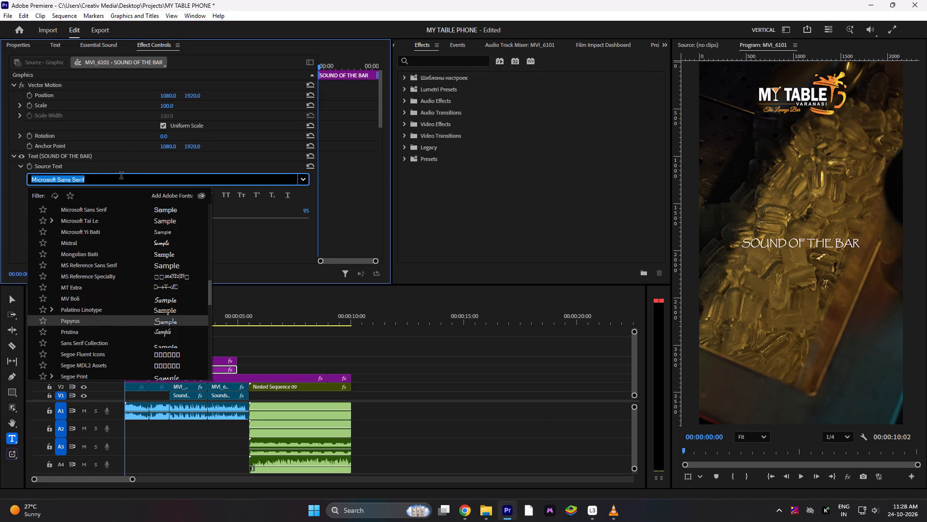
key(Down)
key(Down)
key(Down)
key(Down)
key(Down)
key(Down)
key(Down)
key(Down)
key(Down)
key(Down)
key(Down)
key(Down)
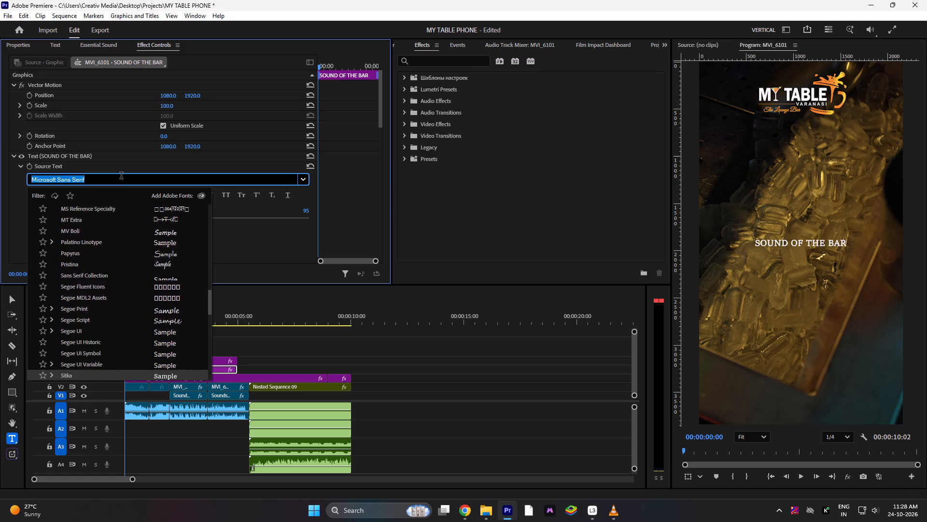
key(Down)
key(Down)
key(Down)
key(Down)
key(Down)
key(Up)
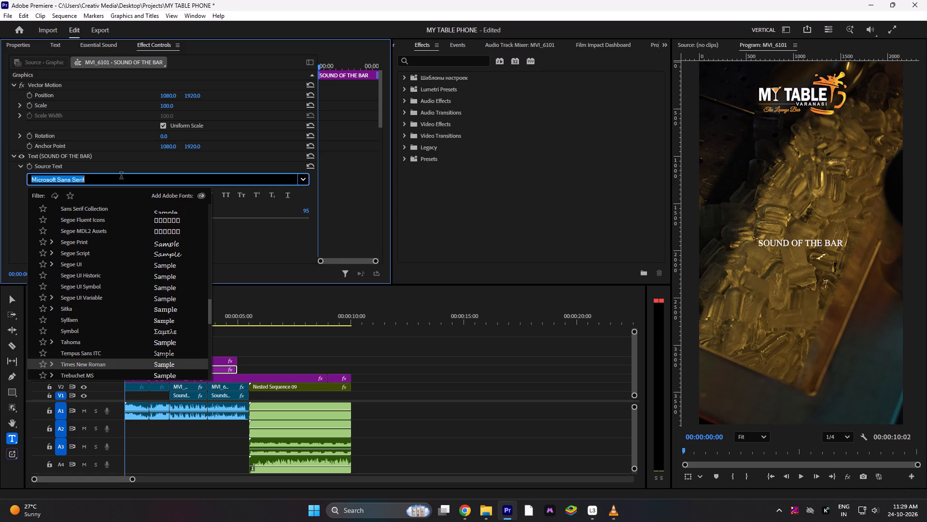
key(Down)
key(Down)
key(Down)
key(Down)
key(Down)
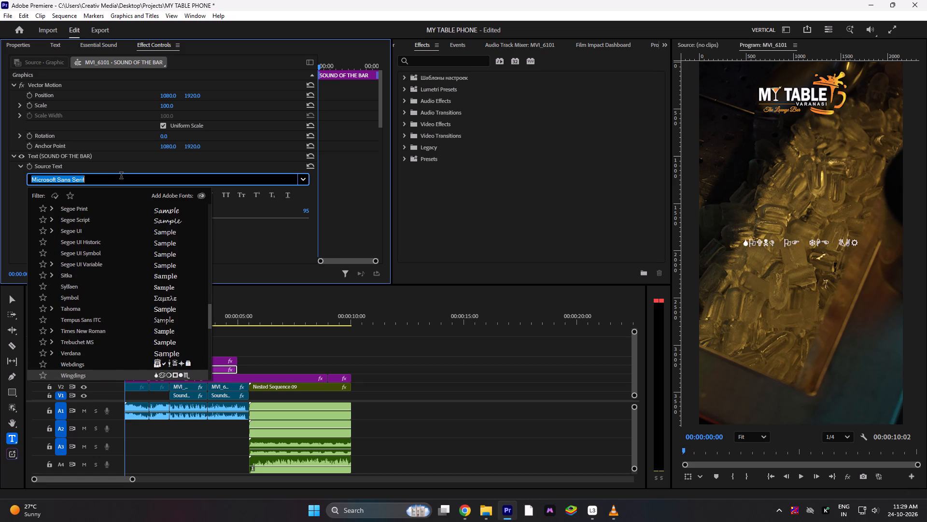
key(Down)
key(Down)
key(Down)
key(Down)
key(Down)
key(Down)
key(Down)
key(Down)
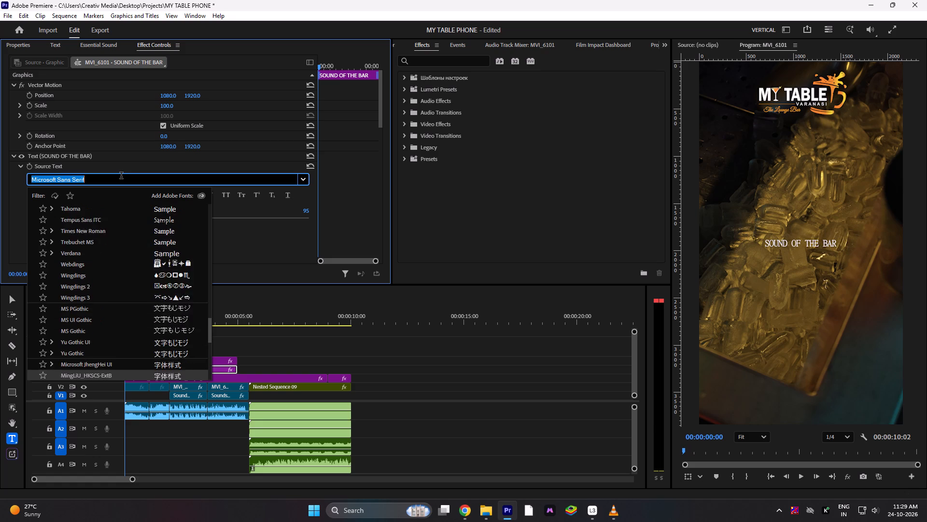
key(Down)
key(Down)
key(Down)
key(Down)
key(Down)
key(Down)
key(Down)
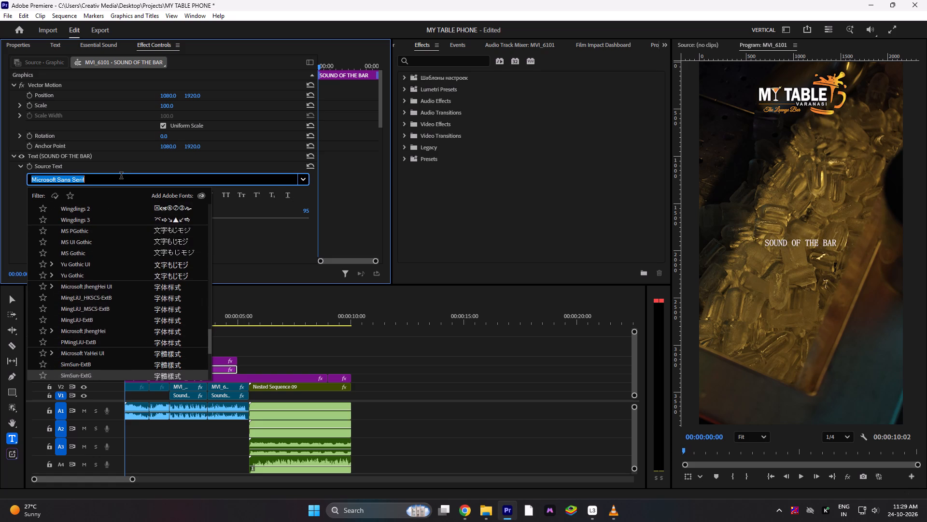
key(Down)
key(Down)
key(Down)
key(Down)
key(Down)
key(Down)
key(Down)
key(Down)
key(Down)
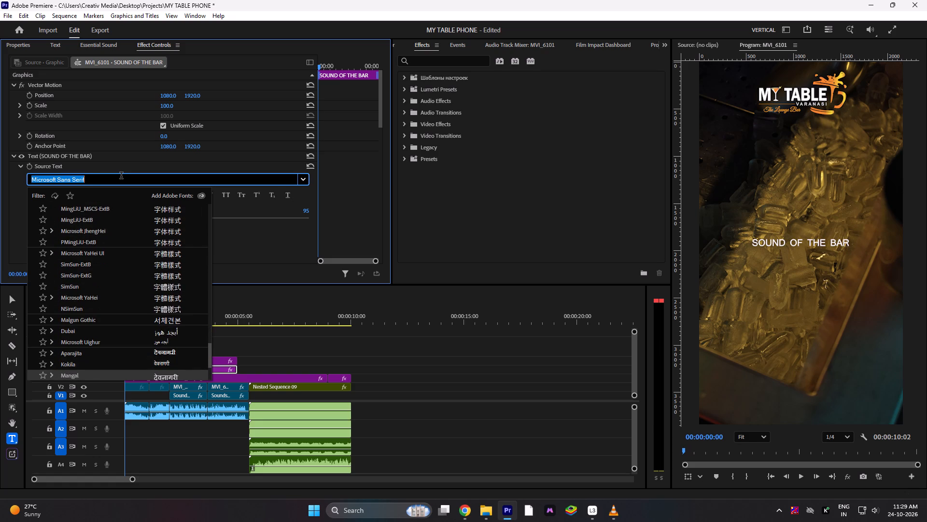
key(Down)
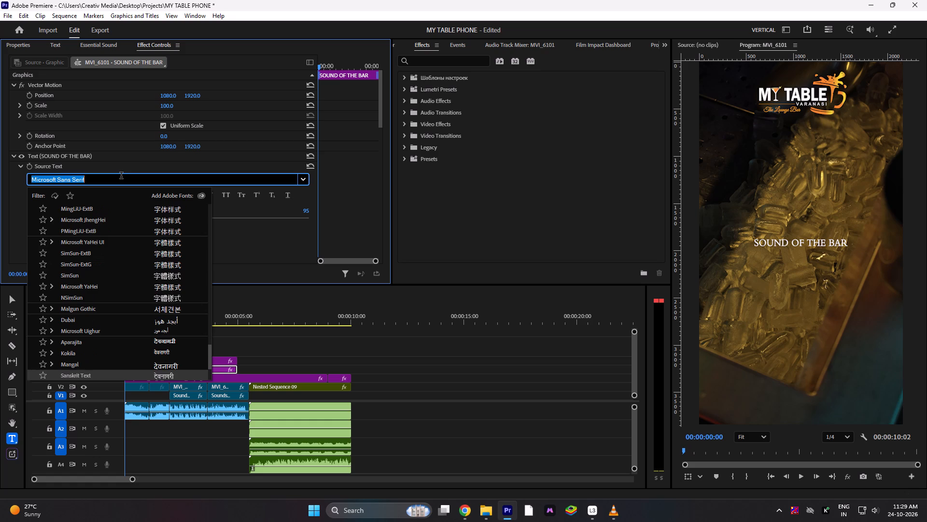
key(Return)
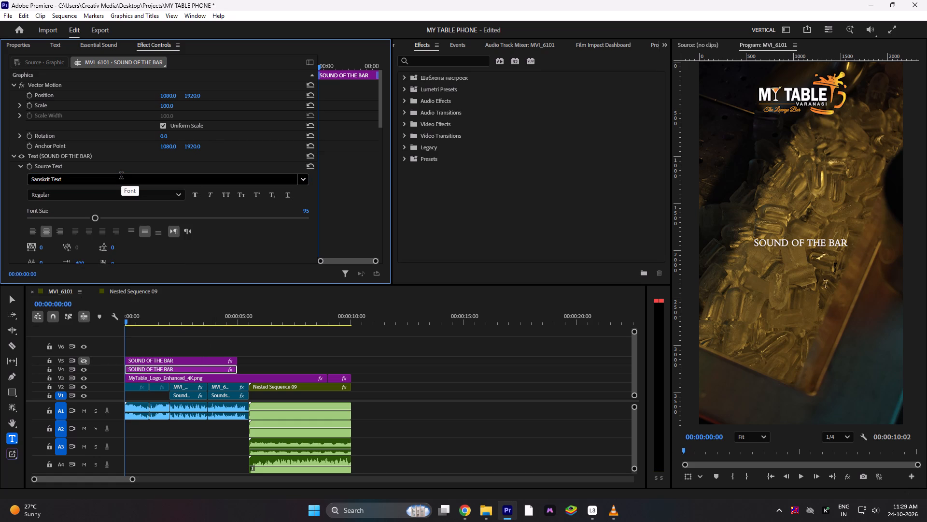
Delete the old SOUND OF THE BAR title on V5 and replace it with a duplicate of the Sanskrit Text title on V4.
click(165, 360)
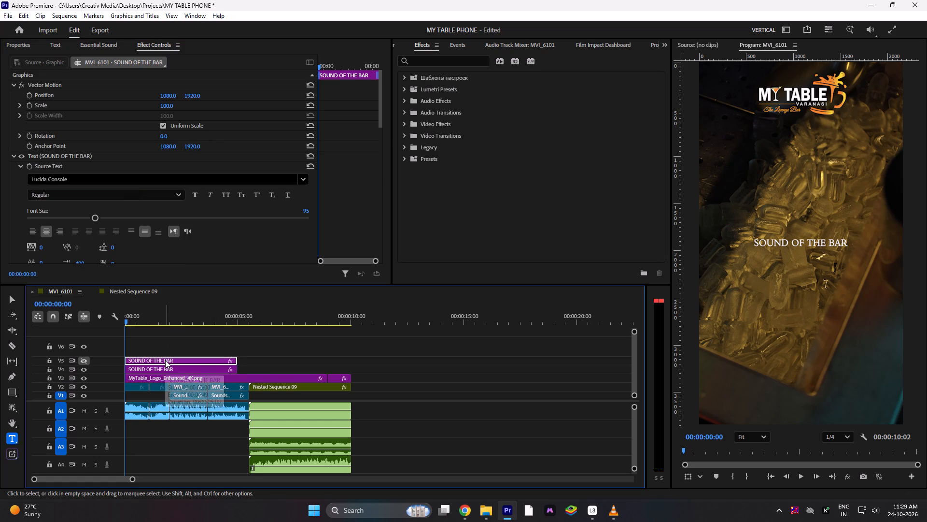
key(Delete)
click(165, 366)
ctrl+click(165, 367)
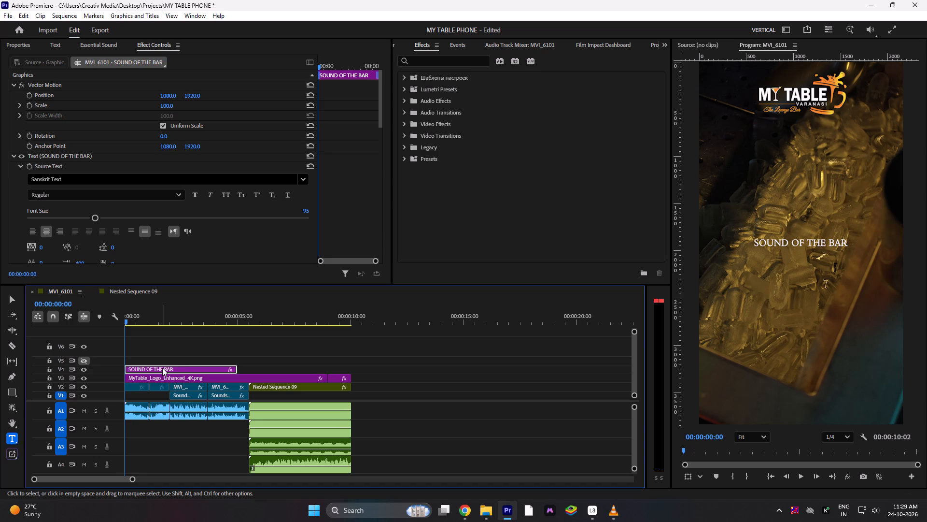
alt+drag(162, 368, 161, 362)
Keyframe the V4 title's Vector Motion scale from 100 at the sequence start to 441 at 00:00:00:46.
click(159, 367)
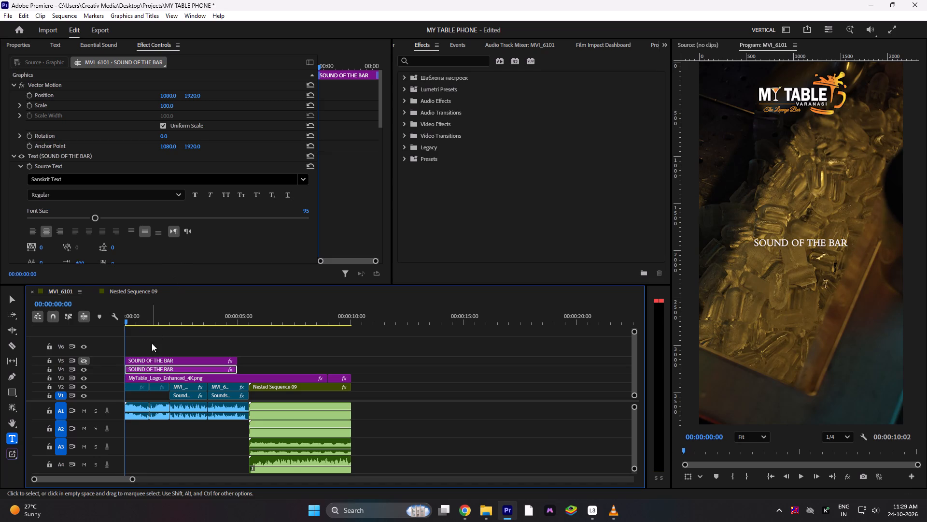
click(31, 106)
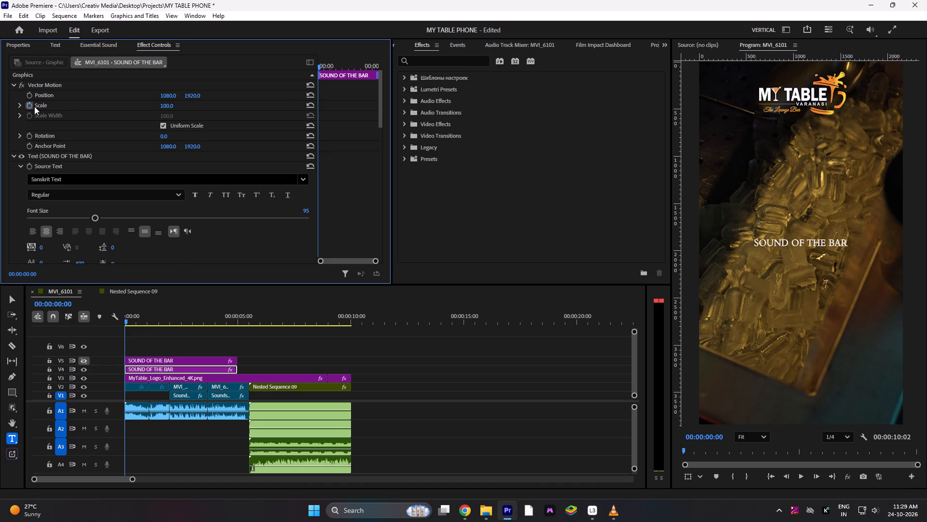
drag(323, 64, 331, 68)
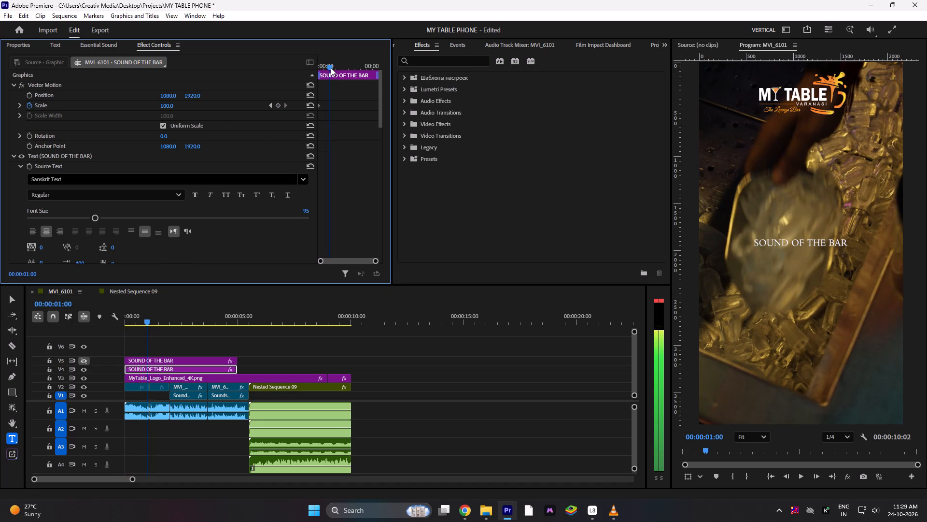
drag(331, 68, 330, 68)
click(279, 107)
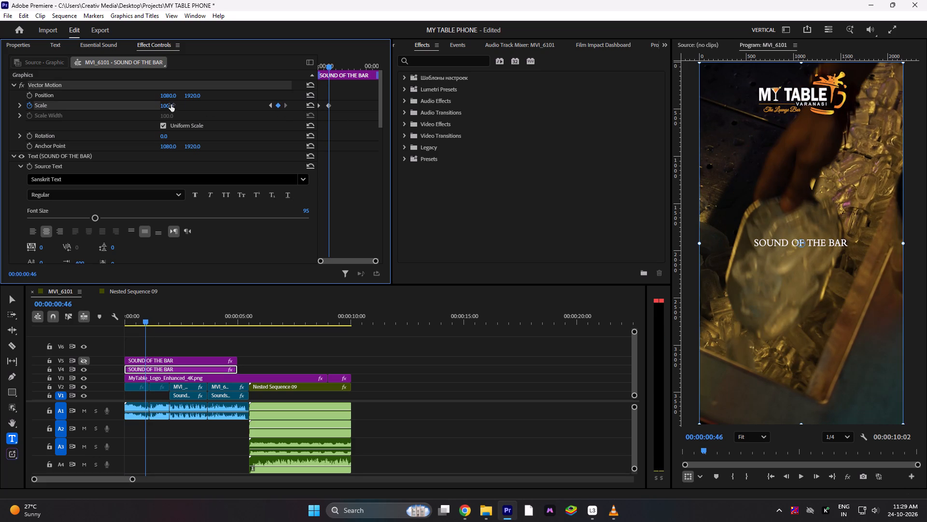
drag(171, 104, 327, 133)
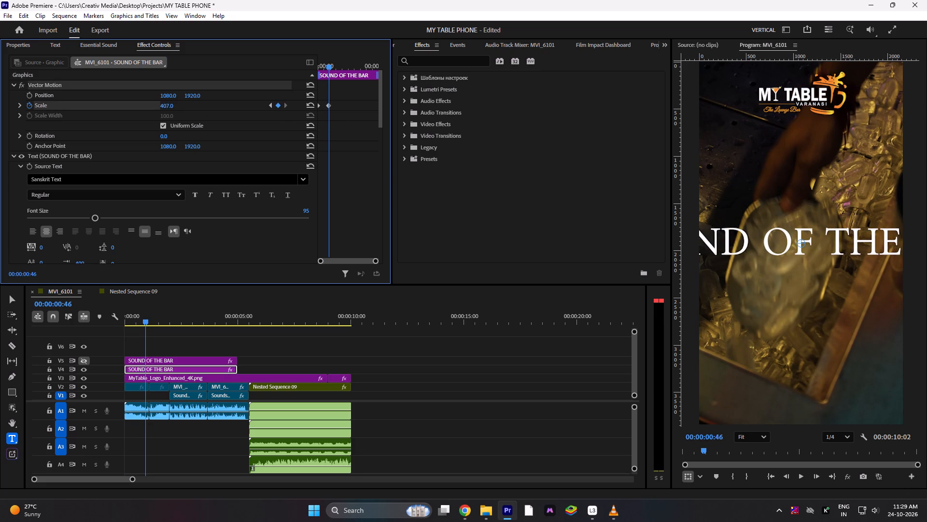
drag(327, 133, 347, 138)
Set the V4 SOUND OF THE BAR title's clip opacity to 17%.
scroll(195, 230, down, 20)
scroll(195, 230, down, 6)
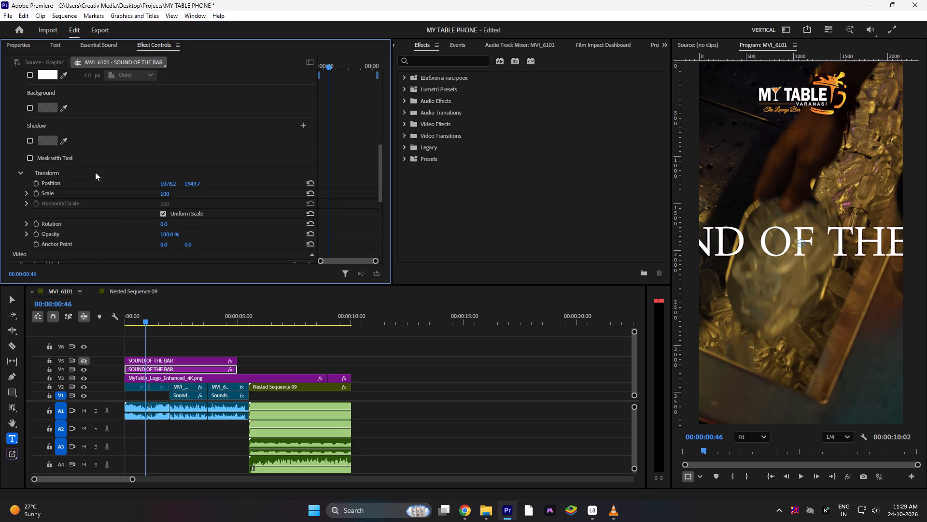
scroll(75, 211, down, 9)
scroll(72, 215, down, 12)
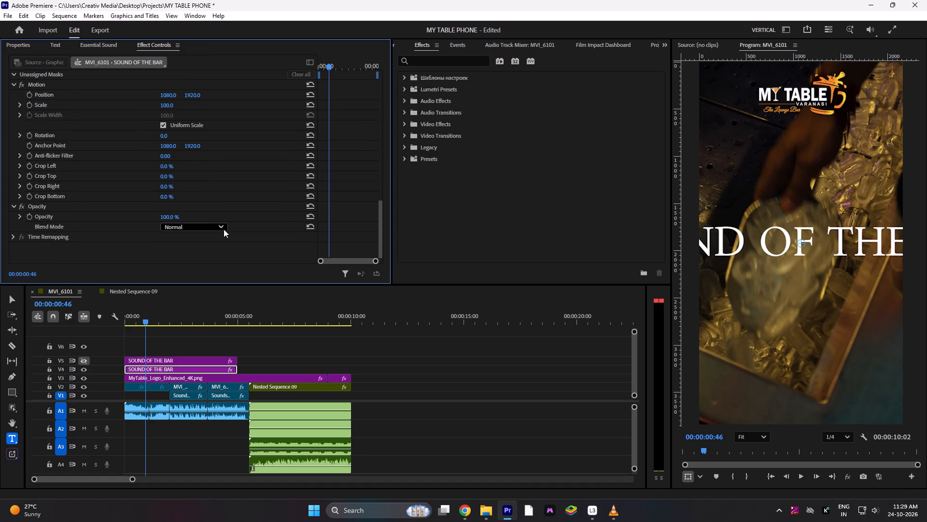
drag(173, 217, 133, 217)
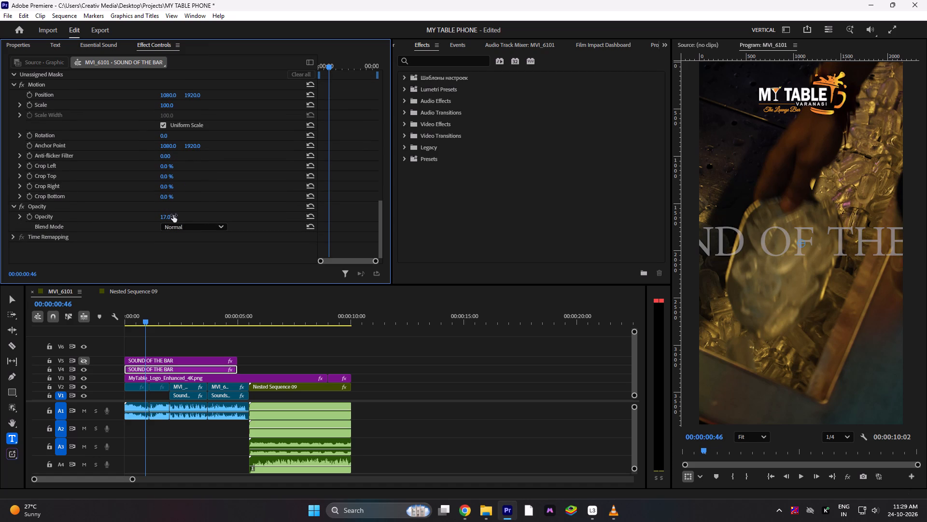
Add a Vector Motion scale keyframe of 486 at the end of the V4 title, at 00:00:04:49.
scroll(268, 305, up, 5)
click(176, 369)
scroll(284, 108, up, 18)
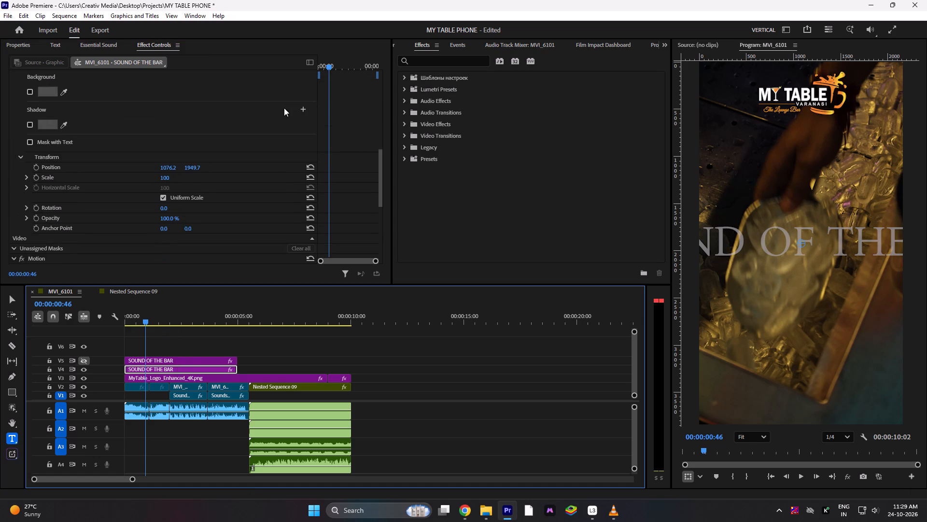
scroll(284, 108, up, 20)
scroll(284, 108, up, 20)
scroll(284, 108, up, 3)
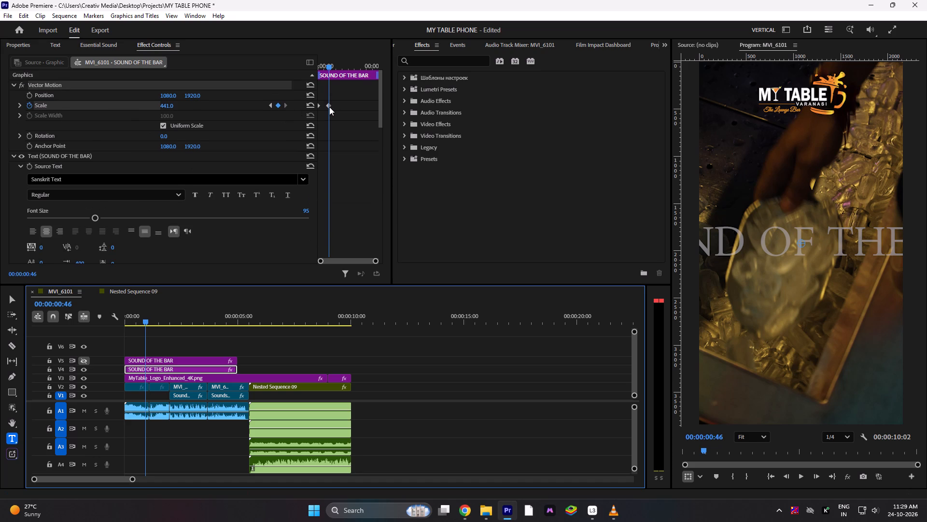
drag(336, 64, 382, 72)
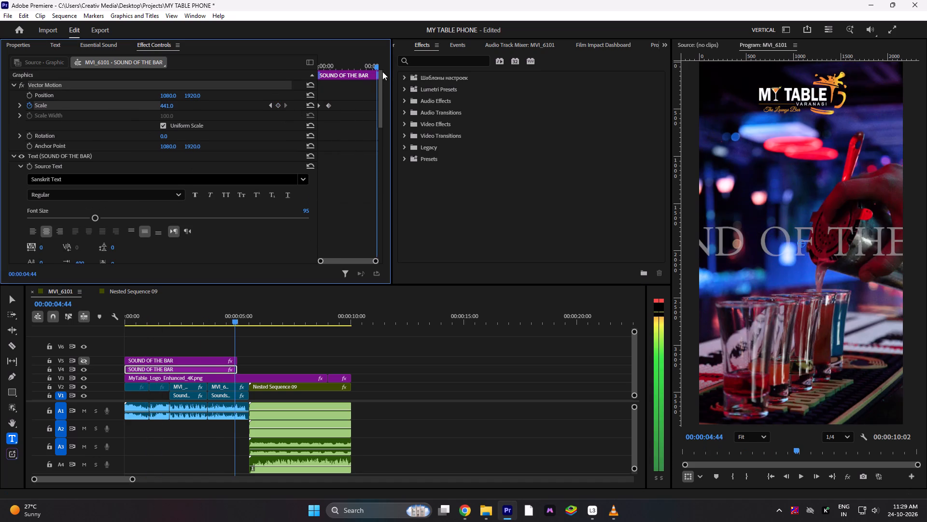
drag(382, 72, 393, 73)
drag(171, 103, 196, 105)
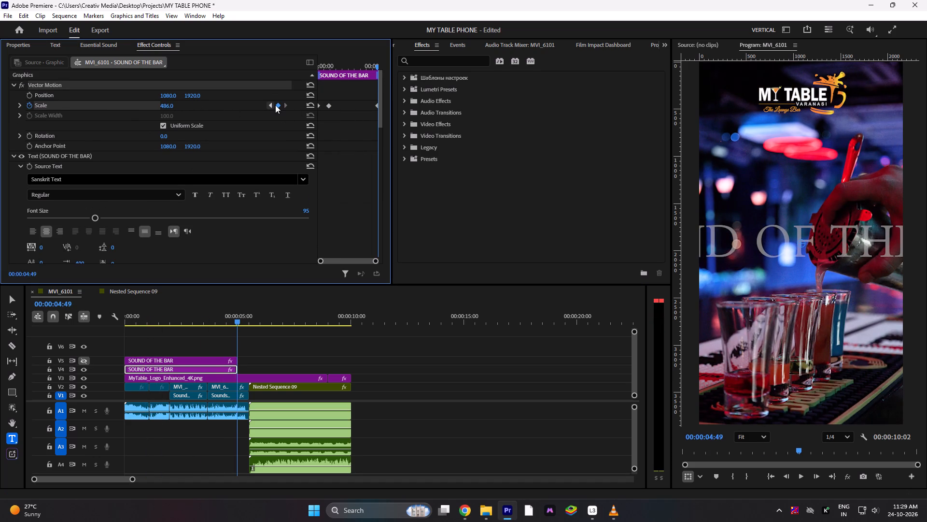
Set the V4 title's scale keyframe at 00:00:00:46 to 331.
click(273, 105)
drag(170, 107, 140, 108)
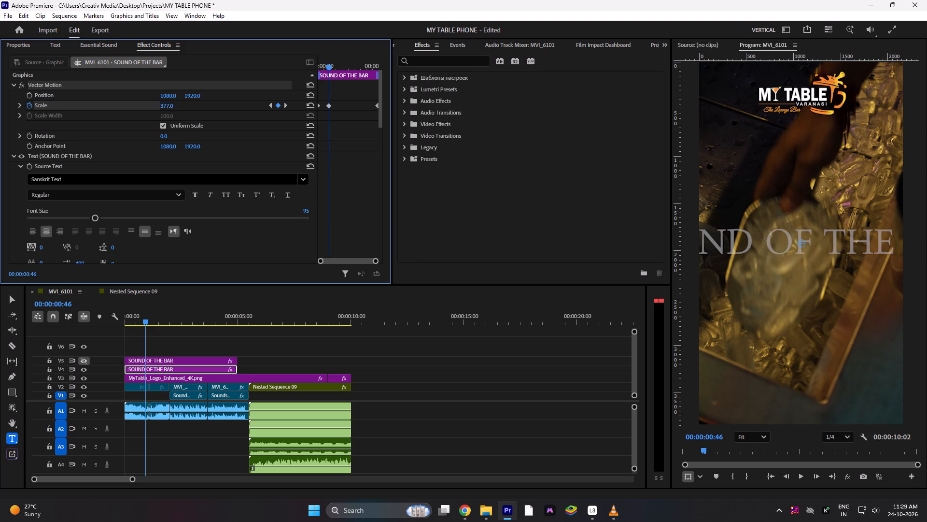
drag(140, 108, 117, 108)
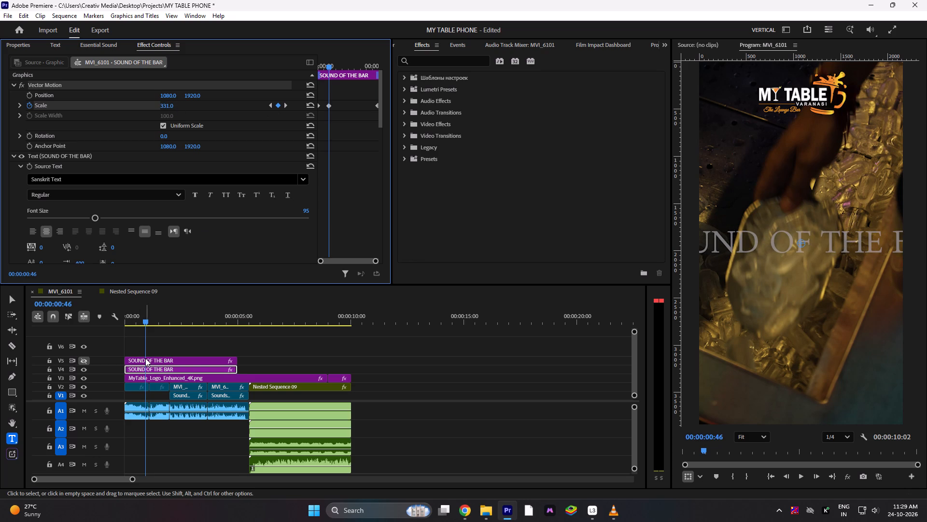
Show track V5, set its SOUND OF THE BAR title's Vector Motion scale to 156, and play the opening to check the layered titles.
click(145, 358)
drag(151, 317, 89, 311)
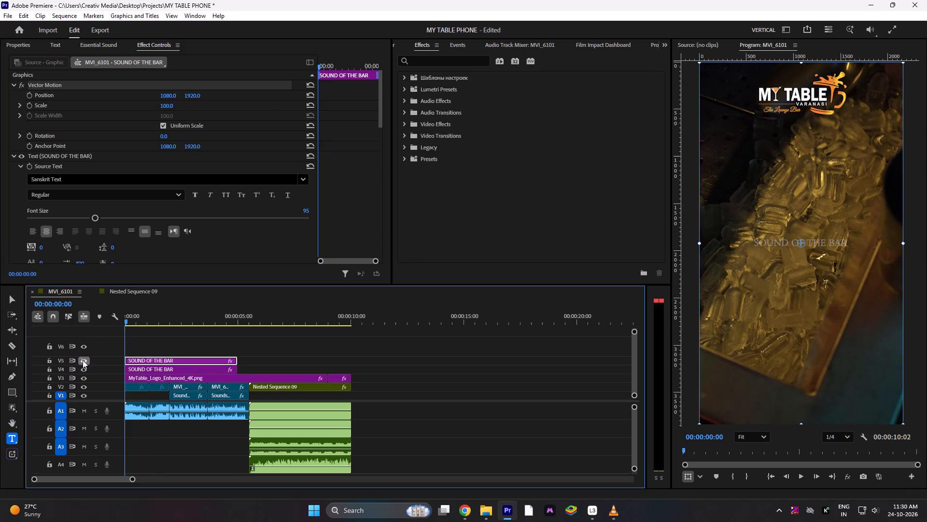
click(83, 360)
drag(167, 108, 172, 109)
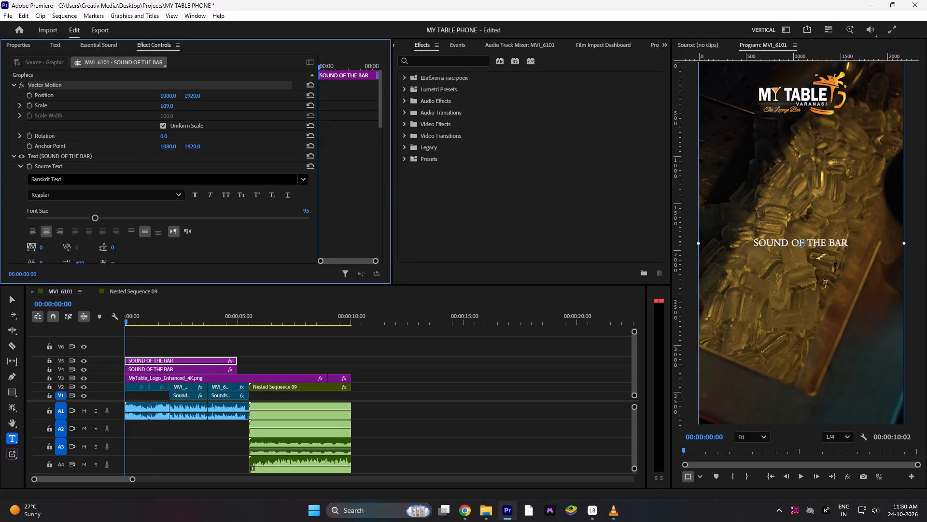
drag(172, 109, 195, 110)
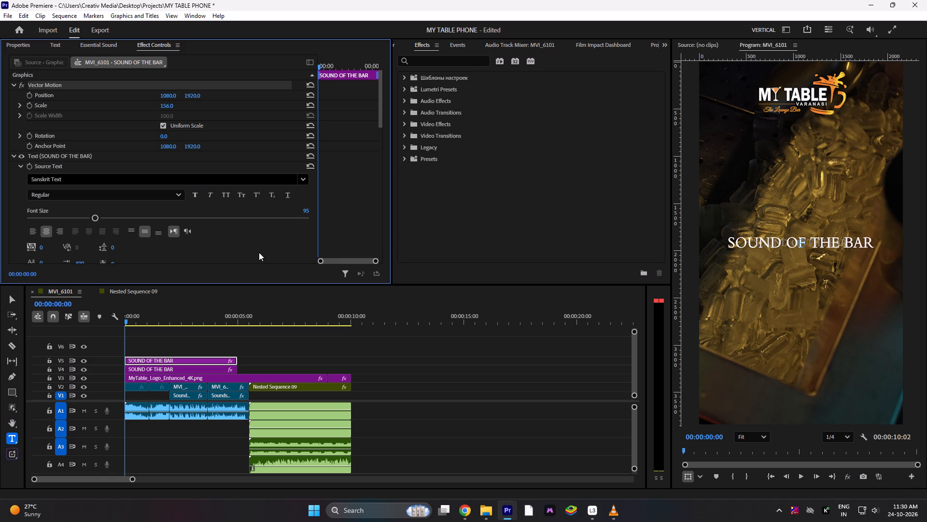
drag(151, 312, 88, 311)
key(space)
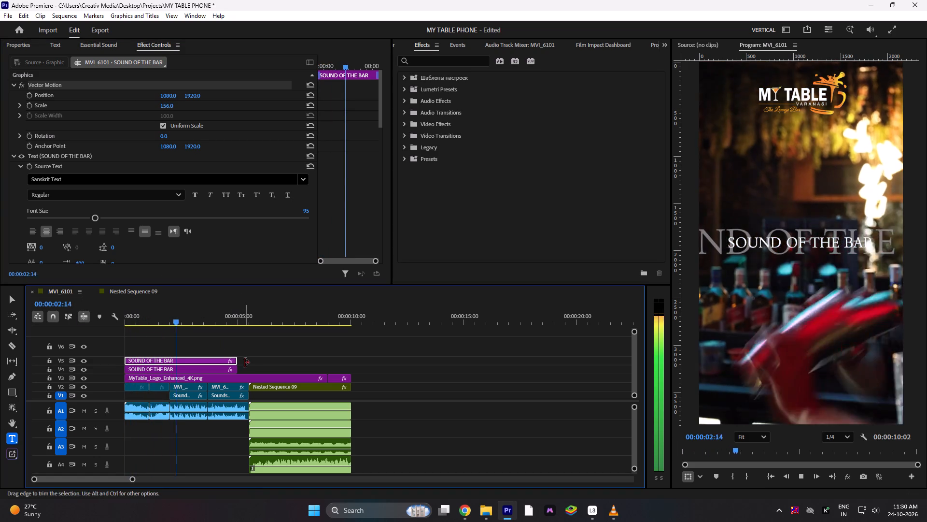
key(space)
drag(180, 314, 84, 324)
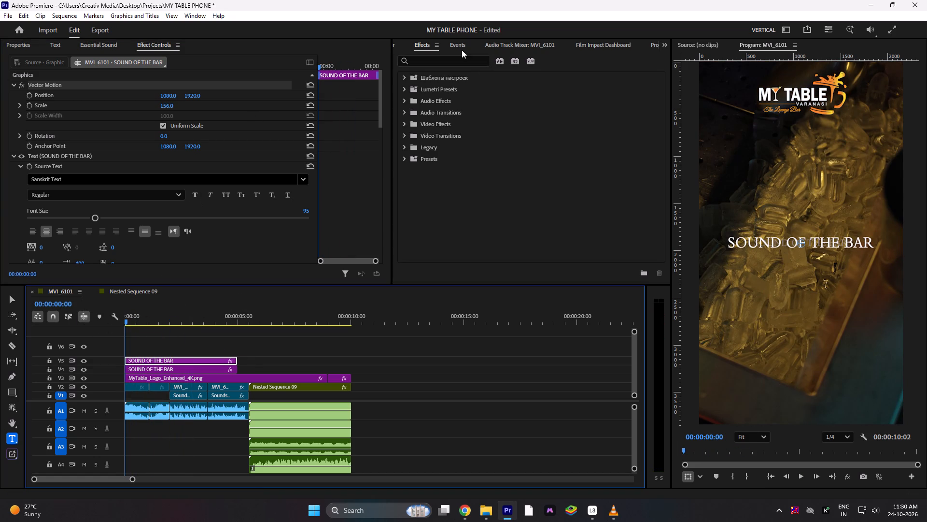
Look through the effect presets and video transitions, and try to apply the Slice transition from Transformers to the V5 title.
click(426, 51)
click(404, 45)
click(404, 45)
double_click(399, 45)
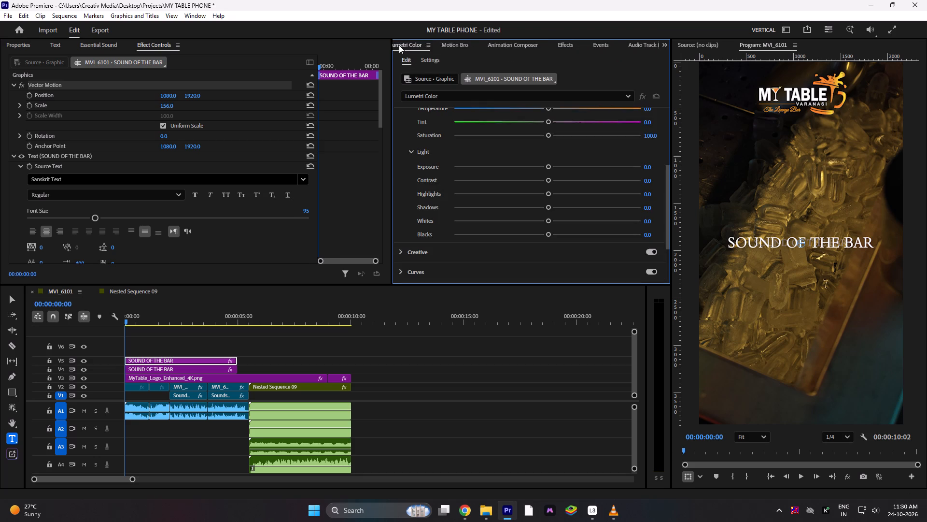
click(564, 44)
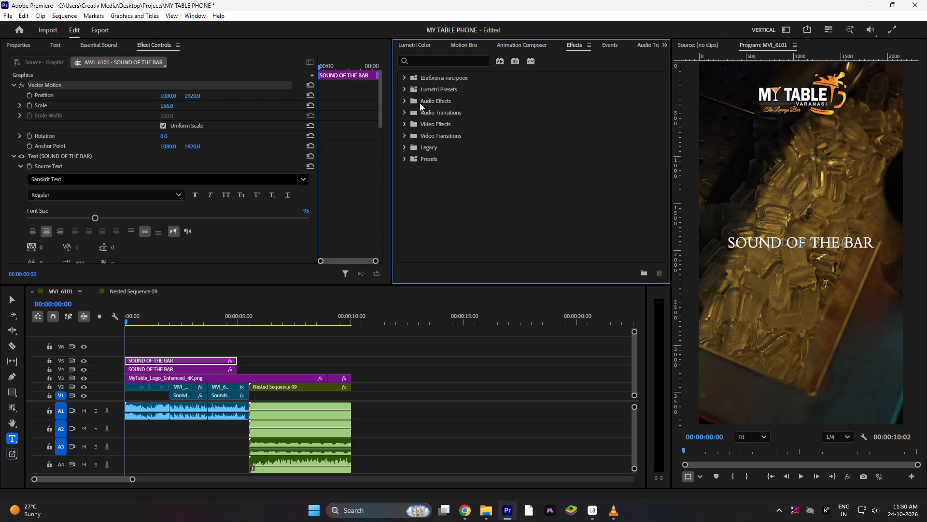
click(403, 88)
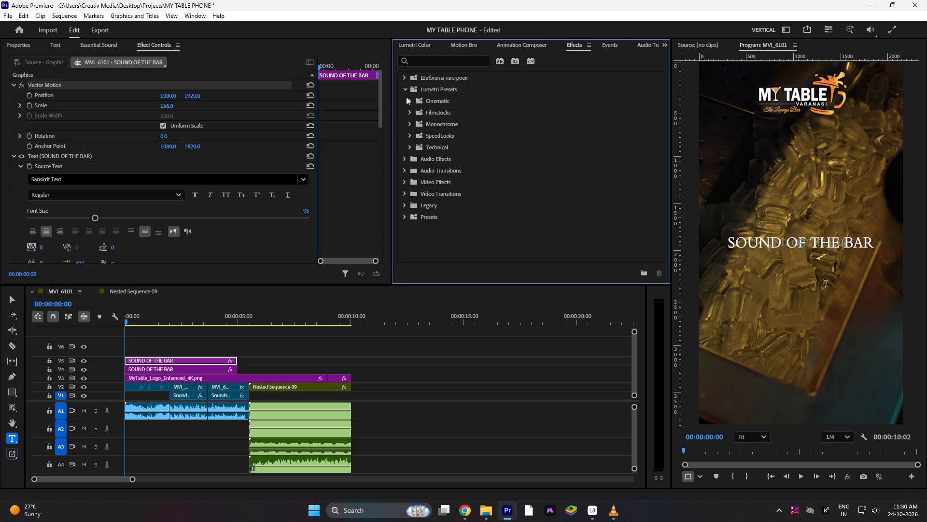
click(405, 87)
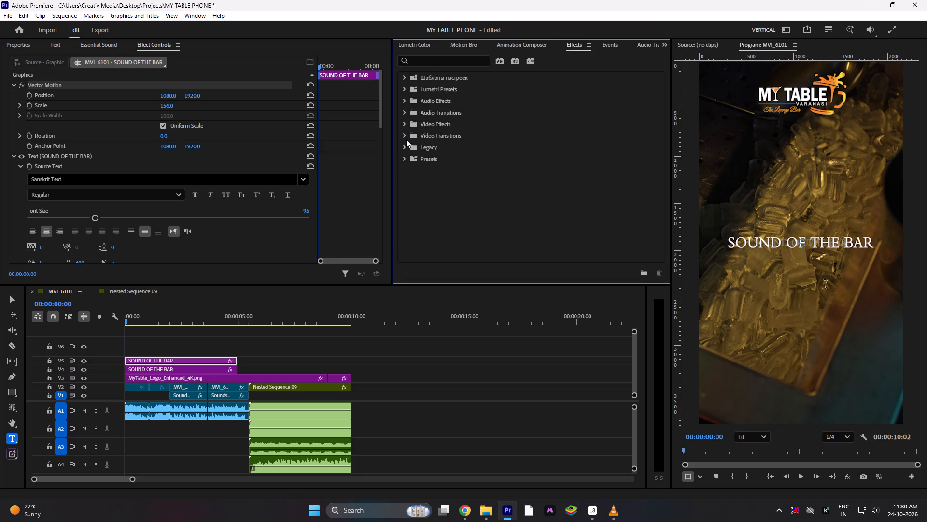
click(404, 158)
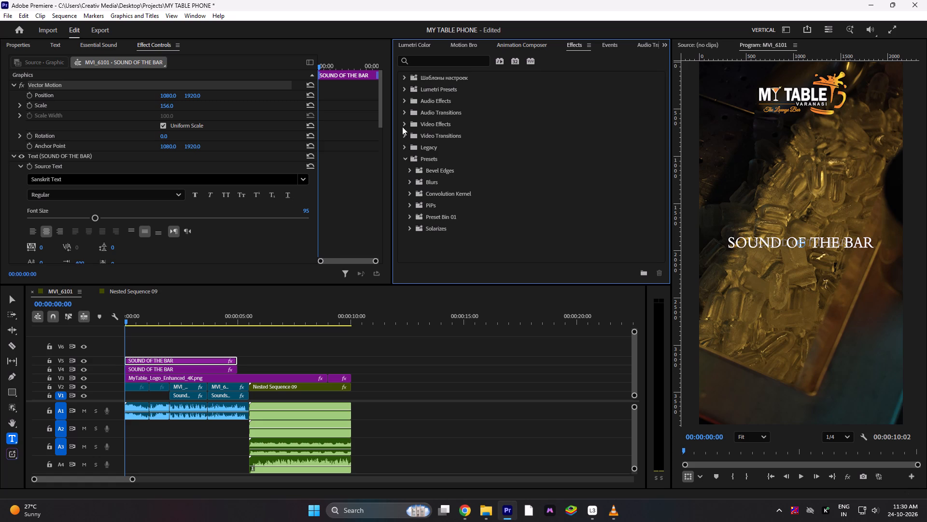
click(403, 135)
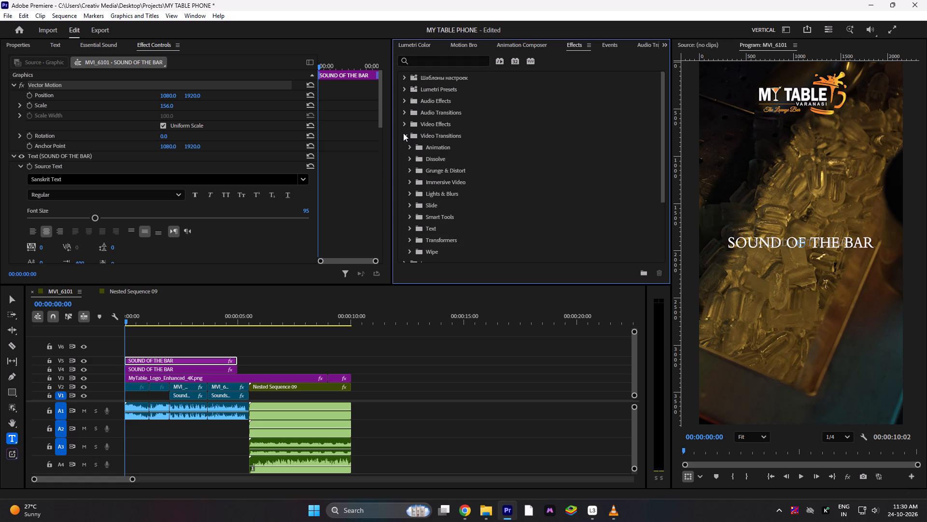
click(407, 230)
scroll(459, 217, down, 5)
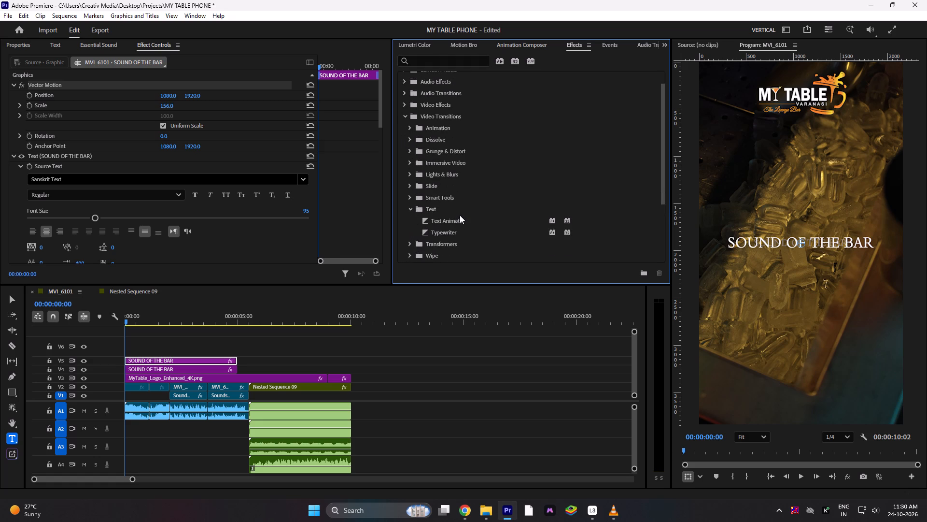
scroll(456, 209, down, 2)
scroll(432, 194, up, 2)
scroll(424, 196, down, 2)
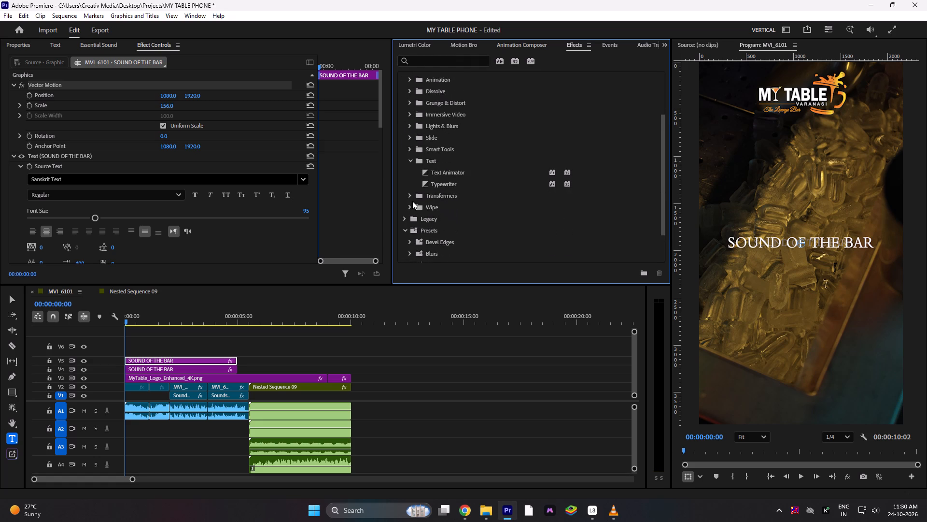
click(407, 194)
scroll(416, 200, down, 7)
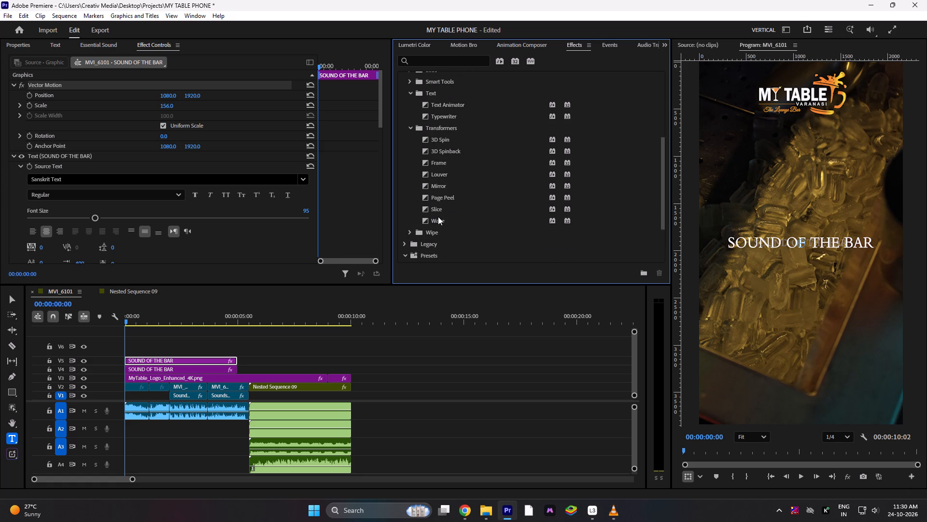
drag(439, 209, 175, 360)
Browse the Wipe transitions and the Animation Composer library for a title animation.
click(410, 230)
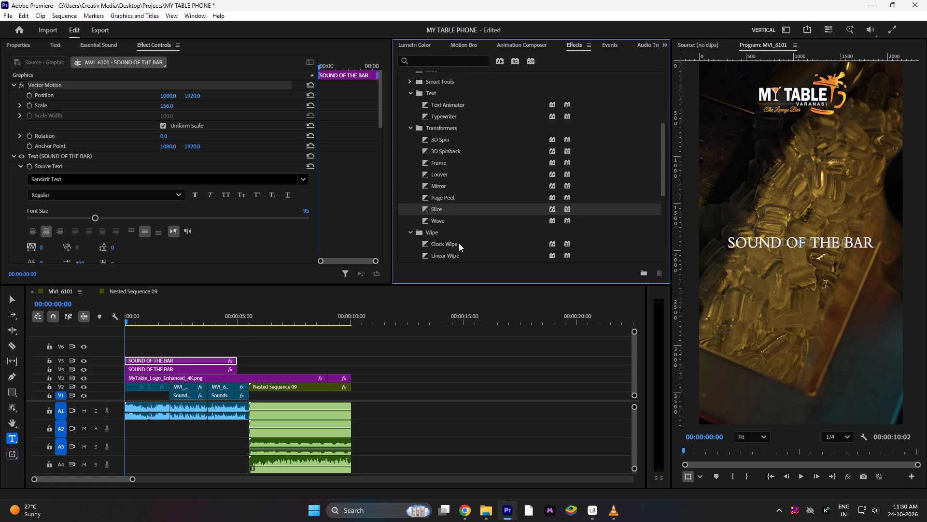
scroll(461, 241, down, 3)
scroll(462, 233, up, 5)
click(511, 47)
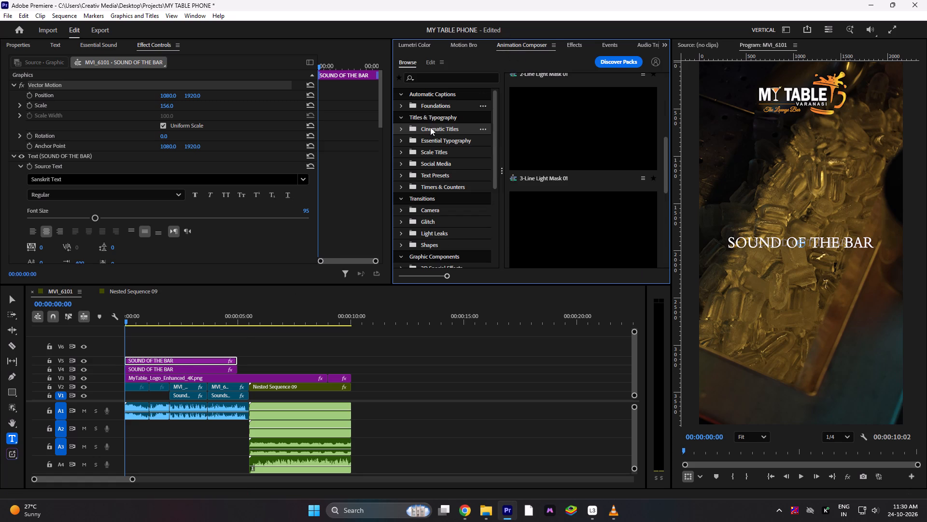
scroll(446, 226, down, 1)
scroll(409, 203, down, 3)
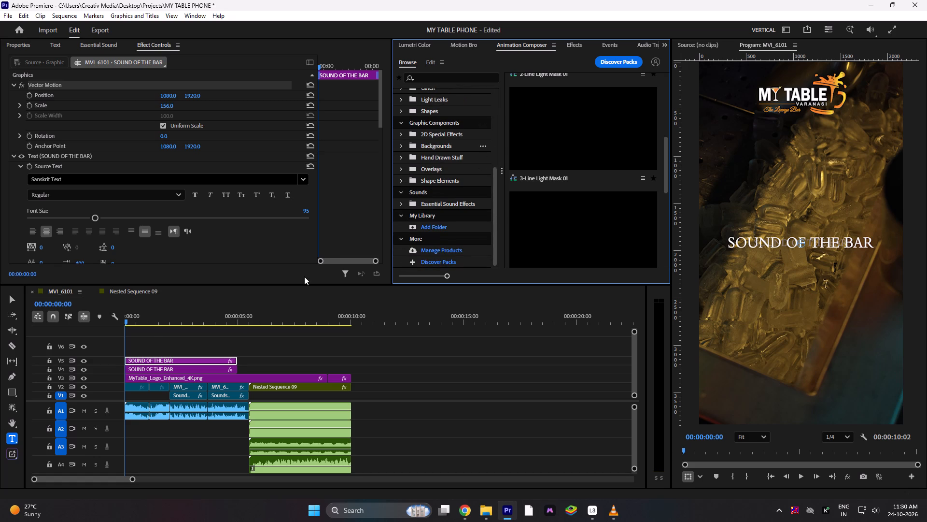
Play the reel from the start to check the layered SOUND OF THE BAR titles over the footage.
drag(149, 317, 54, 319)
key(space)
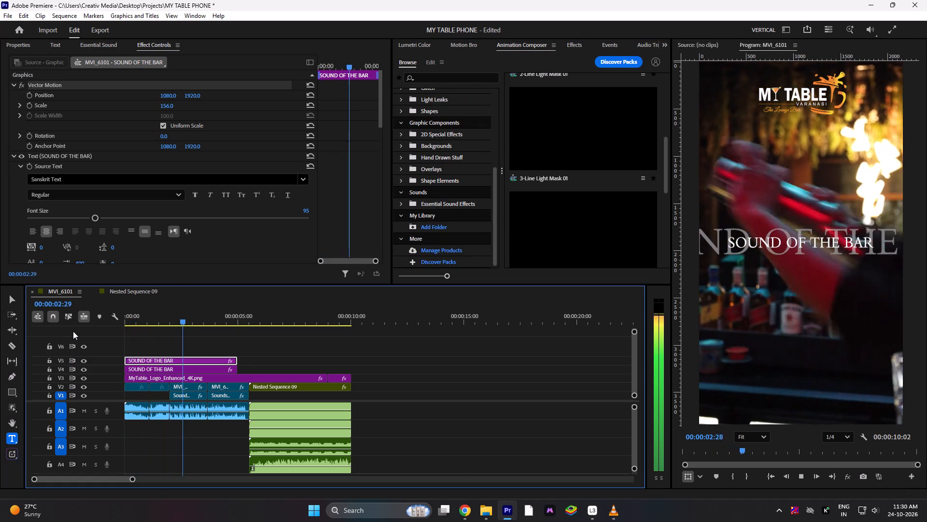
key(space)
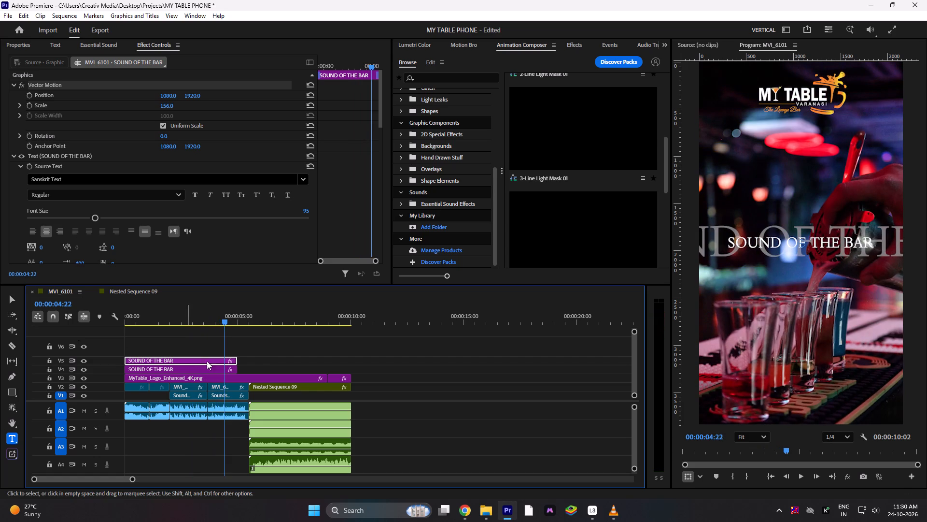
Extend the SOUND OF THE BAR titles on V5 and V4 to the end of the reel and return the playhead to 00:00:00:00.
drag(235, 361, 353, 373)
drag(237, 368, 356, 377)
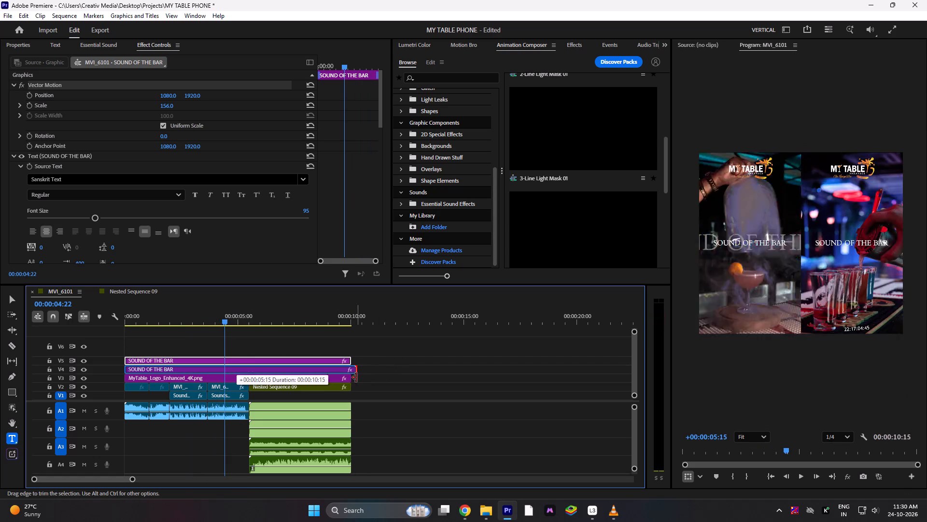
drag(356, 377, 352, 378)
drag(232, 315, 26, 313)
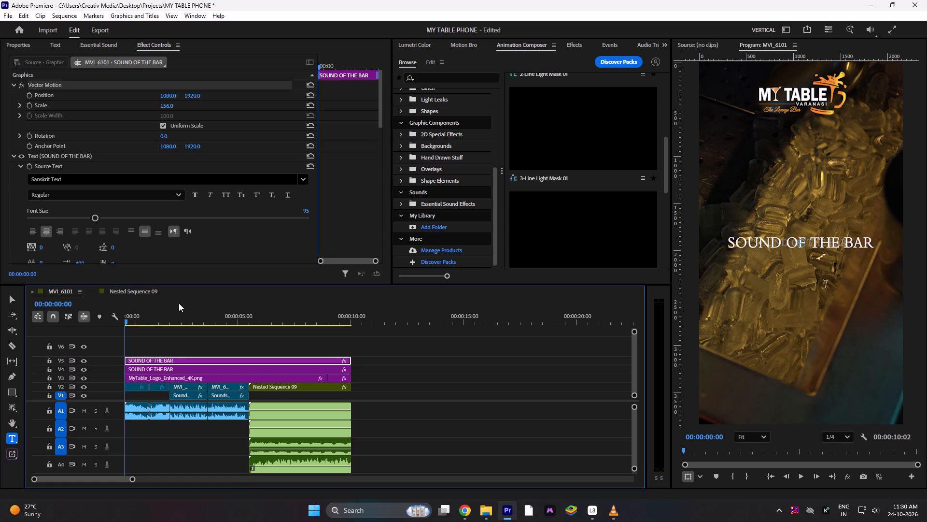
Look through the V5 title's text settings, the Animation Composer light mask presets and the video transitions for a title animation.
scroll(132, 232, down, 15)
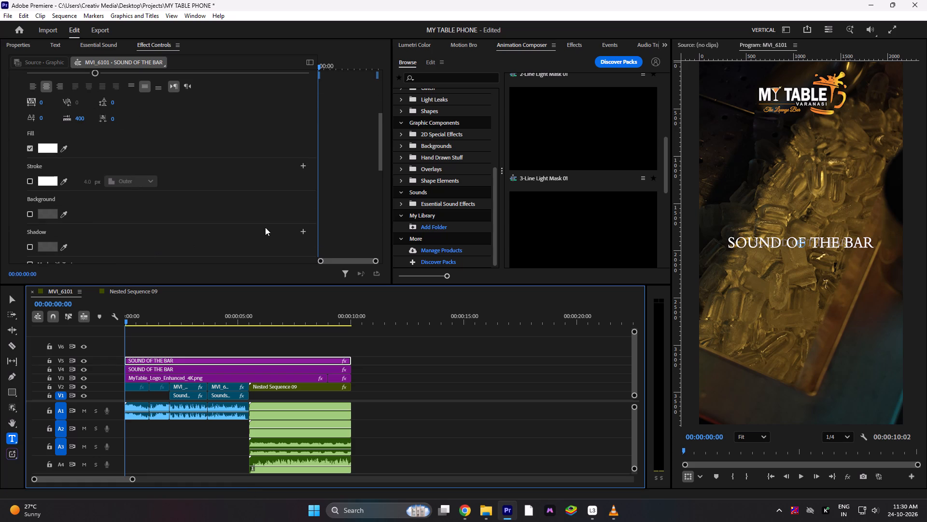
scroll(543, 175, up, 11)
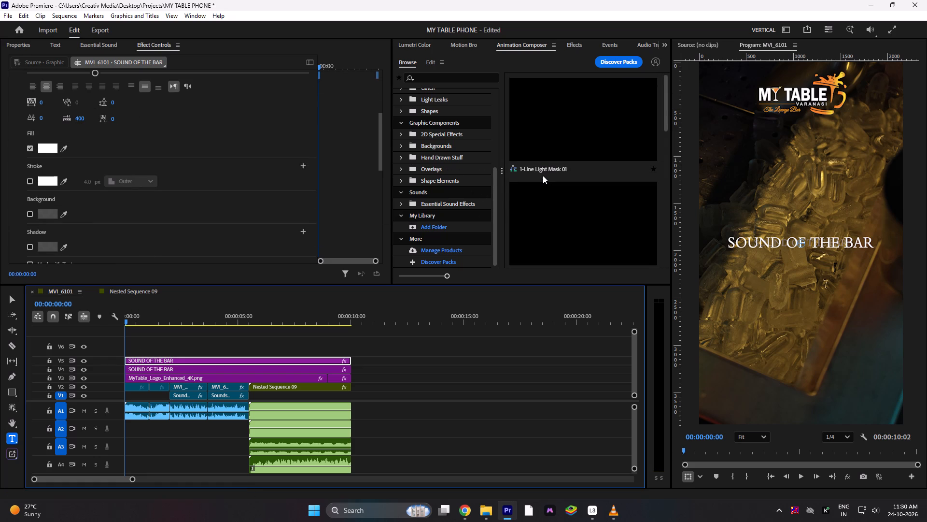
scroll(543, 175, up, 9)
drag(588, 133, 550, 151)
scroll(568, 117, up, 1)
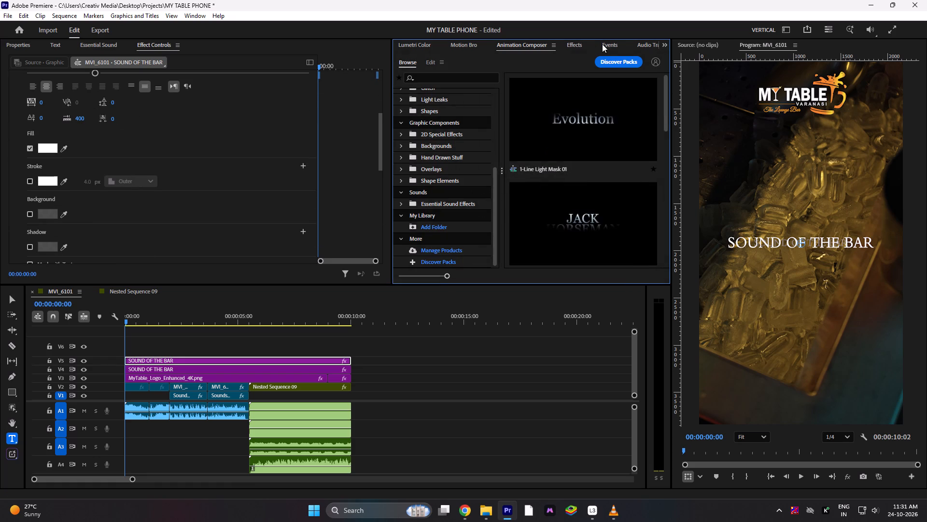
click(582, 44)
scroll(451, 153, up, 8)
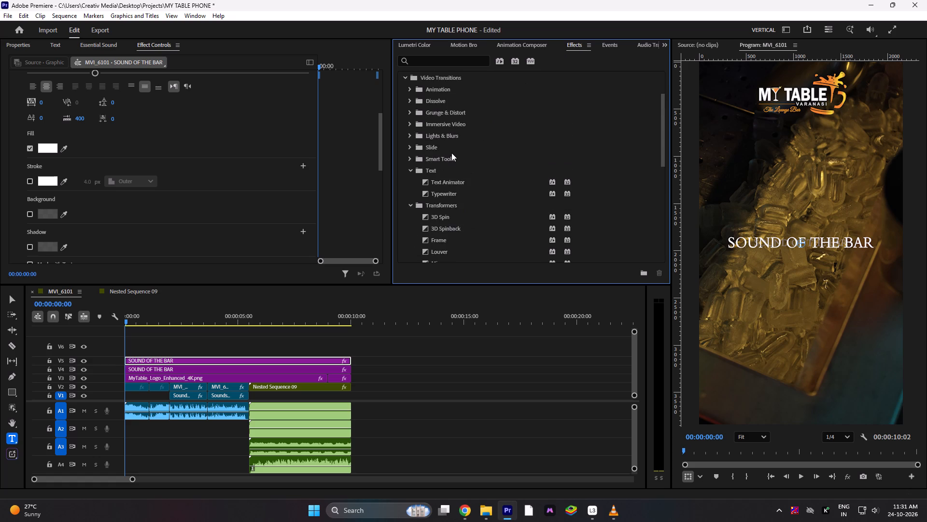
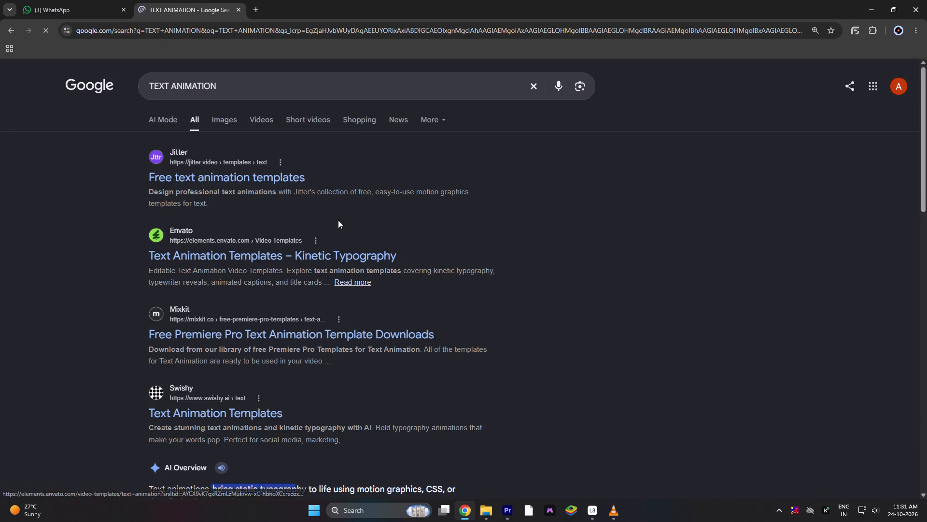
Open Jitter's free text animation templates page from the search results and browse its templates for a title animation.
click(228, 182)
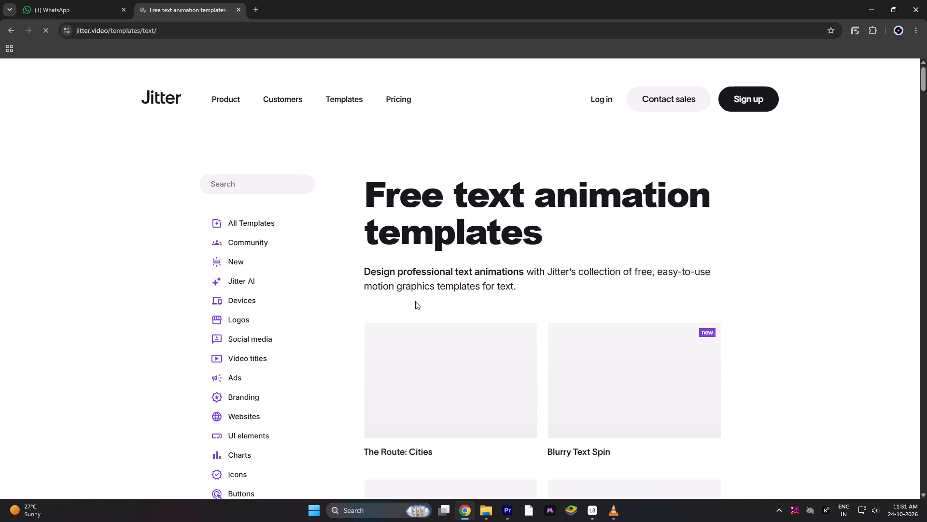
scroll(415, 301, down, 5)
scroll(415, 301, up, 5)
scroll(415, 301, down, 2)
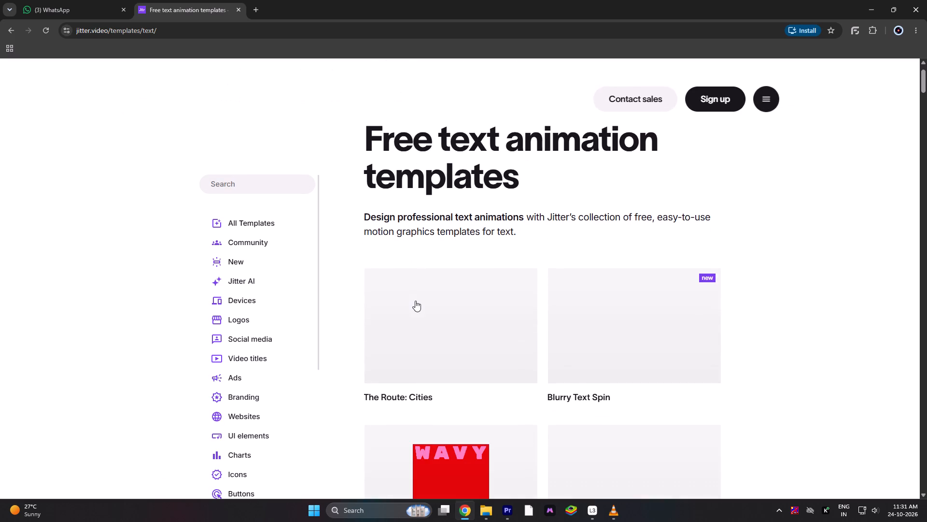
scroll(415, 301, down, 1)
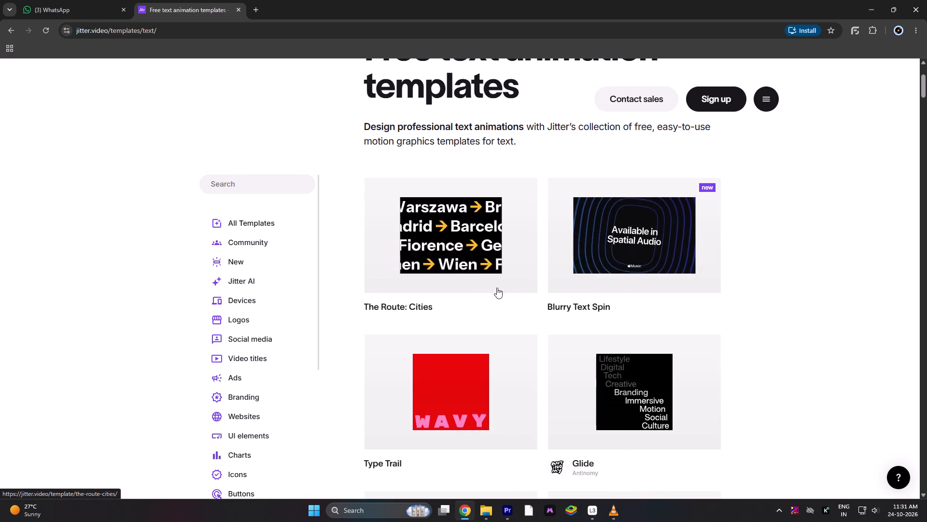
scroll(494, 381, down, 6)
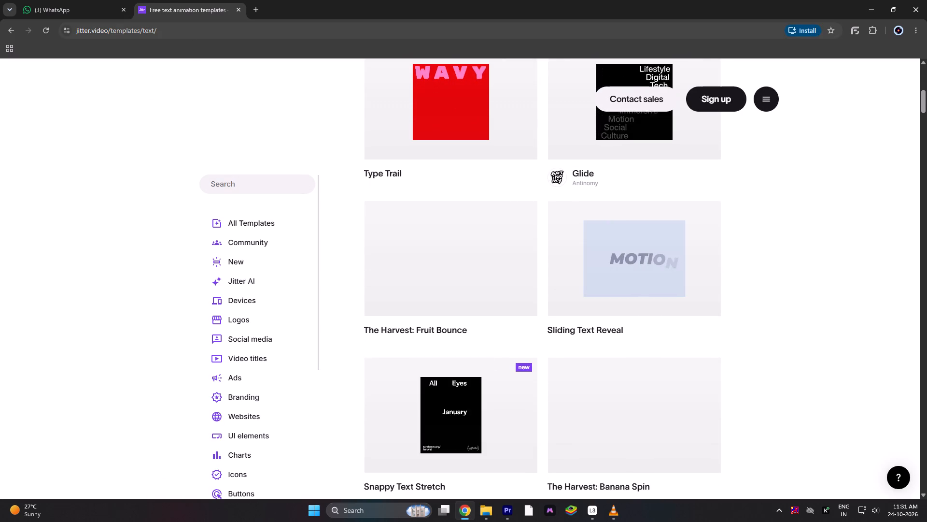
Search YouTube for "text animation premiere pro" and watch the Short "Animate Captions in Premier Pro.".
click(253, 8)
click(240, 11)
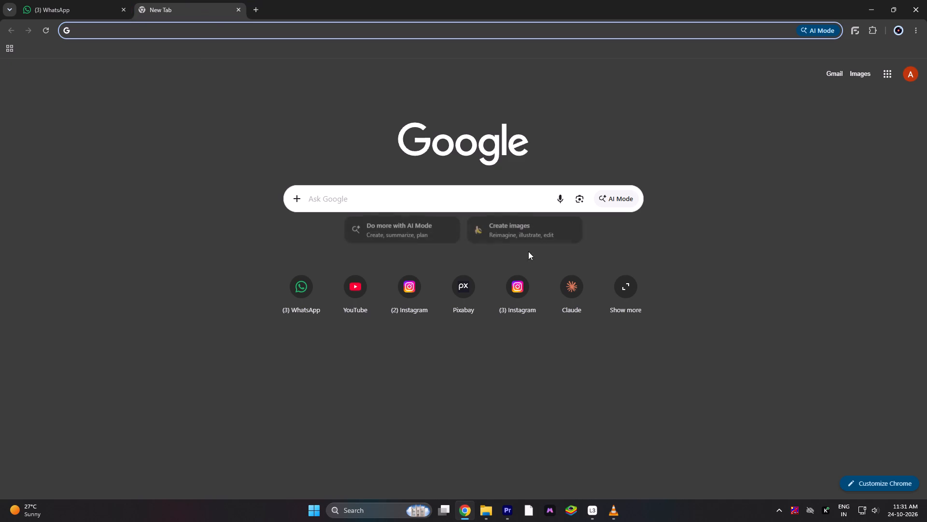
click(379, 296)
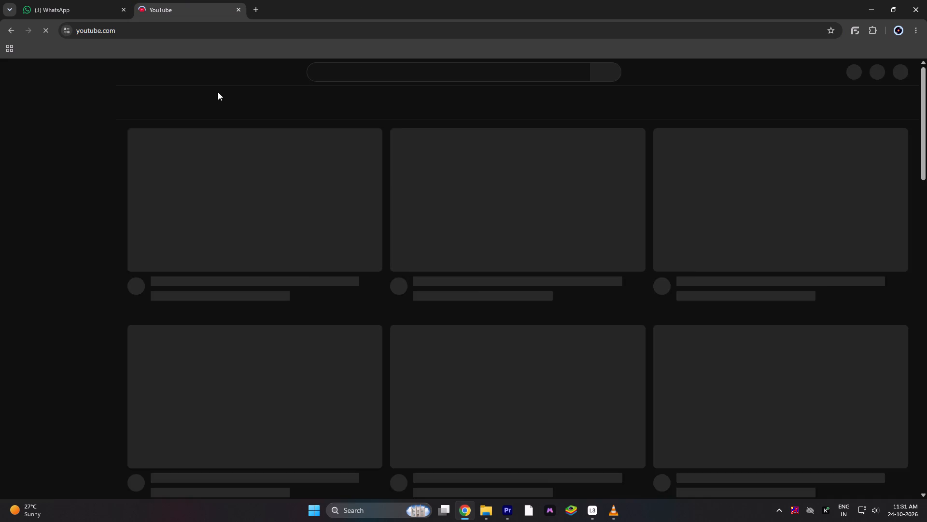
click(389, 78)
text(TEXT A)
click(404, 128)
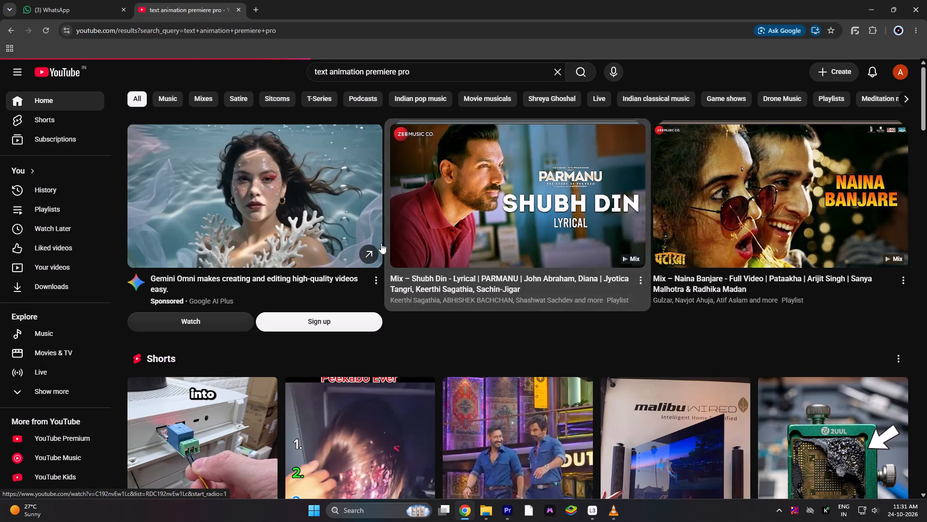
scroll(281, 291, down, 3)
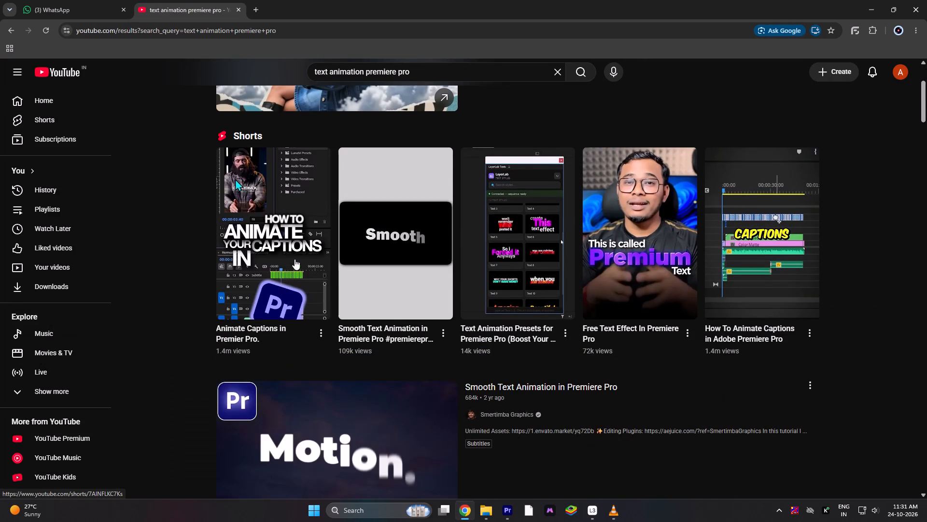
click(291, 243)
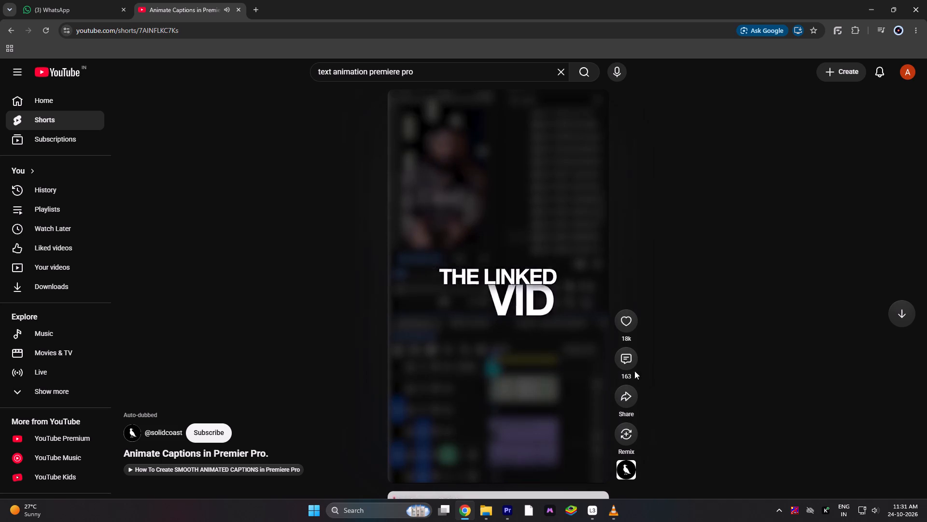
Copy the solidcoastonline.com address from the Short's pinned comment, open it in a new tab and close the YouTube tab.
click(624, 357)
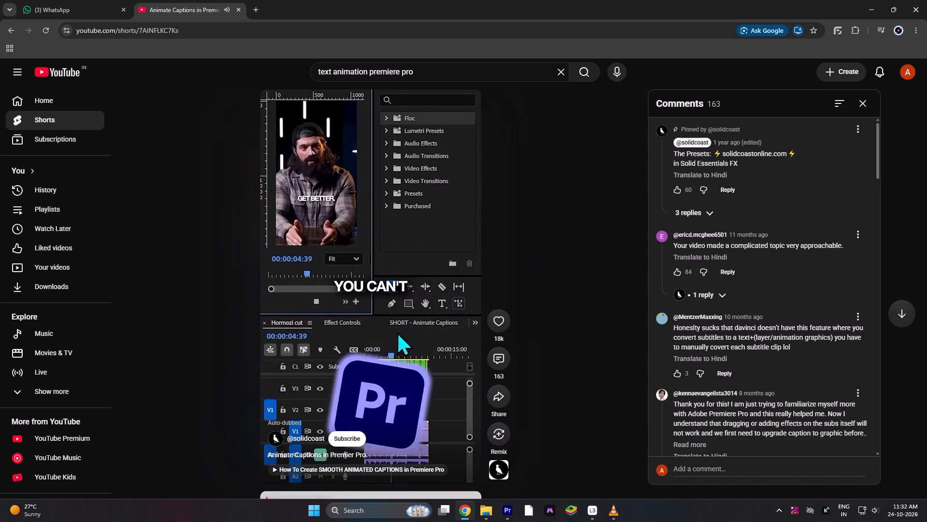
drag(787, 154, 740, 159)
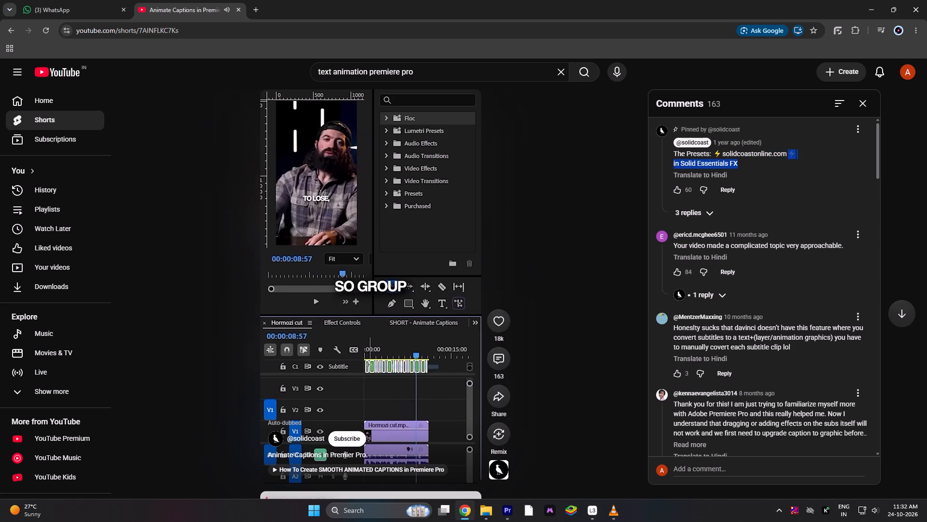
drag(740, 159, 723, 156)
right_click(727, 154)
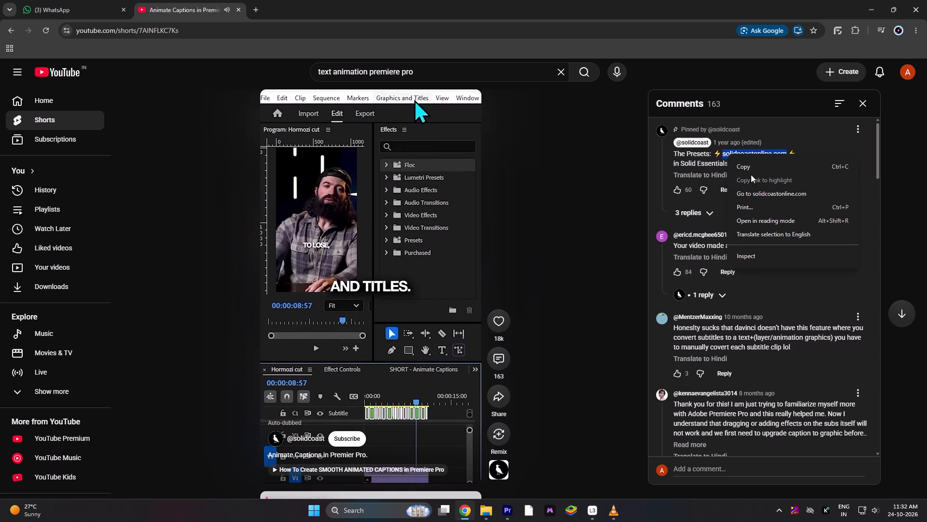
click(753, 171)
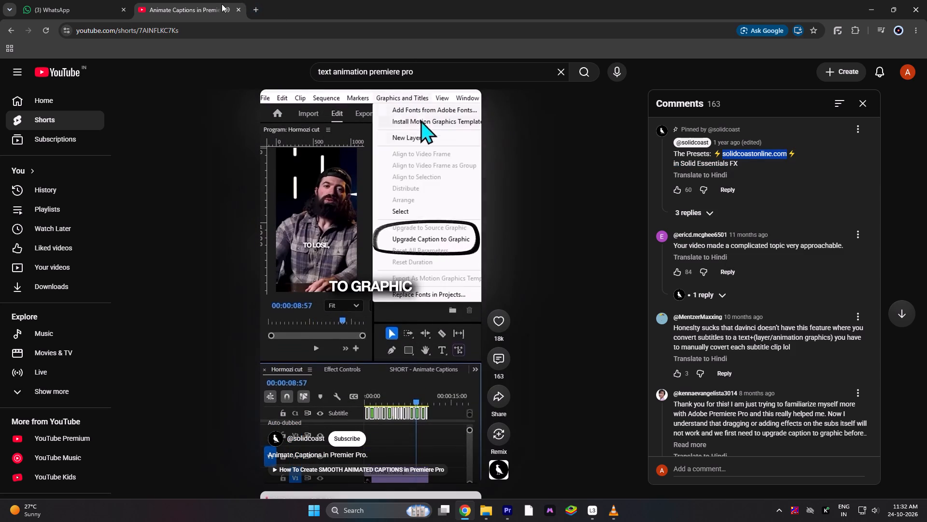
click(253, 10)
key(ctrl+v)
key(Return)
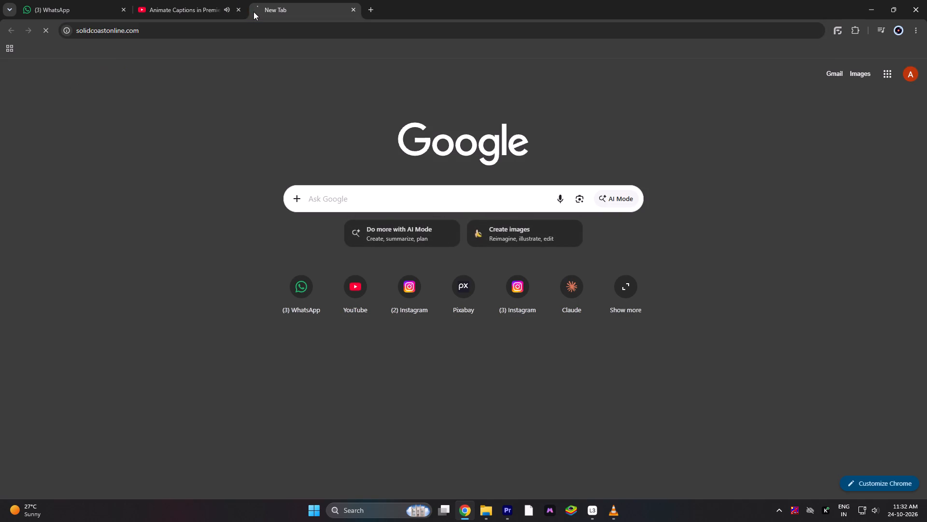
click(240, 11)
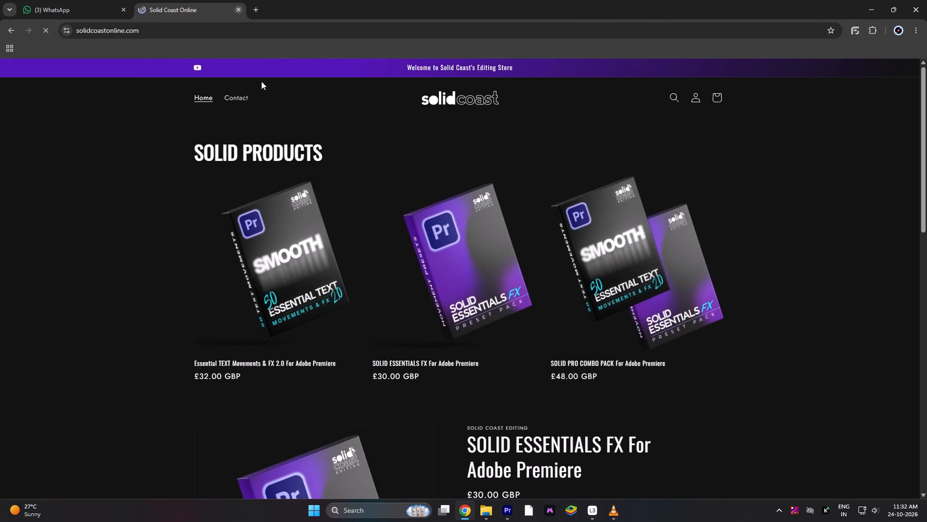
Look through the Solid Coast store's text and effects preset packs for Adobe Premiere.
scroll(368, 257, down, 9)
scroll(351, 235, up, 3)
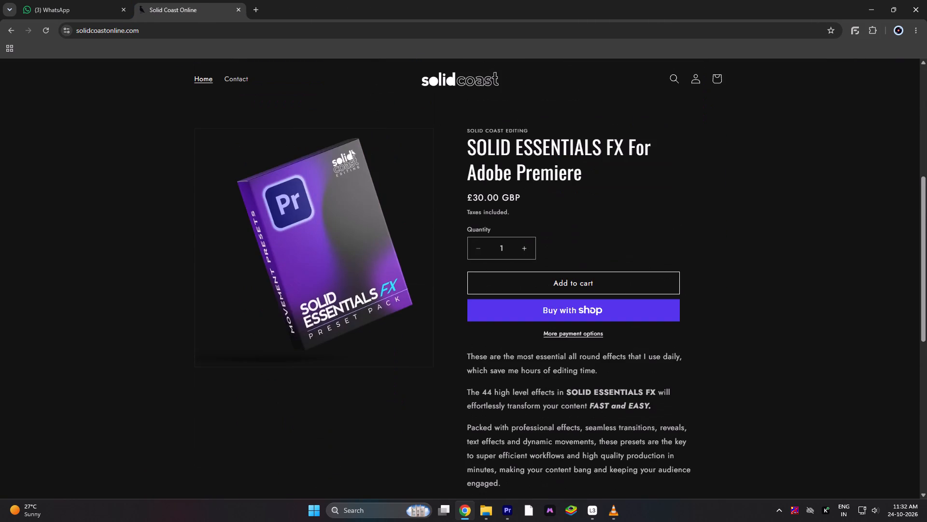
scroll(351, 235, up, 12)
scroll(290, 185, down, 3)
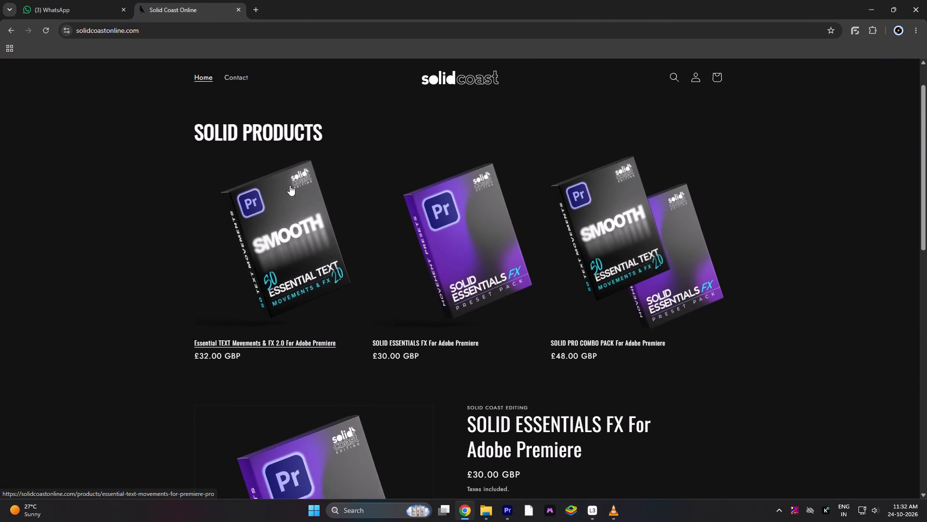
scroll(290, 185, down, 20)
scroll(290, 185, down, 7)
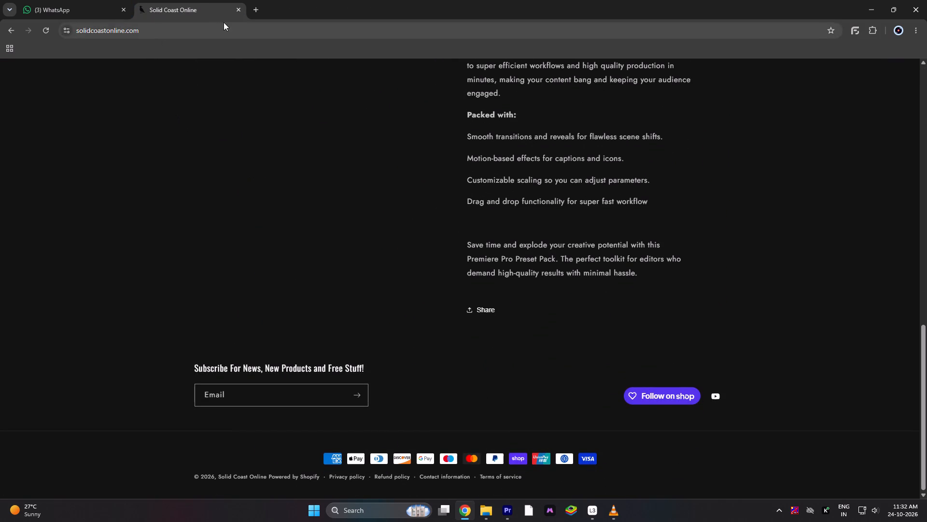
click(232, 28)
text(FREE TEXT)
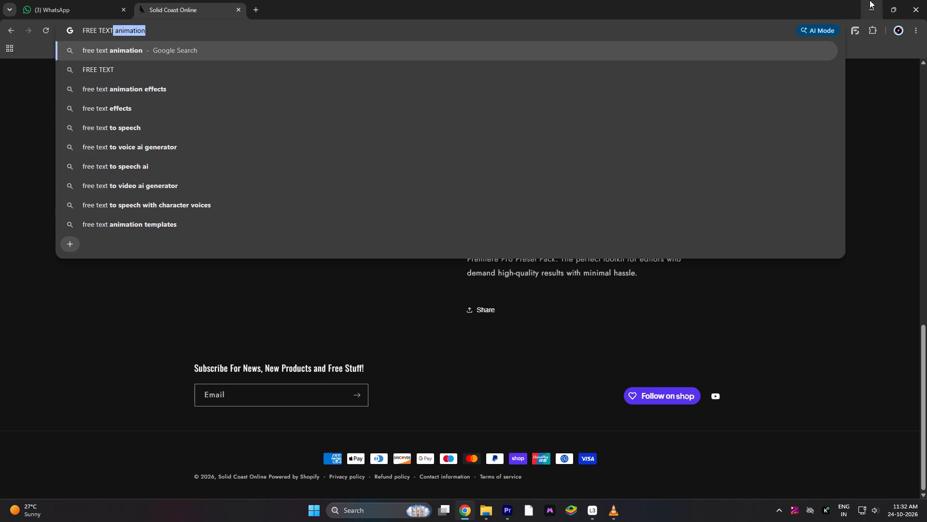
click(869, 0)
In File Explorer, look through the 10 Transitions Pack and 10 Pack Transitions folders inside OVERLAYS on New Volume (D:).
click(493, 515)
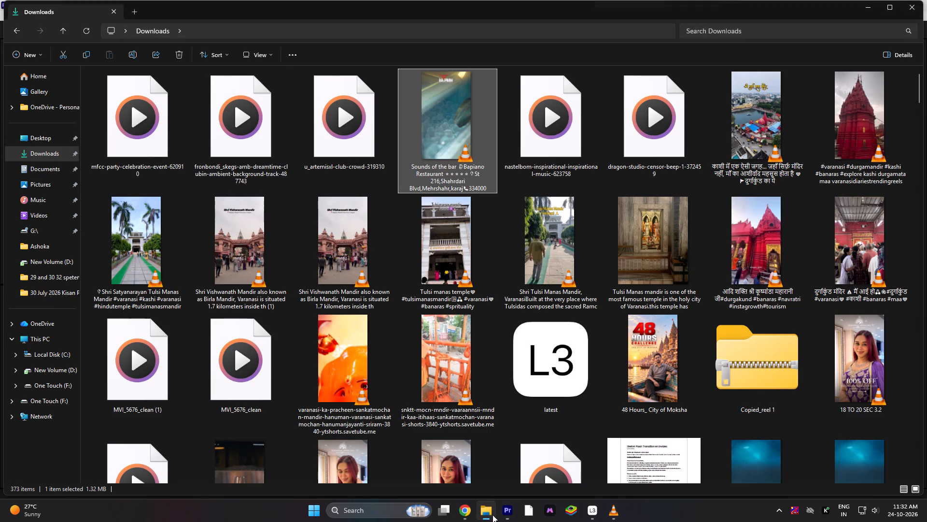
click(47, 339)
double_click(249, 84)
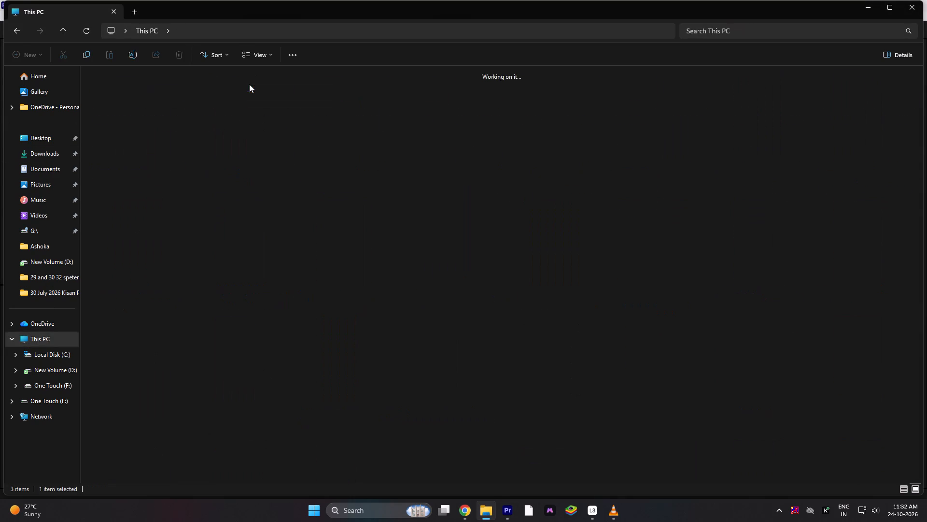
double_click(881, 106)
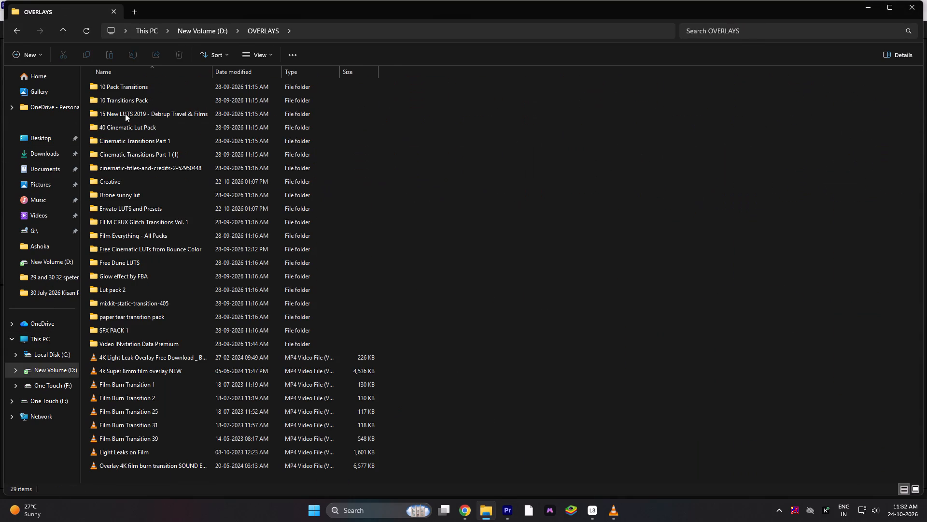
double_click(146, 102)
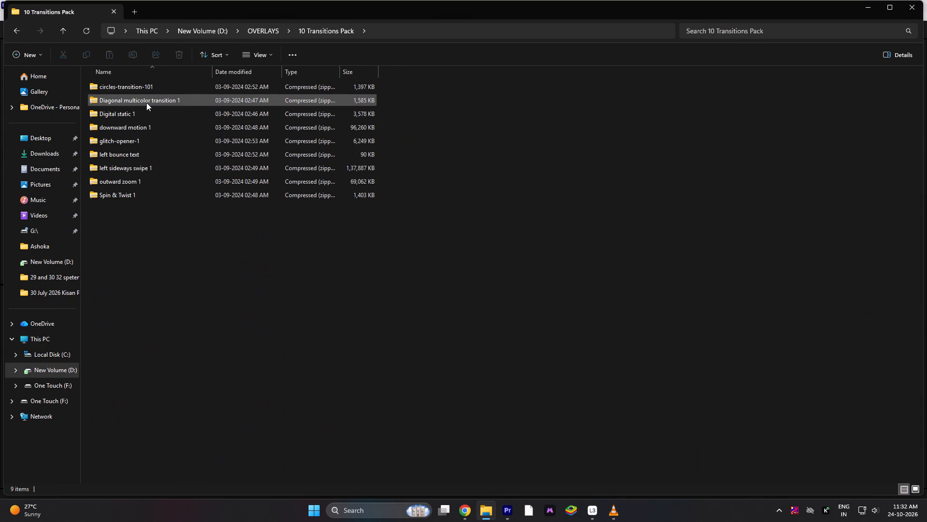
click(265, 31)
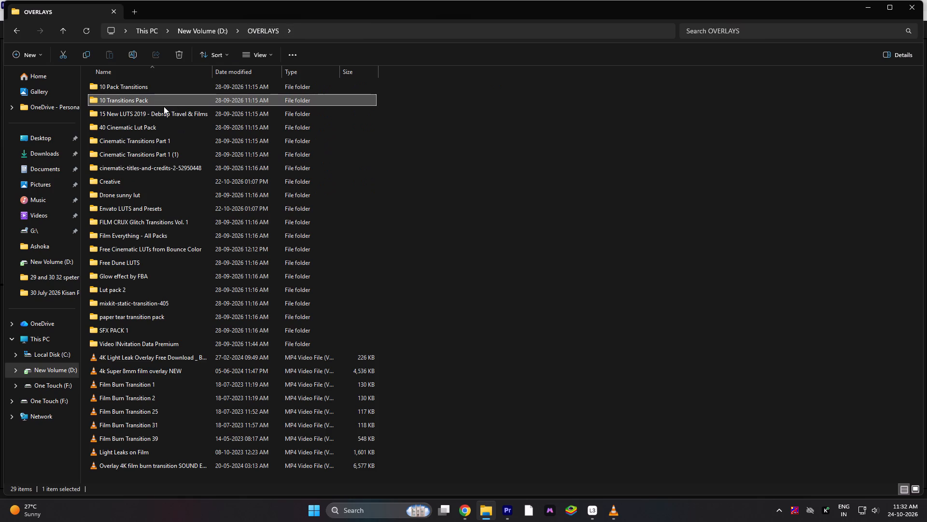
double_click(154, 91)
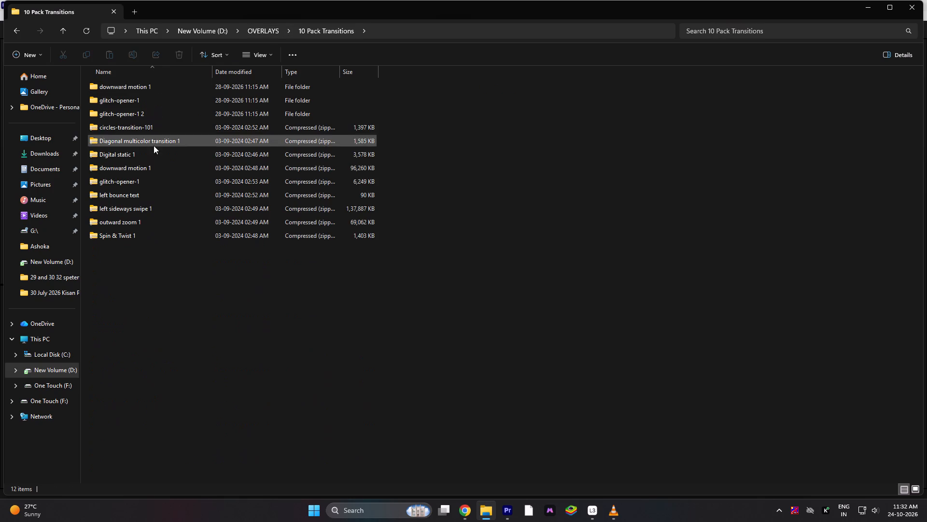
Open the downward motion 1 folder, play its mixkit-136-preview video in VLC and close the player.
double_click(158, 87)
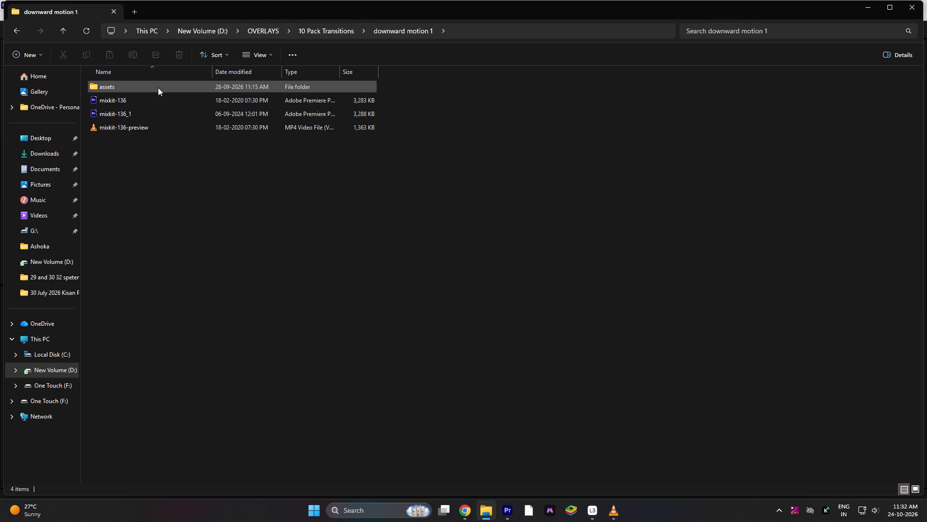
double_click(165, 125)
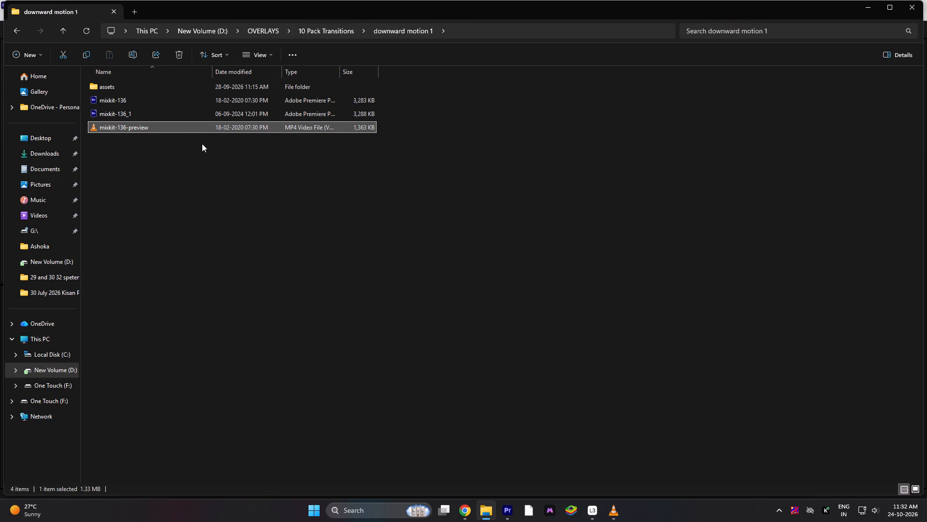
click(621, 512)
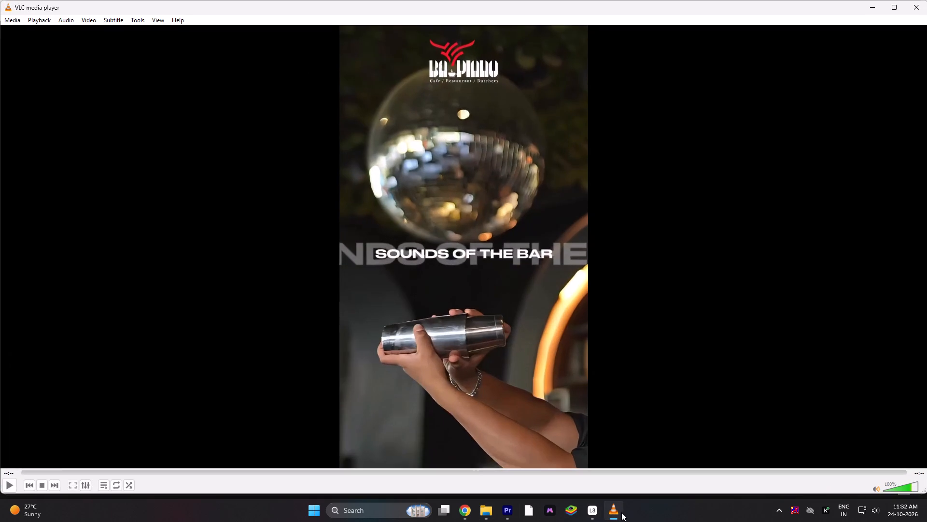
click(913, 9)
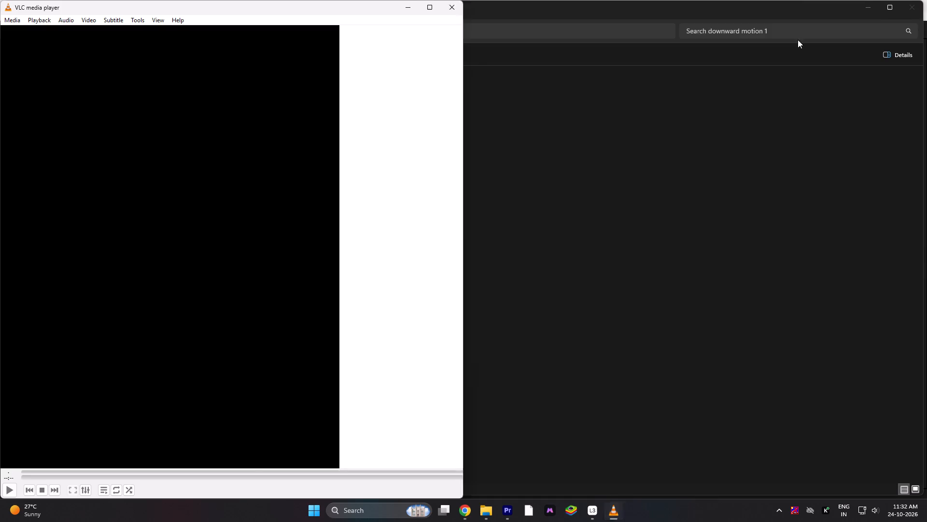
double_click(174, 125)
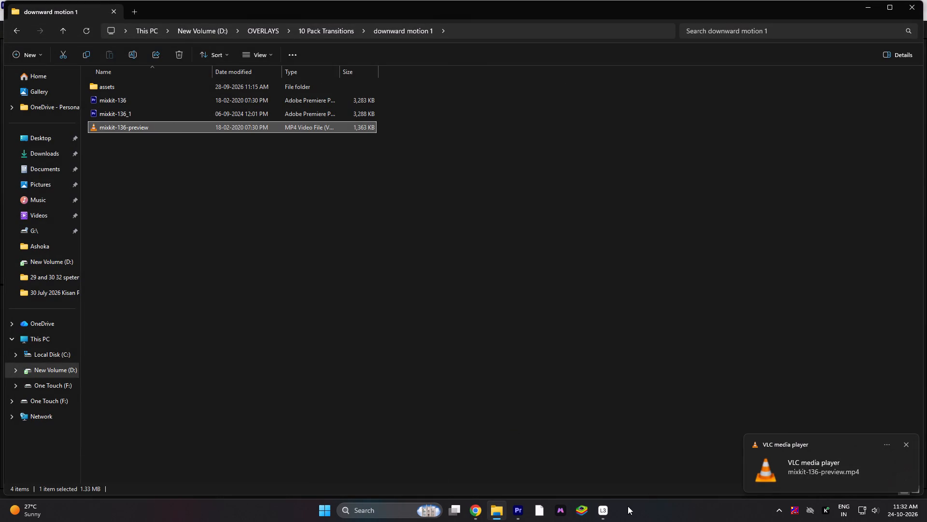
double_click(823, 478)
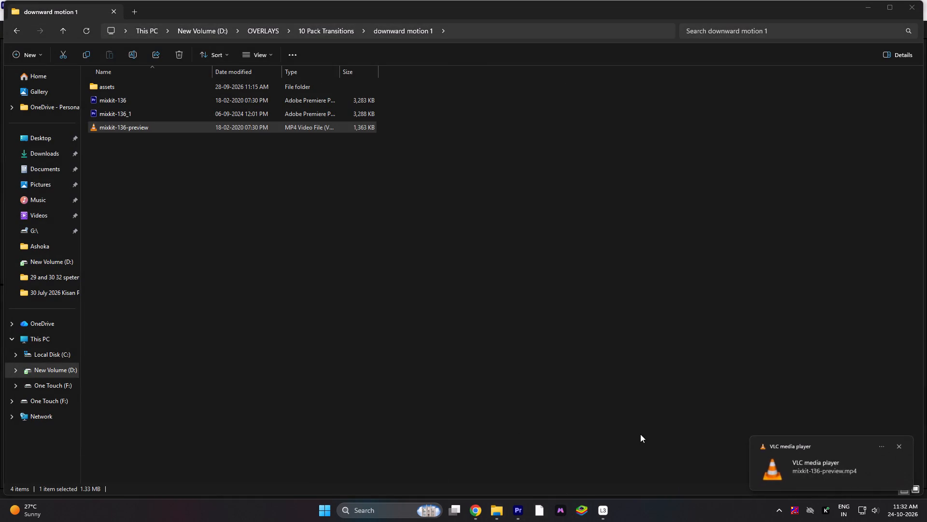
click(762, 510)
click(790, 509)
click(781, 509)
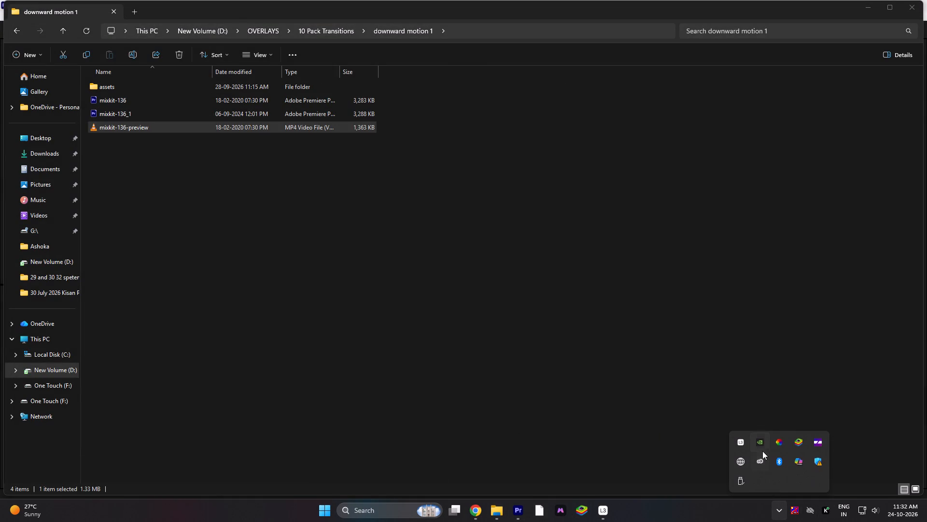
double_click(188, 128)
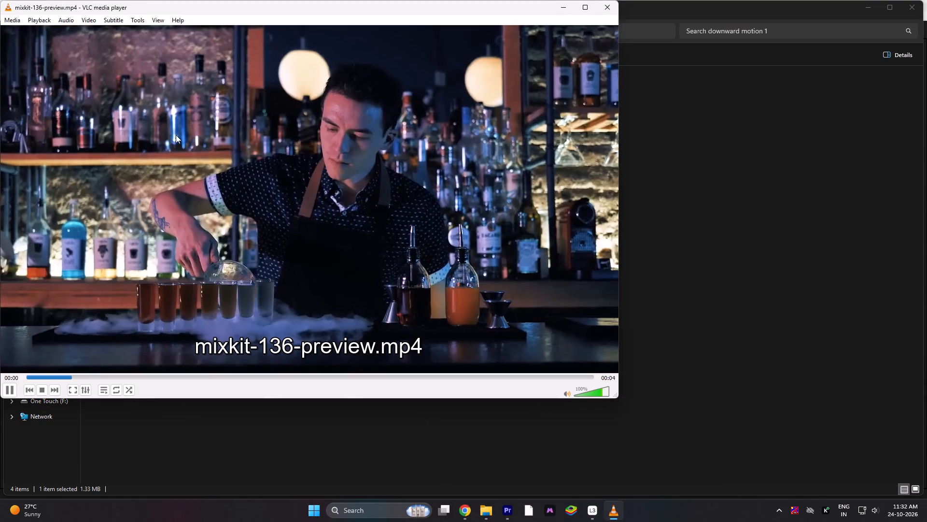
click(613, 10)
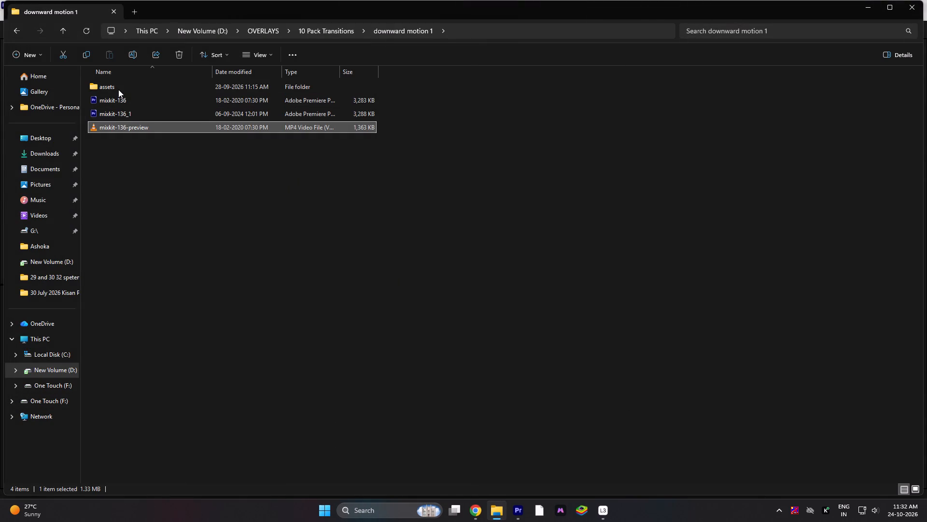
Check the assets folder inside downward motion 1, then return to the OVERLAYS folder and look over its contents.
double_click(185, 87)
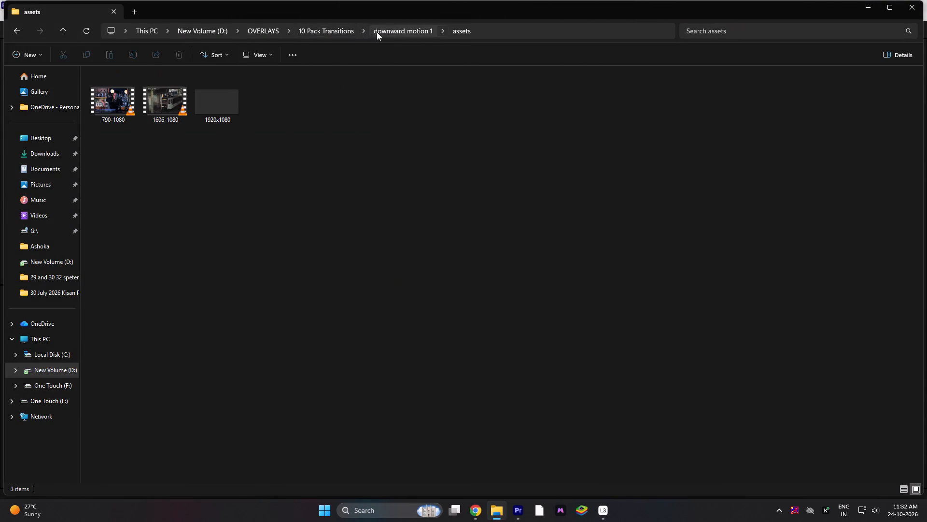
click(377, 32)
click(322, 32)
click(258, 32)
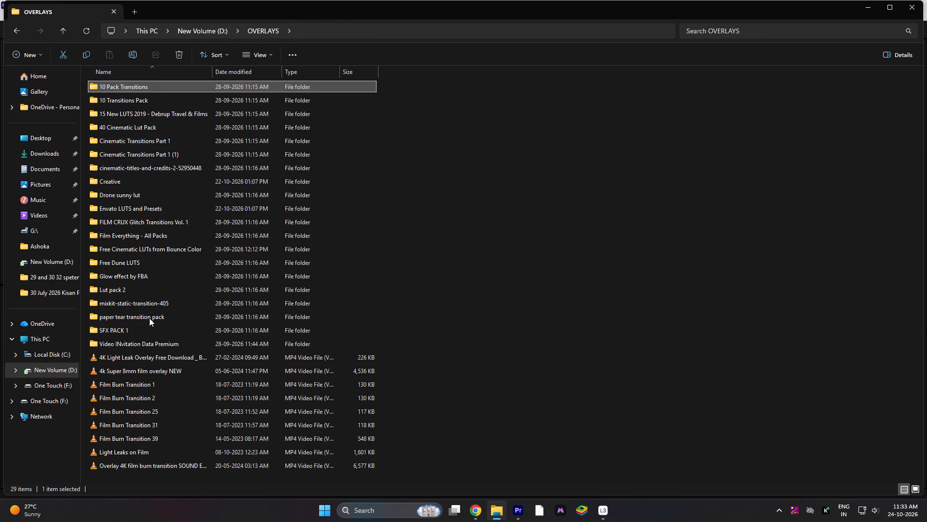
scroll(142, 367, down, 3)
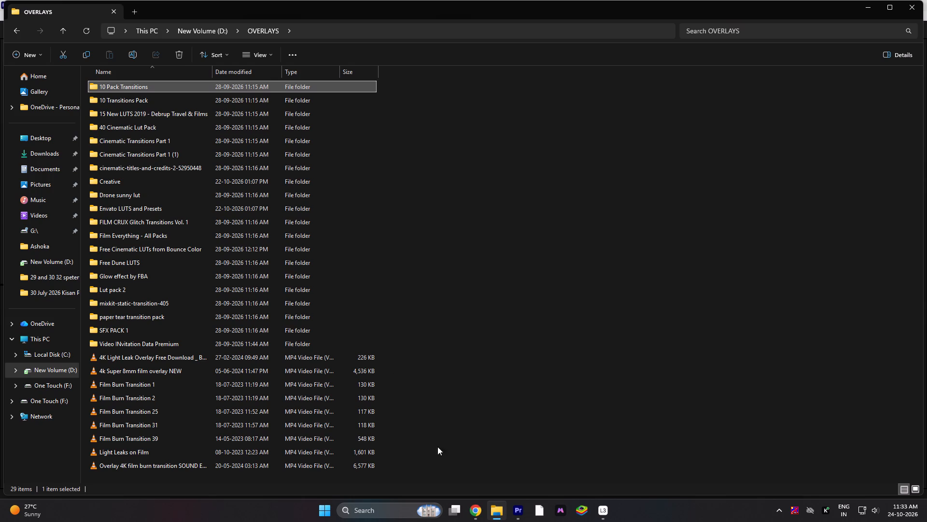
Switch to Chrome, search Google for "free text animation" and open Mixkit's Free Premiere Pro Text Animation Template Downloads result.
click(480, 506)
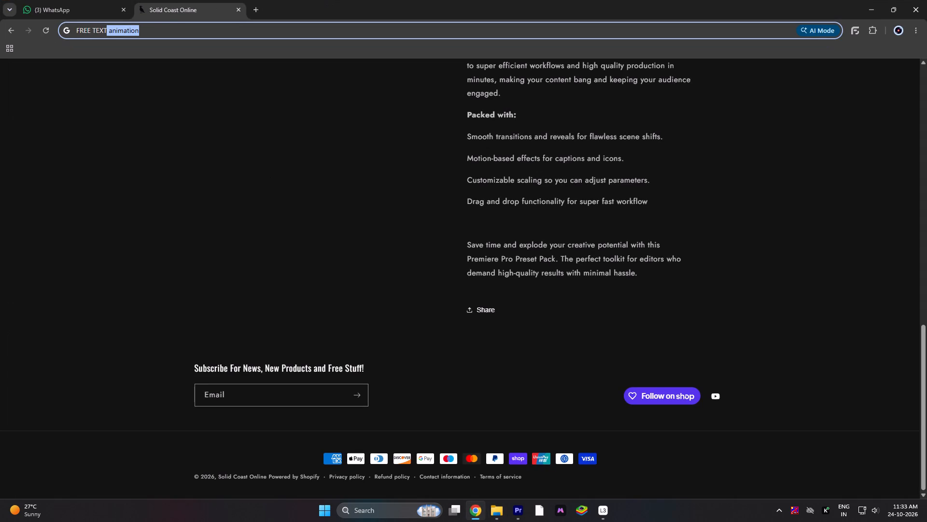
click(170, 33)
key(Return)
text(\])
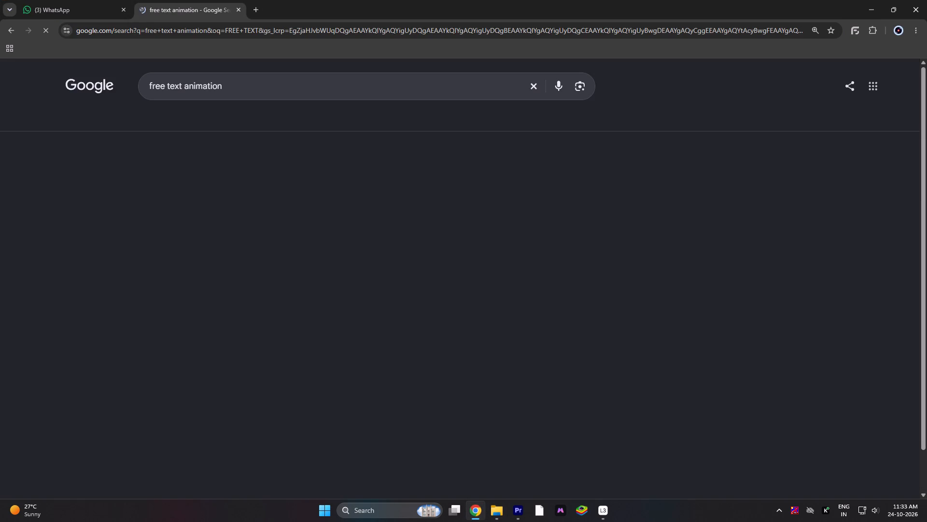
scroll(254, 231, down, 3)
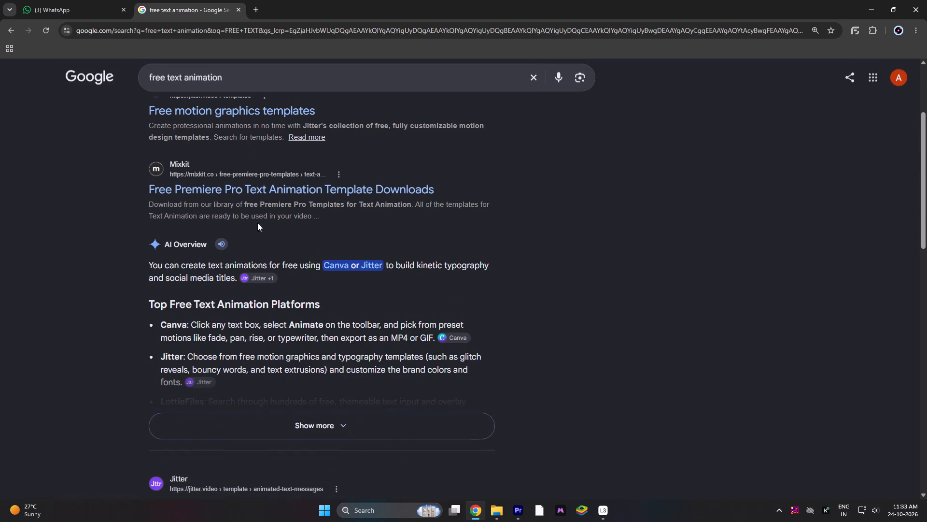
click(273, 188)
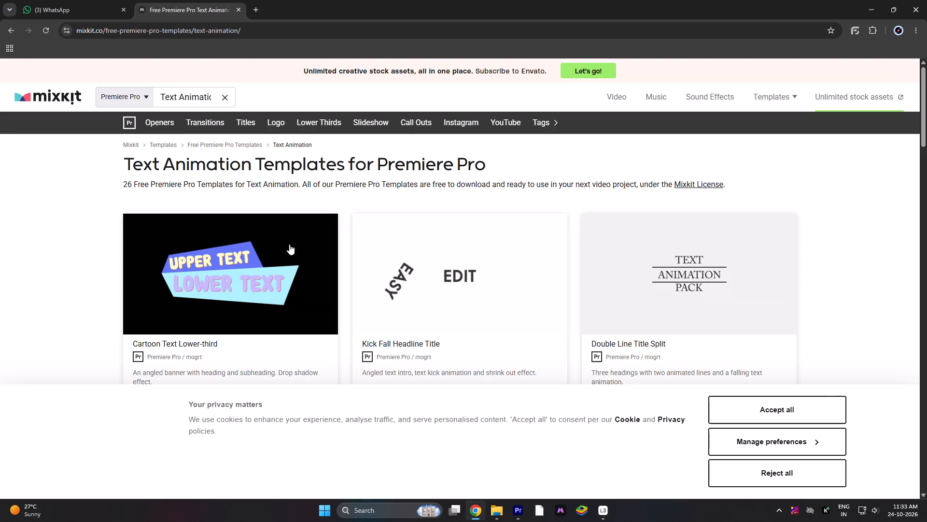
Look through both pages of Mixkit's text animation templates for Premiere Pro and return to the Google results.
scroll(470, 303, down, 6)
scroll(526, 267, down, 3)
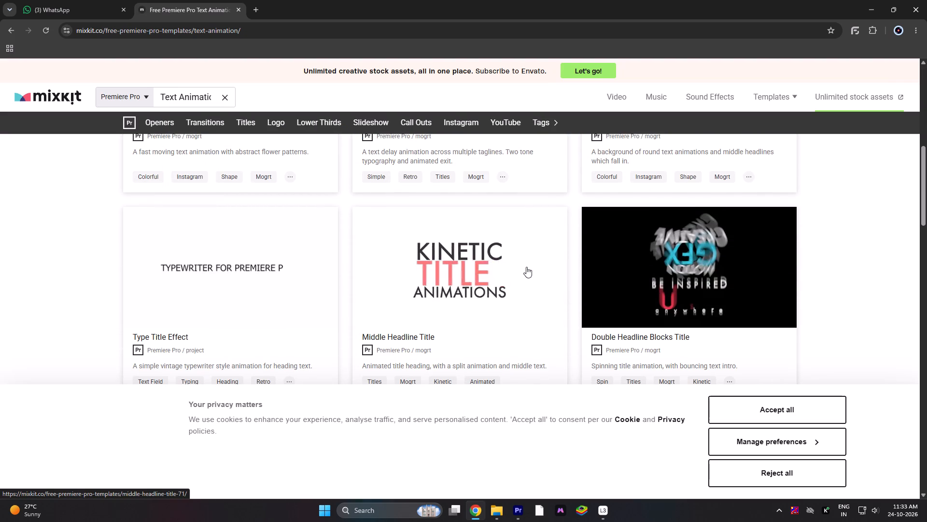
scroll(526, 267, down, 6)
scroll(228, 190, down, 3)
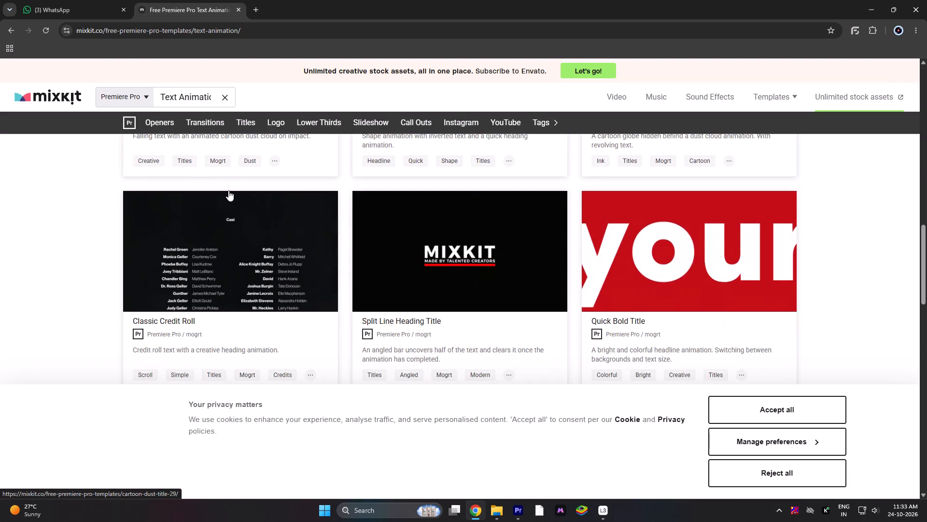
scroll(229, 190, down, 4)
scroll(269, 212, down, 1)
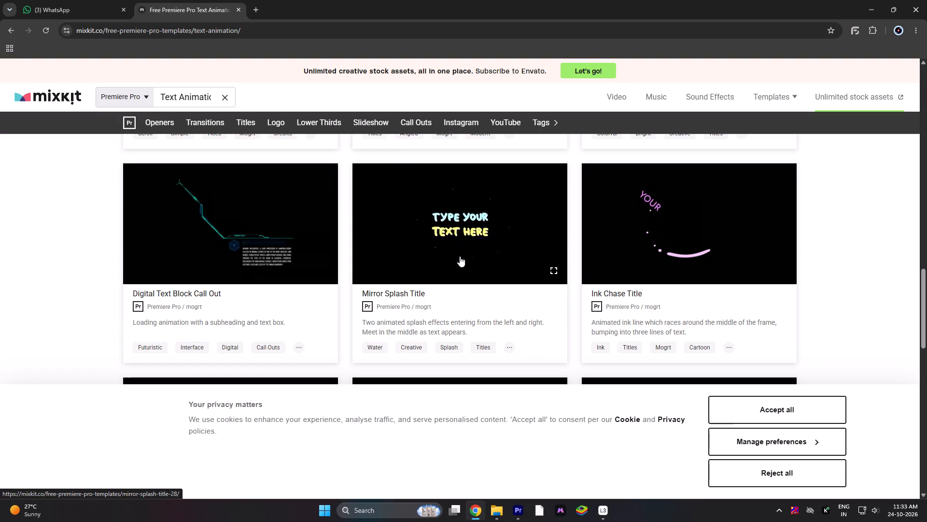
scroll(460, 256, down, 4)
scroll(246, 254, down, 5)
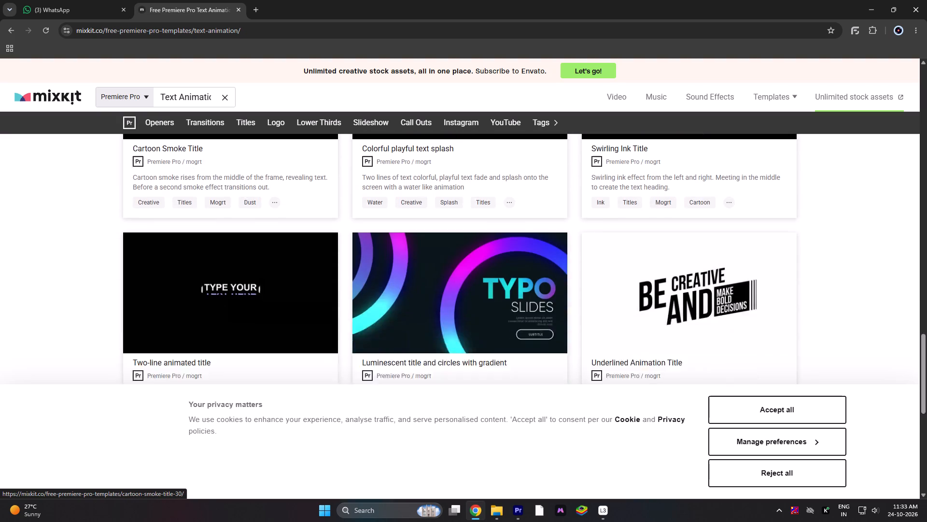
scroll(244, 228, down, 4)
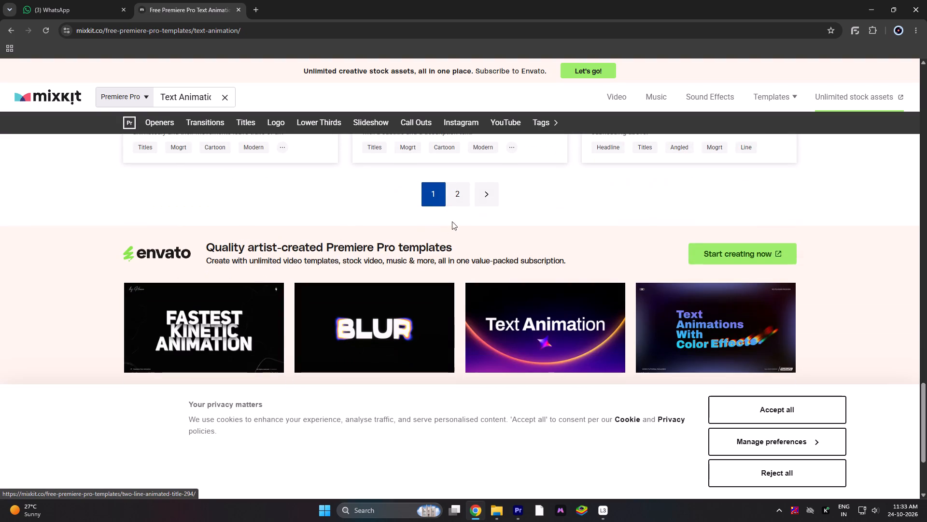
click(465, 196)
scroll(422, 266, down, 9)
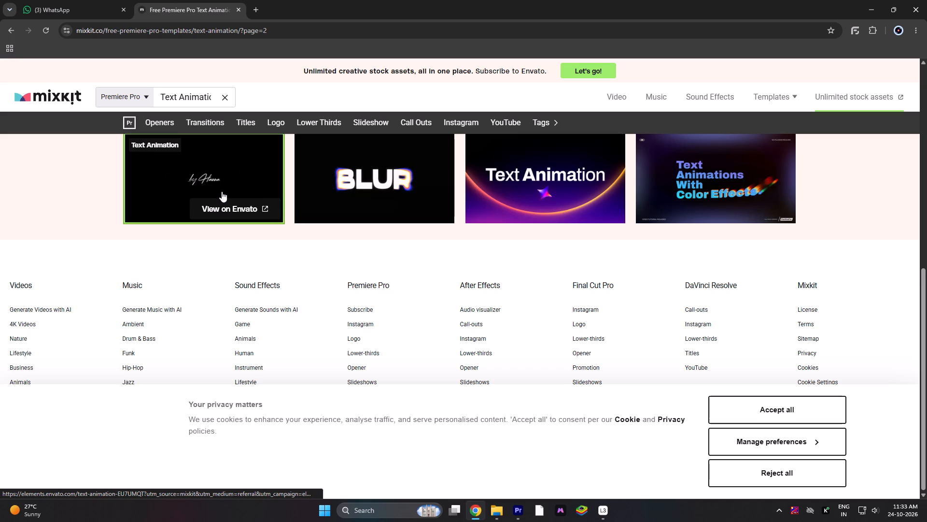
scroll(228, 188, up, 2)
scroll(346, 253, up, 11)
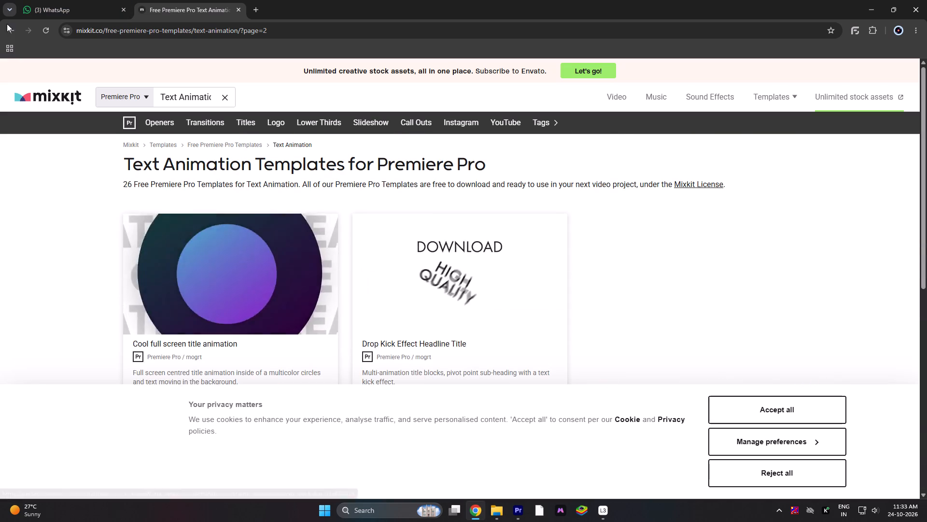
click(7, 24)
click(12, 24)
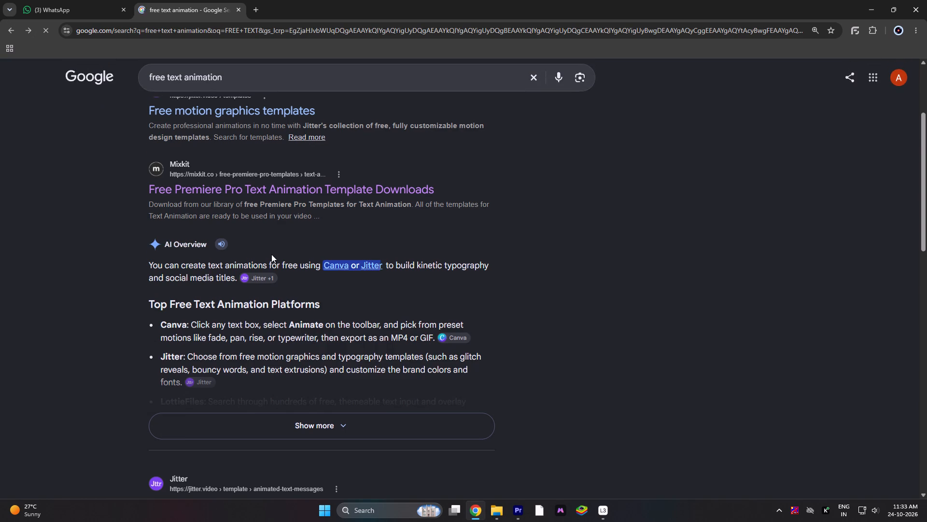
Open Pixabay's Free Text Animation 4K & HD Stock Videos result and go back to the search results.
scroll(272, 256, down, 4)
scroll(238, 290, down, 2)
click(242, 298)
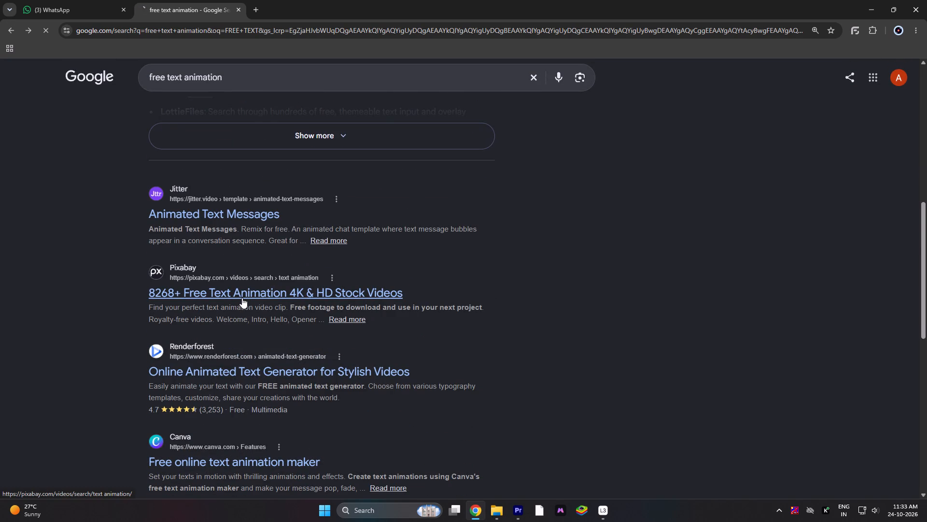
click(13, 30)
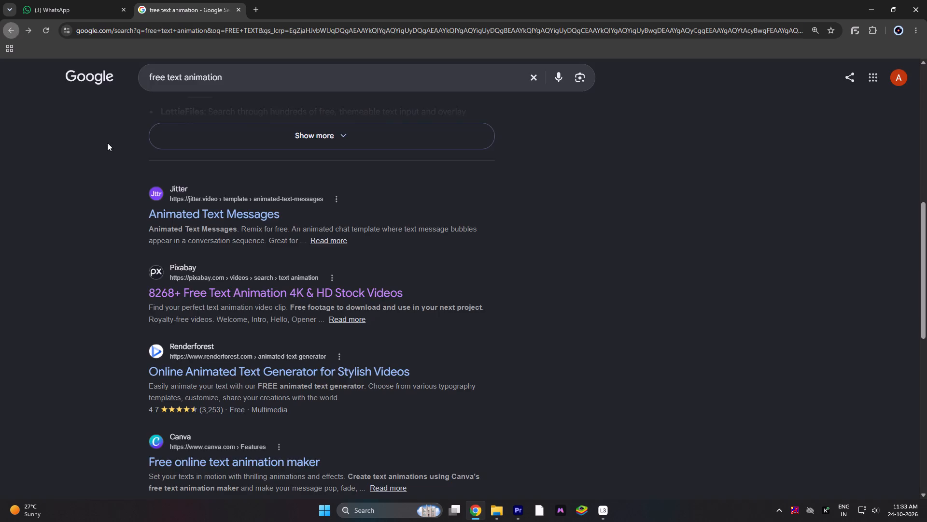
Open Canva's "Free online text animation maker" page from the search results.
scroll(278, 300, down, 3)
scroll(263, 355, down, 2)
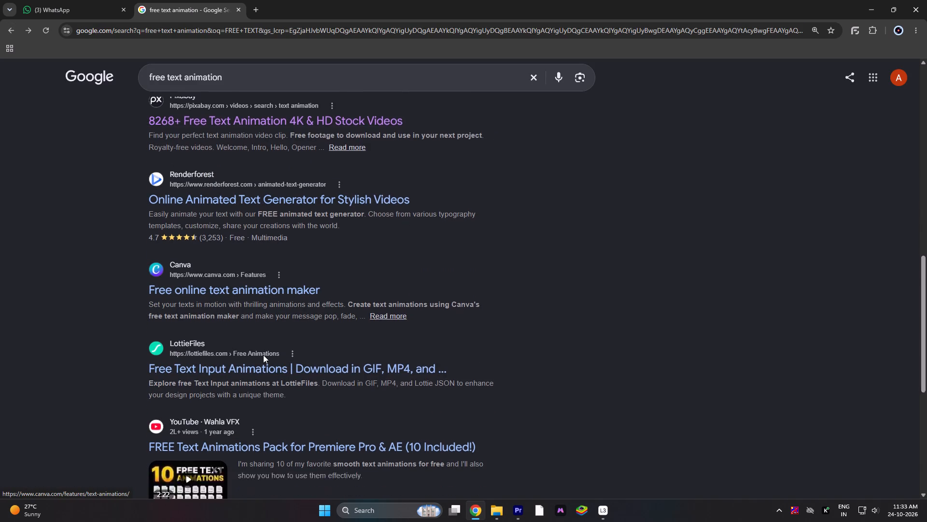
click(215, 219)
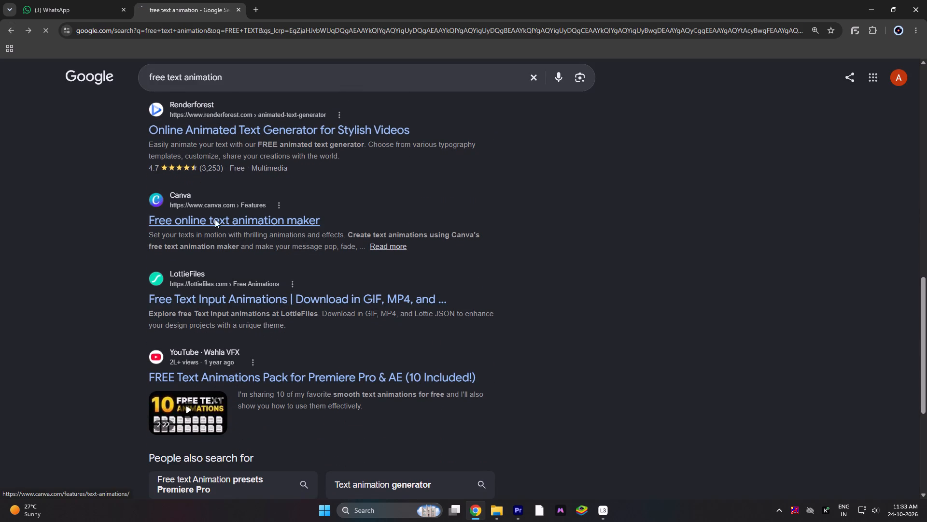
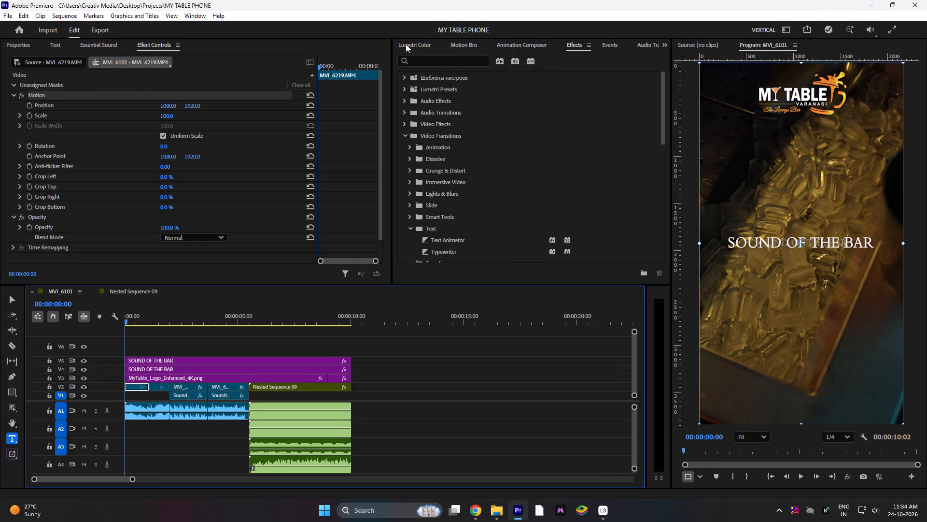
Grade the opening ice clip in Lumetri Color with temperature about -20.1, tint about 31.4 and exposure about 1.8.
click(406, 44)
drag(546, 108, 426, 114)
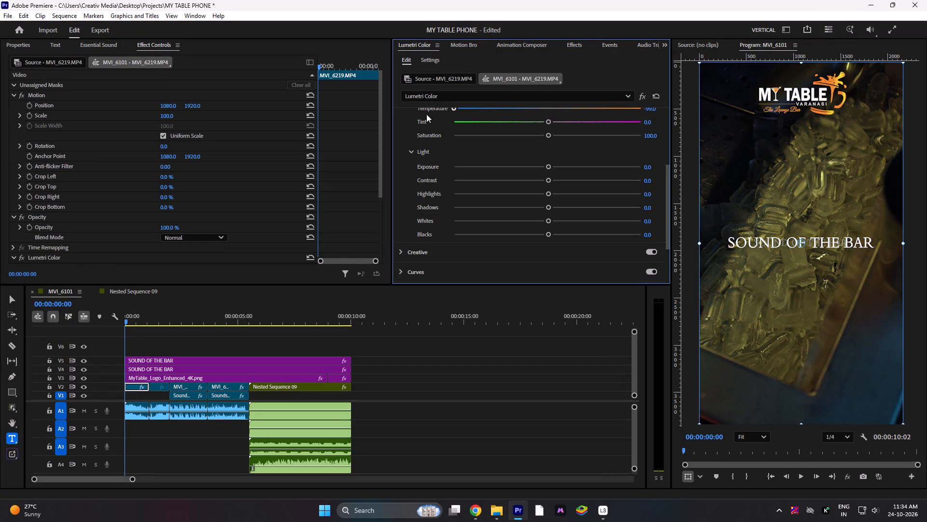
drag(426, 114, 528, 126)
drag(550, 119, 575, 121)
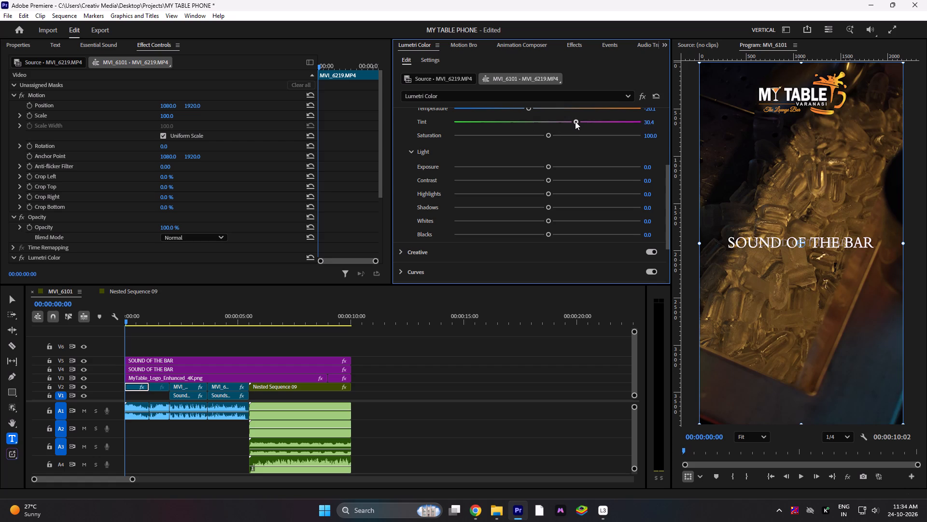
drag(575, 121, 576, 121)
drag(548, 165, 579, 167)
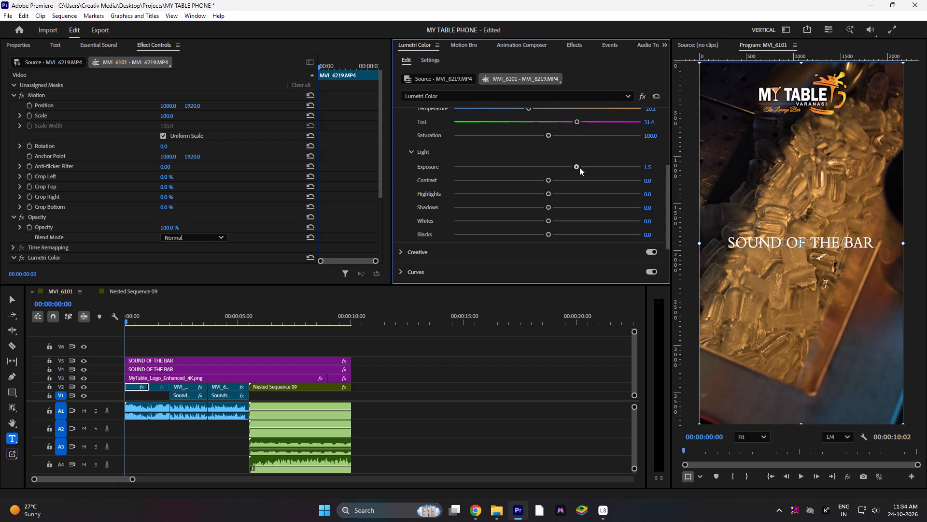
drag(579, 167, 580, 168)
key(space)
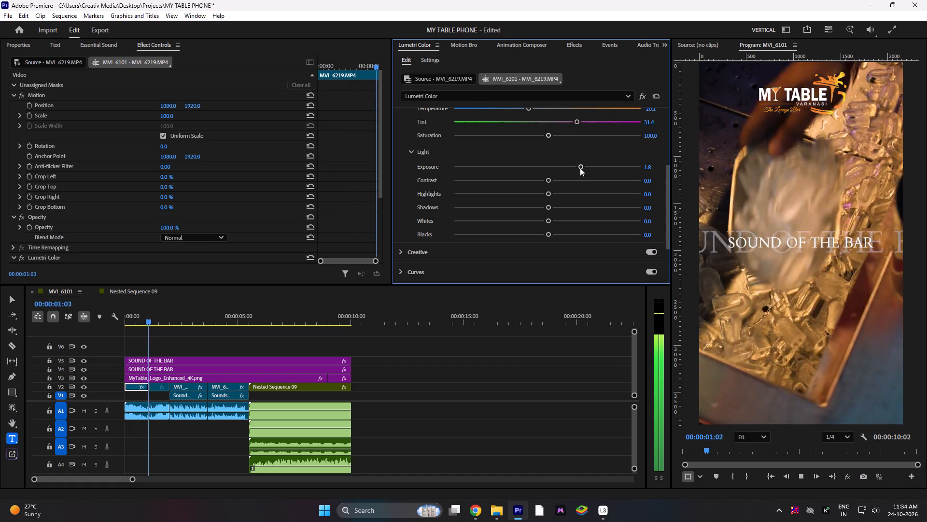
key(space)
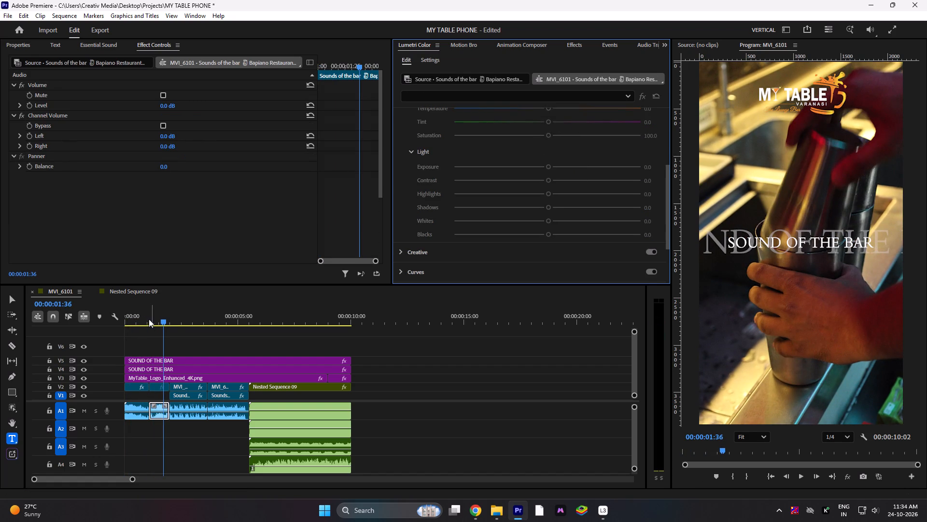
Key the warm ice colour with an HSL Secondary sample on the opening clip and shift its correction colour towards blue.
drag(145, 318, 129, 320)
click(134, 390)
scroll(451, 297, down, 7)
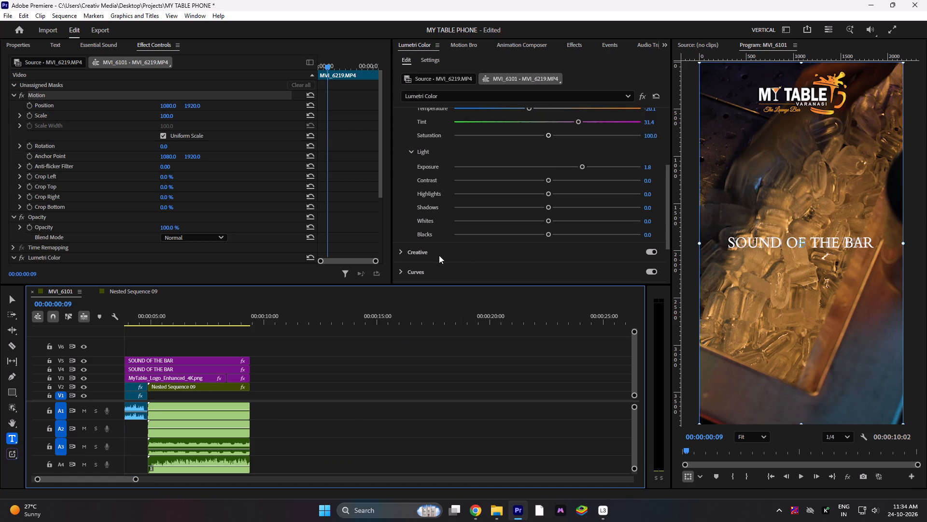
scroll(446, 250, up, 14)
scroll(446, 249, down, 20)
scroll(446, 249, down, 18)
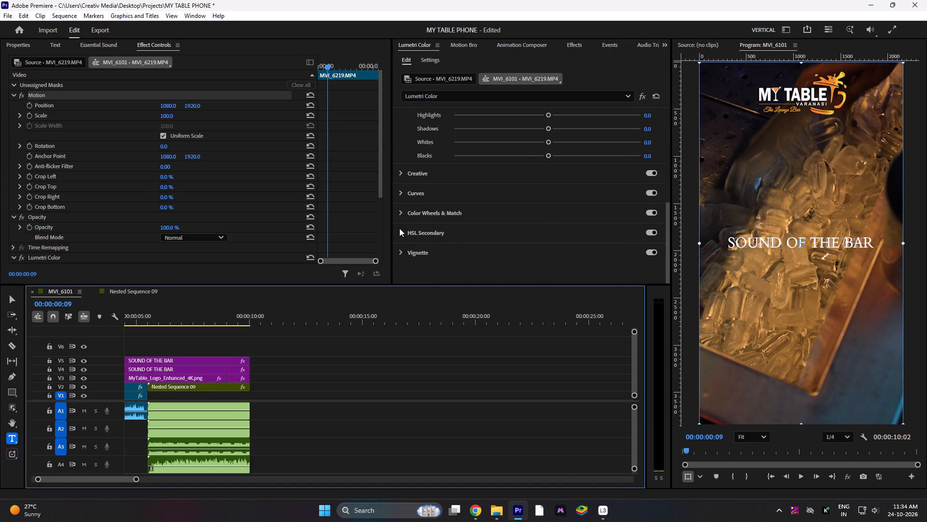
click(399, 228)
scroll(496, 152, up, 16)
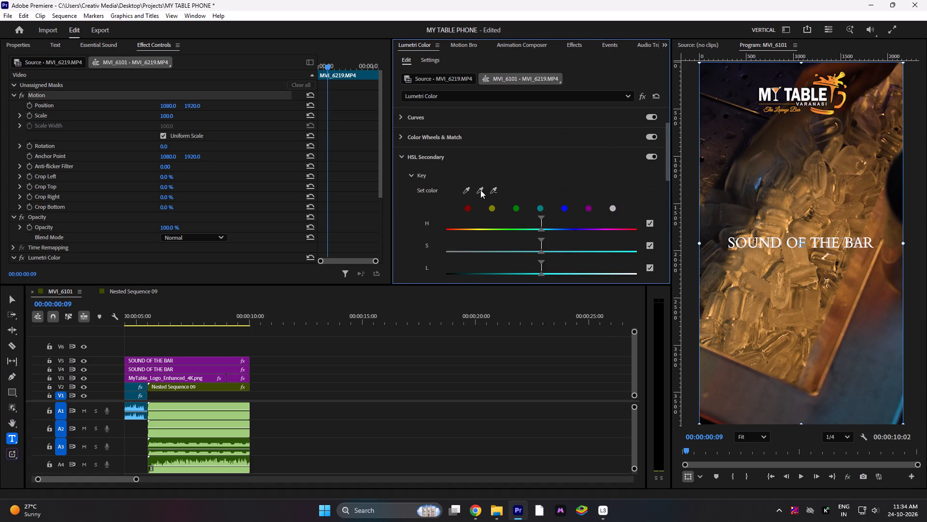
click(469, 193)
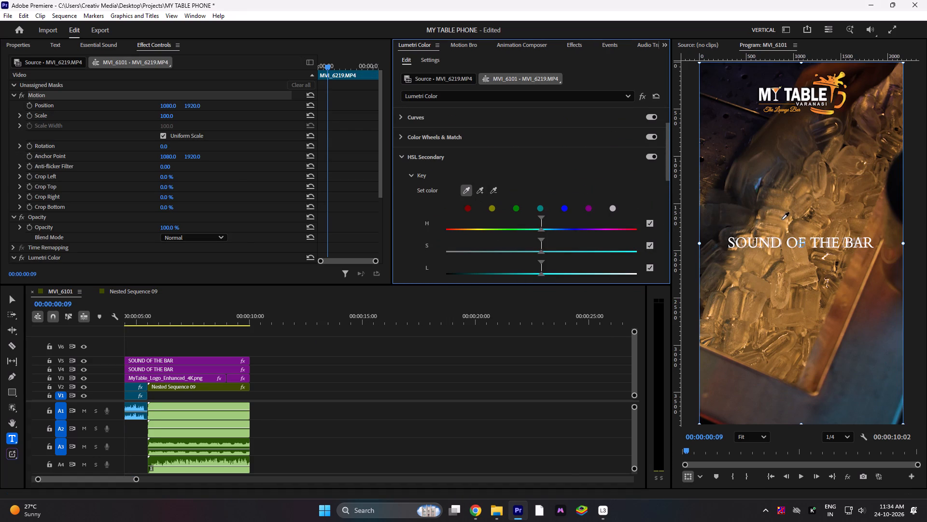
click(782, 219)
scroll(476, 223, down, 14)
scroll(489, 216, down, 8)
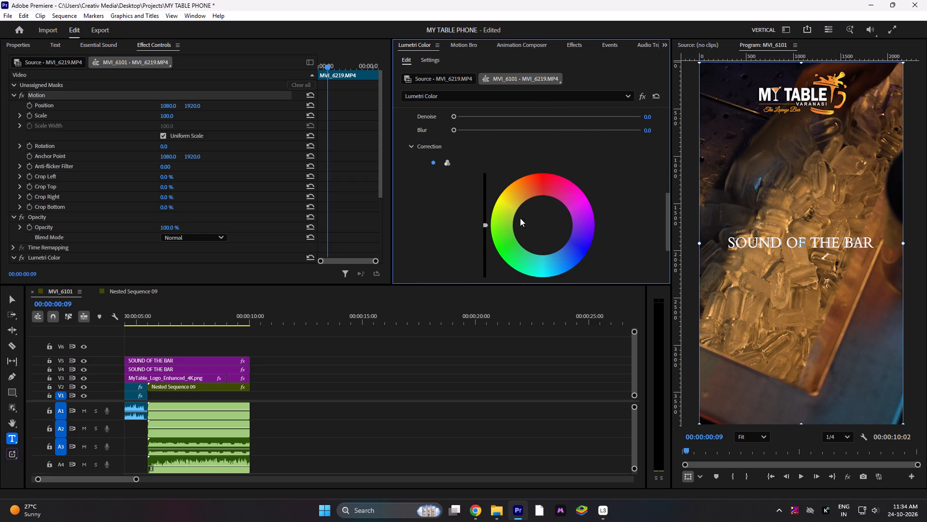
drag(543, 222, 734, 514)
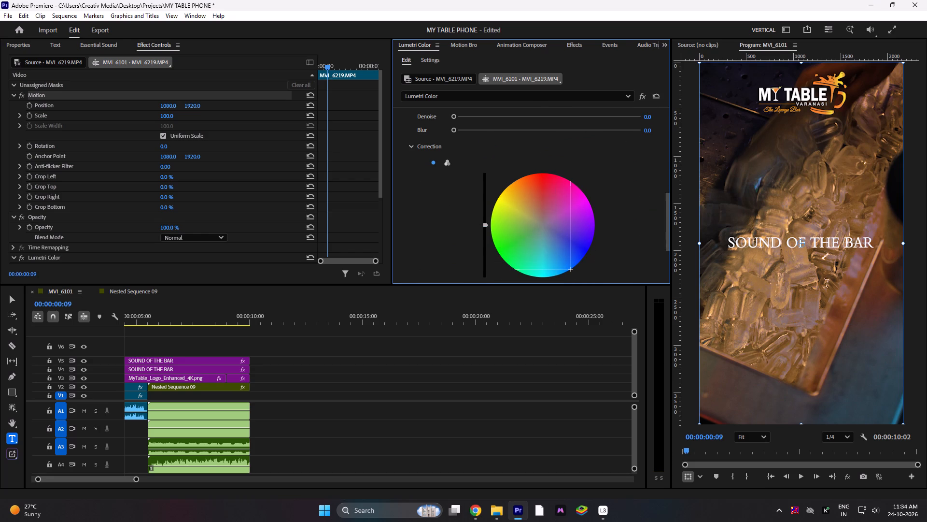
drag(734, 514, 439, 101)
Widen the HSL Secondary key's saturation range to nearly full and broaden its luminance range on the ice clip.
scroll(497, 92, up, 4)
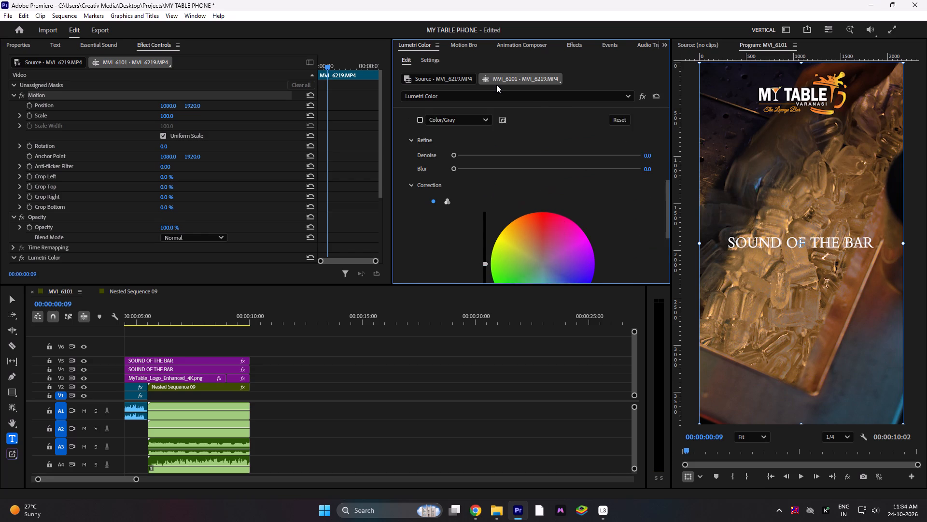
scroll(496, 85, up, 14)
drag(545, 190, 557, 190)
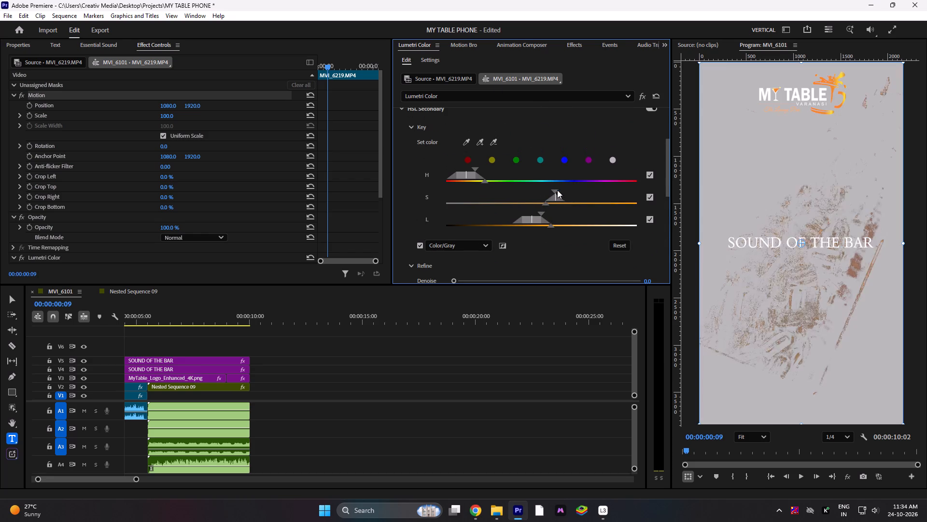
drag(557, 190, 429, 188)
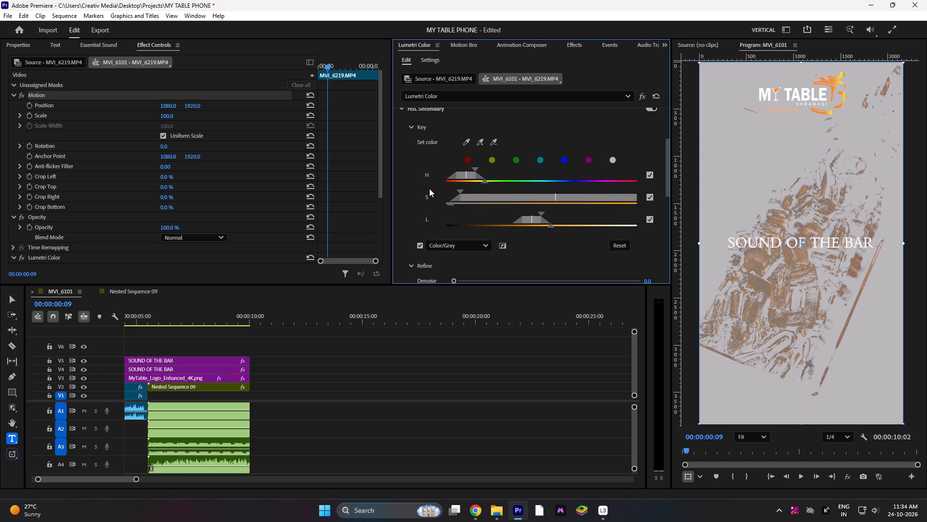
drag(429, 188, 411, 188)
drag(542, 211, 567, 217)
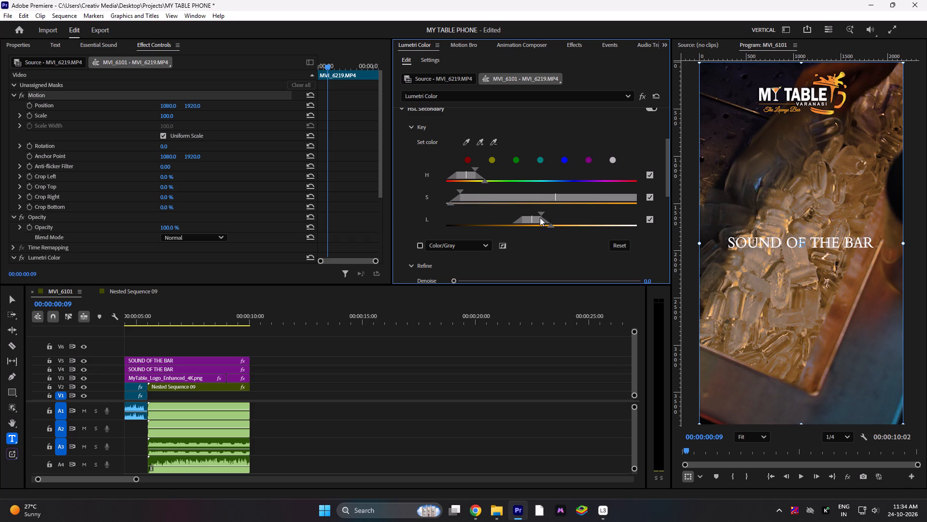
drag(539, 213, 564, 216)
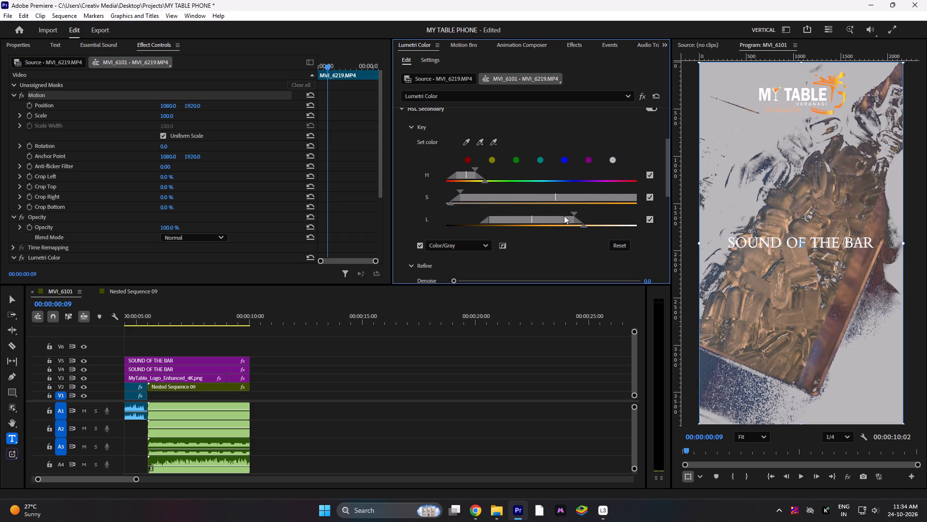
drag(564, 216, 567, 216)
scroll(608, 286, down, 5)
scroll(608, 287, up, 3)
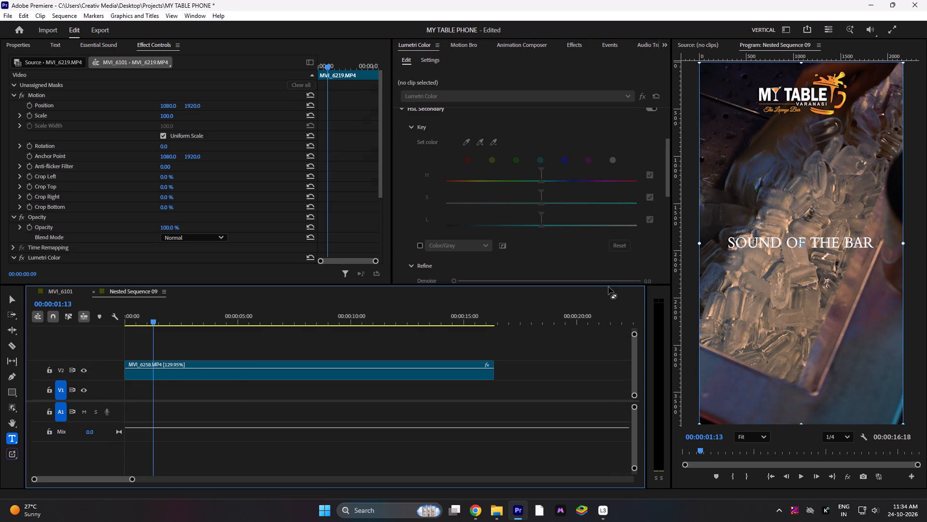
Play the sequence repeatedly from the start to review the ice clip's colour correction against the following clips.
key(space)
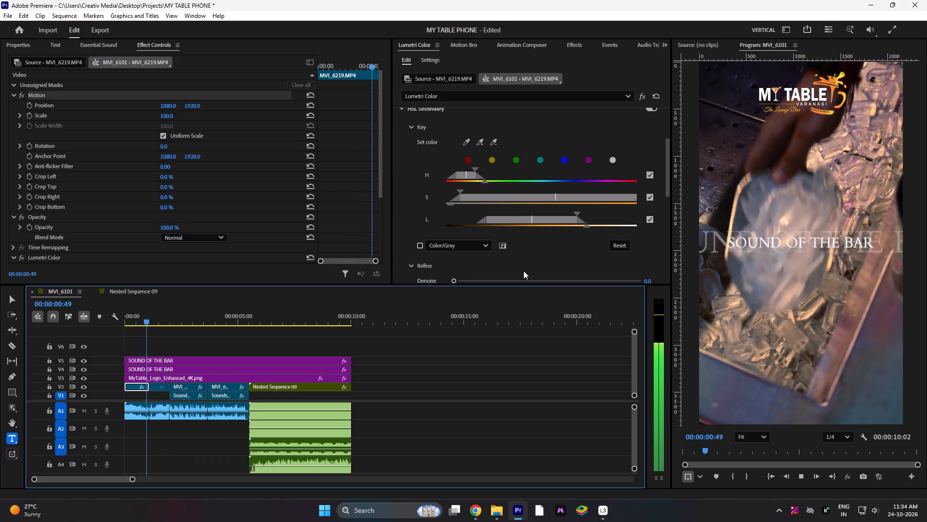
key(space)
drag(193, 315, 20, 325)
key(space)
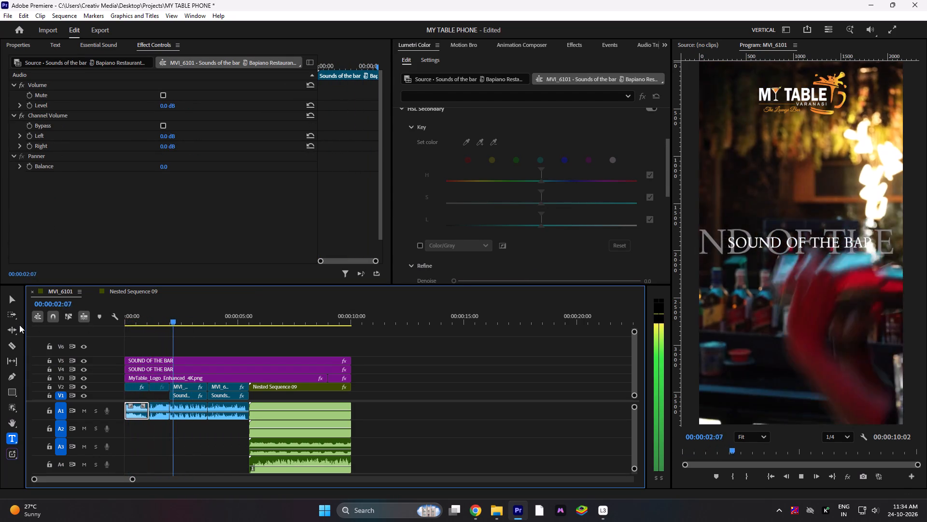
key(space)
drag(150, 317, 10, 330)
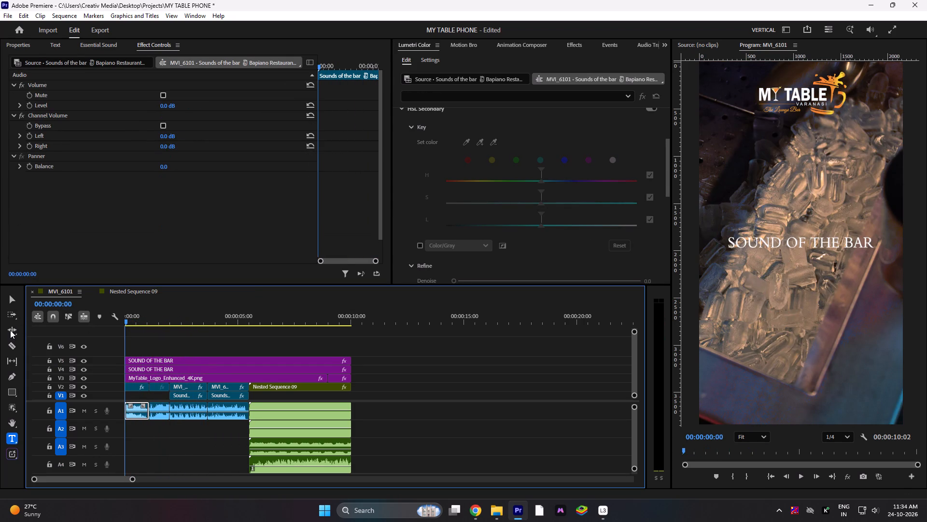
drag(10, 330, 10, 330)
key(space)
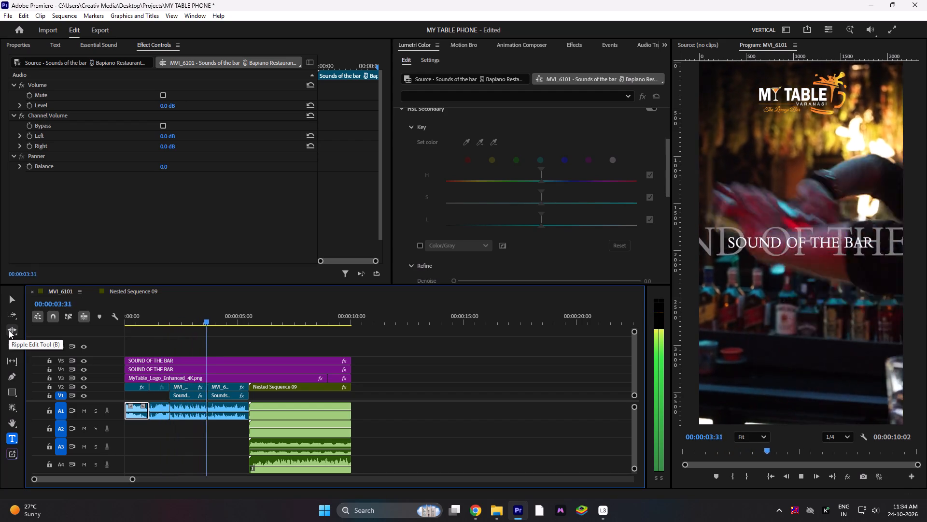
key(space)
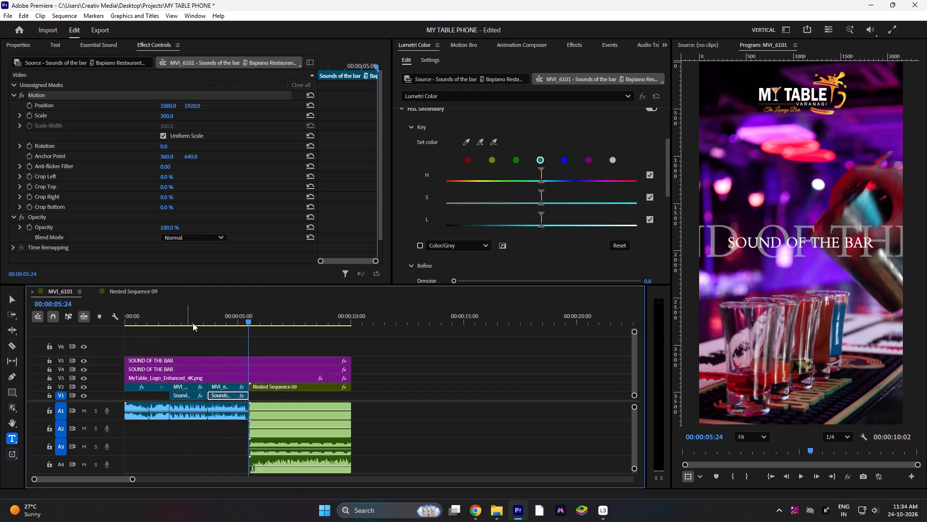
Move the last Scale keyframe of the V4 SOUND OF THE BAR title to the clip's end and preview the animation.
drag(231, 315, 245, 317)
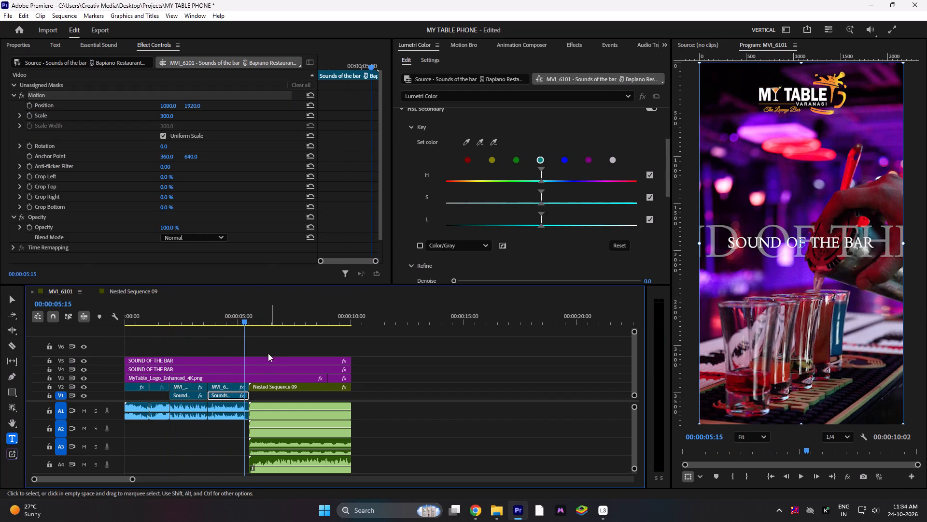
click(261, 368)
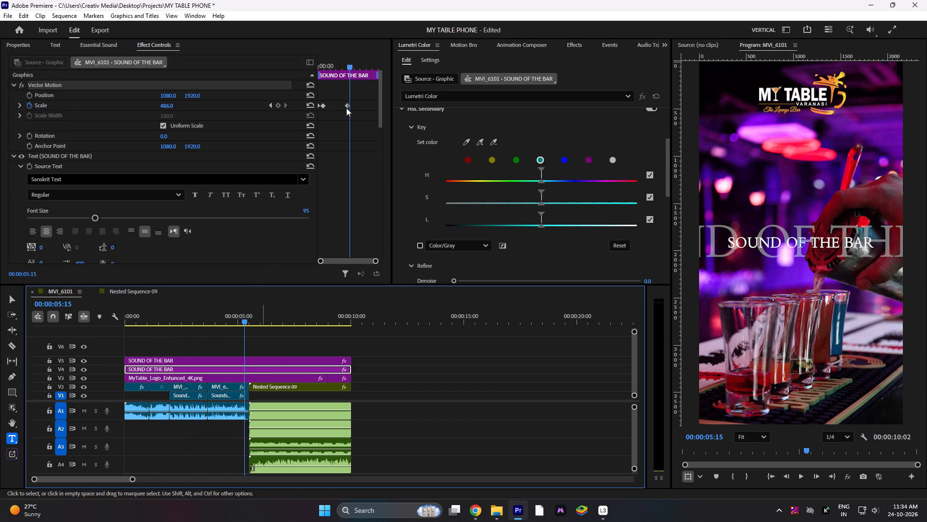
drag(346, 106, 486, 136)
drag(268, 306, 98, 317)
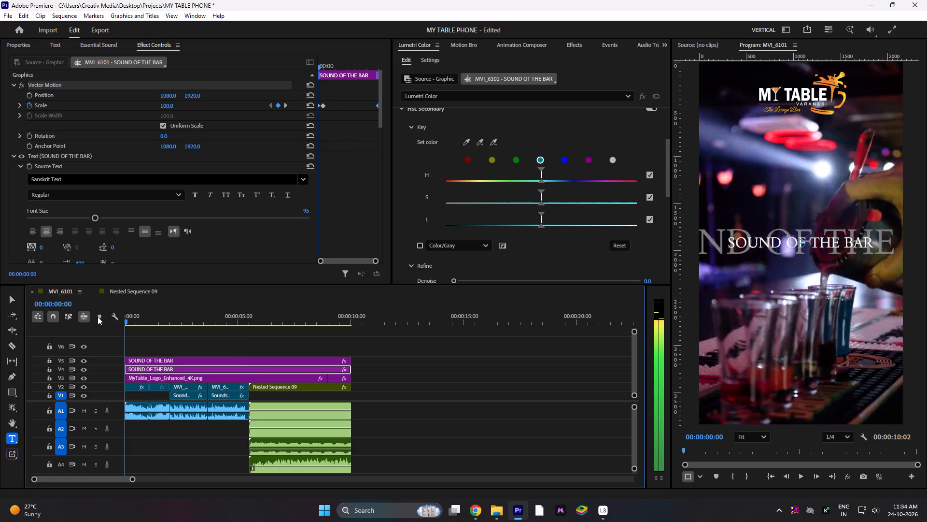
drag(98, 317, 93, 317)
key(space)
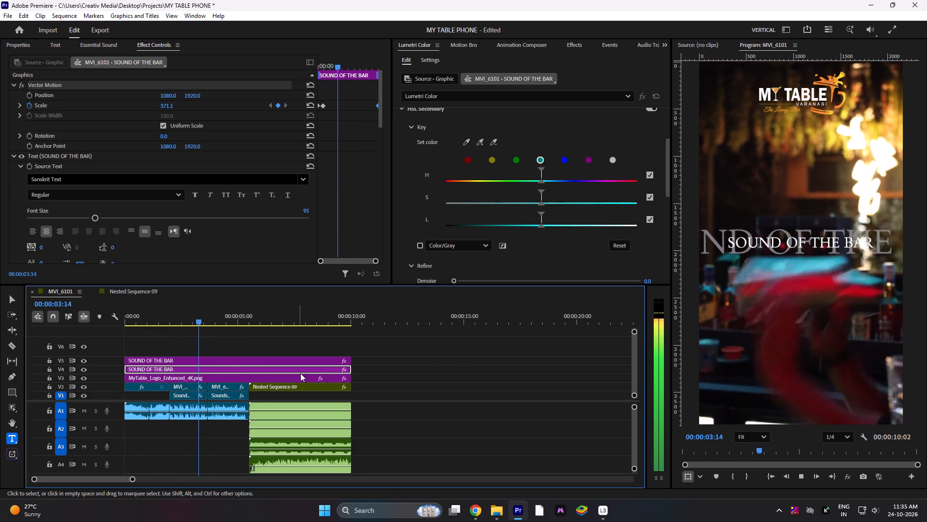
key(space)
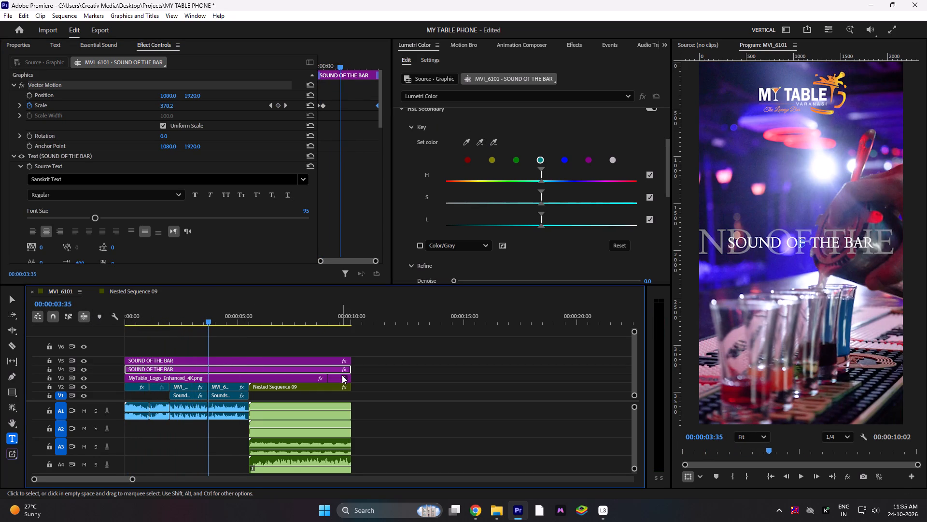
Trim the end of the V4 SOUND OF THE BAR title back to 00:00:04:02.
key(space)
key(space)
drag(353, 369, 323, 373)
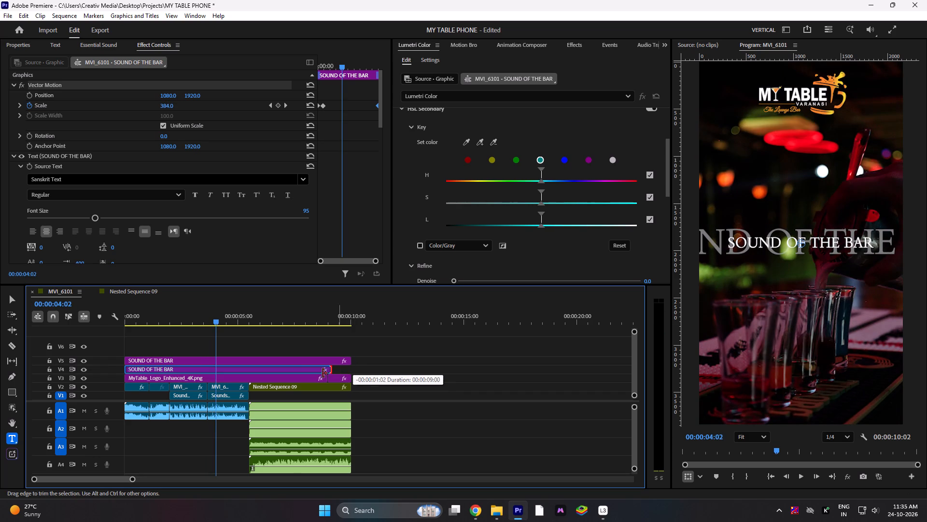
drag(323, 373, 220, 374)
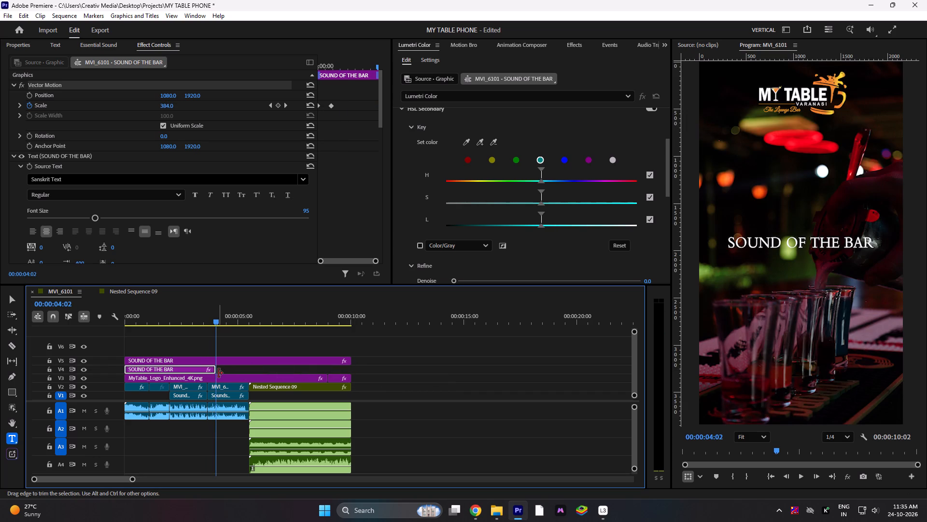
Apply Ease In to both visible Scale keyframes of the V4 title and play the whole sequence from the start.
click(200, 370)
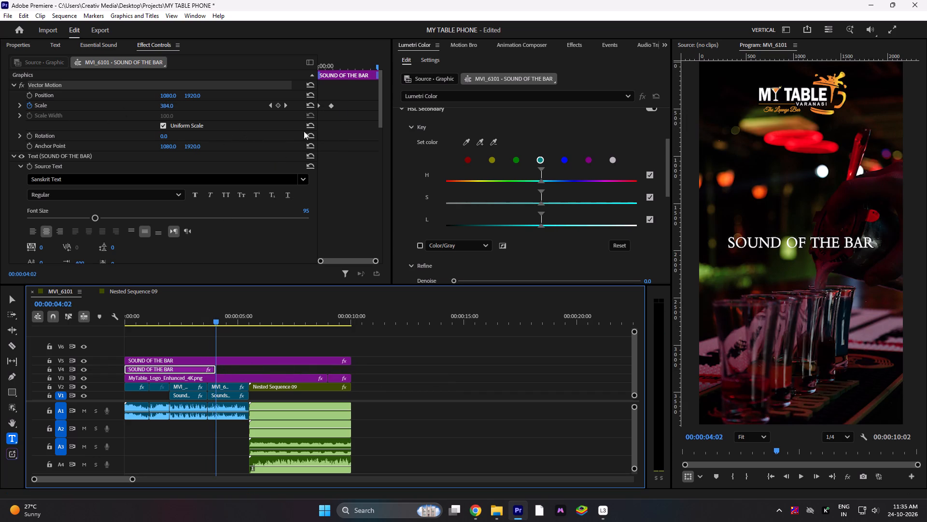
click(327, 106)
click(331, 107)
right_click(331, 107)
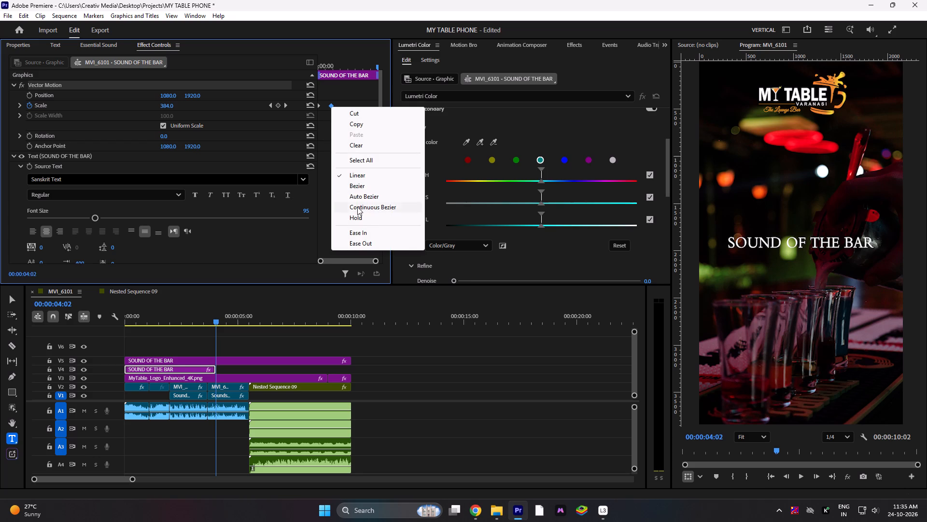
click(360, 235)
click(319, 105)
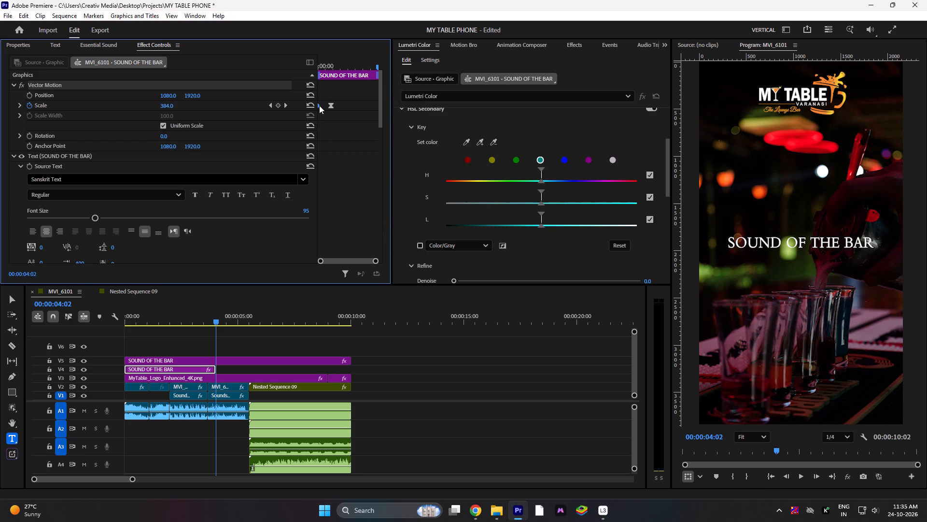
right_click(319, 105)
click(351, 230)
drag(167, 320, 66, 318)
key(space)
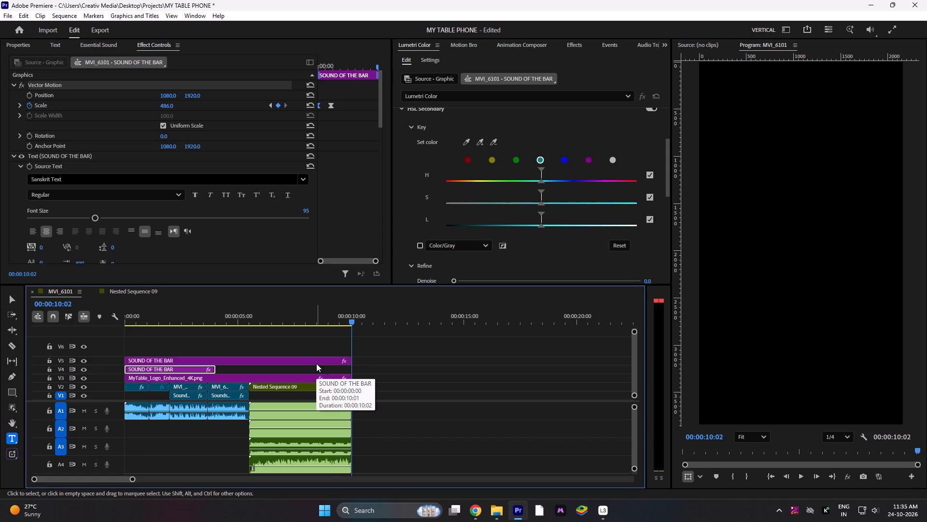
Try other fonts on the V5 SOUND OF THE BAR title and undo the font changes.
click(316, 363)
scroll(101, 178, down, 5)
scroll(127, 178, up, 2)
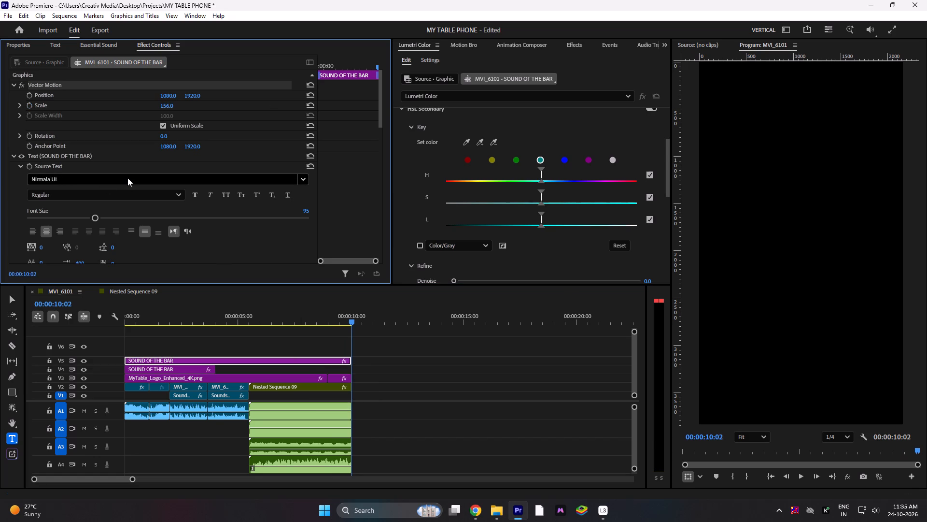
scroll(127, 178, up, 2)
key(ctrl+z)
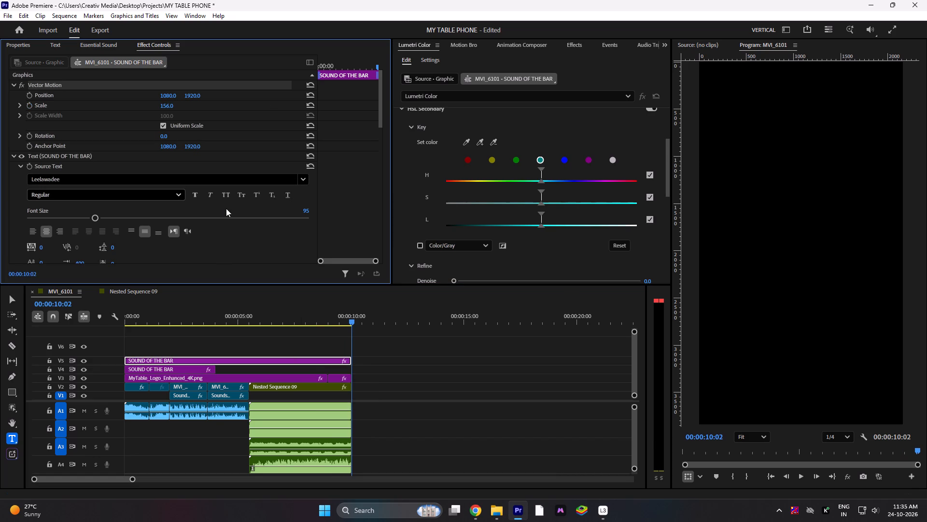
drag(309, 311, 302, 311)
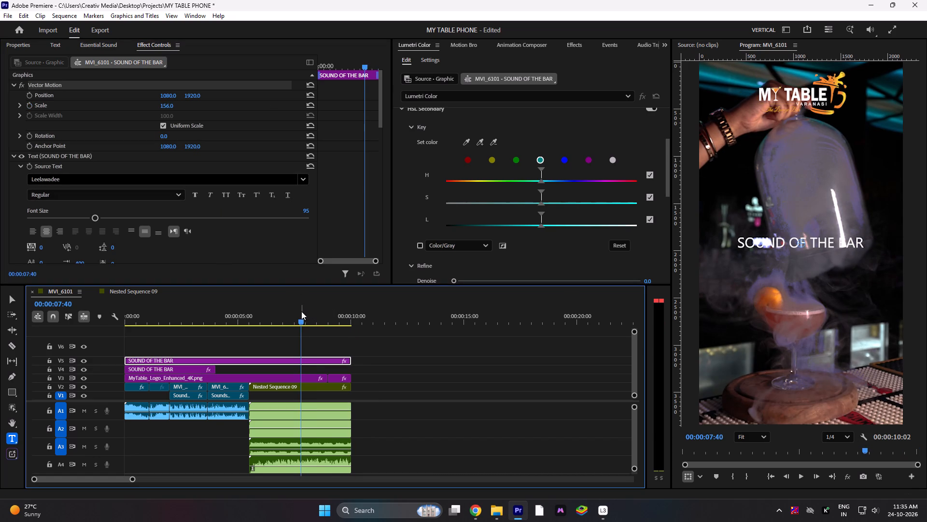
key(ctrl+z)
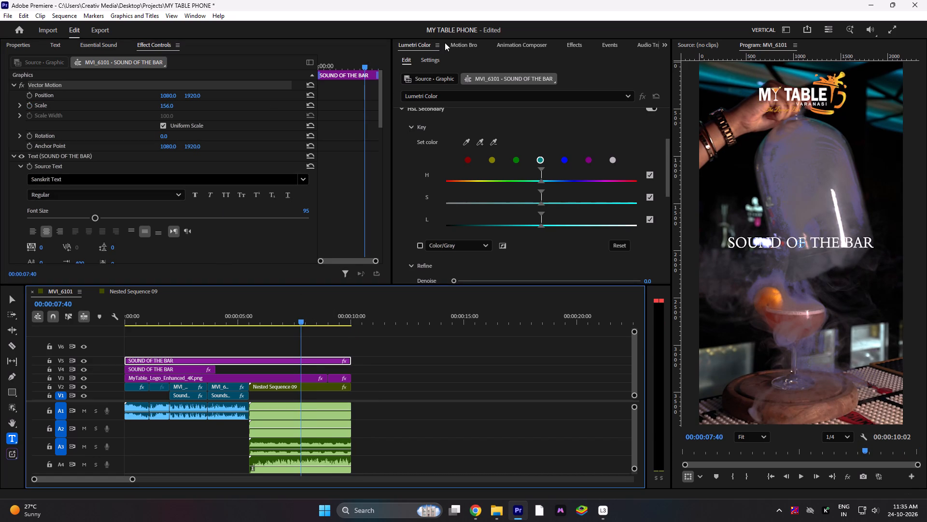
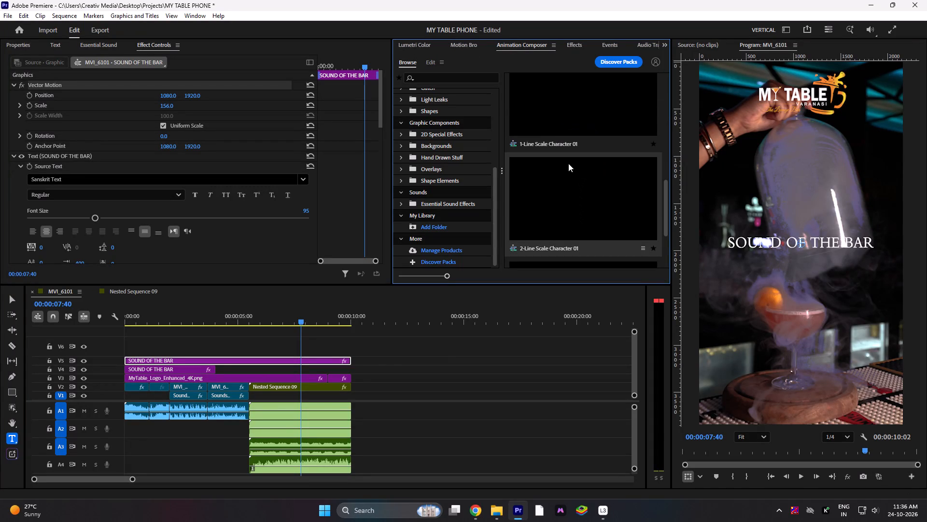
Browse the title presets and place the Center version of 2-Line Light Mask 01 on V6 at the sequence start.
scroll(568, 163, up, 1)
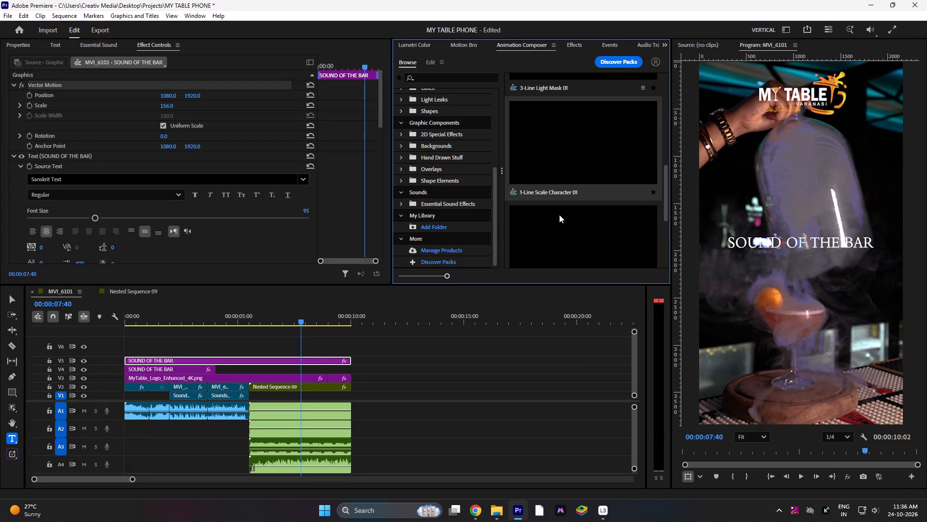
scroll(556, 234, down, 9)
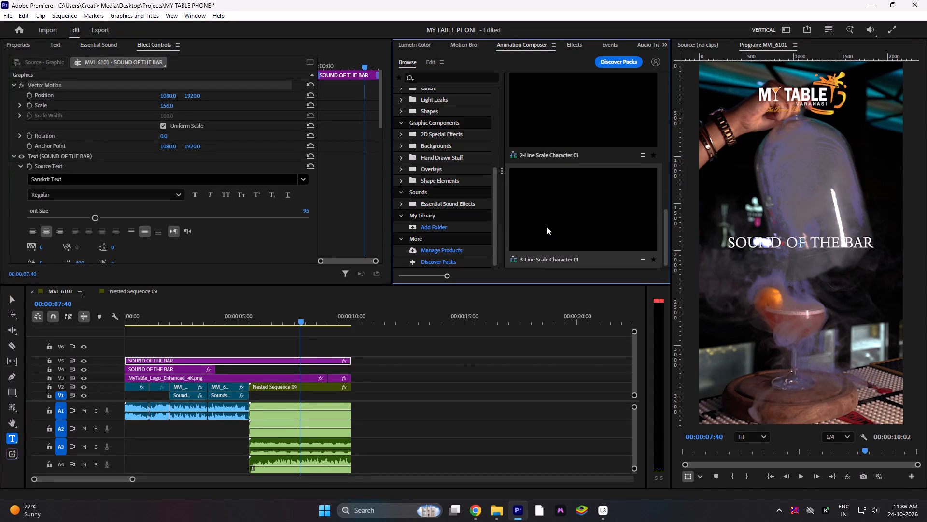
click(580, 214)
scroll(593, 219, up, 2)
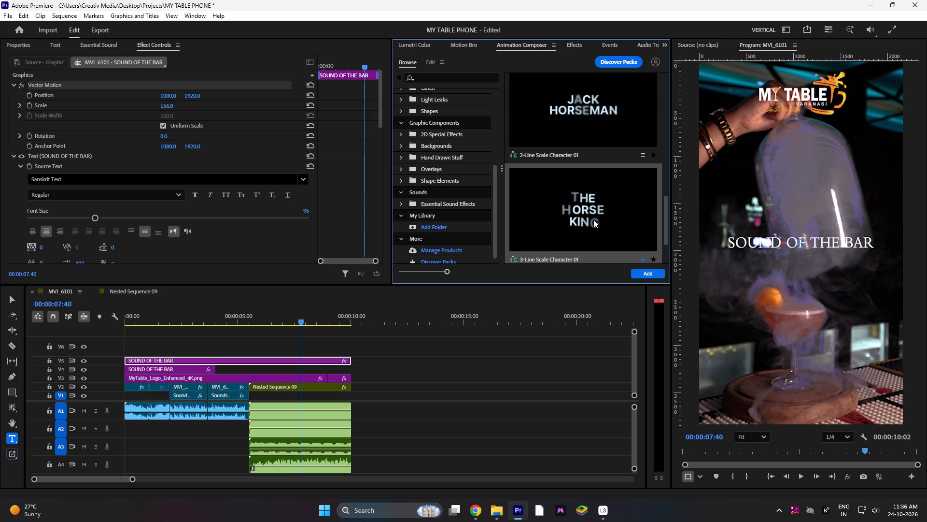
scroll(593, 219, up, 5)
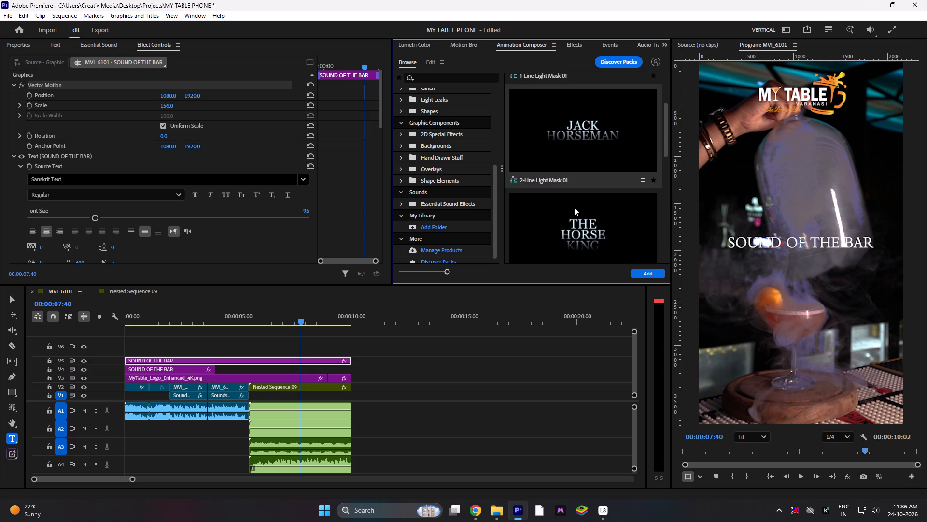
click(561, 231)
click(536, 156)
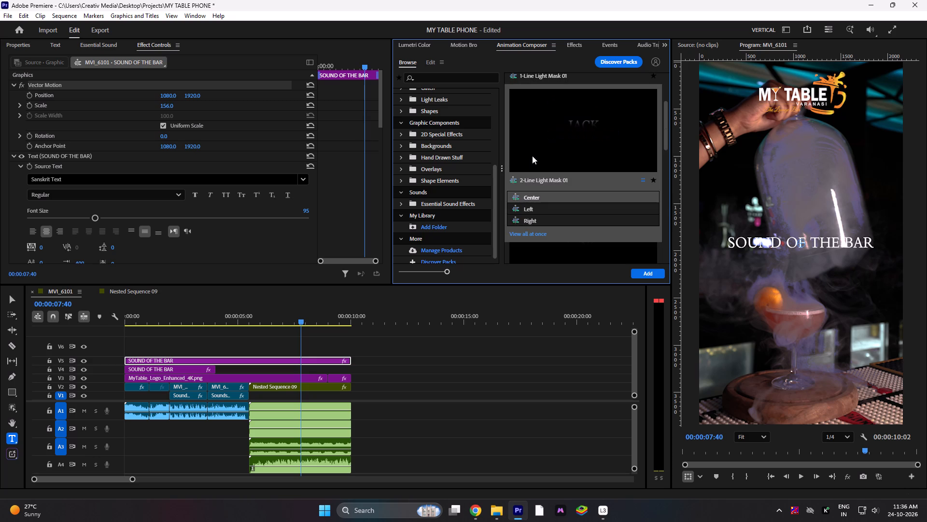
click(544, 208)
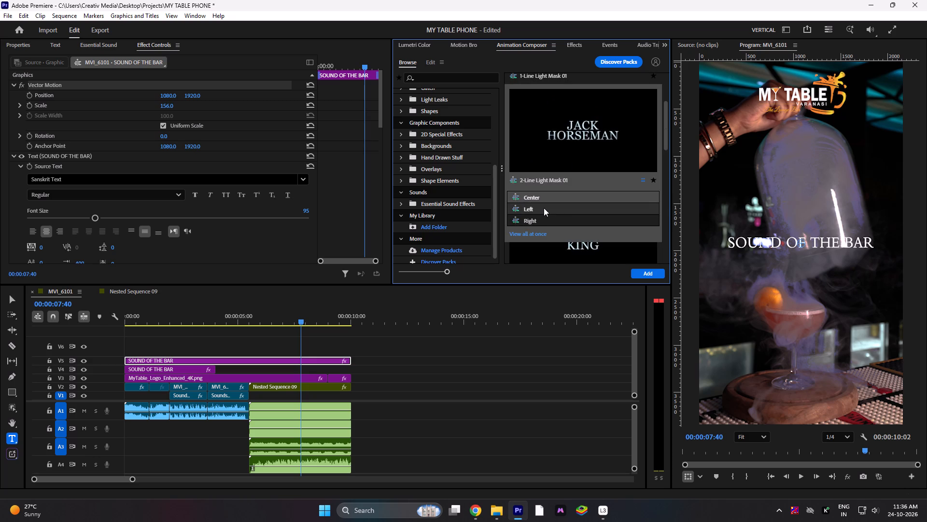
click(545, 194)
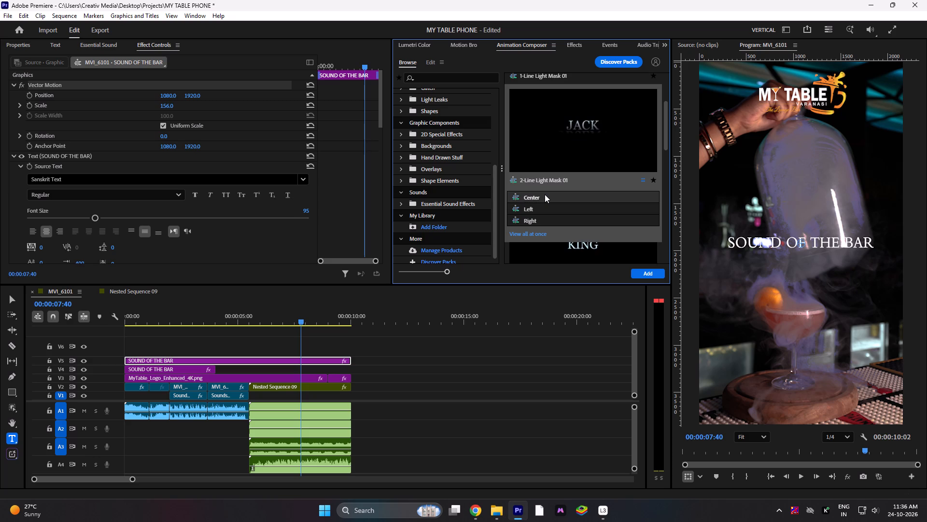
drag(545, 194, 524, 202)
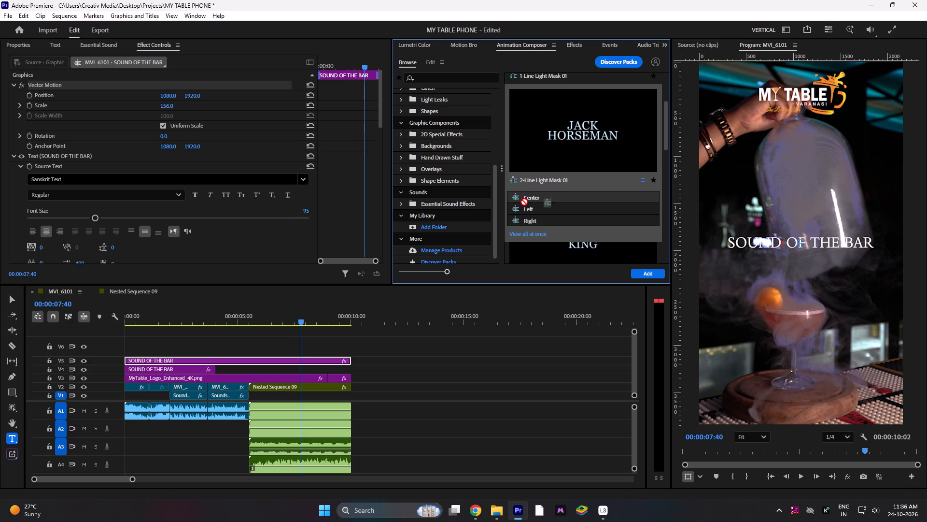
drag(524, 202, 113, 341)
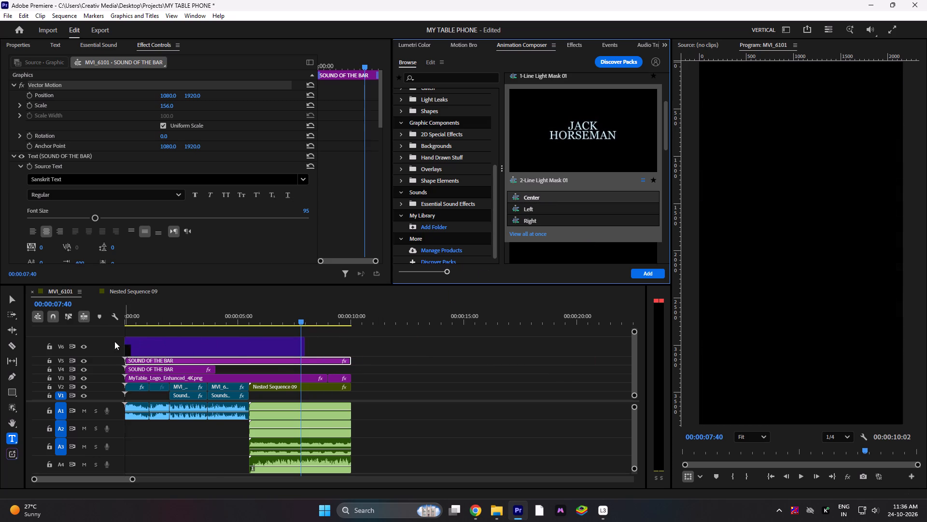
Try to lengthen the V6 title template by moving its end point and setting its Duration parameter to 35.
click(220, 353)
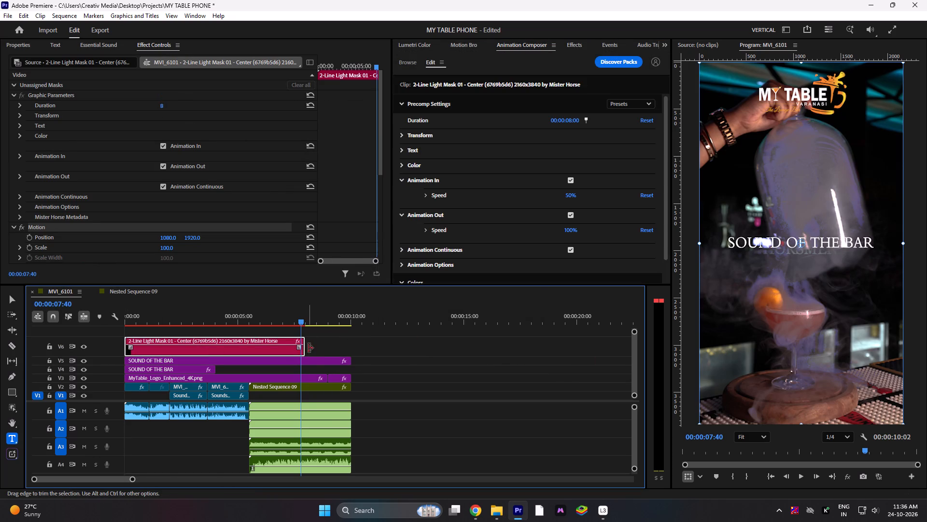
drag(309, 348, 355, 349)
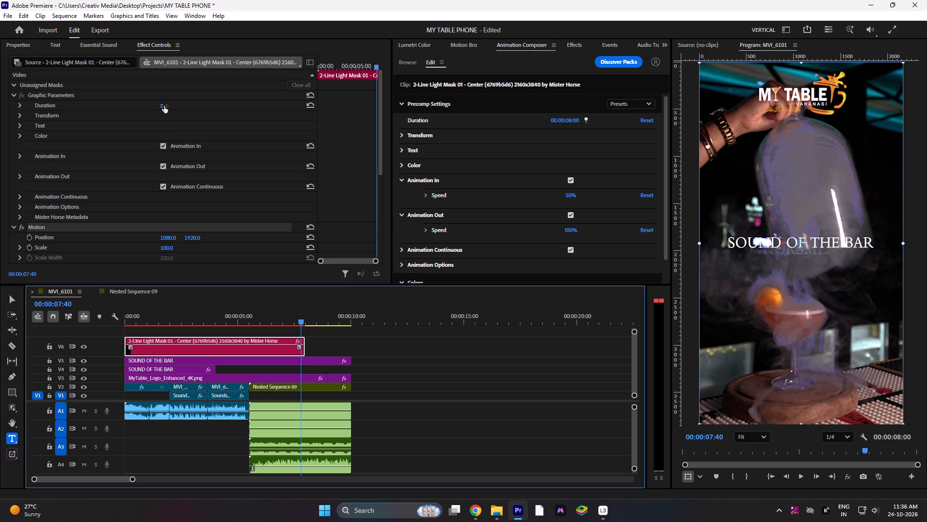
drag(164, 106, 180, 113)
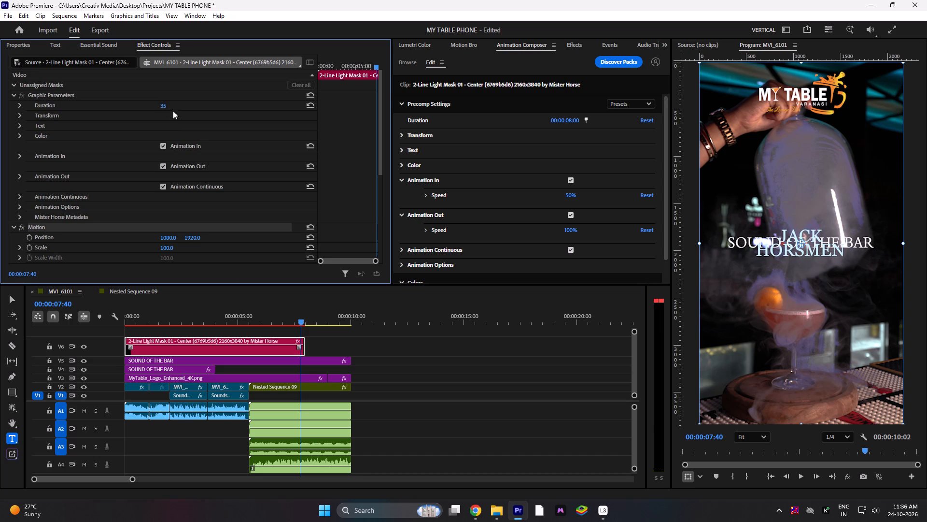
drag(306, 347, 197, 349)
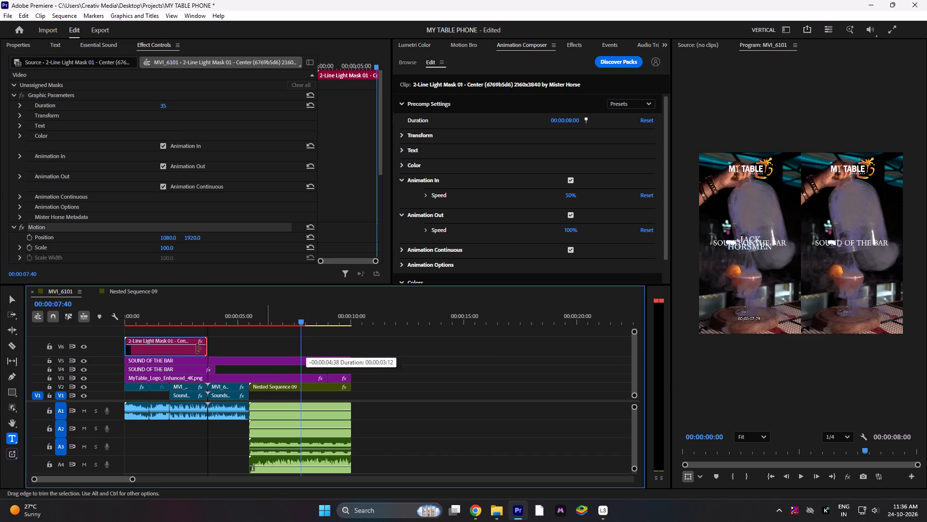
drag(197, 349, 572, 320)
Set the Duration property of the V6 title template to 182.
triple_click(277, 353)
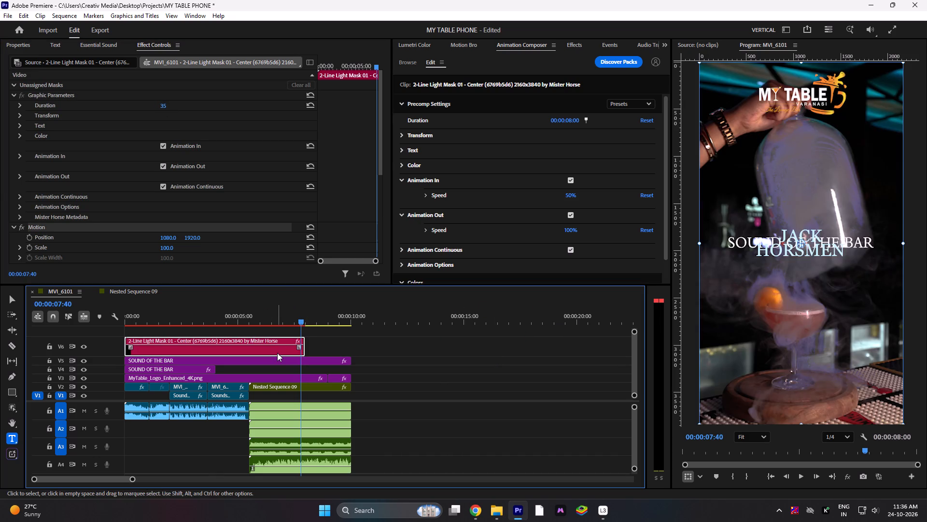
triple_click(277, 353)
click(277, 353)
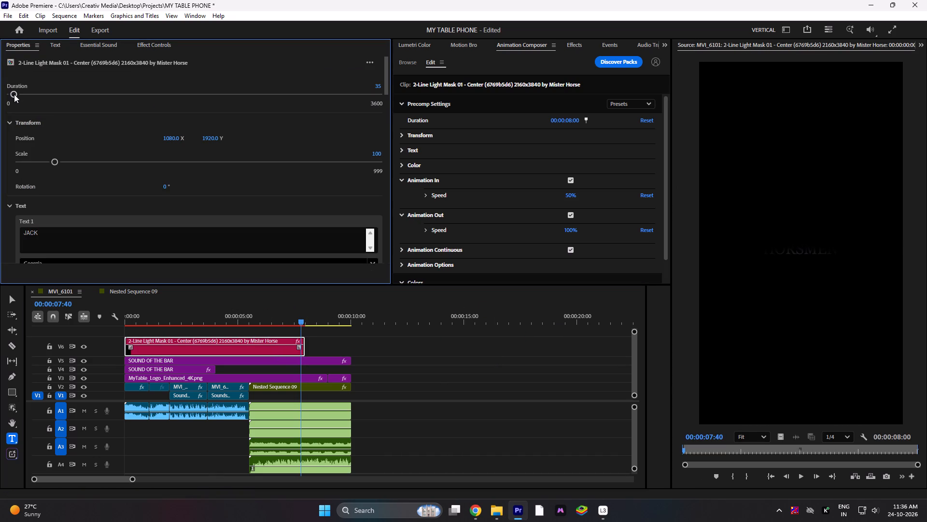
drag(14, 94, 29, 98)
Examine the V6 template's text, colour, animation, metadata and transform properties and its clip commands for a way to control its length.
scroll(232, 188, down, 10)
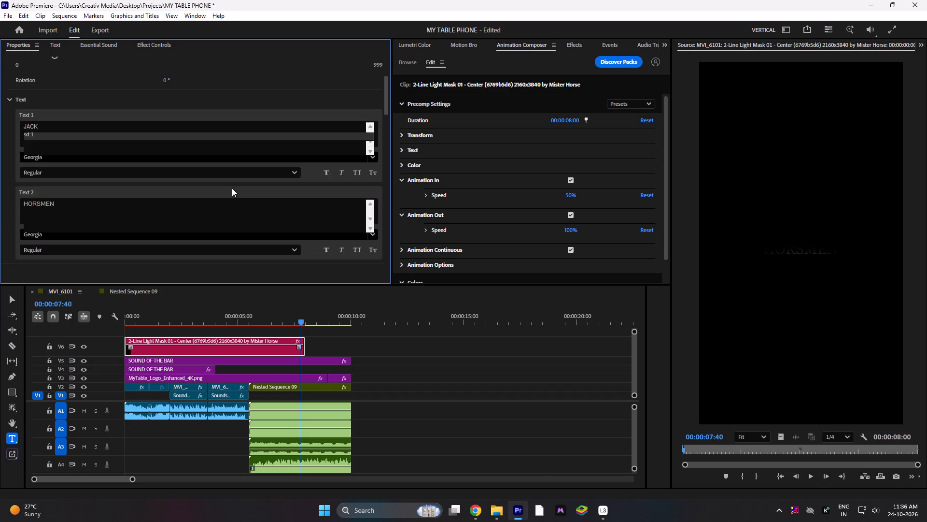
scroll(232, 188, down, 20)
scroll(232, 188, down, 17)
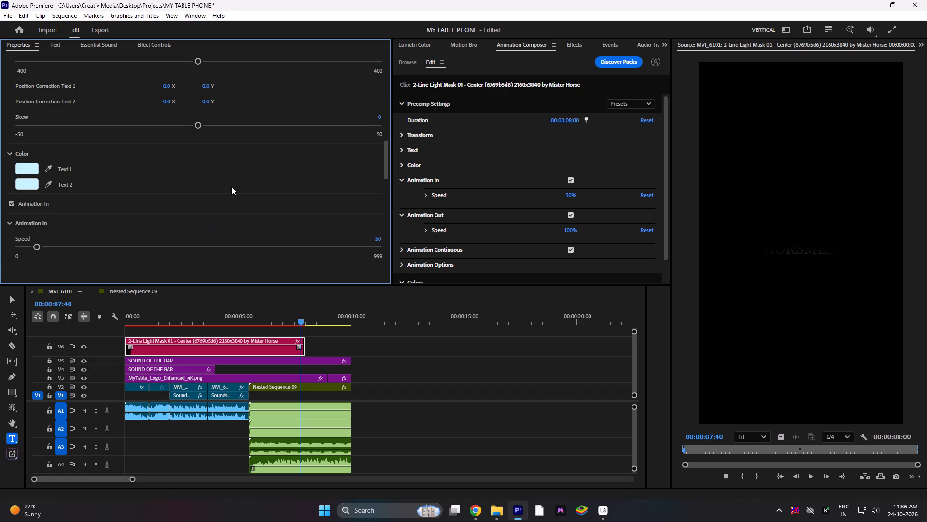
scroll(231, 187, down, 17)
scroll(231, 187, down, 10)
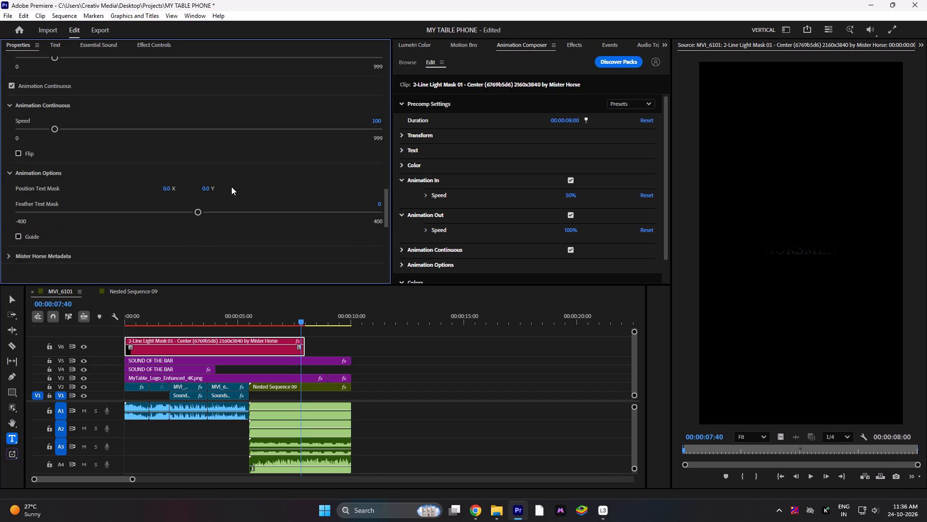
scroll(231, 187, down, 11)
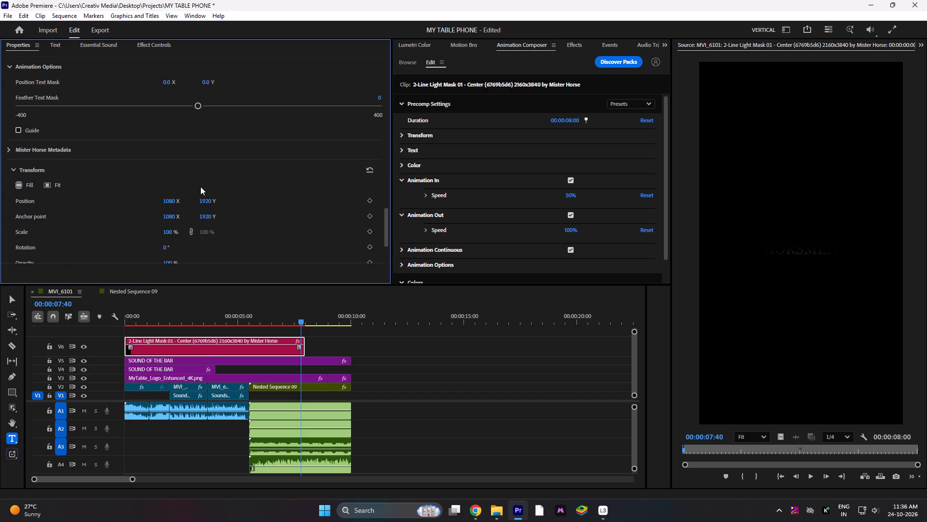
click(11, 150)
scroll(110, 175, down, 20)
scroll(110, 175, down, 2)
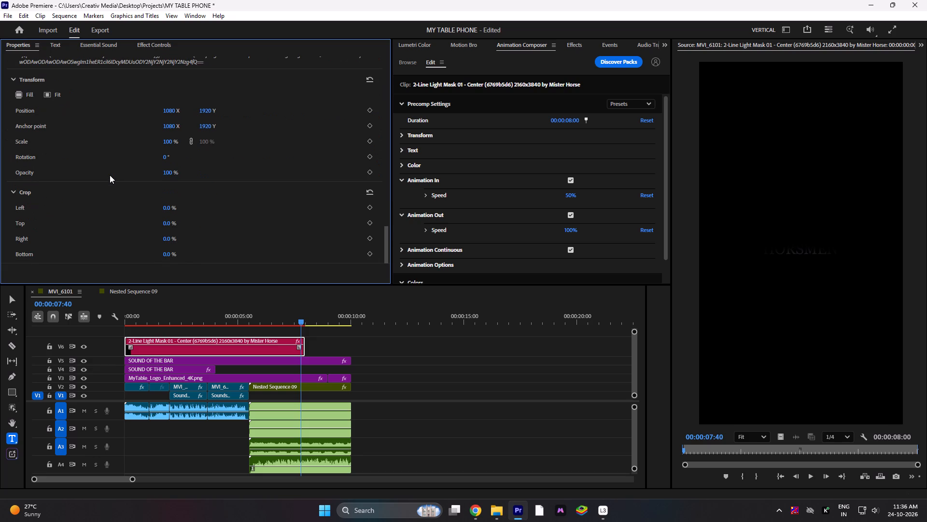
scroll(110, 175, down, 3)
scroll(110, 175, up, 20)
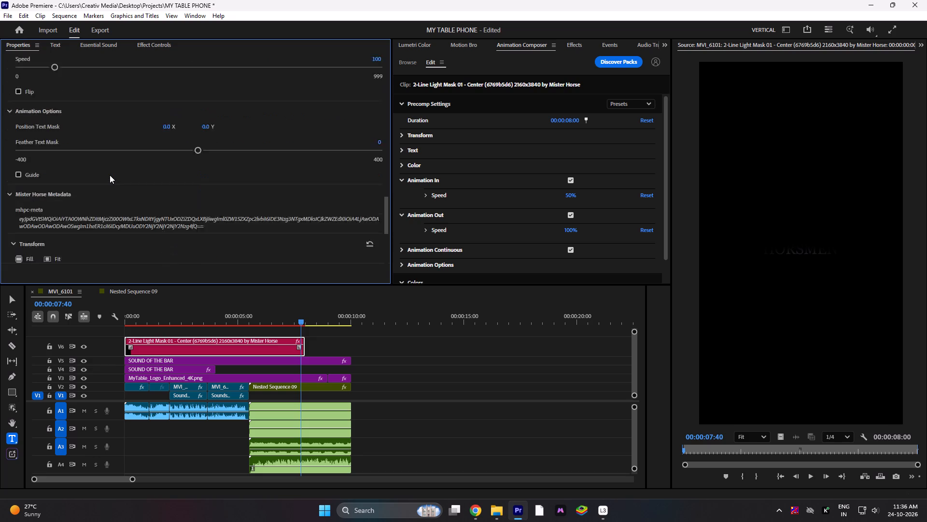
scroll(110, 175, up, 5)
right_click(245, 346)
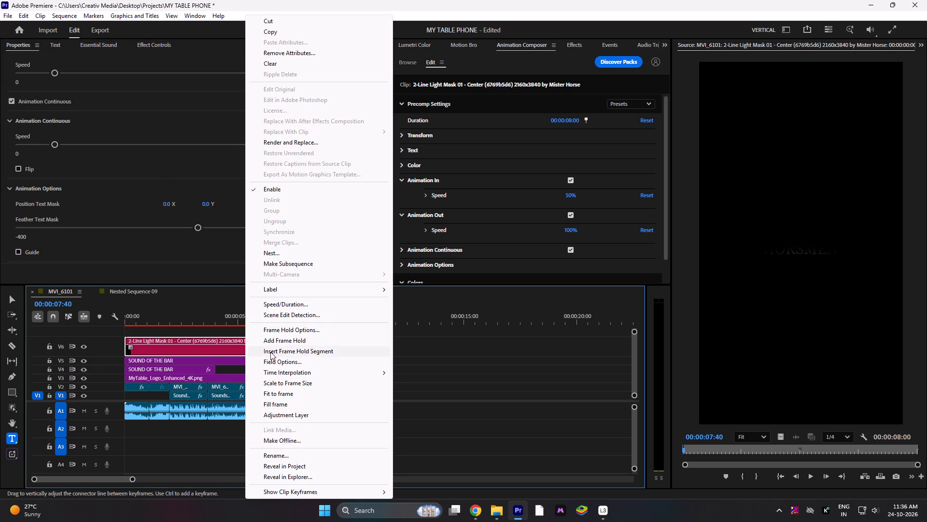
click(459, 362)
Play the sequence from the start to preview the V6 title template.
drag(198, 310, 113, 315)
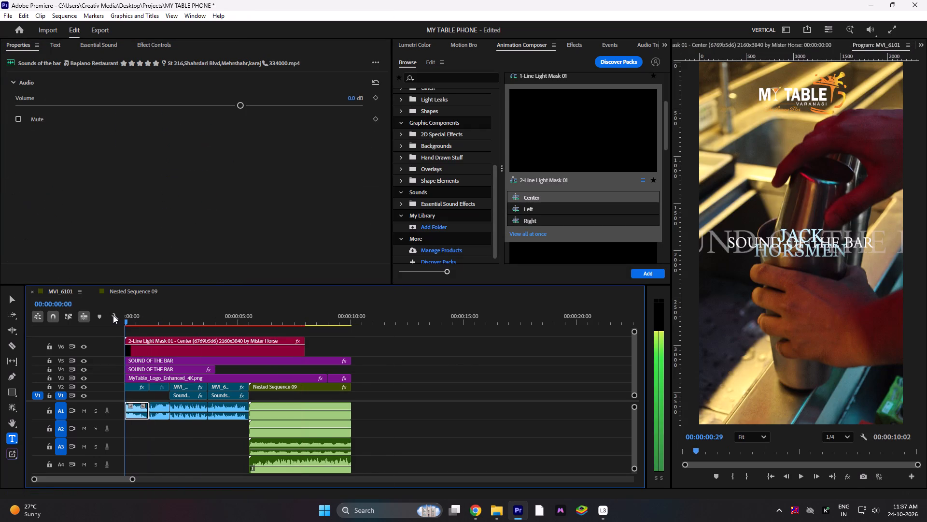
drag(113, 315, 112, 315)
key(space)
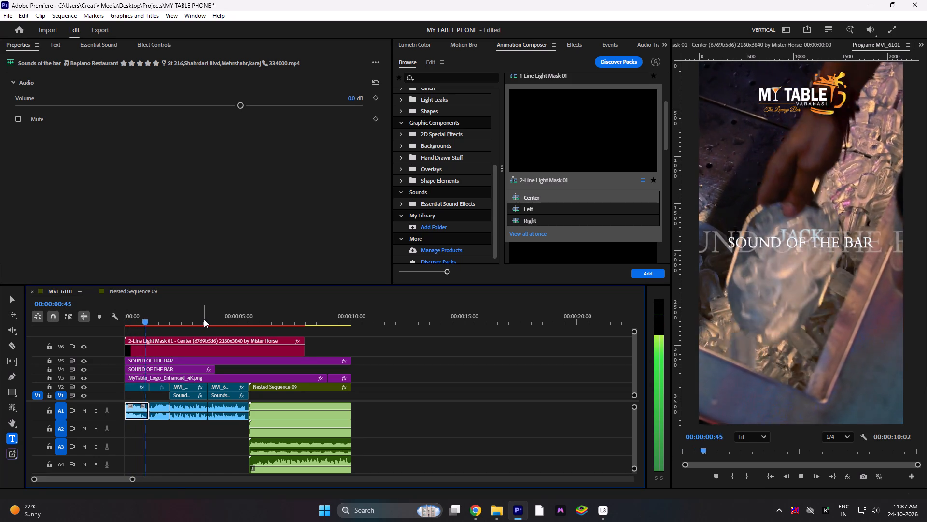
key(space)
Clear the placeholder HORSMEN from Text 2 of the V6 title template.
click(215, 354)
double_click(216, 349)
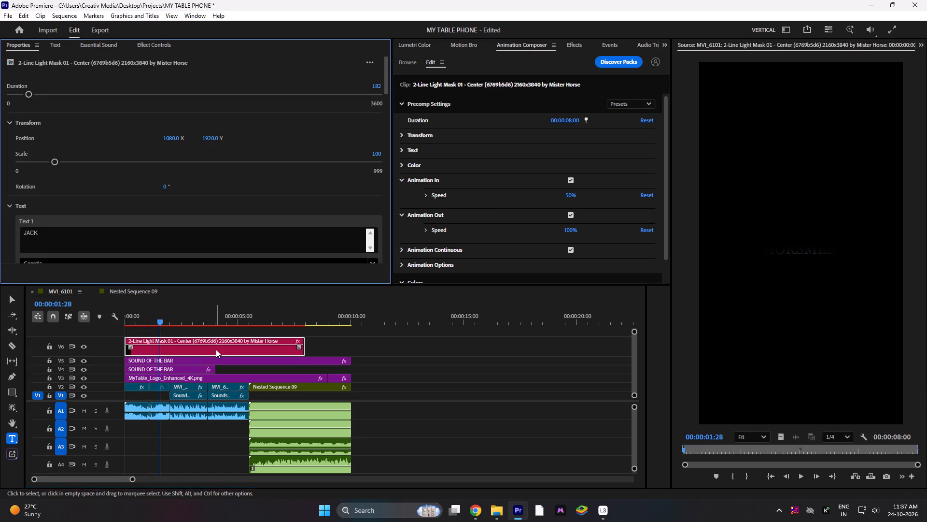
scroll(66, 132, up, 6)
scroll(61, 105, down, 12)
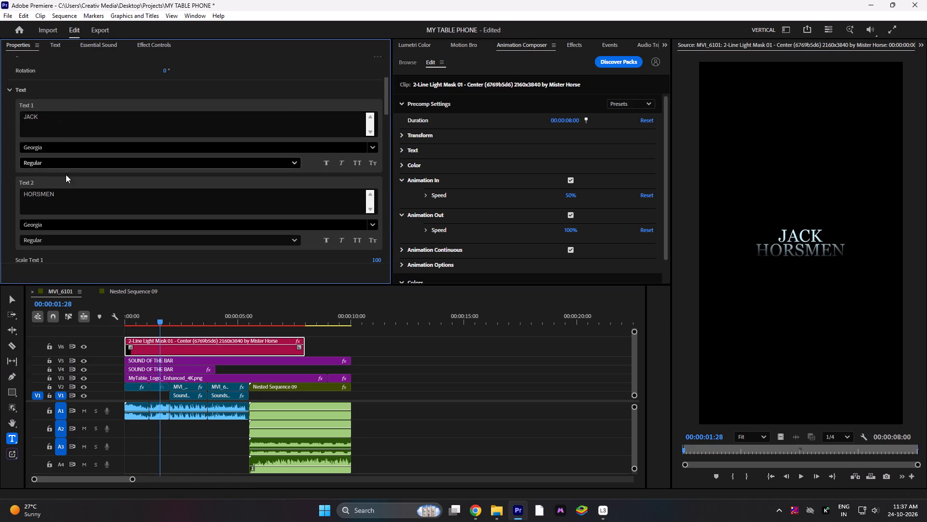
scroll(94, 259, down, 9)
drag(87, 113, 0, 106)
key(BackSpace)
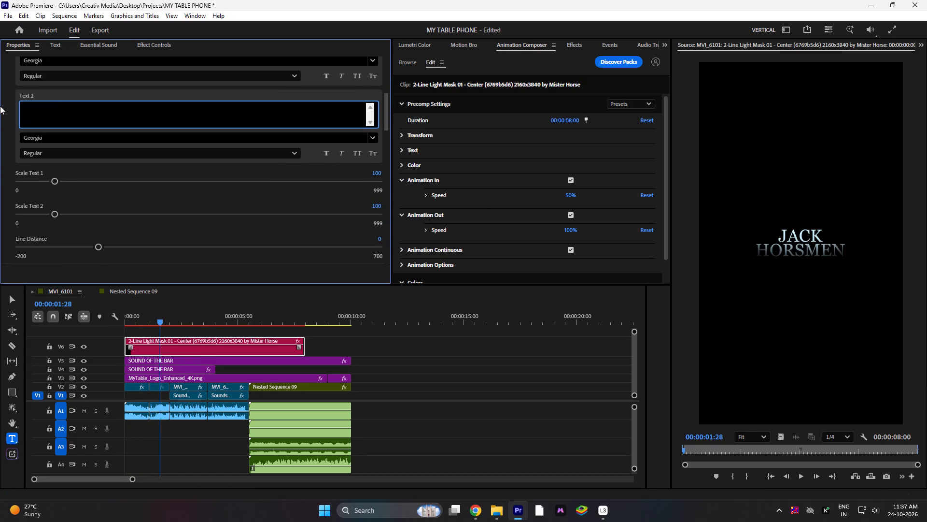
Replace the JACK placeholder in Text 1 of the V6 template with SOUND OF THE BAR.
scroll(141, 180, up, 9)
click(77, 131)
click(42, 114)
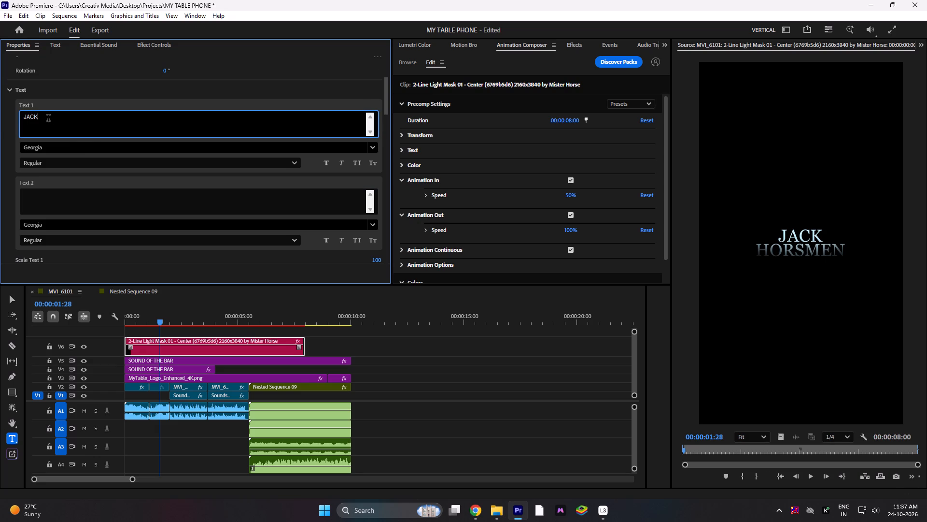
drag(51, 119, 0, 123)
text(sO)
key(BackSpace)
key(BackSpace)
text(SOUND OF THE BAR)
key(Return)
key(backslash)
key(BackSpace)
key(BackSpace)
click(226, 83)
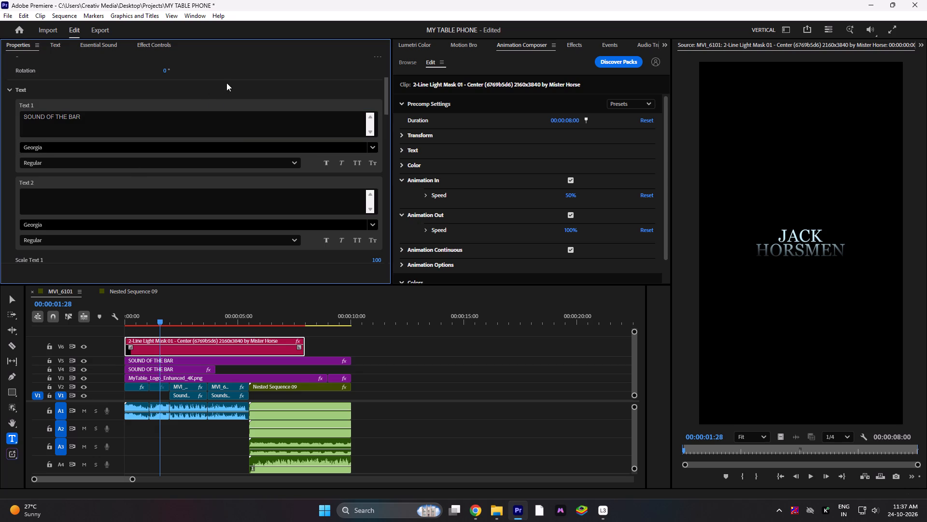
Scrub the sequence to about 00:00:03:41 to check the V6 title over the footage.
click(170, 312)
drag(170, 312, 173, 312)
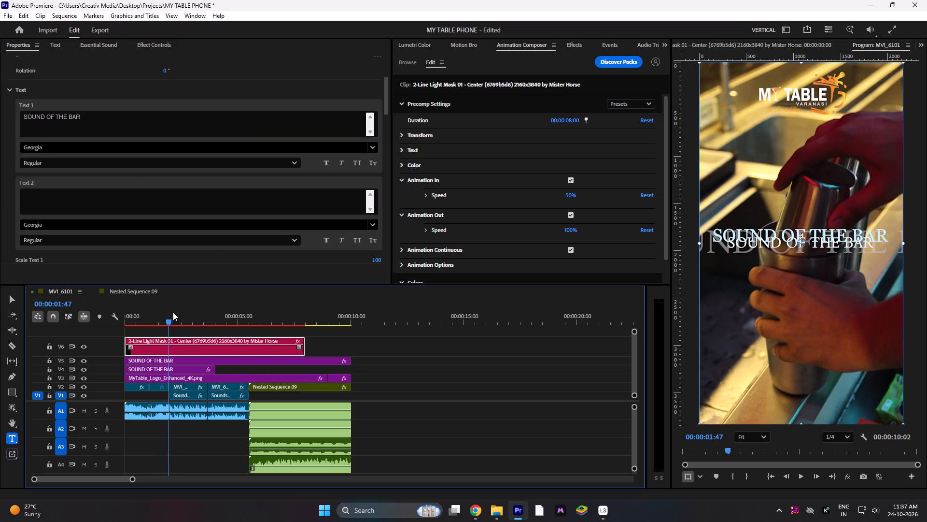
drag(173, 312, 212, 311)
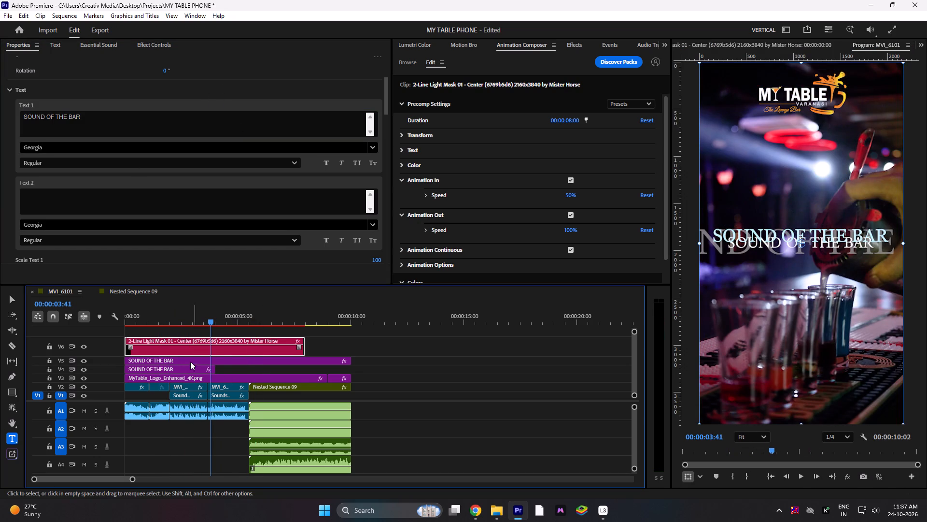
Delete the SOUND OF THE BAR title on V5.
click(187, 361)
key(Delete)
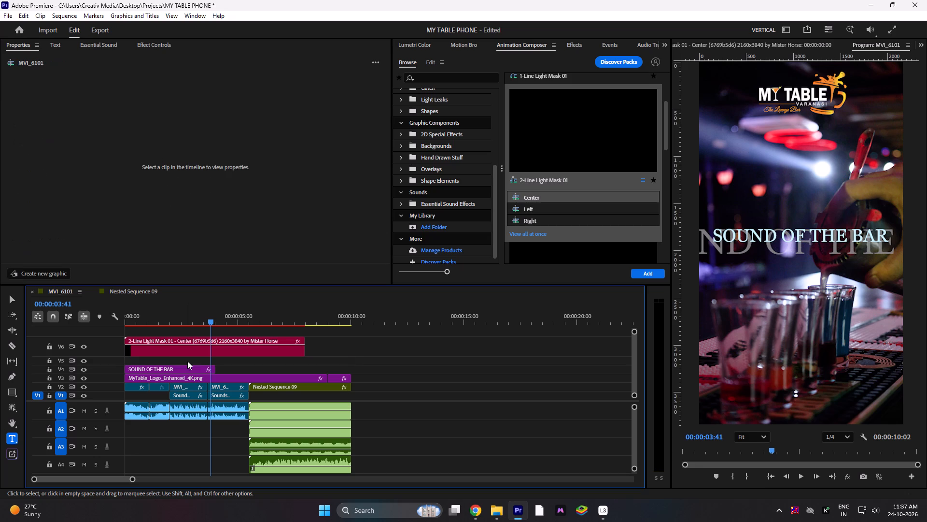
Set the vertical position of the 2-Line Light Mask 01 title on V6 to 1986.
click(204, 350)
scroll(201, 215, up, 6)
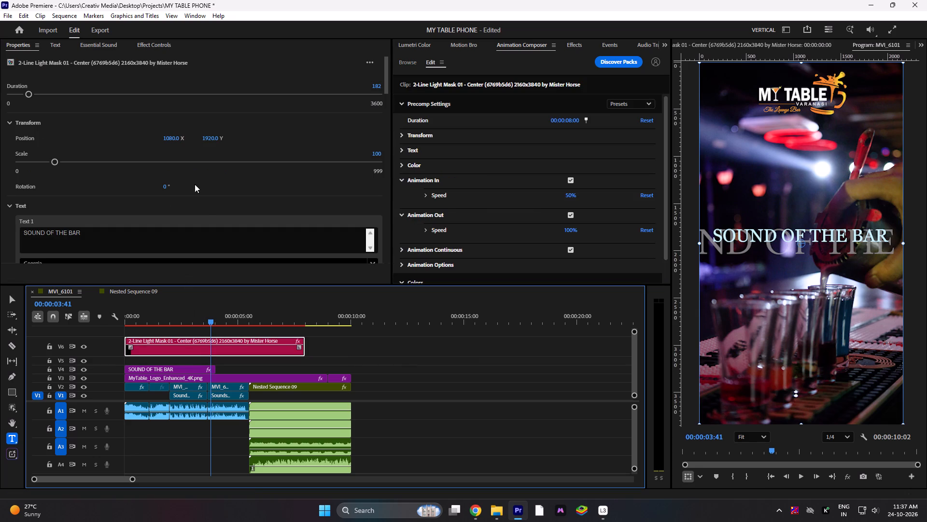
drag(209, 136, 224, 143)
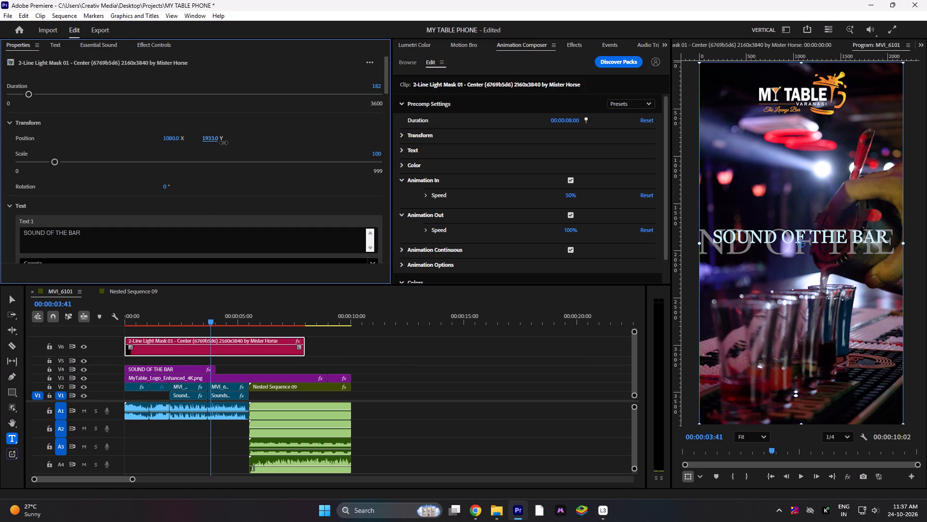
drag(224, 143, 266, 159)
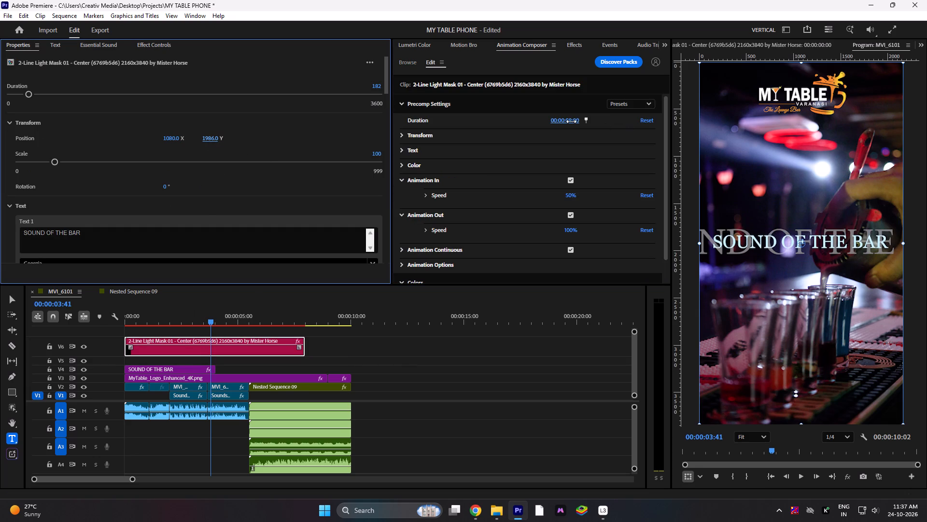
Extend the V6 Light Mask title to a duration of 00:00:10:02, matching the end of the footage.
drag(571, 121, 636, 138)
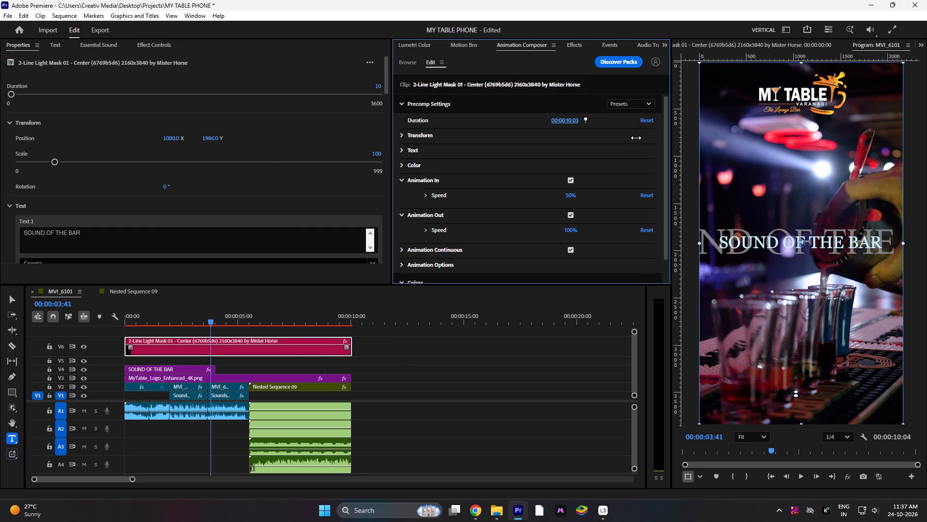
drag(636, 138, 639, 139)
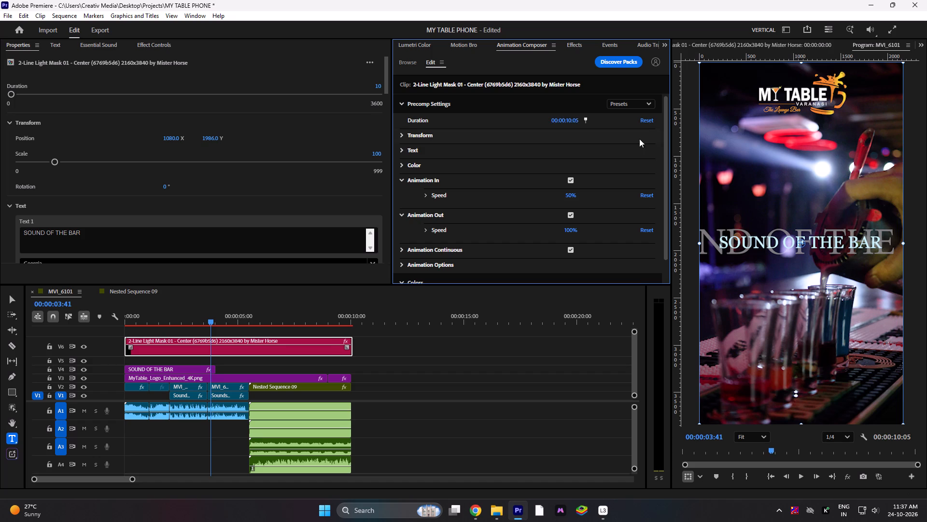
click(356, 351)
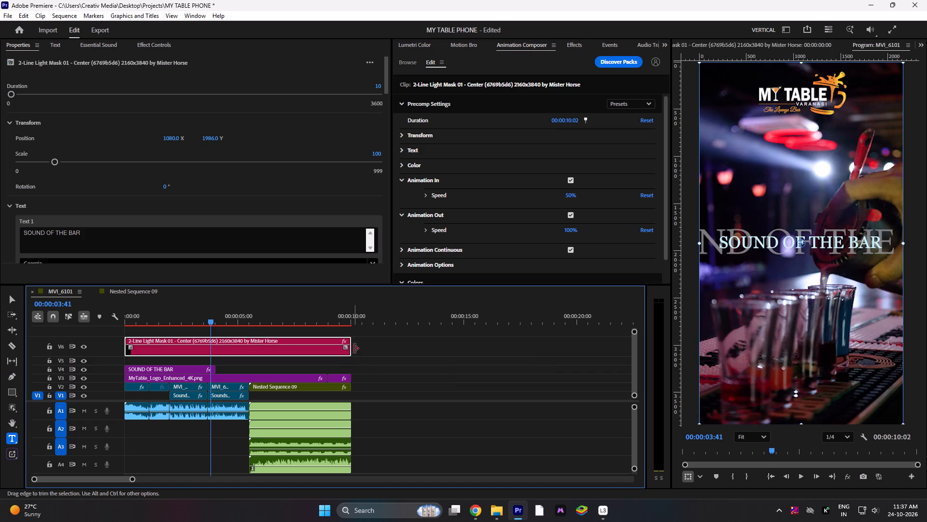
Play the whole sequence from the start to check the lengthened V6 title over the footage.
drag(251, 322, 0, 317)
key(space)
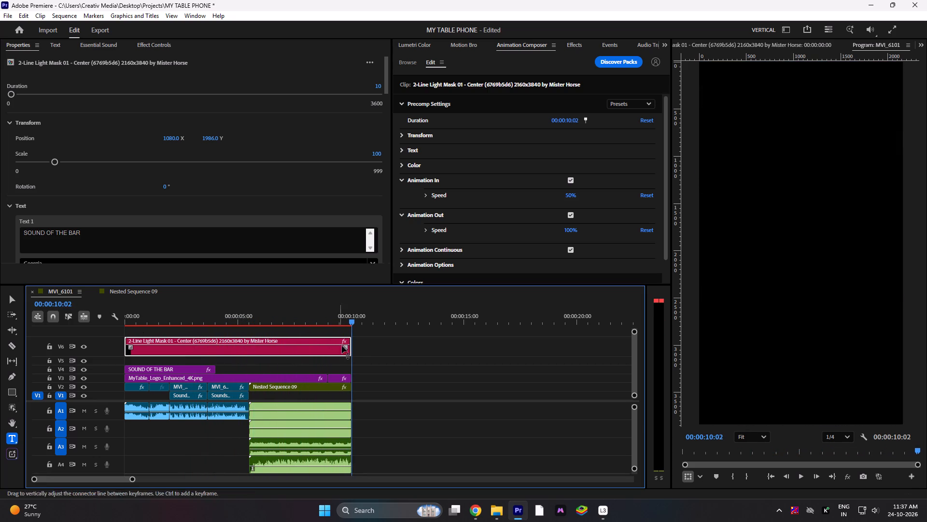
drag(353, 349, 403, 351)
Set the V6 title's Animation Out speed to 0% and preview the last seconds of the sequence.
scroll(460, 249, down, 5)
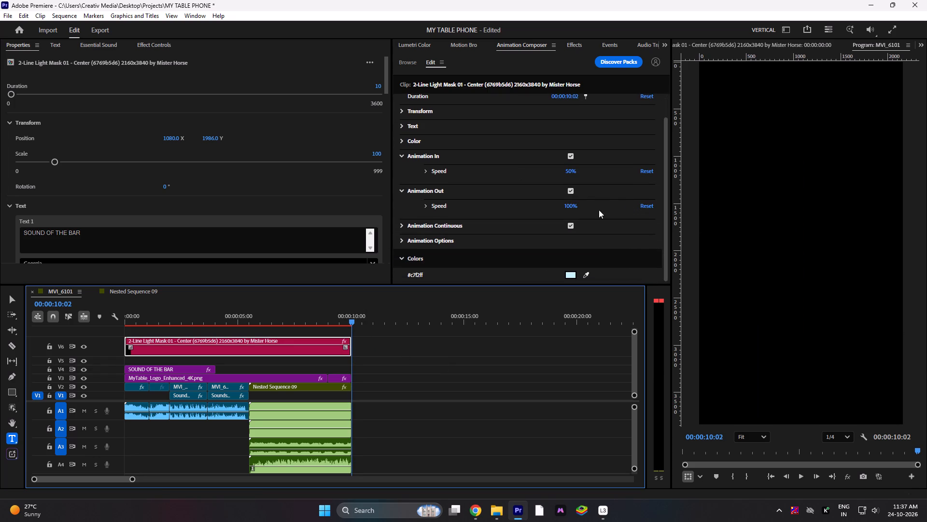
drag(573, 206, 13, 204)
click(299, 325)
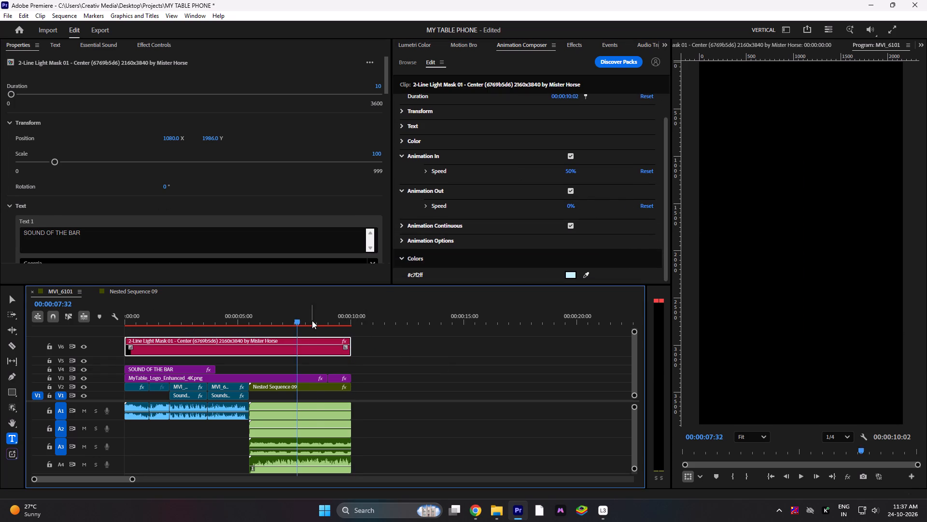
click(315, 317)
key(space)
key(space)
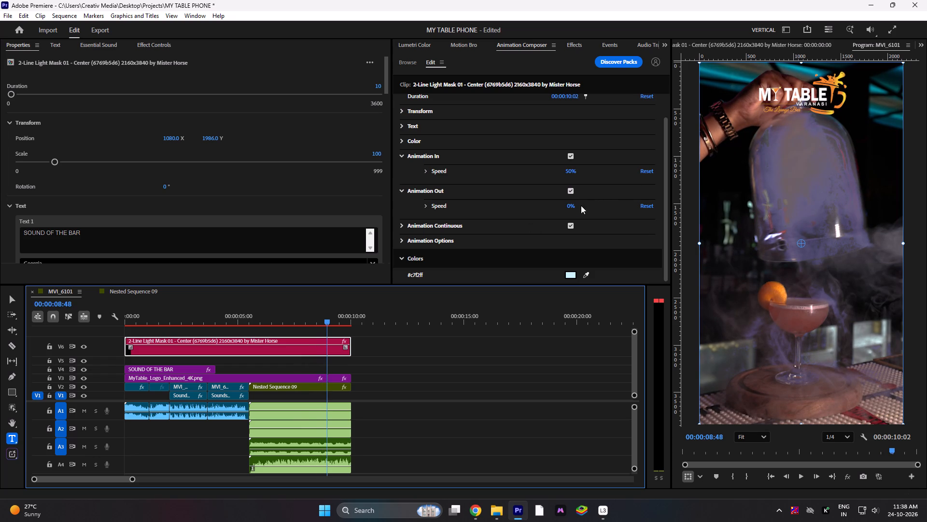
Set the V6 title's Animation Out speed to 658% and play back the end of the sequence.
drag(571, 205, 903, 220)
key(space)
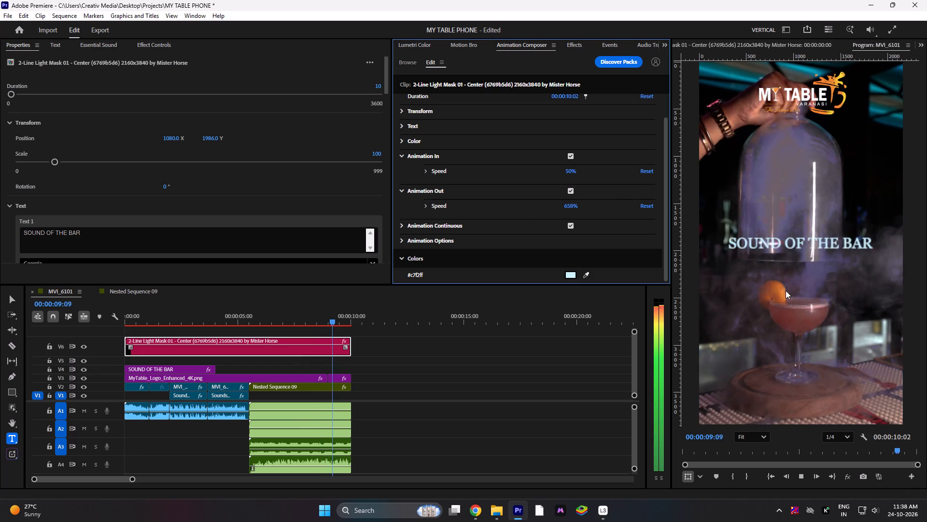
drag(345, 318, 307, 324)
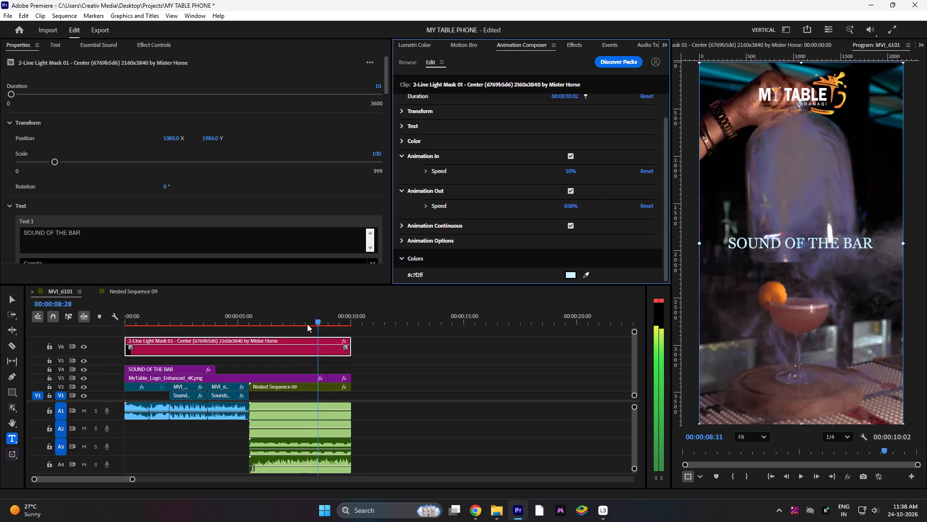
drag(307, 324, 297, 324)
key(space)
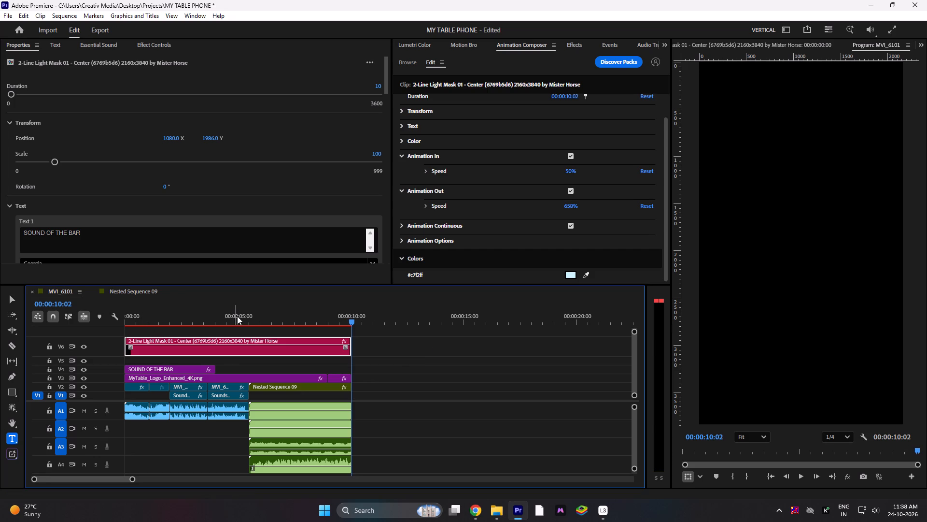
Play the opening seconds to check the V6 title's entrance, and return the playhead to the start.
drag(237, 316, 0, 332)
key(space)
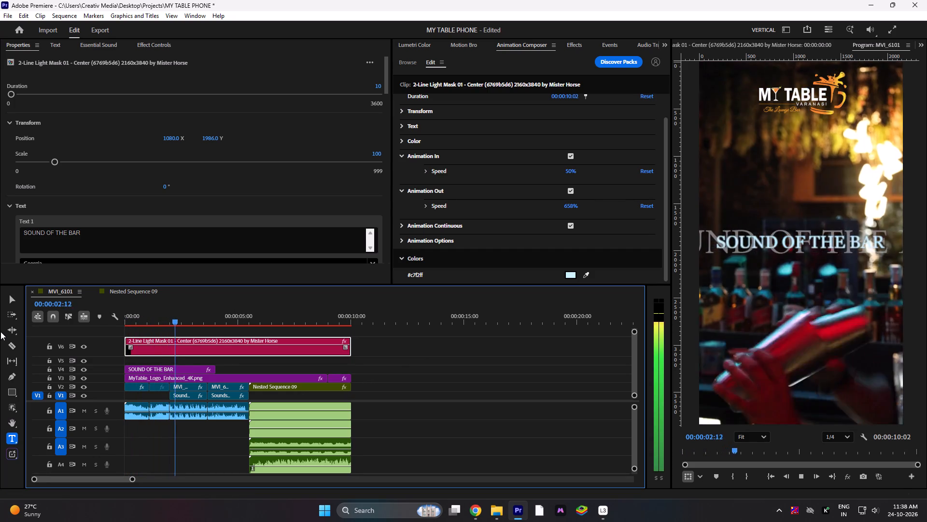
key(space)
drag(176, 314, 50, 321)
Browse the Animation Composer title templates and categories for an alternative to the Light Mask title.
scroll(478, 233, up, 11)
click(508, 50)
double_click(514, 42)
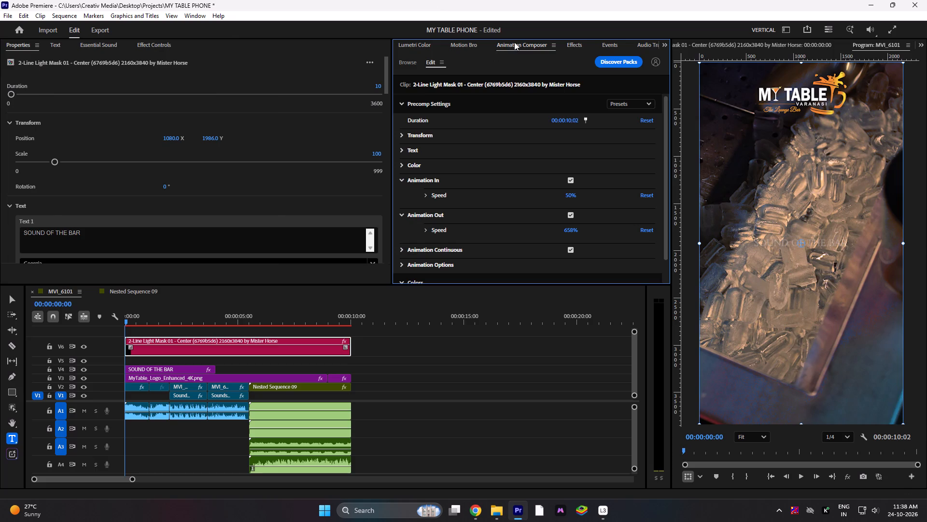
double_click(133, 42)
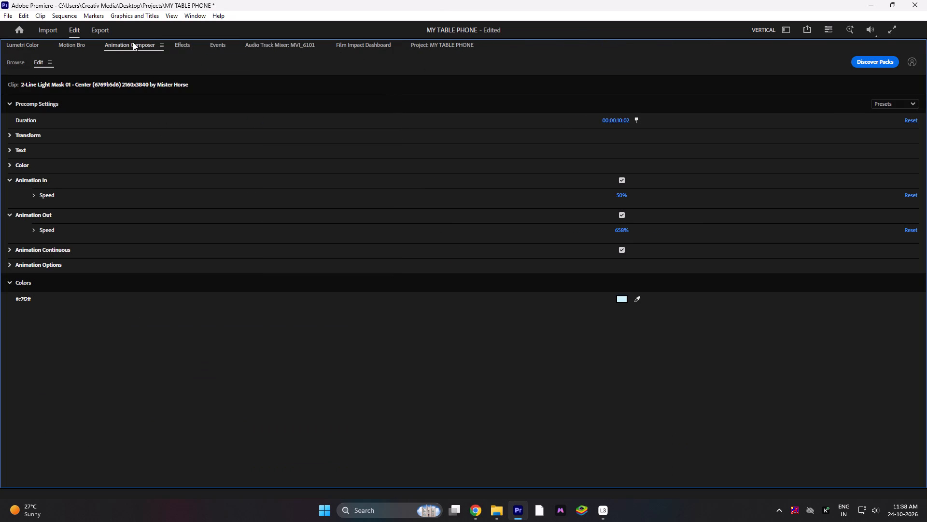
click(406, 59)
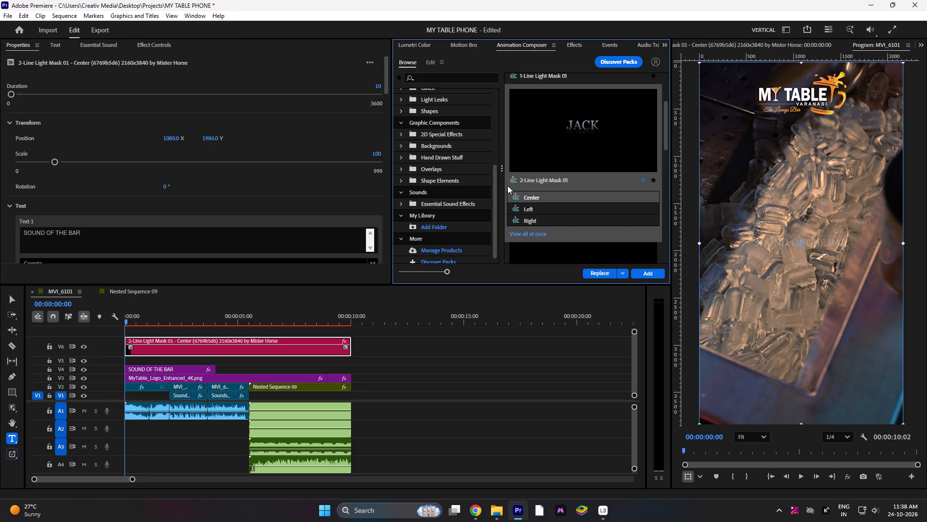
scroll(540, 187, down, 9)
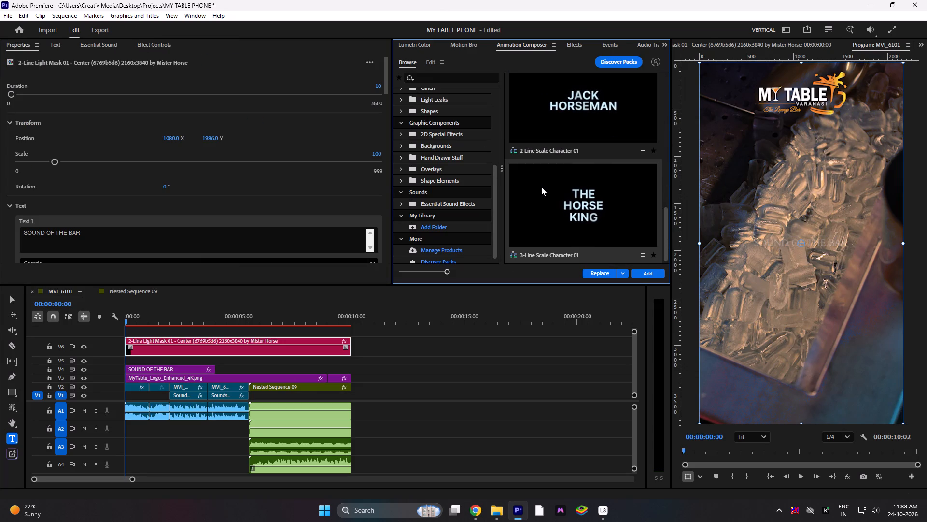
scroll(596, 204, down, 3)
scroll(436, 243, down, 3)
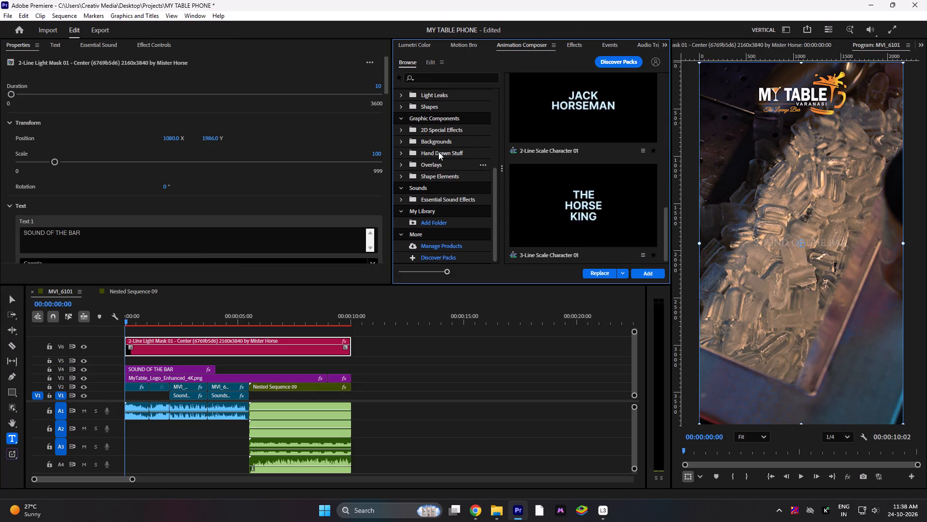
scroll(438, 152, up, 4)
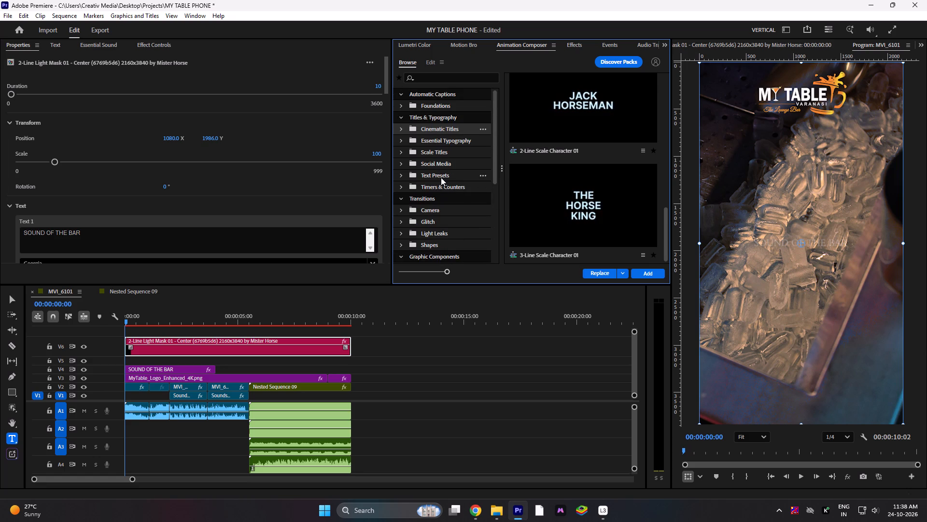
Add the Ease Position Y - Bottom text preset to track V5 at the start of the sequence.
double_click(451, 132)
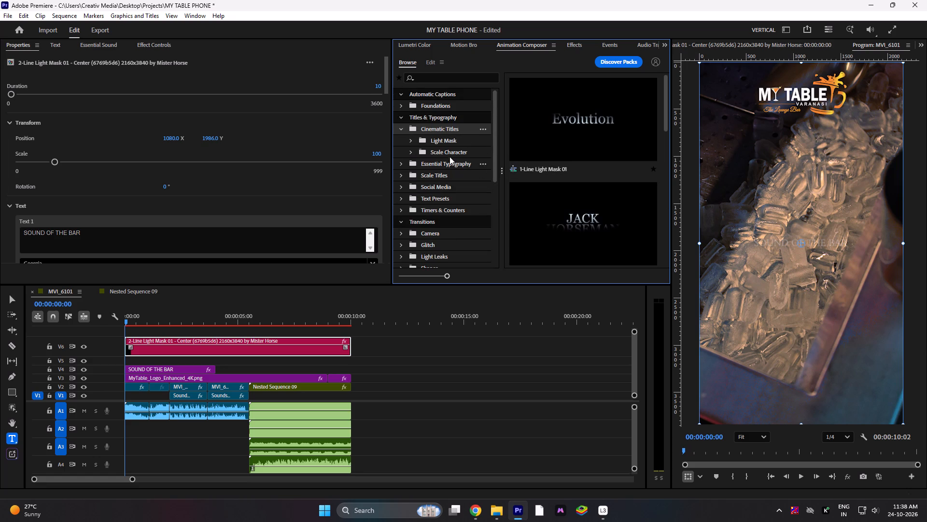
click(443, 197)
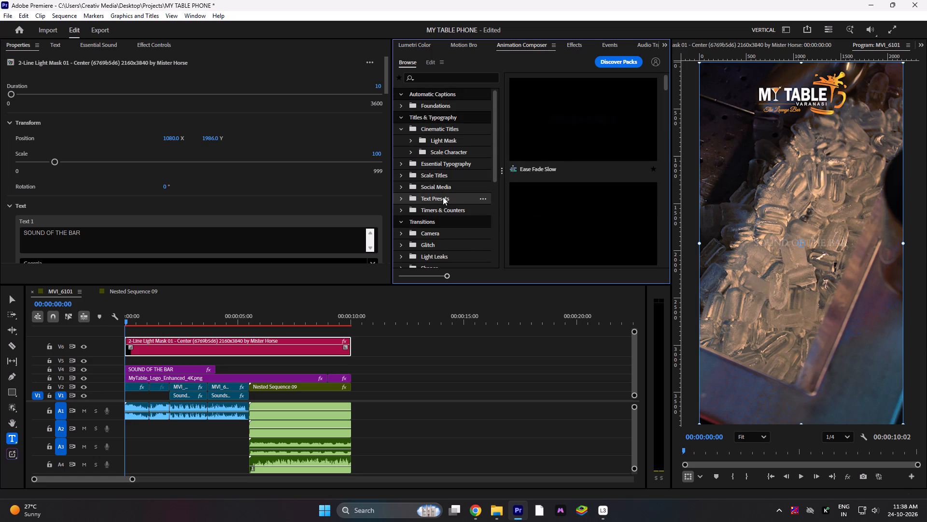
scroll(597, 217, down, 3)
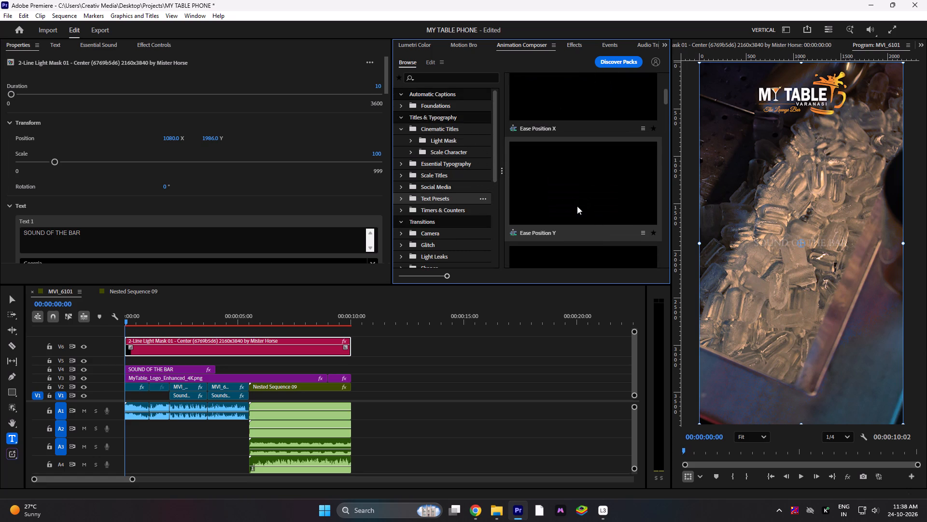
scroll(576, 203, down, 1)
drag(583, 137, 306, 357)
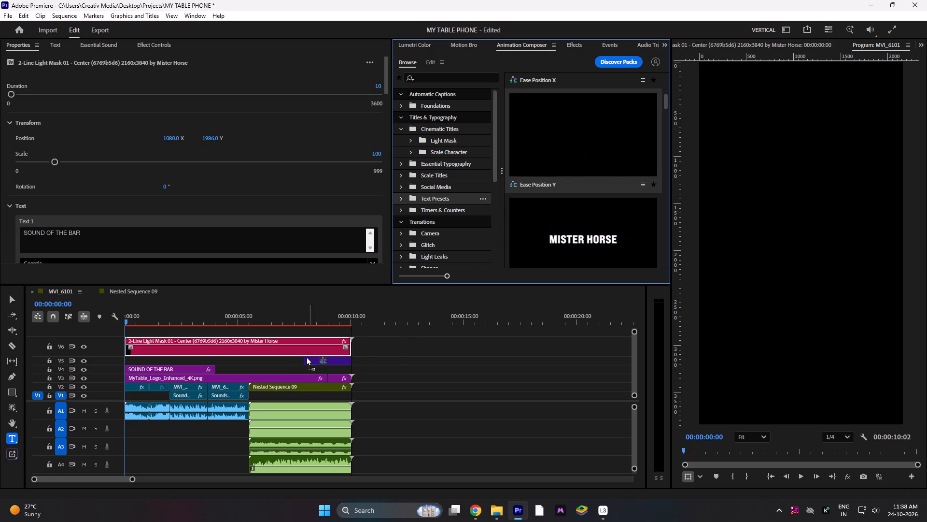
drag(306, 357, 124, 358)
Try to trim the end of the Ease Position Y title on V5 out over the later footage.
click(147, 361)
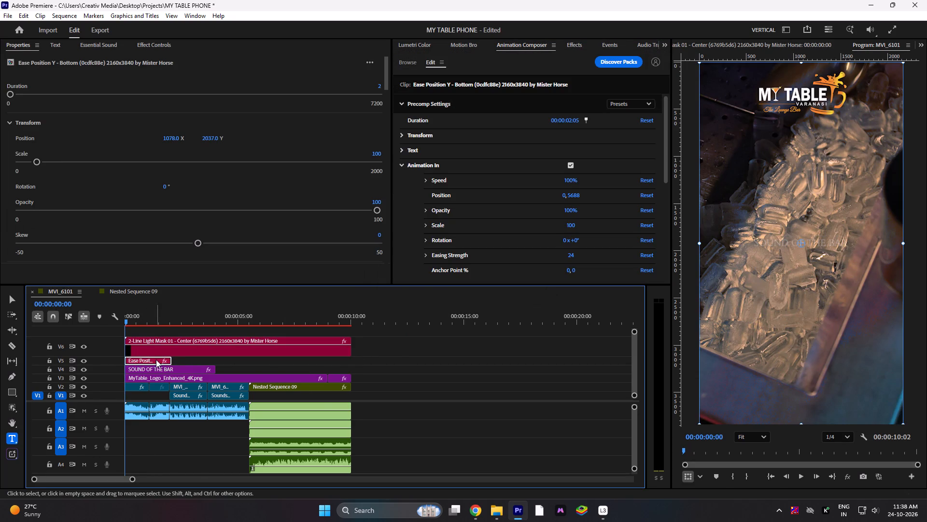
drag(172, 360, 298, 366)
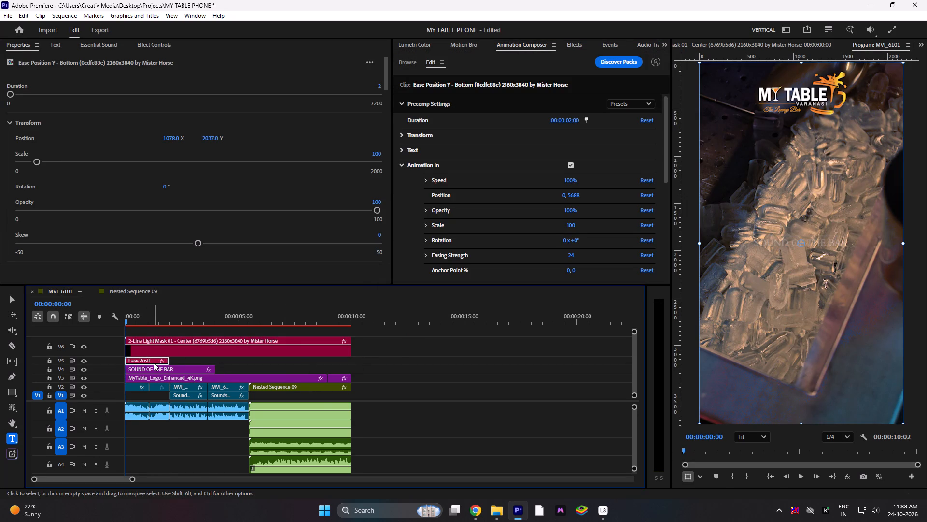
Delete the 2-Line Light Mask 01 title from V6.
click(184, 343)
key(Delete)
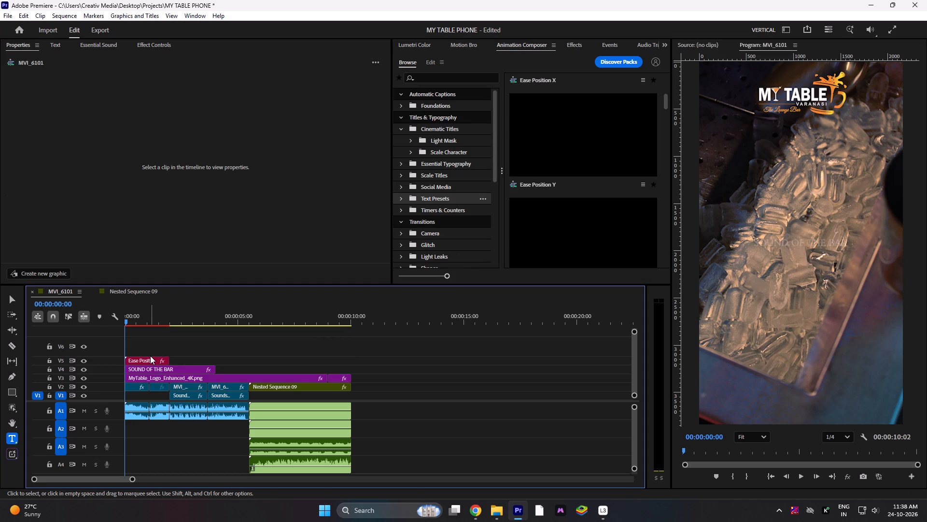
Set the duration of the Ease Position Y title on V5 to 00:00:10:03.
double_click(150, 356)
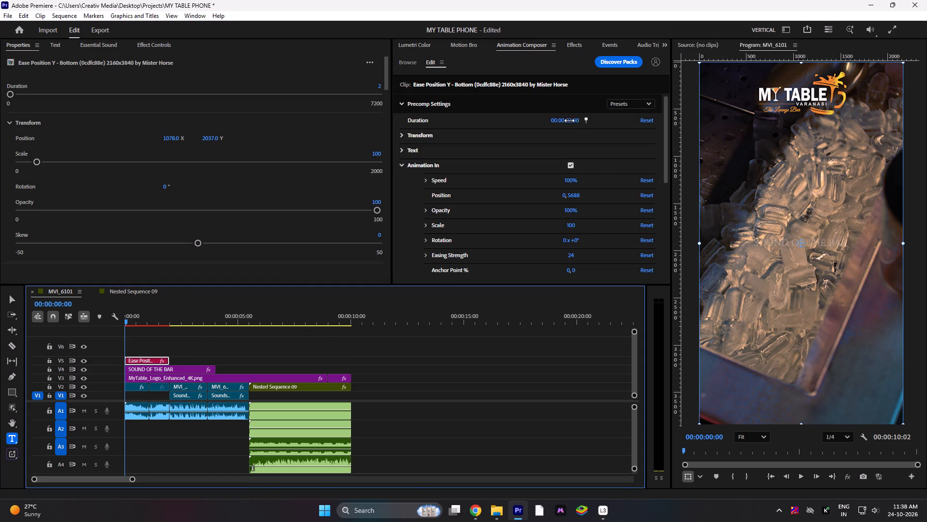
drag(569, 120, 784, 140)
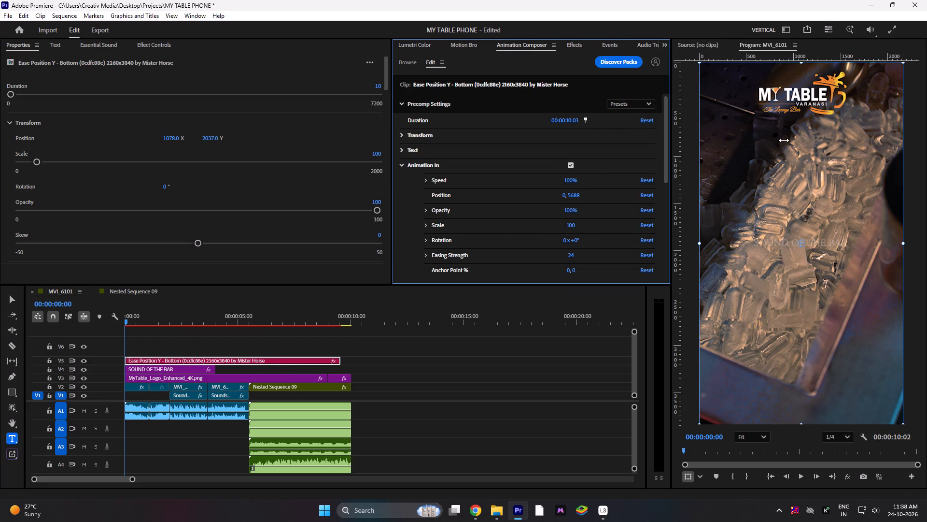
drag(784, 140, 786, 143)
drag(786, 143, 787, 143)
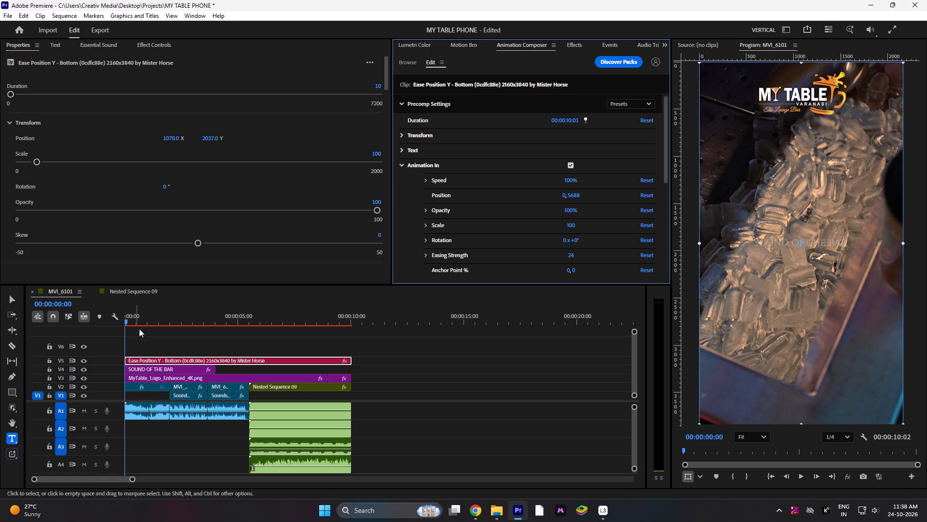
Replace the placeholder text of the Ease Position Y title on V5 with SOUND OF THE BAR.
drag(147, 316, 169, 321)
double_click(175, 356)
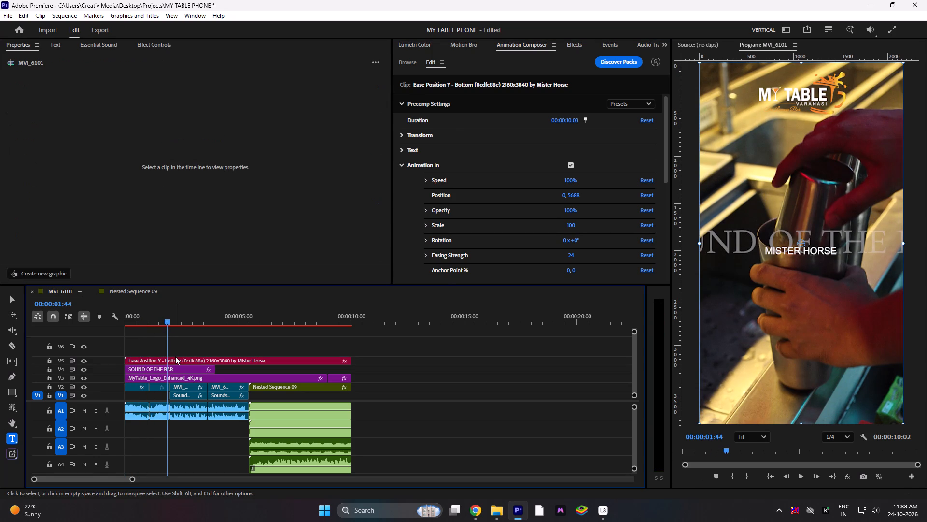
click(190, 357)
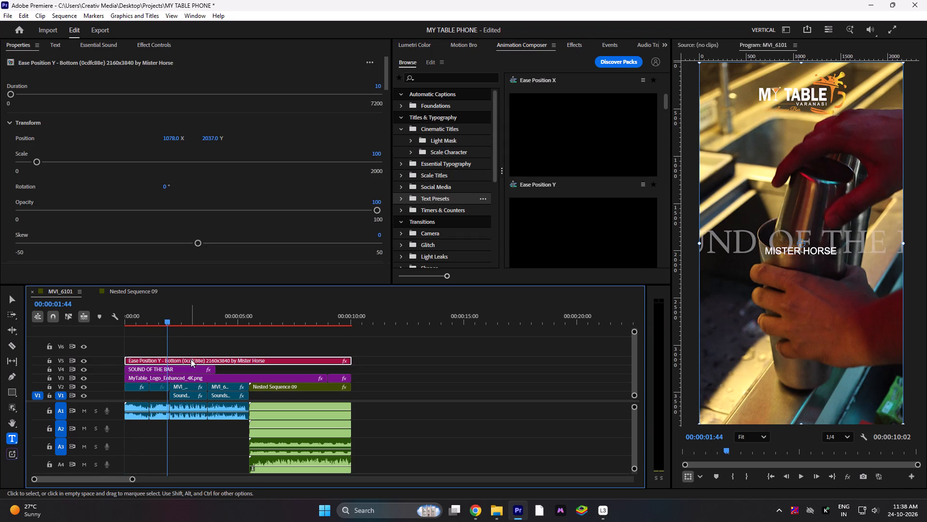
scroll(467, 191, down, 14)
scroll(461, 209, up, 3)
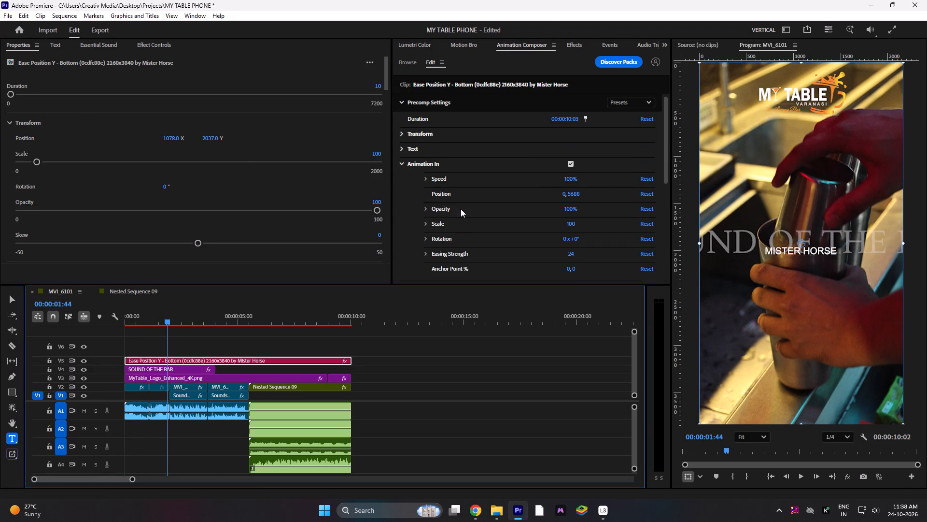
scroll(461, 209, up, 4)
scroll(78, 107, up, 2)
scroll(72, 118, down, 14)
scroll(66, 176, down, 5)
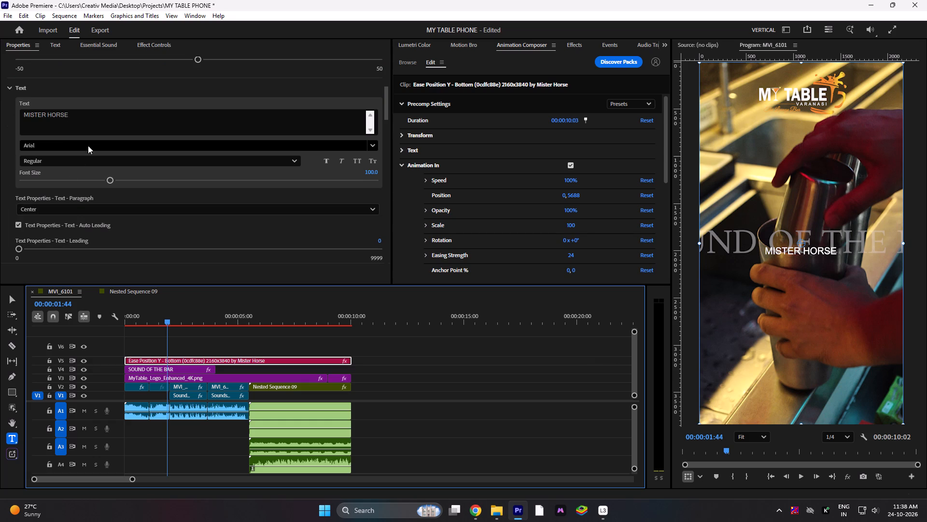
click(84, 141)
drag(112, 115, 0, 107)
text(sOUND OF)
key(space)
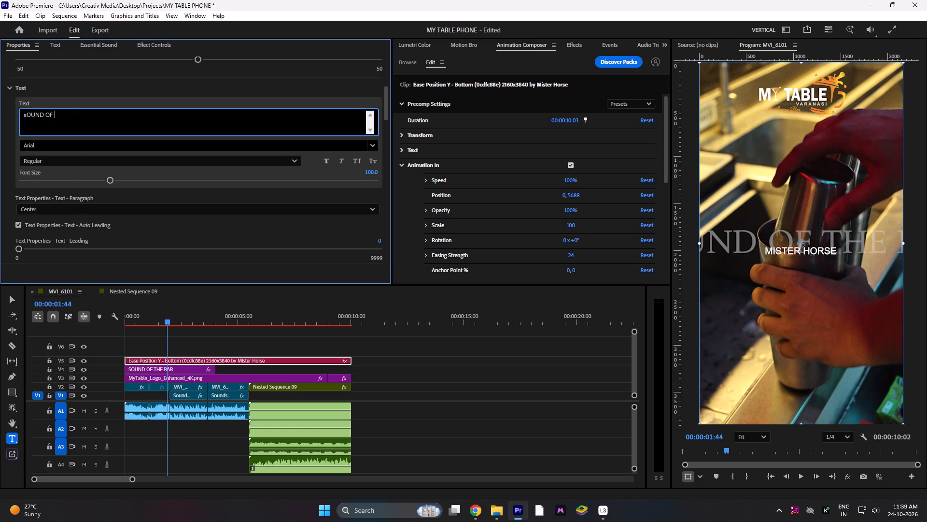
key(BackSpace)
key(ctrl+a)
text(OU)
key(BackSpace)
key(BackSpace)
text(SOUNDOF THE BBA)
key(BackSpace)
key(BackSpace)
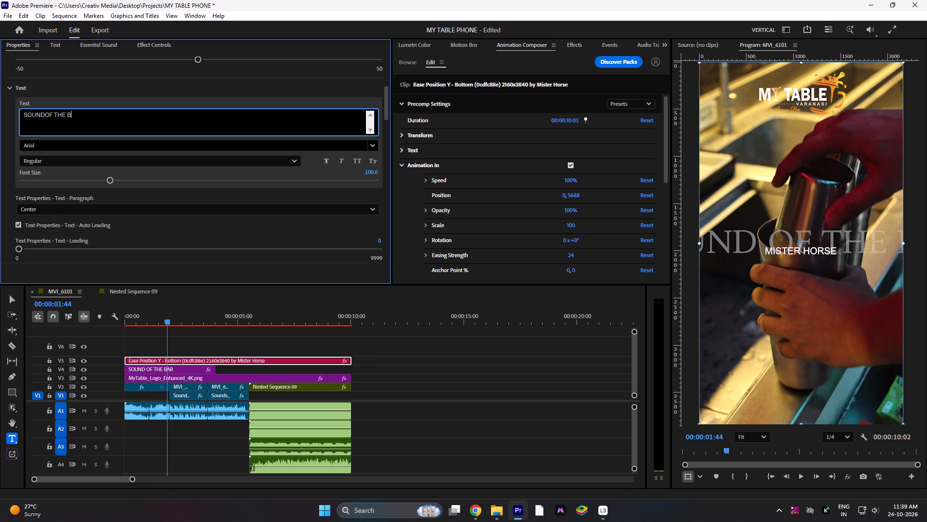
text(AR)
click(247, 7)
click(47, 114)
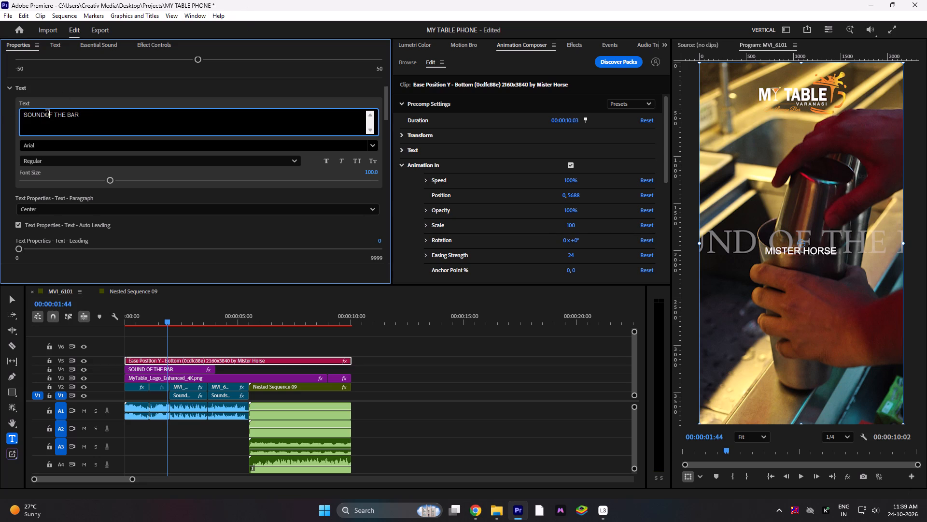
click(46, 114)
key(space)
click(397, 12)
Change the font of the Ease Position Y title to Leelawadee.
click(70, 150)
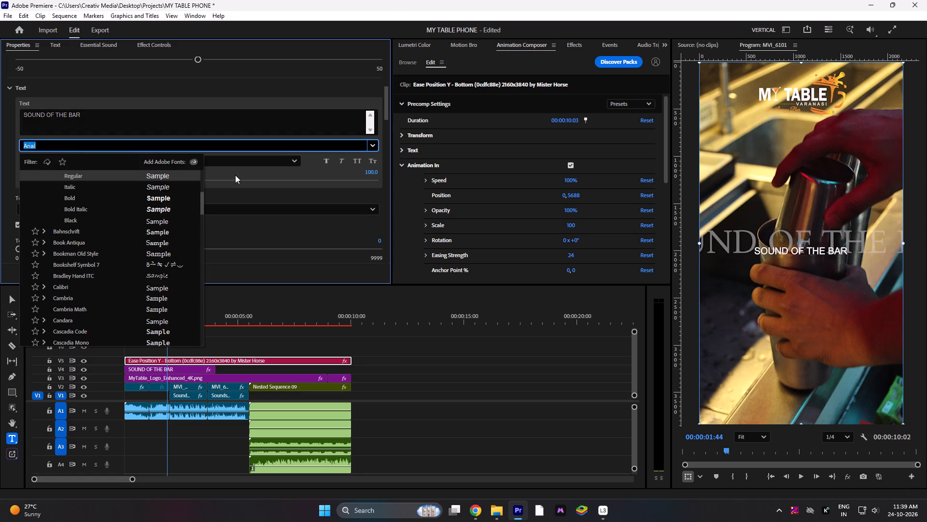
scroll(47, 263, down, 20)
scroll(47, 263, down, 3)
scroll(62, 263, up, 10)
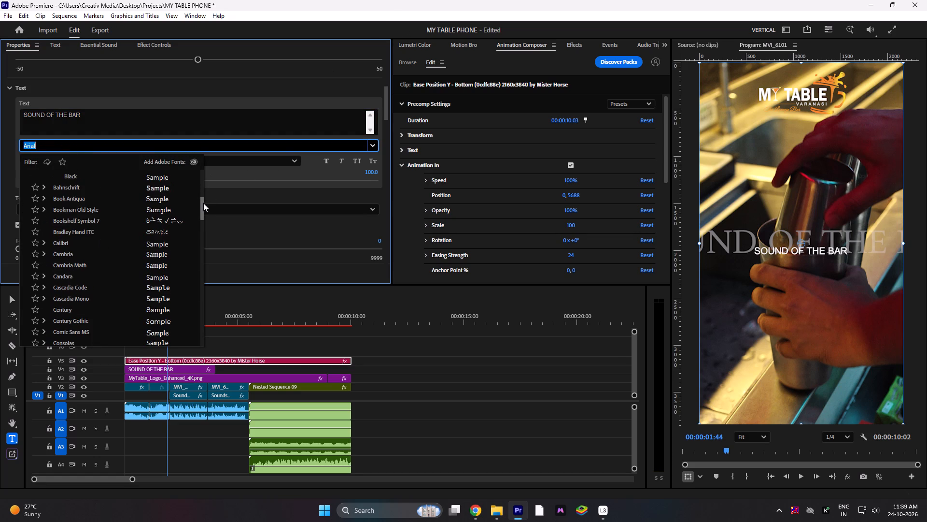
drag(203, 203, 203, 155)
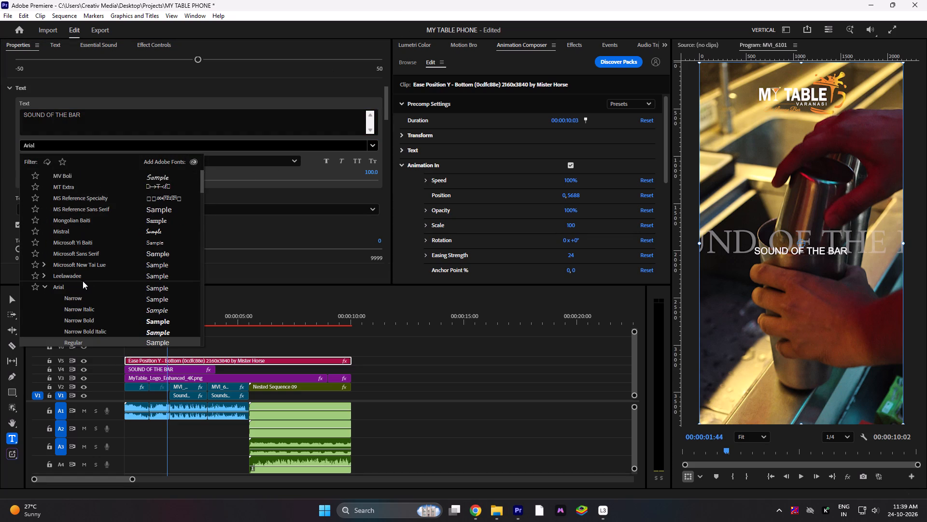
click(80, 276)
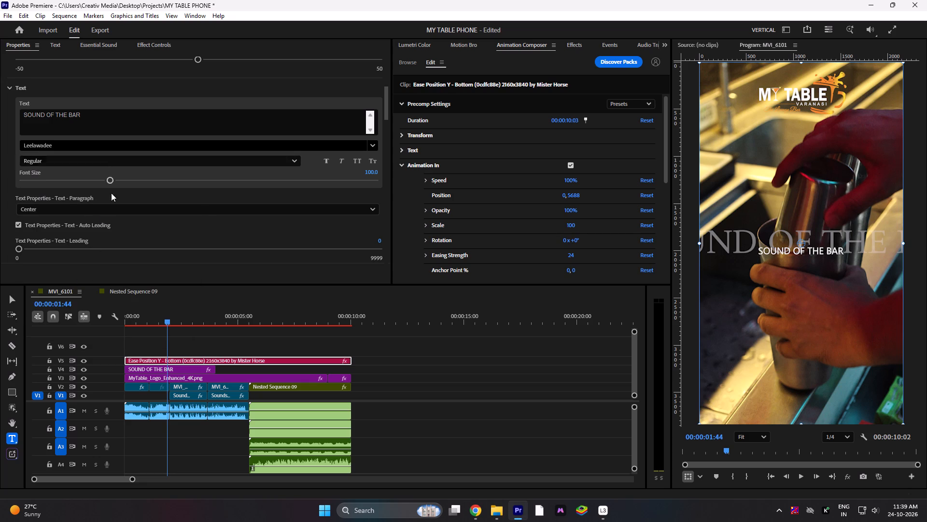
Enlarge the Ease Position Y title's font size to about 156.8 and widen its tracking to about 150.
scroll(122, 220, down, 7)
drag(112, 112, 124, 114)
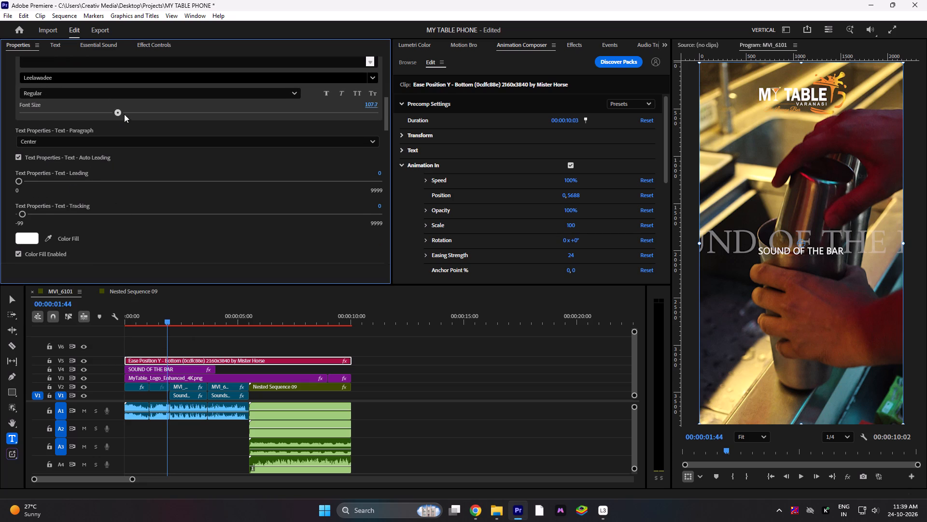
drag(124, 114, 162, 118)
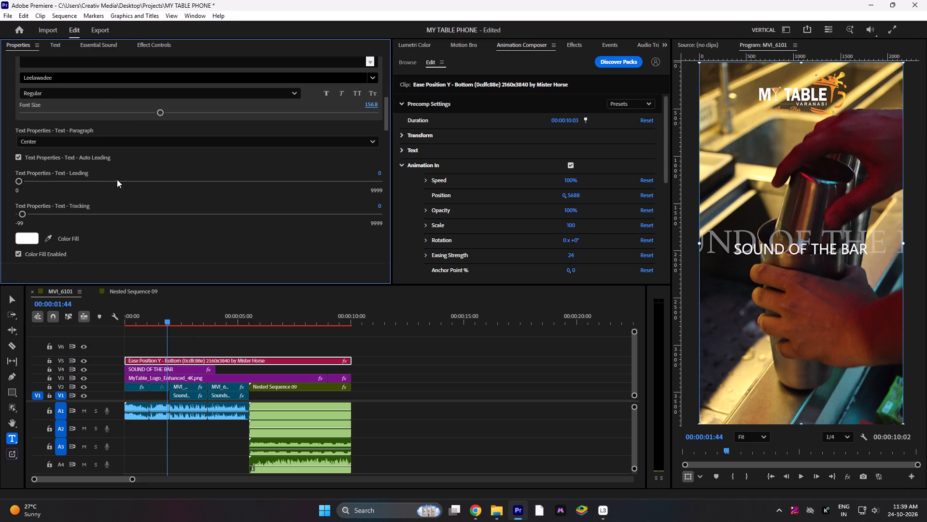
scroll(117, 180, down, 4)
drag(24, 172, 35, 180)
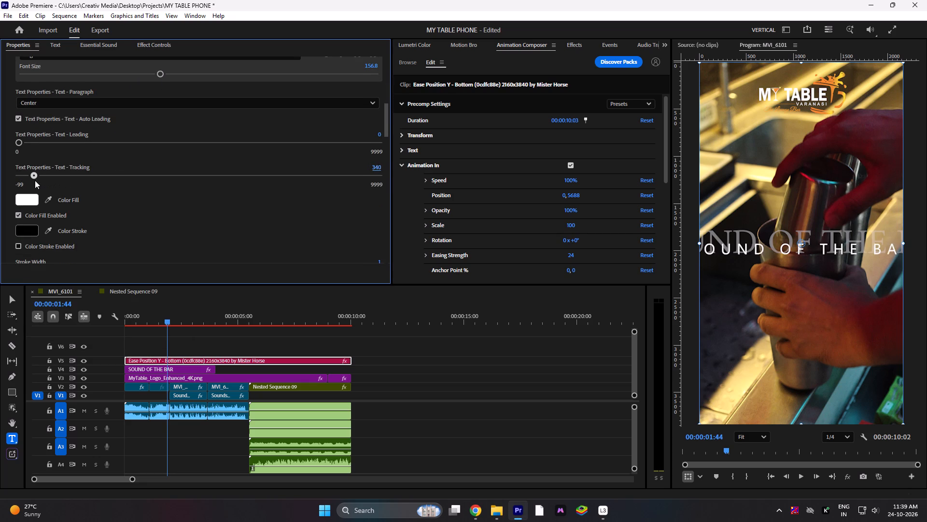
drag(35, 180, 29, 182)
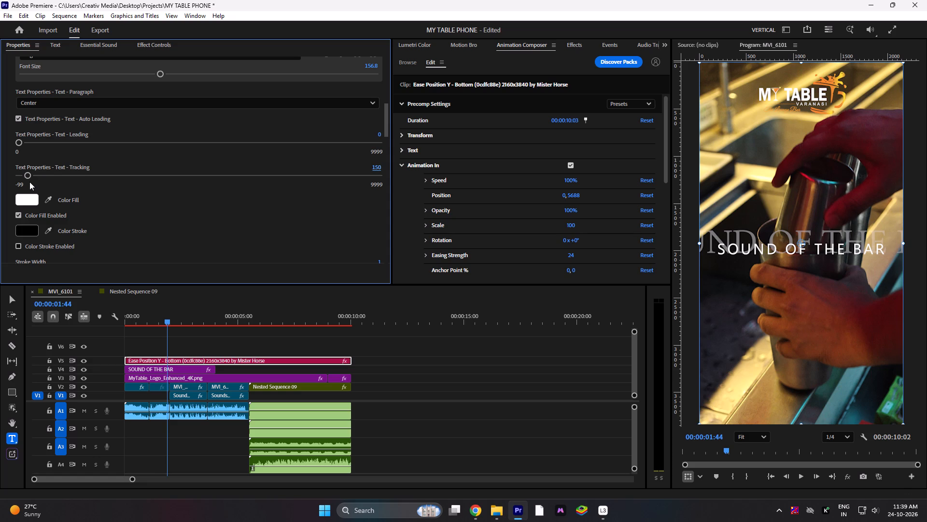
Turn off Animation Out for the Ease Position Y title.
scroll(49, 212, down, 15)
scroll(148, 212, down, 2)
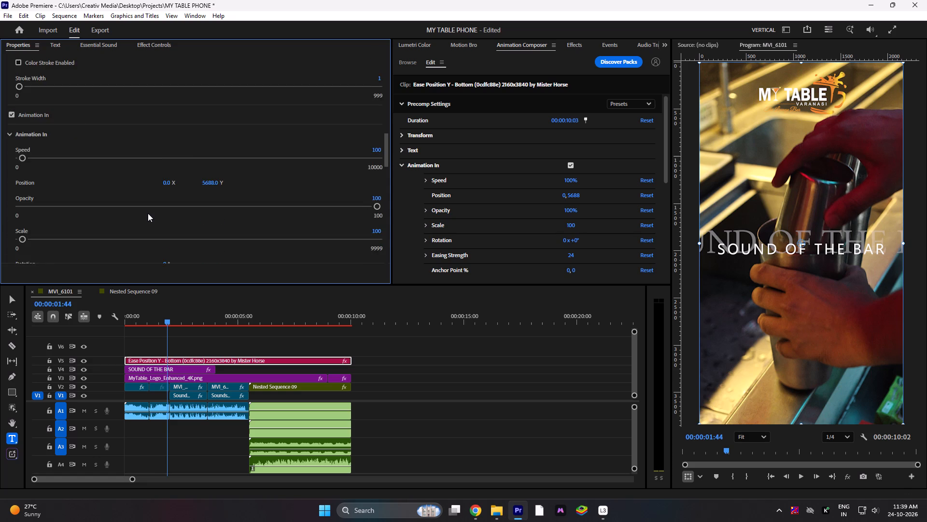
scroll(148, 213, down, 20)
scroll(148, 213, down, 2)
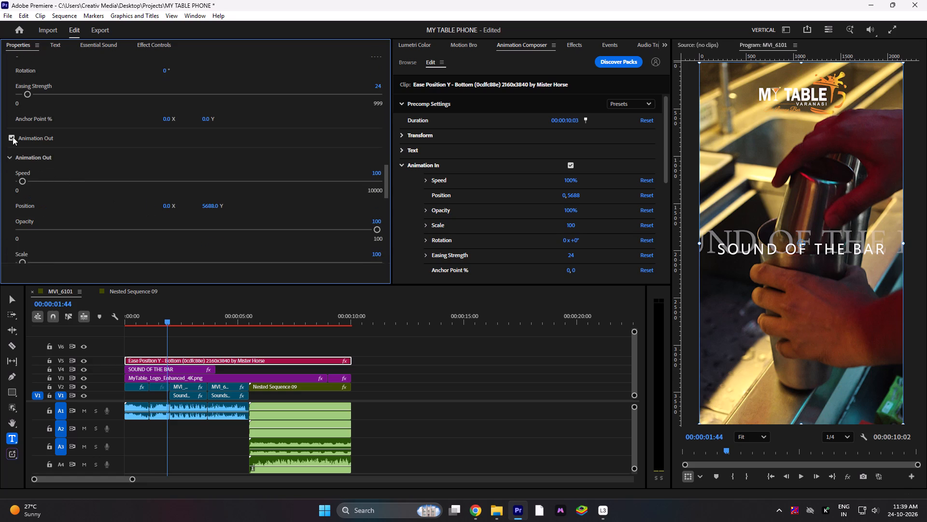
click(13, 137)
Raise the Ease Position Y title in the frame by setting its clip transform Position Y to about 1853.
scroll(125, 184, down, 19)
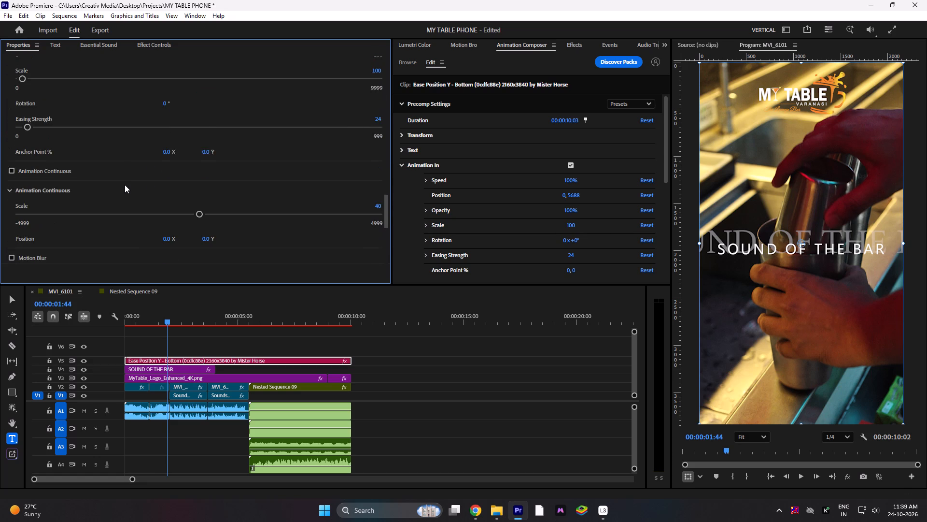
scroll(108, 188, down, 3)
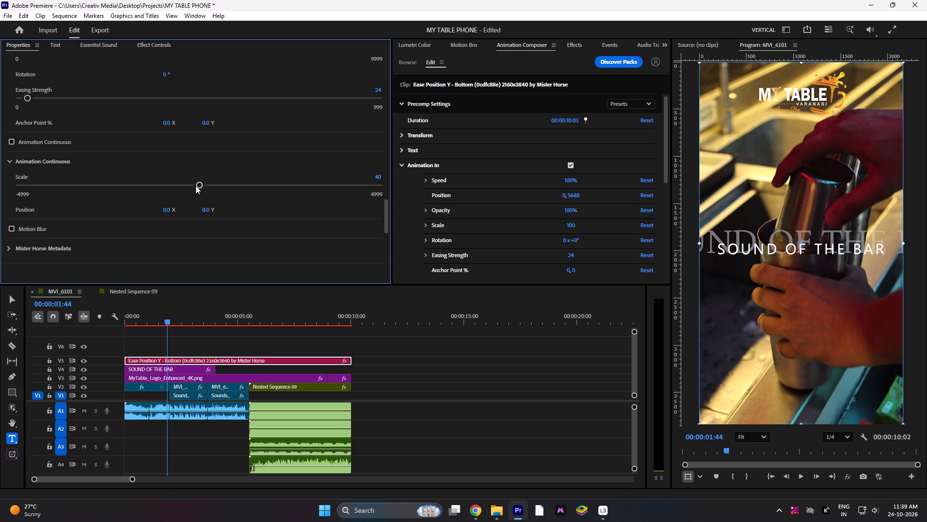
scroll(138, 200, down, 8)
scroll(70, 186, down, 1)
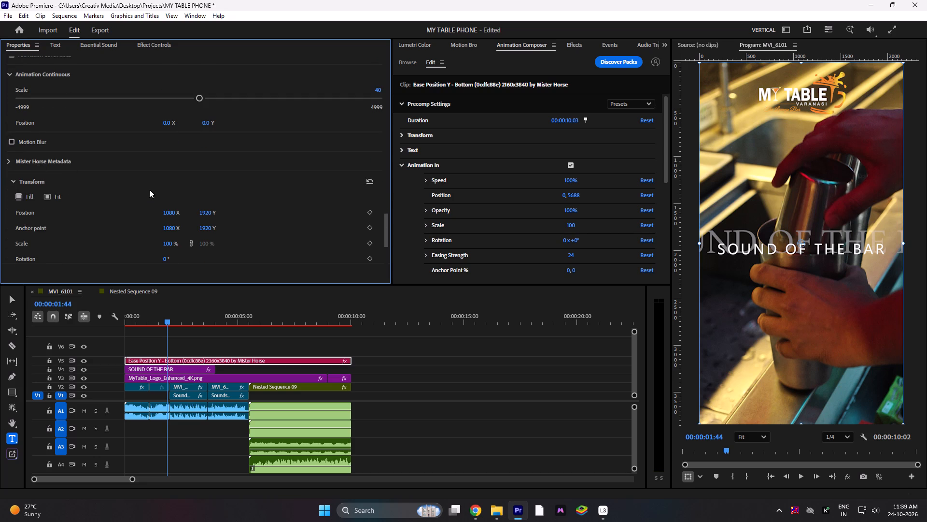
scroll(151, 191, down, 2)
drag(204, 192, 177, 194)
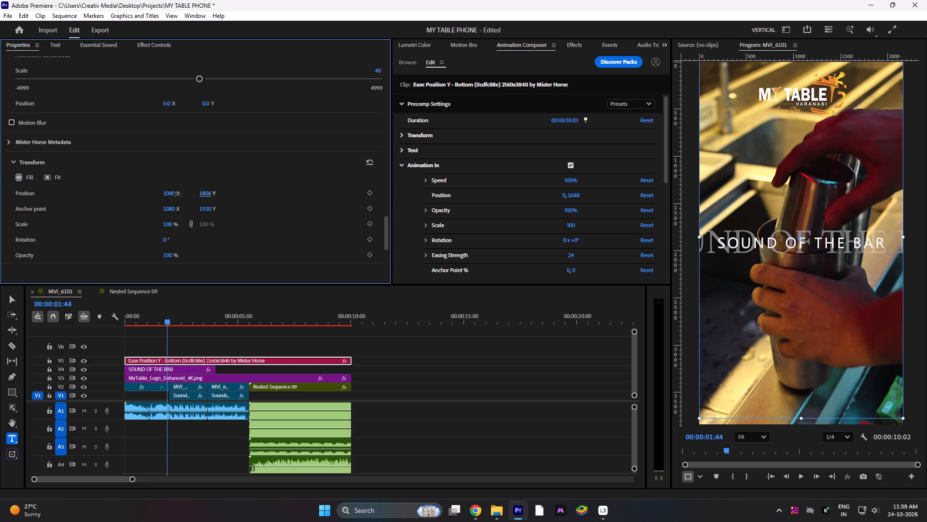
drag(177, 194, 176, 195)
Play the sequence from the start to review the animated title over the footage.
drag(183, 312, 0, 313)
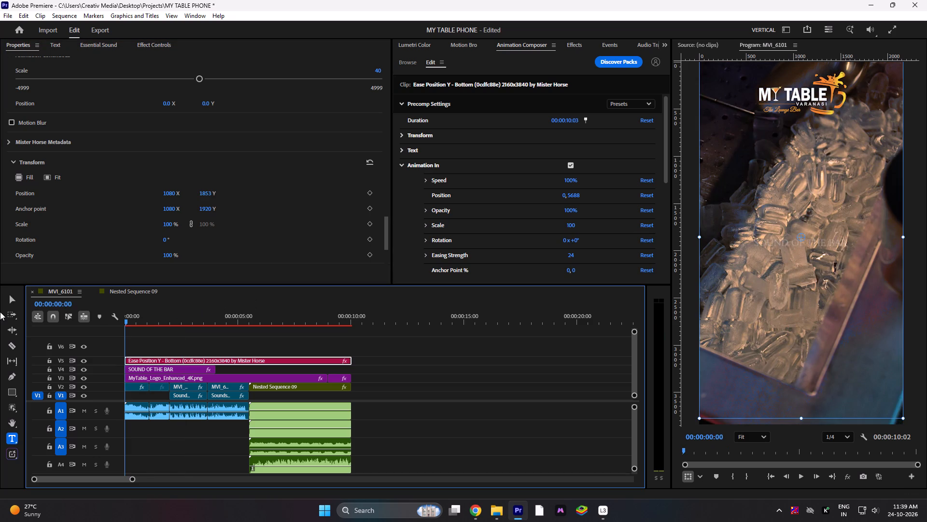
key(space)
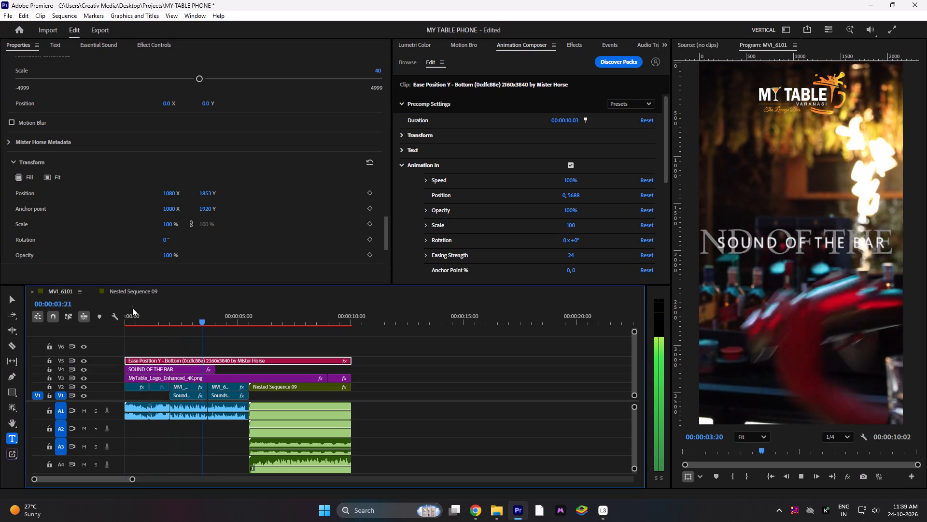
key(space)
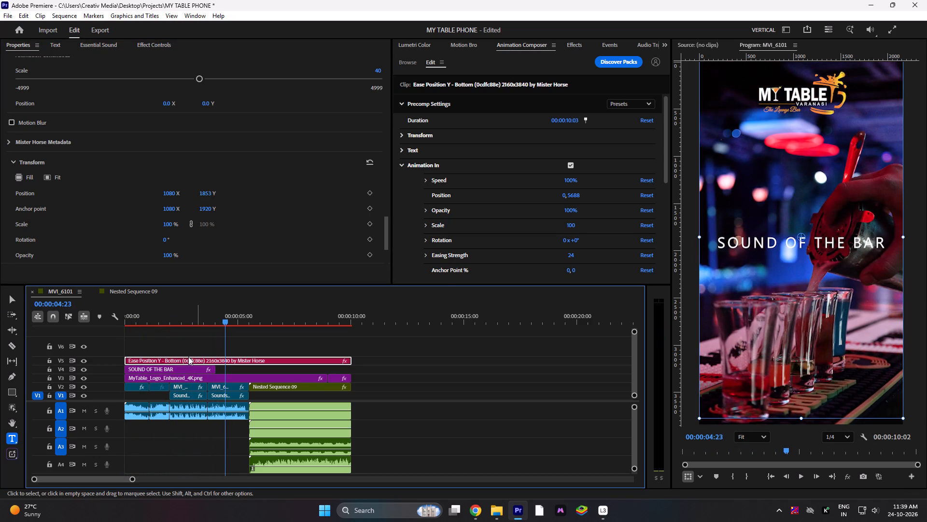
Apply faux bold to the text of the SOUND OF THE BAR title on V4.
click(185, 366)
scroll(187, 228, down, 8)
scroll(165, 217, up, 3)
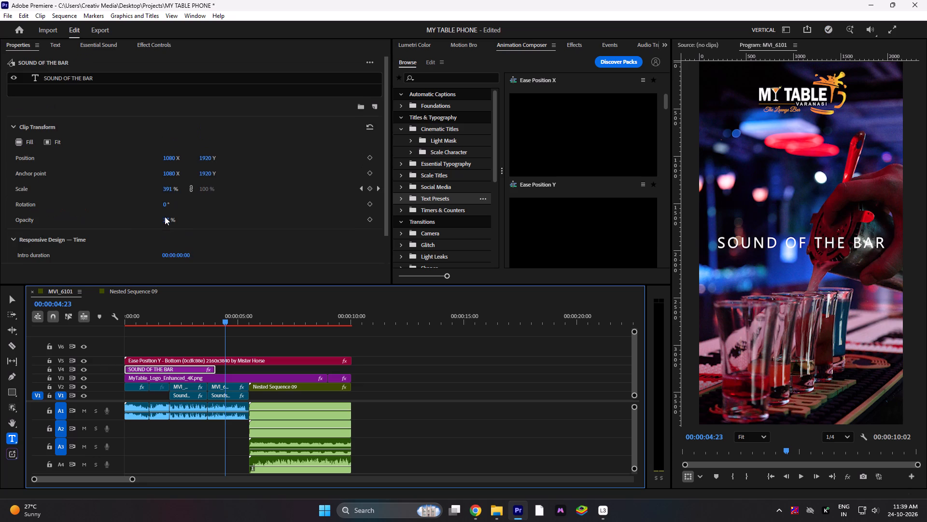
scroll(165, 217, up, 9)
click(76, 76)
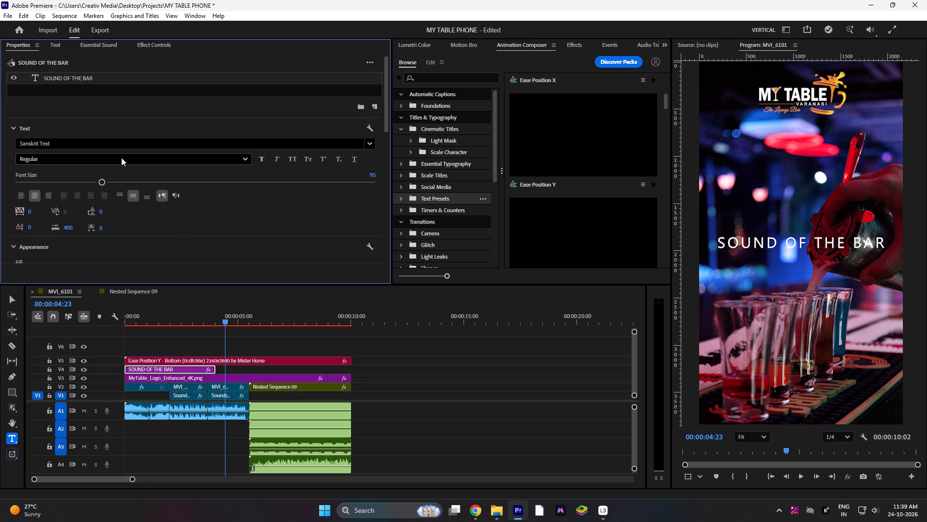
click(121, 158)
click(84, 153)
click(266, 158)
Reduce the font size of the SOUND OF THE BAR title on V4 to 85.
drag(203, 312, 153, 311)
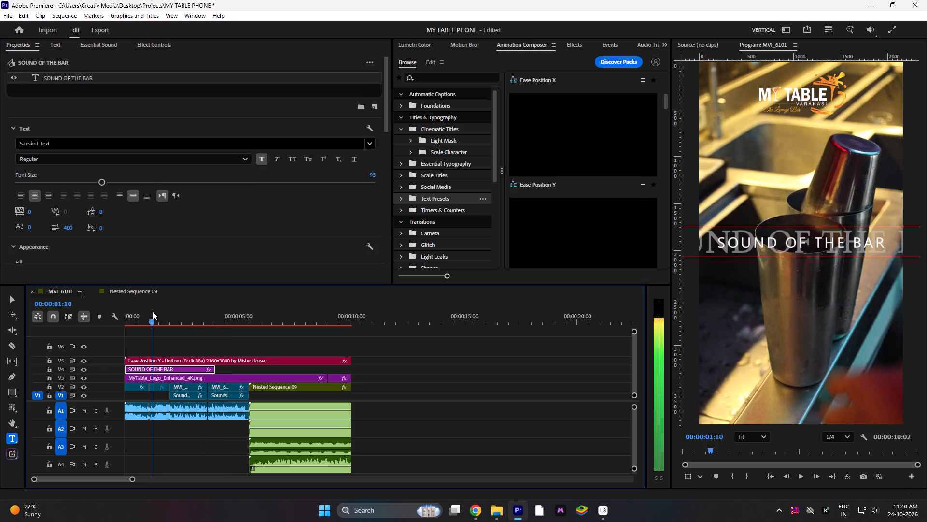
drag(153, 311, 141, 311)
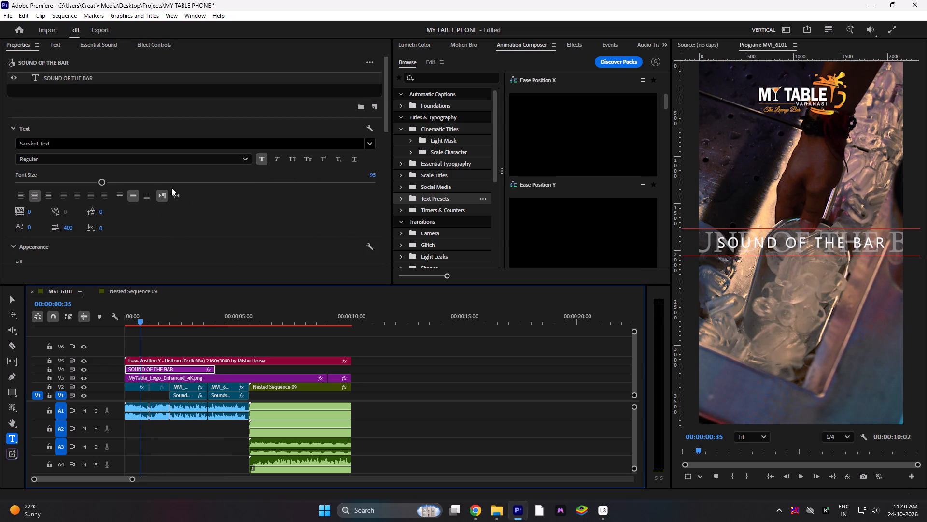
drag(101, 182, 94, 187)
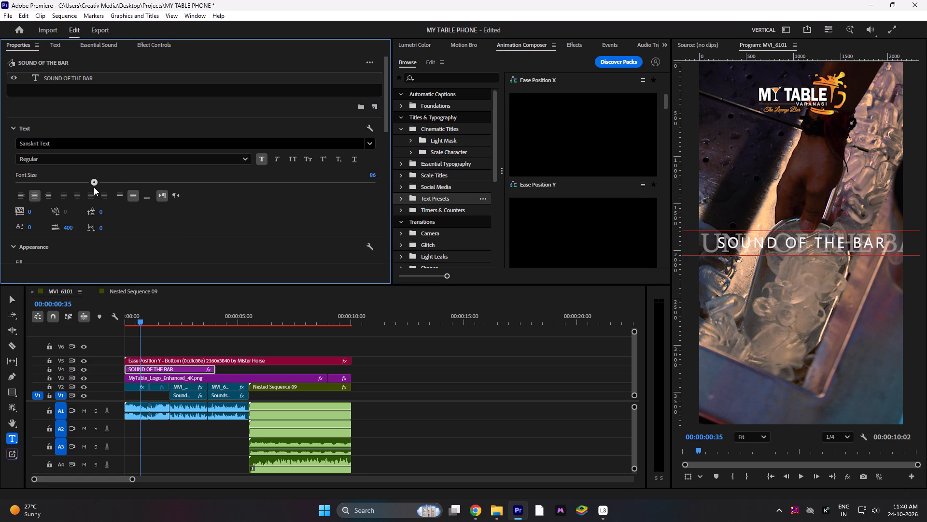
drag(94, 187, 92, 188)
Play the sequence from the start to check both SOUND OF THE BAR titles together.
drag(154, 311, 87, 311)
key(space)
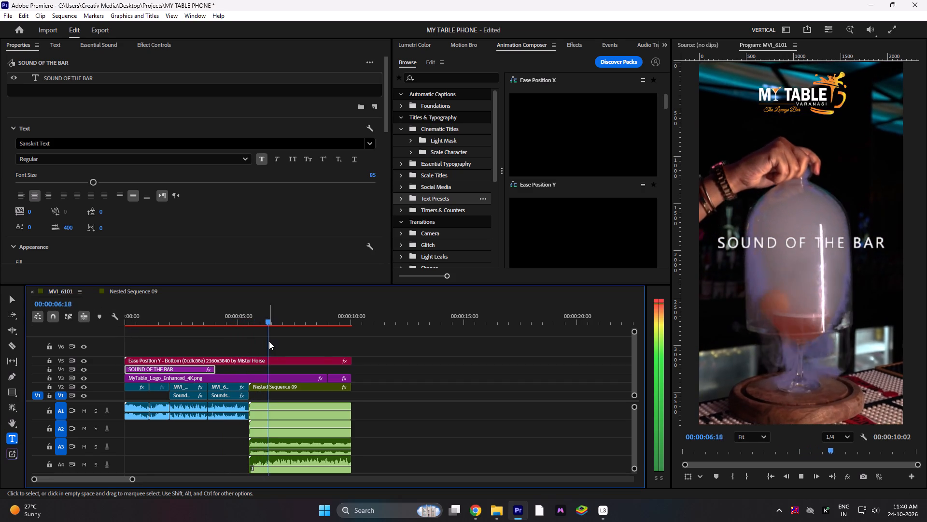
key(space)
click(276, 356)
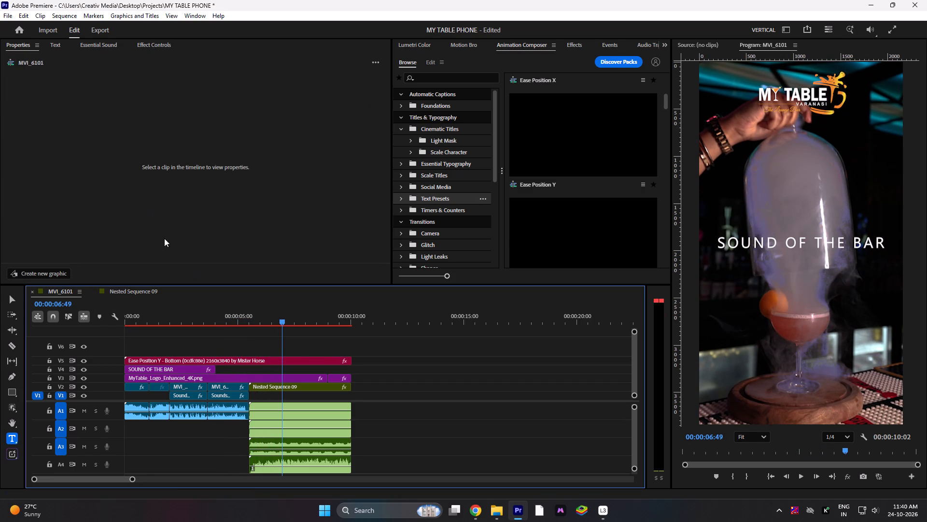
Browse the fonts for the Ease Position Y SOUND OF THE BAR title on V5 and set its font to Sitka.
click(231, 362)
scroll(36, 113, up, 8)
scroll(39, 116, down, 11)
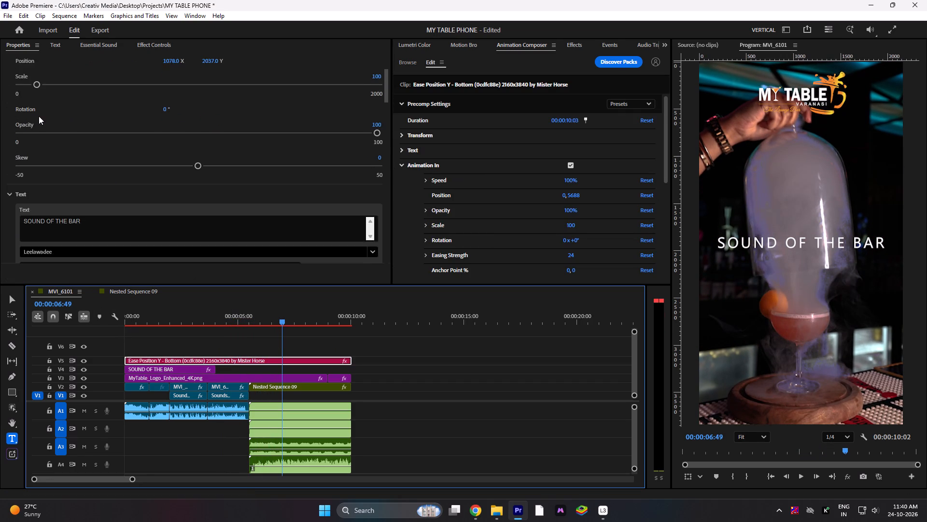
scroll(39, 116, down, 5)
click(73, 181)
click(81, 176)
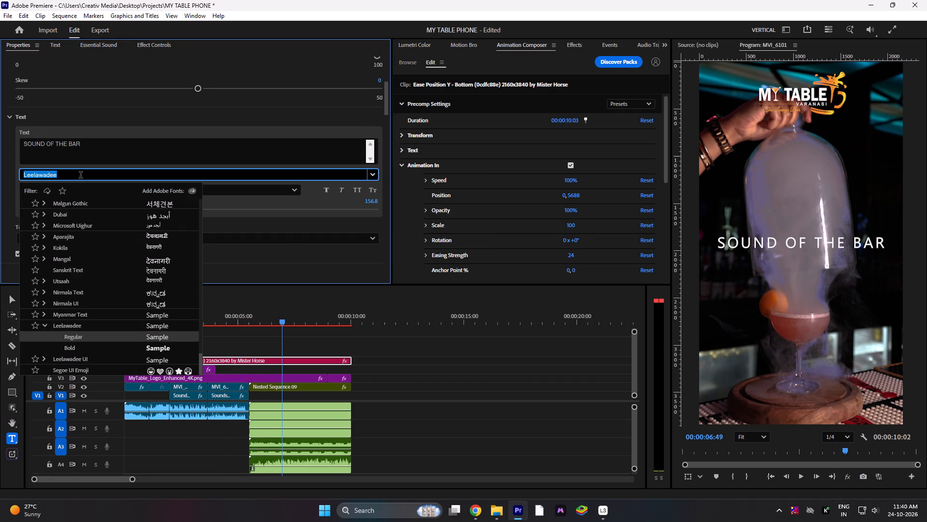
key(Down)
key(Down)
key(Down)
key(Down)
key(Down)
key(Down)
key(Up)
key(Up)
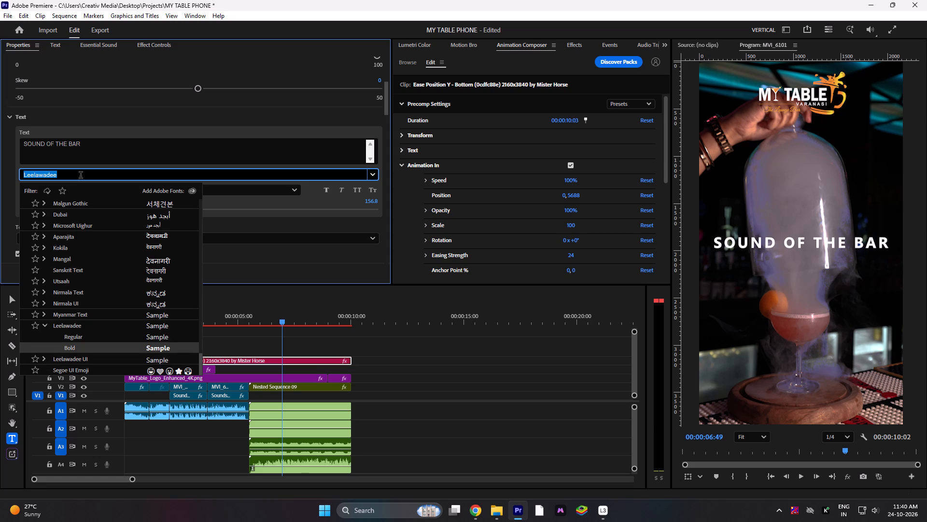
key(Down)
key(Down)
key(Down)
key(Down)
key(Down)
key(Down)
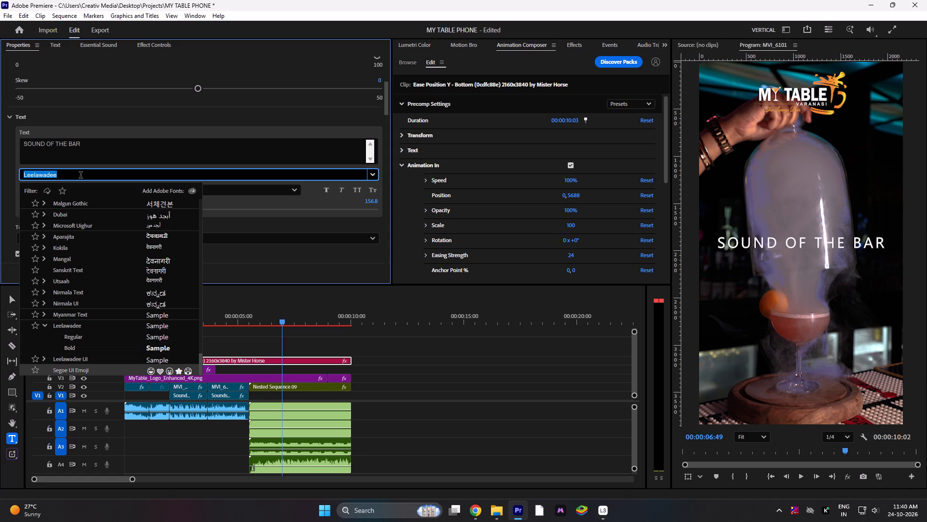
key(Down)
key(Up)
key(Up)
key(Up)
key(Up)
key(Up)
key(Up)
key(Up)
key(Up)
key(Up)
key(Up)
key(Up)
key(Up)
key(Up)
key(Up)
key(Up)
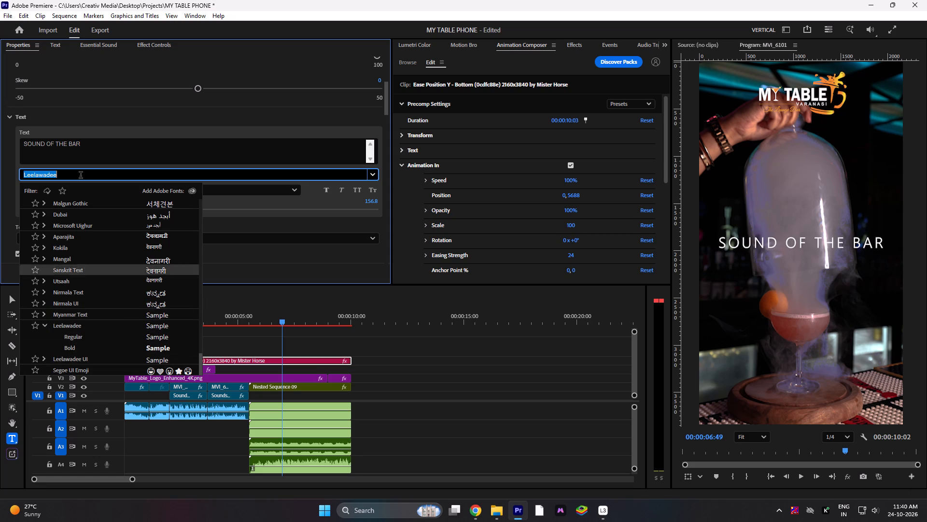
key(Up)
key(Up)
key(Up)
key(Up)
key(Up)
key(Up)
key(Up)
key(Up)
key(Up)
key(Up)
key(Up)
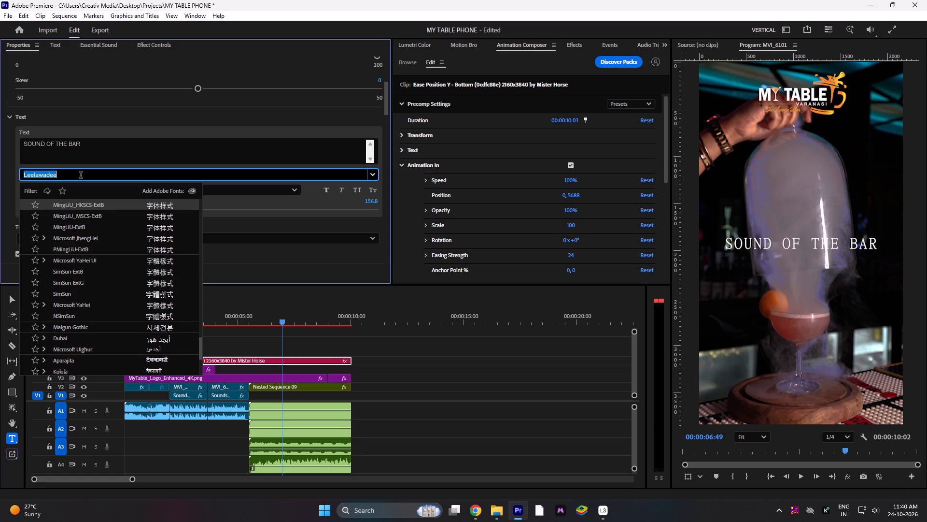
key(Up)
key(Up)
key(Up)
key(Up)
key(Up)
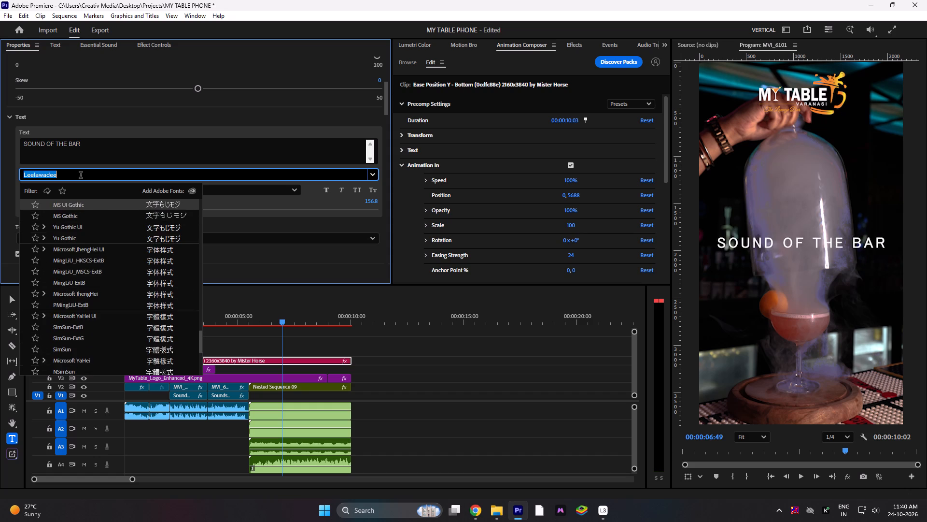
key(Up)
key(Up)
key(Up)
key(Up)
key(Up)
key(Up)
key(Up)
key(Up)
key(Up)
key(Up)
key(Up)
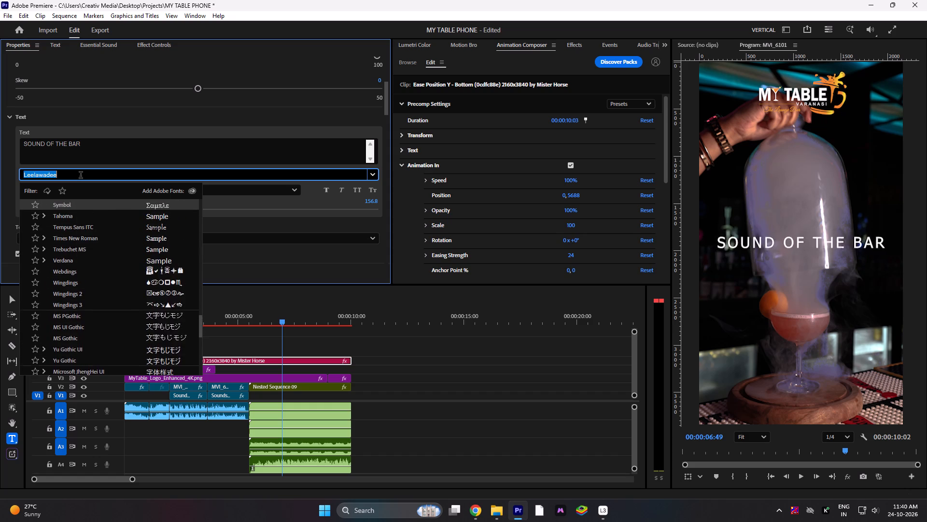
key(Up)
key(Up)
key(Up)
key(Up)
key(Up)
key(Down)
key(Down)
key(Down)
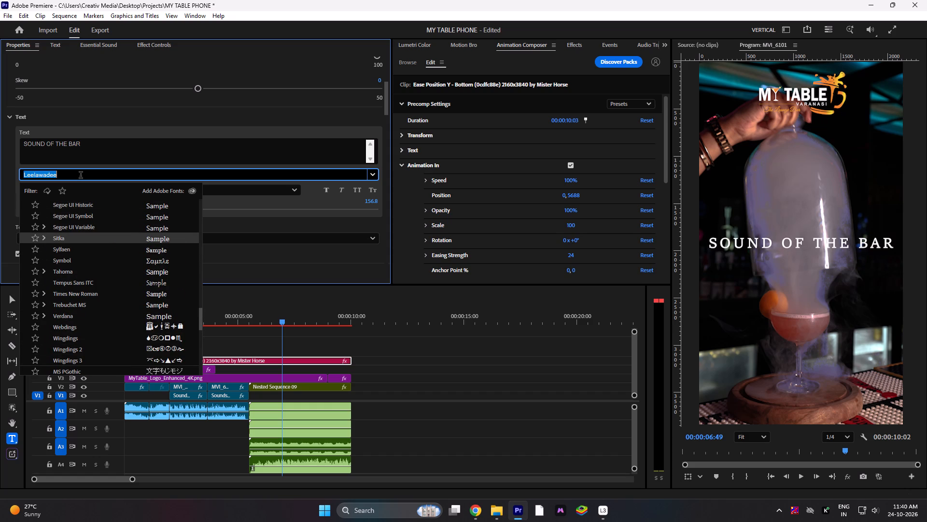
key(Return)
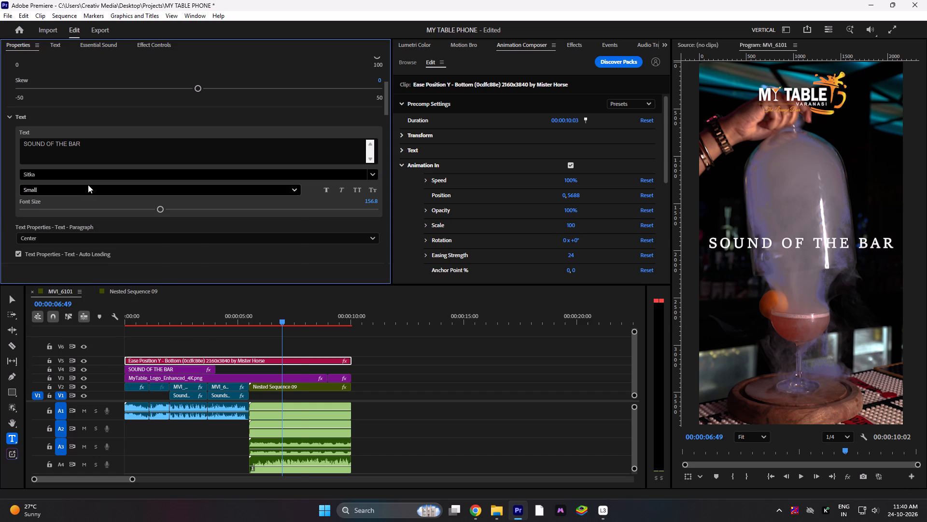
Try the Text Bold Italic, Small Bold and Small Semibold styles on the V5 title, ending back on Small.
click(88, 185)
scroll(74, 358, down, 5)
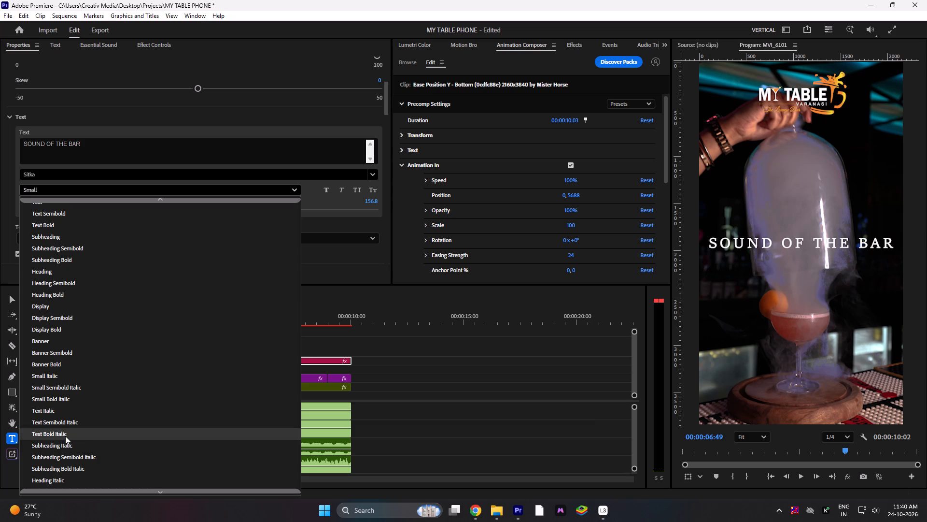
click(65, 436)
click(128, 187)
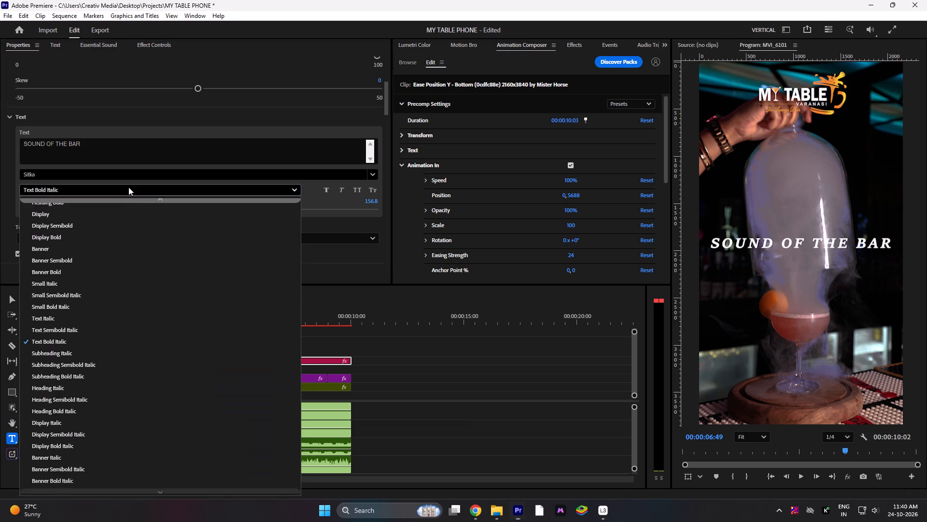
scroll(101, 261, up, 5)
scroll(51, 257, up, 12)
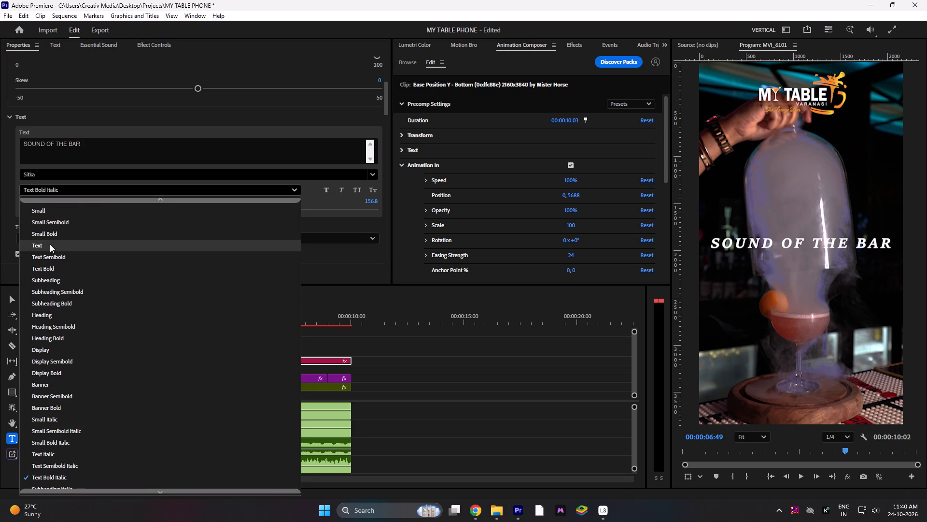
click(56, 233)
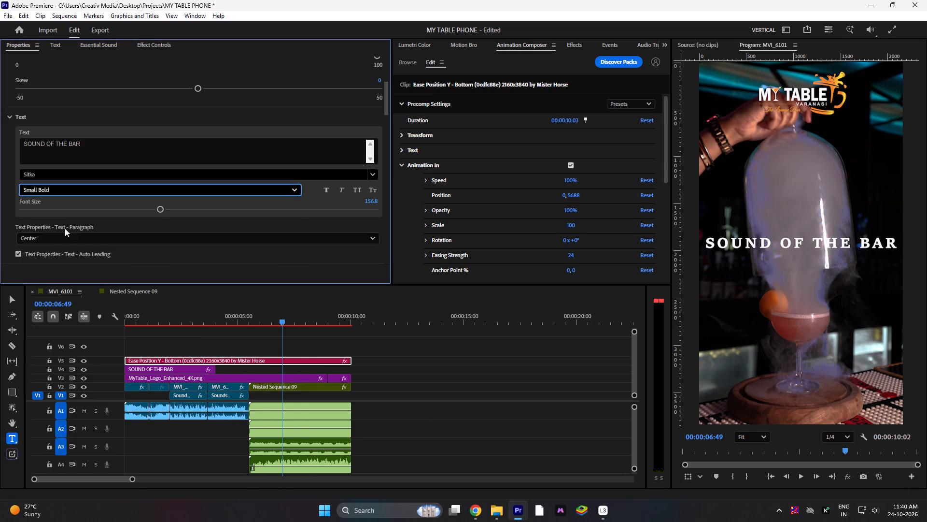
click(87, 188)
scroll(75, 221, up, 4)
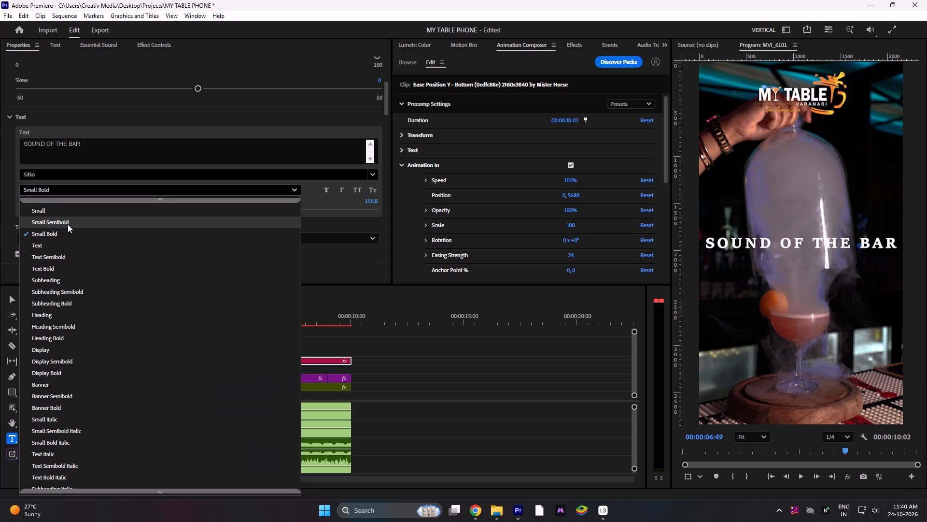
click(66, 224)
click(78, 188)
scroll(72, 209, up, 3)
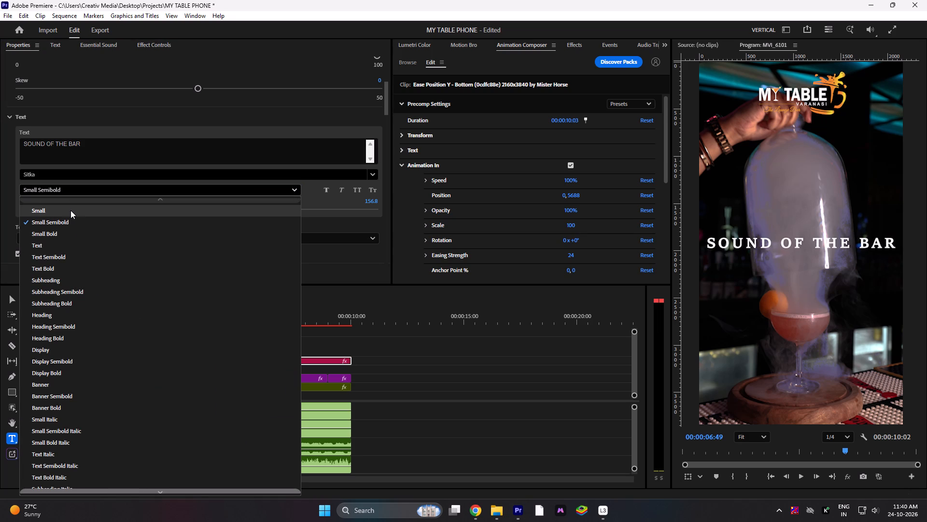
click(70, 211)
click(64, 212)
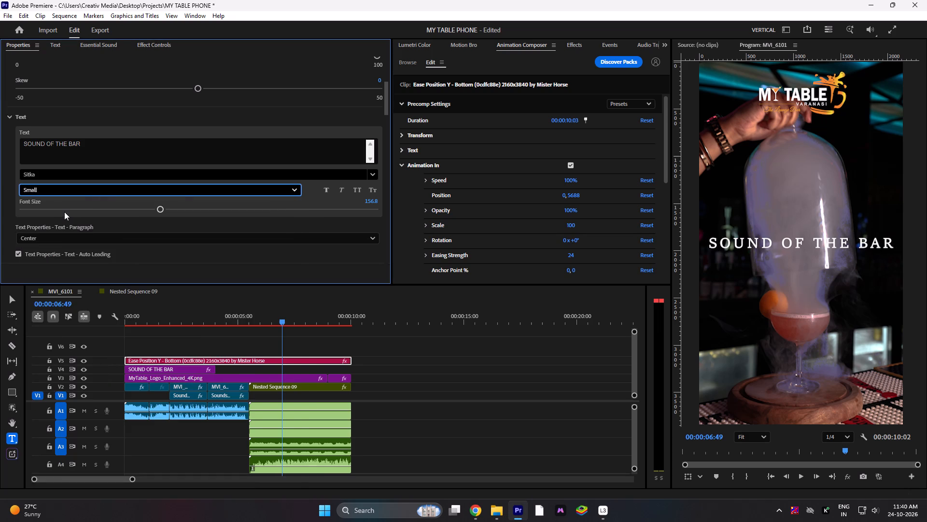
Reduce the text tracking of the V5 SOUND OF THE BAR title to -14.
scroll(166, 222, down, 12)
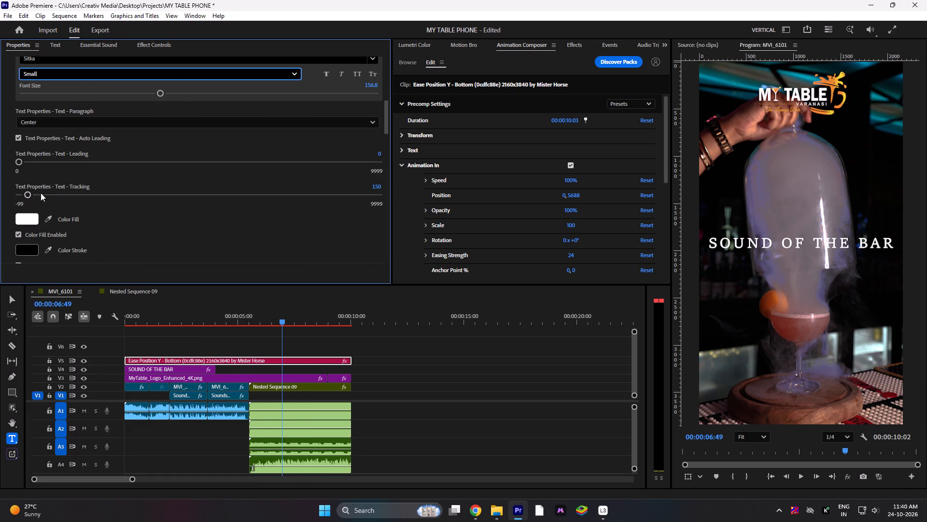
drag(29, 194, 23, 195)
Play the sequence from the start to review the restyled V5 title over the footage.
drag(167, 317, 36, 317)
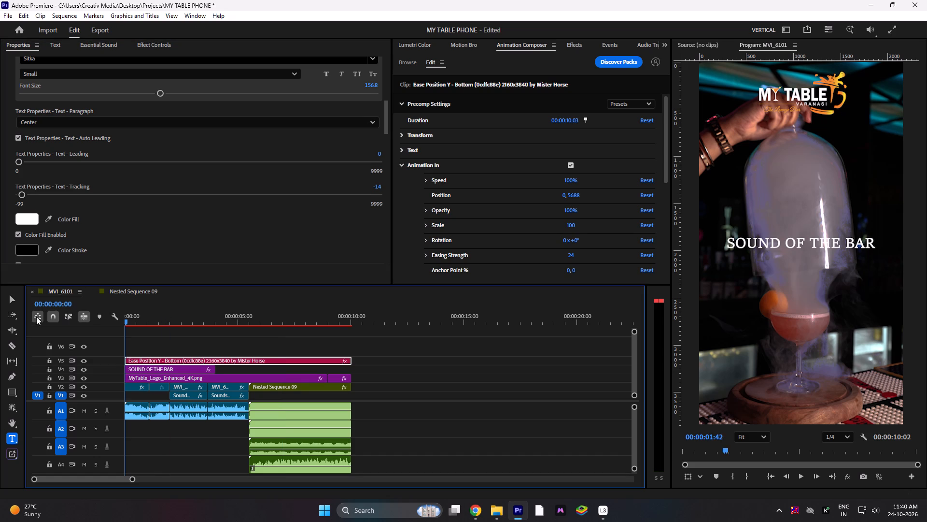
drag(36, 317, 20, 317)
key(space)
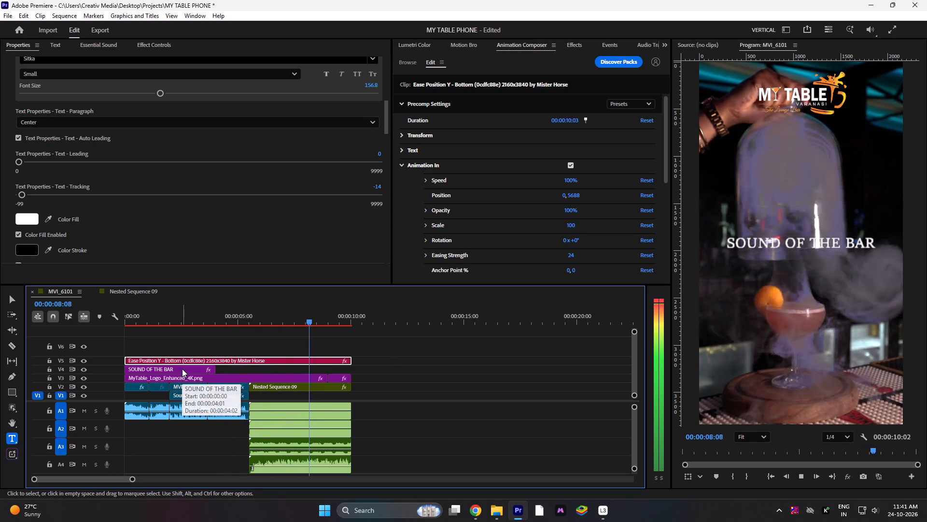
key(space)
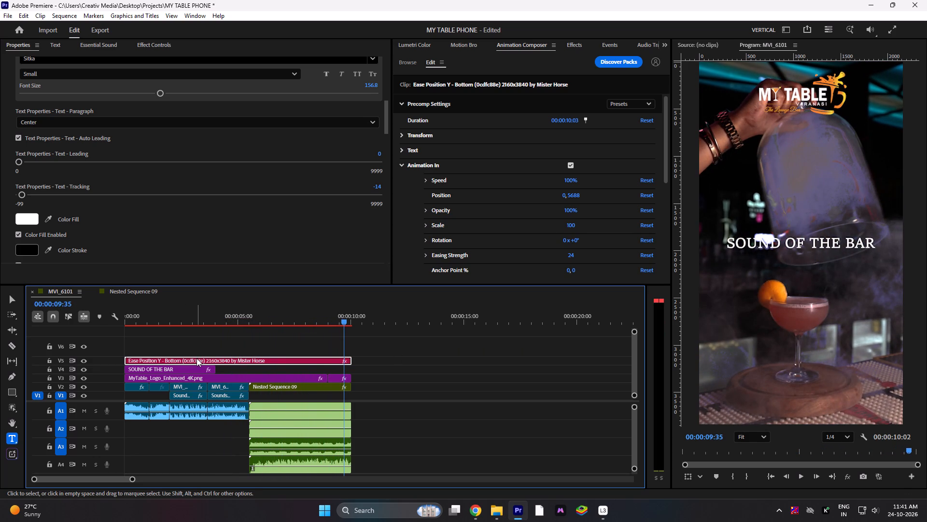
click(197, 358)
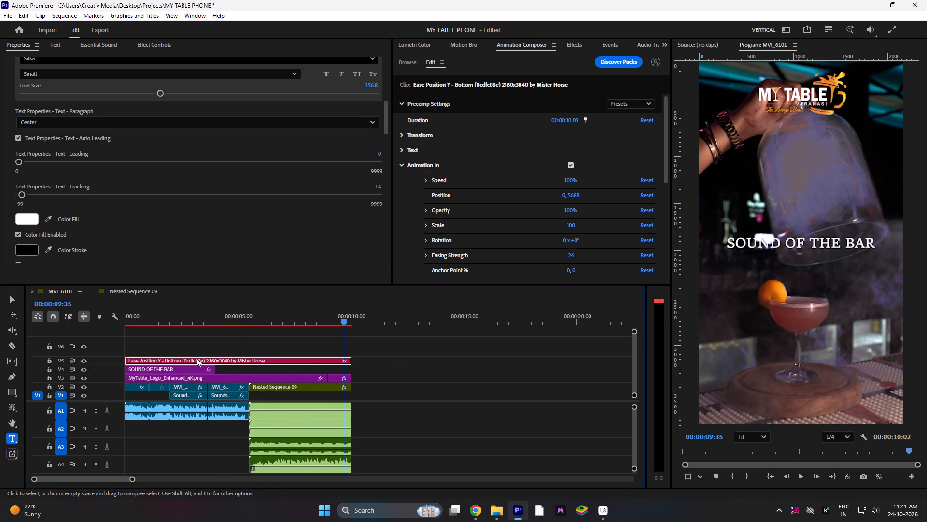
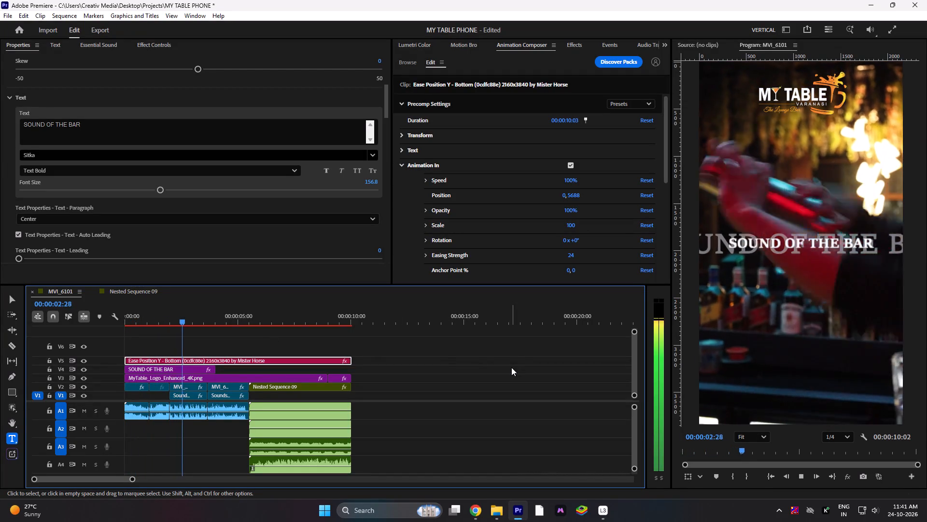
Play the opening again from the sequence start to review how the V4 and V5 SOUND OF THE BAR titles overlap.
key(space)
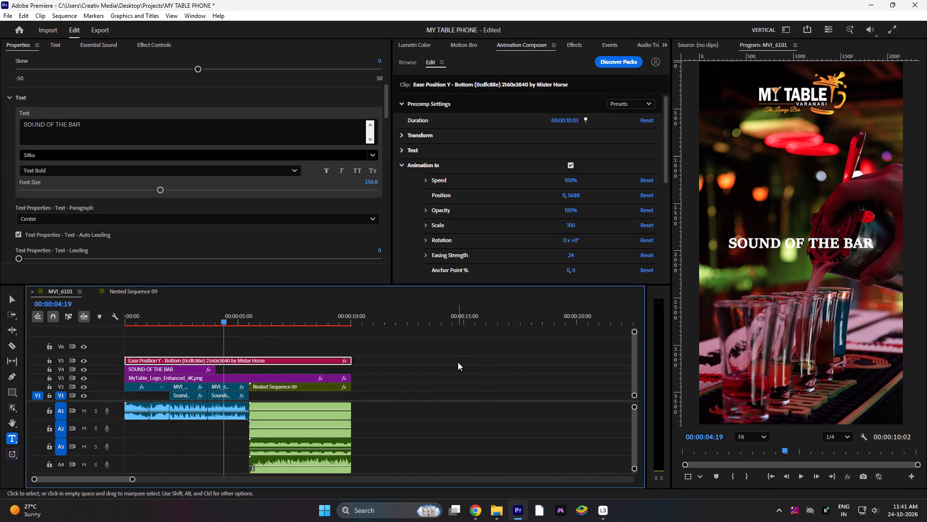
drag(225, 313, 73, 315)
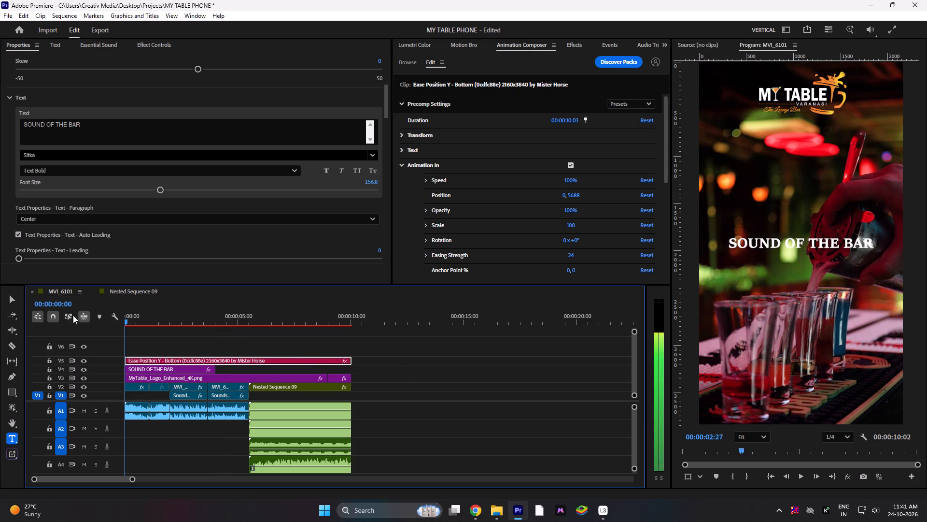
drag(73, 315, 36, 315)
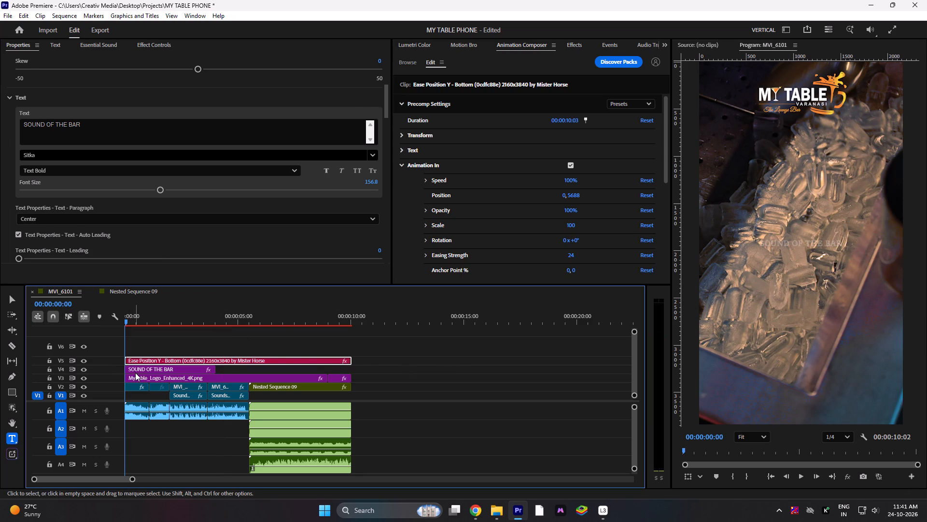
click(135, 373)
key(space)
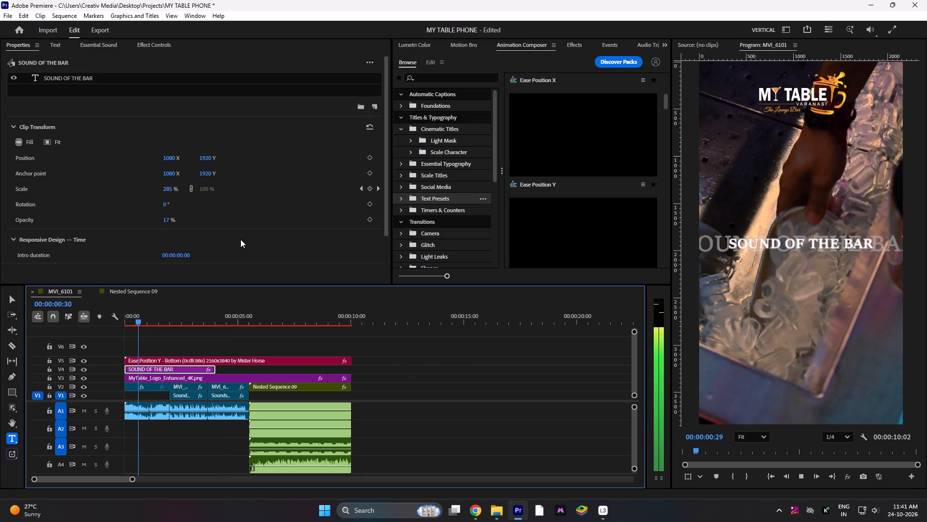
key(space)
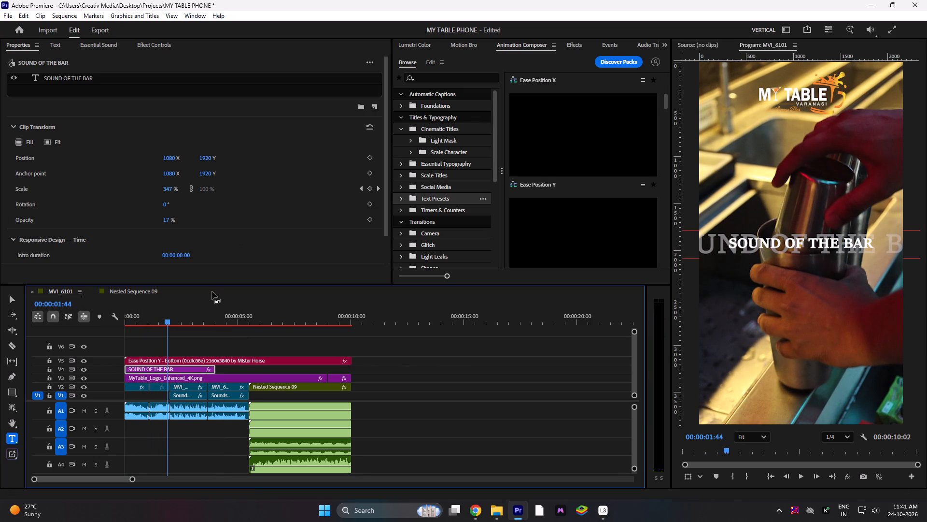
Open the Transform settings of the Ease Position Y title on V5.
click(175, 361)
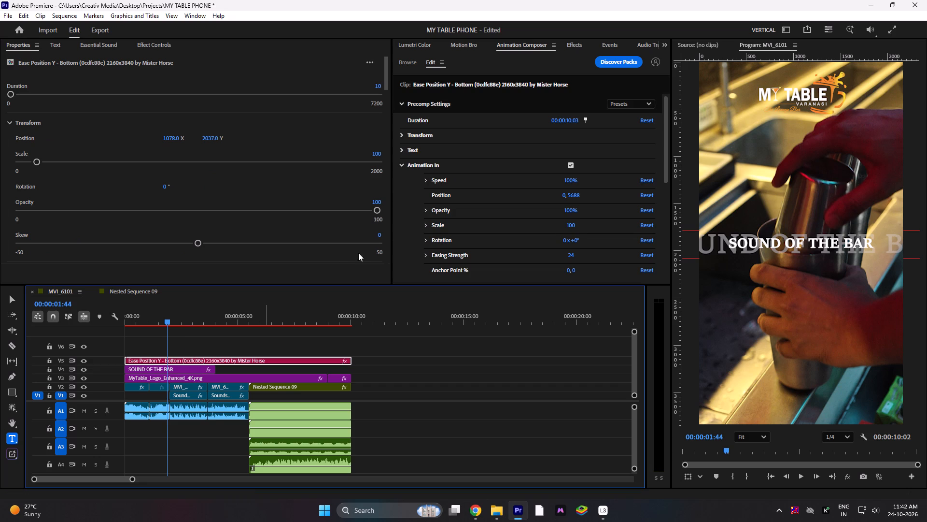
click(401, 135)
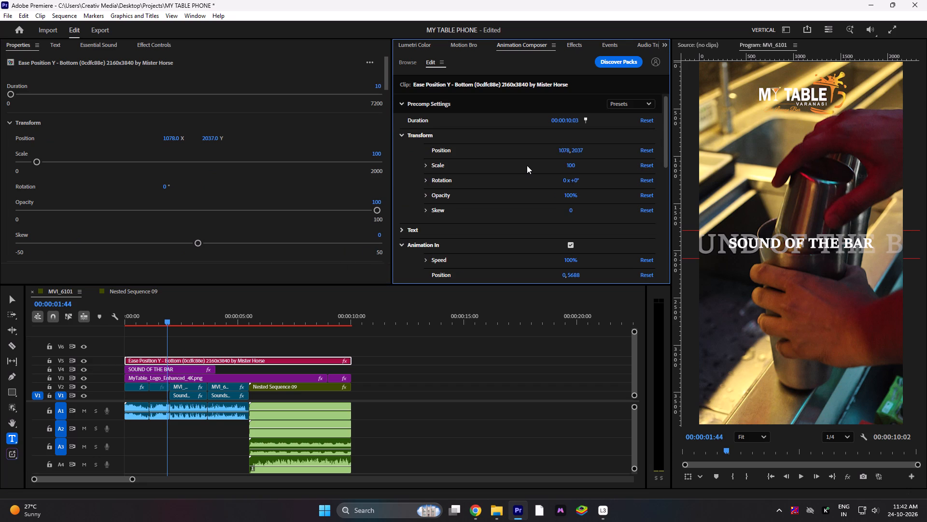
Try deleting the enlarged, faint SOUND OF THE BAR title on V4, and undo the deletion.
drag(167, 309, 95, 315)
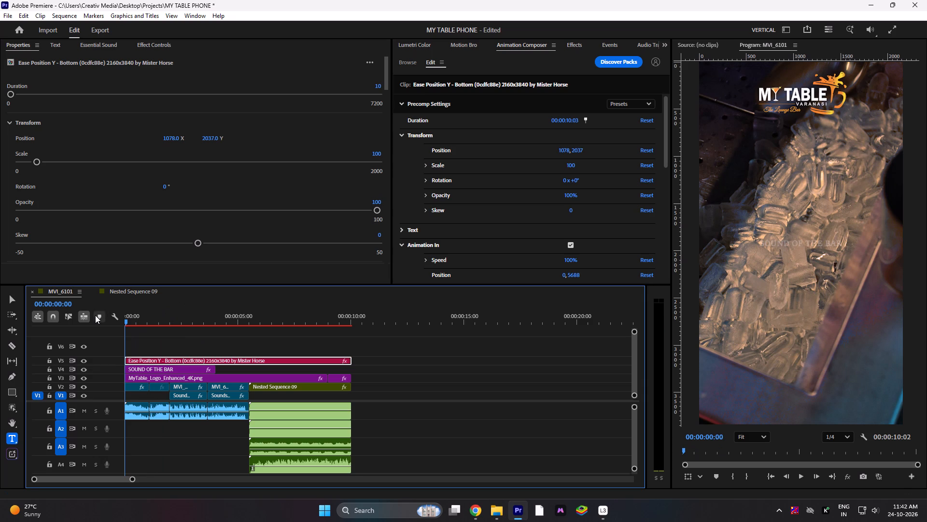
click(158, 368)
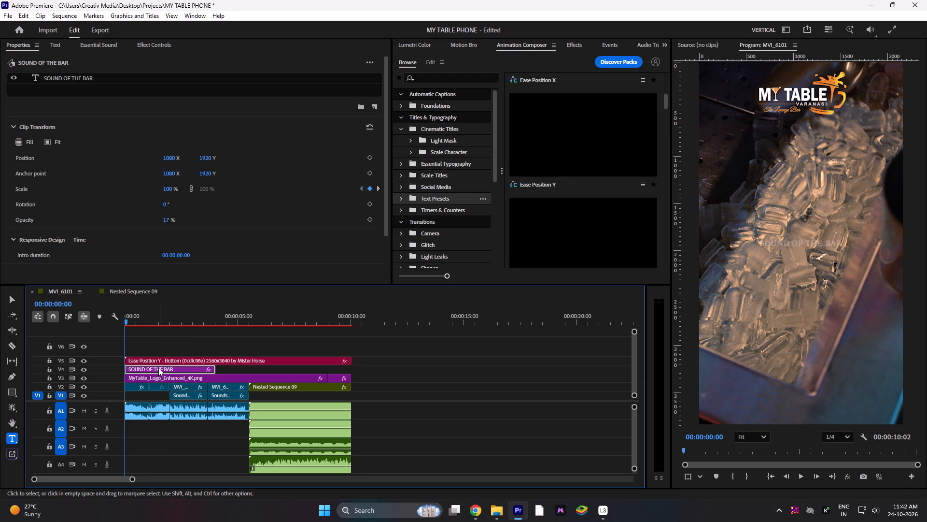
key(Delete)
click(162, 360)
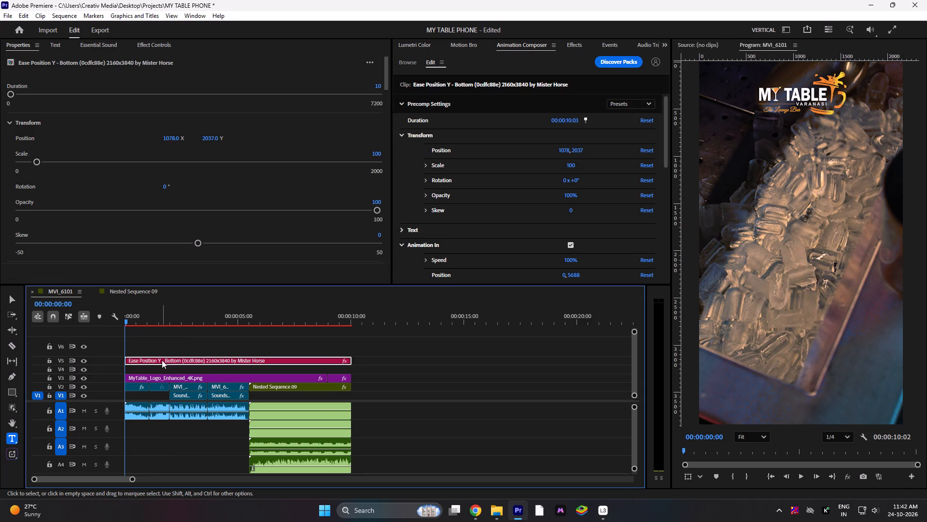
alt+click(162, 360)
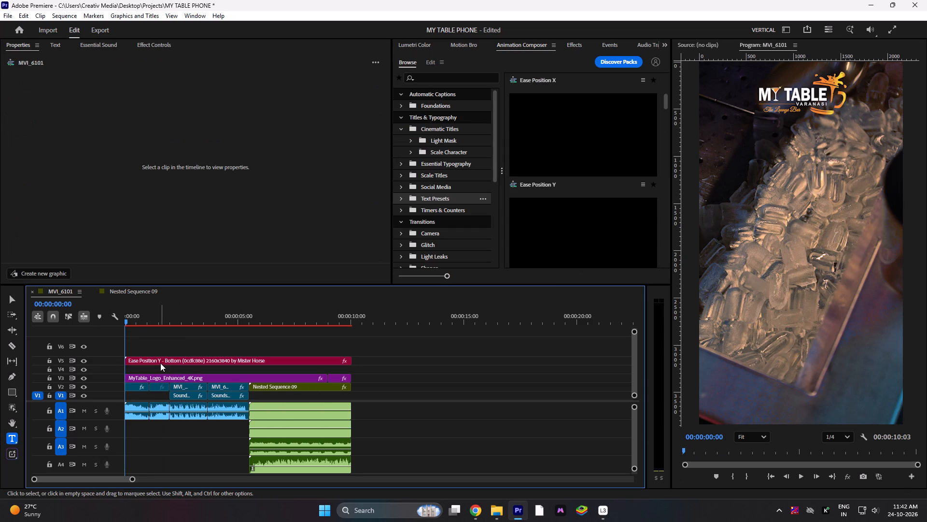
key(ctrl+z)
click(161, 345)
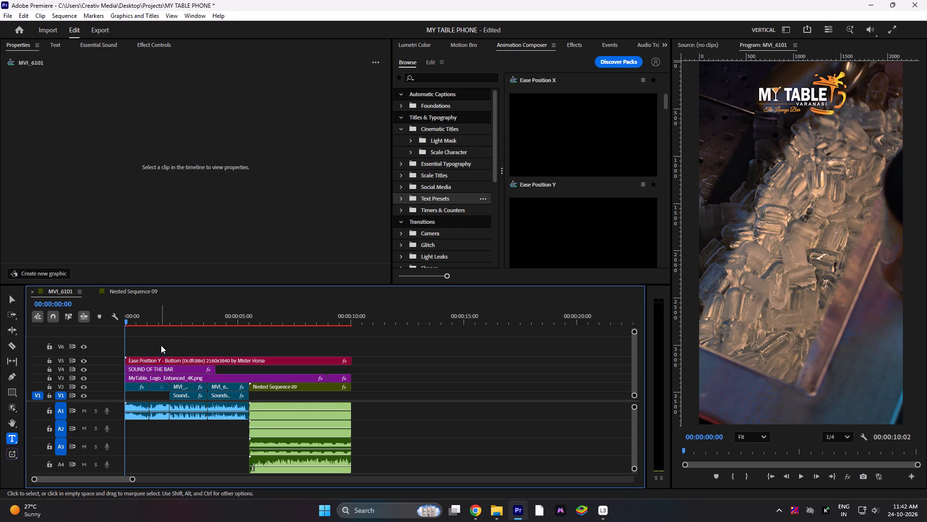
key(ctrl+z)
Play the opening from the sequence start twice to compare the animated V5 title with the faint V4 title.
drag(146, 319, 84, 322)
key(space)
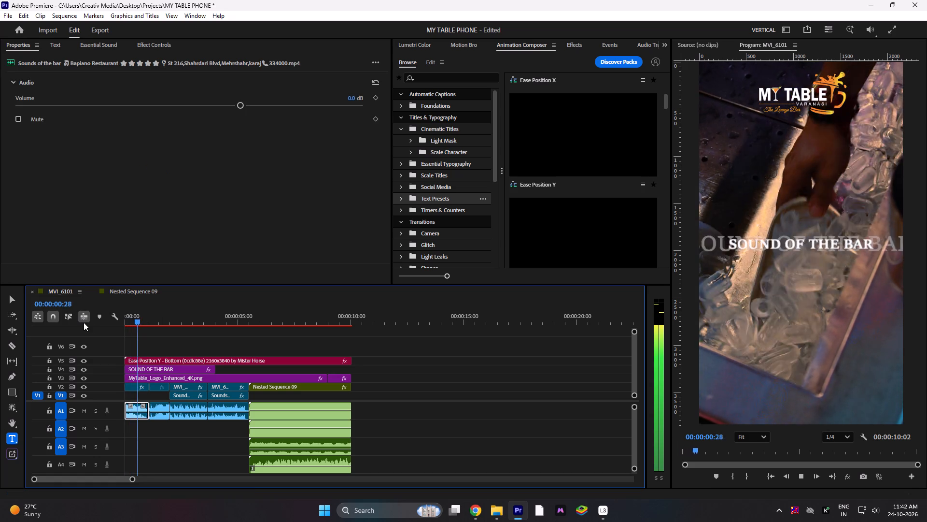
key(space)
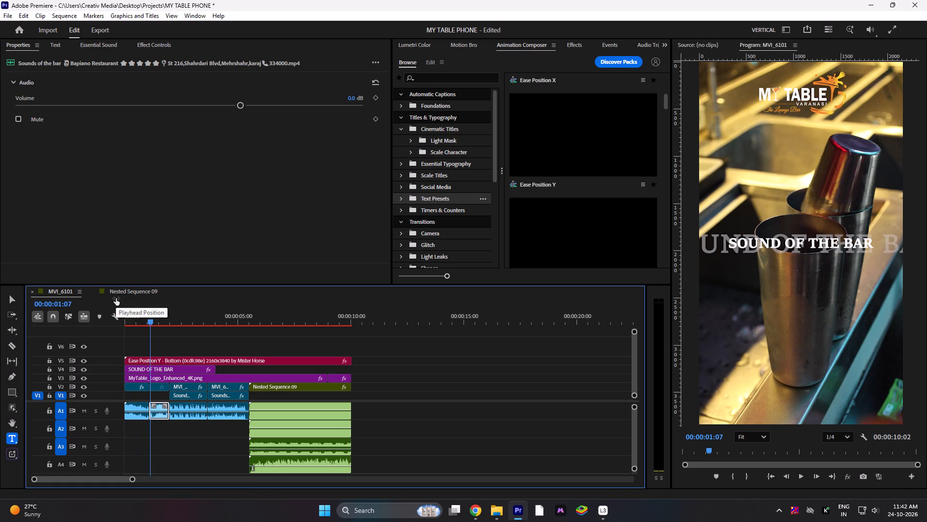
click(186, 366)
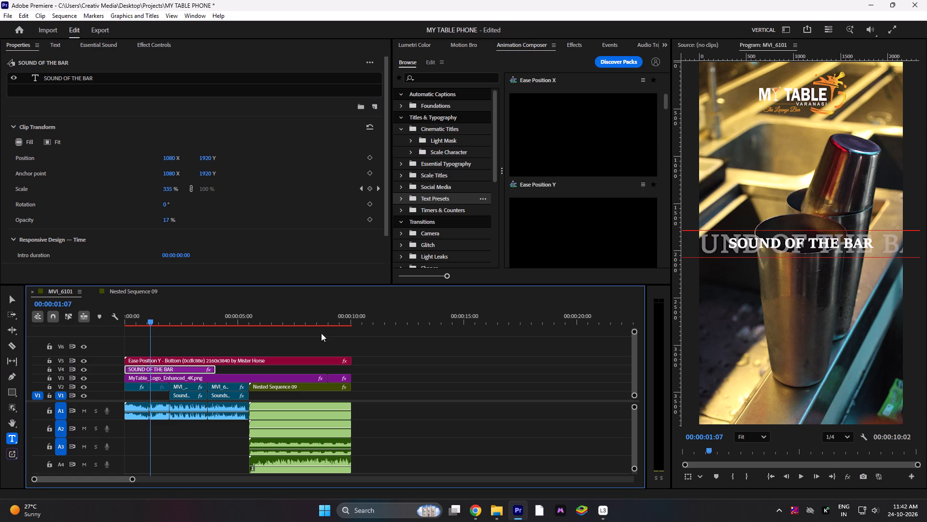
drag(150, 320, 114, 320)
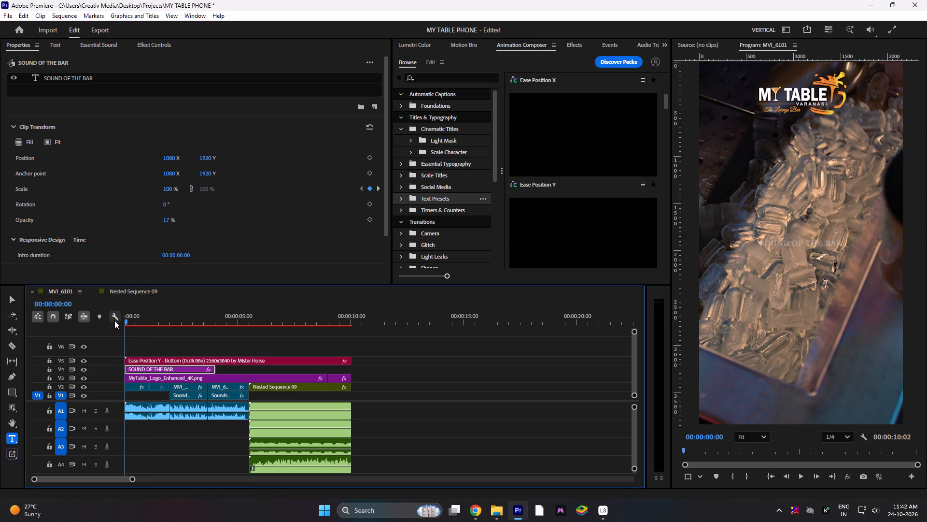
key(space)
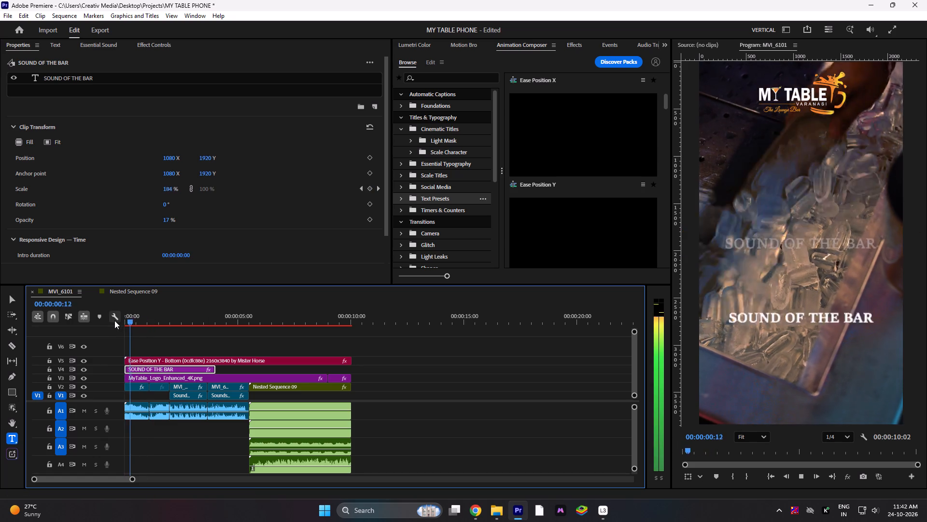
key(space)
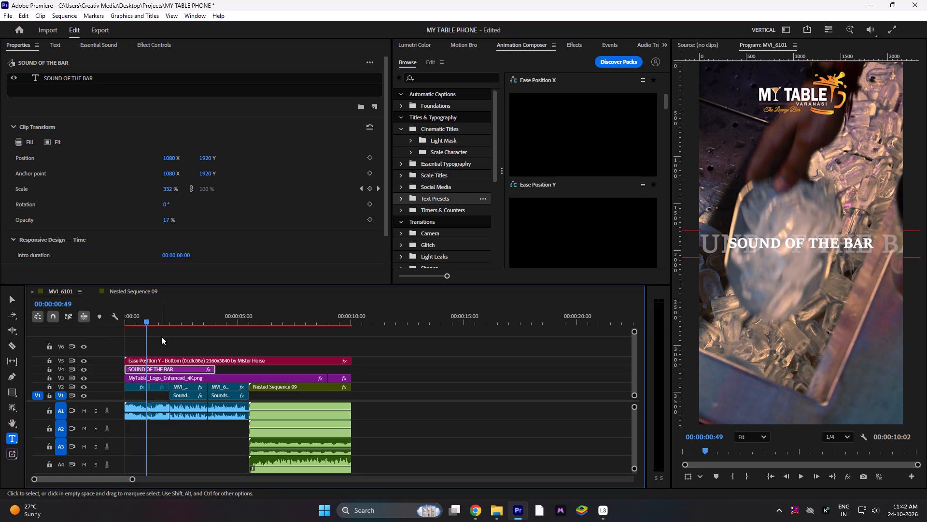
Delete the Ease Position Y title clip from V5.
click(211, 362)
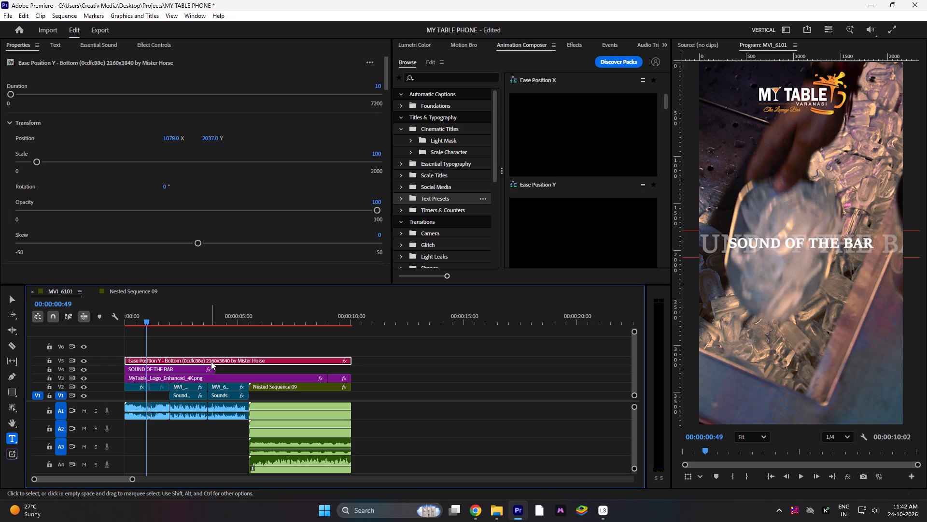
key(Delete)
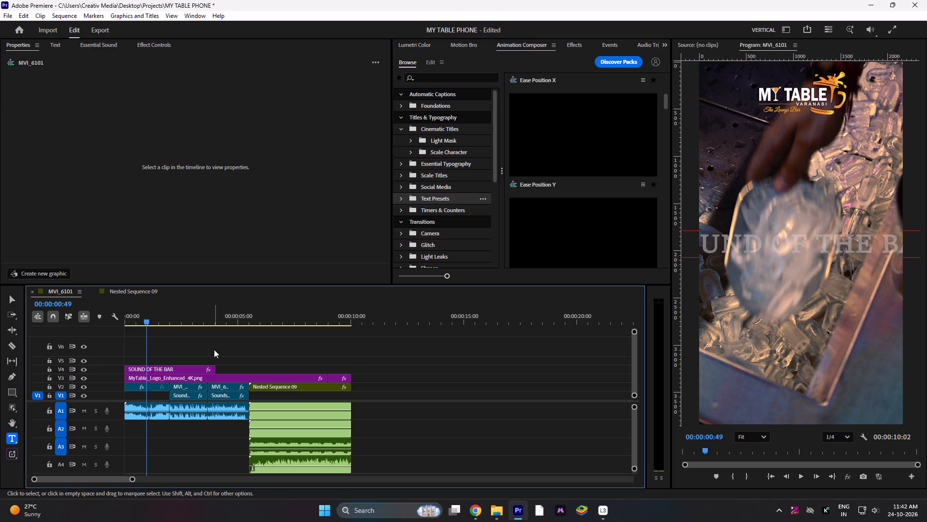
Duplicate the SOUND OF THE BAR title from V4 onto V5 directly above it.
click(163, 367)
alt+drag(167, 370, 166, 364)
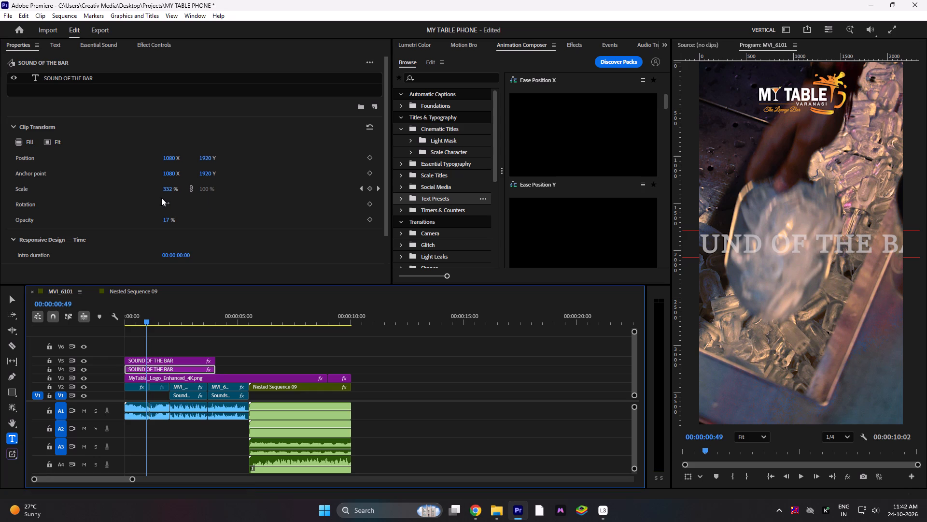
Set the V4 SOUND OF THE BAR title's scale to 100% at 00:00:00:49 and its opacity to 100%.
click(171, 189)
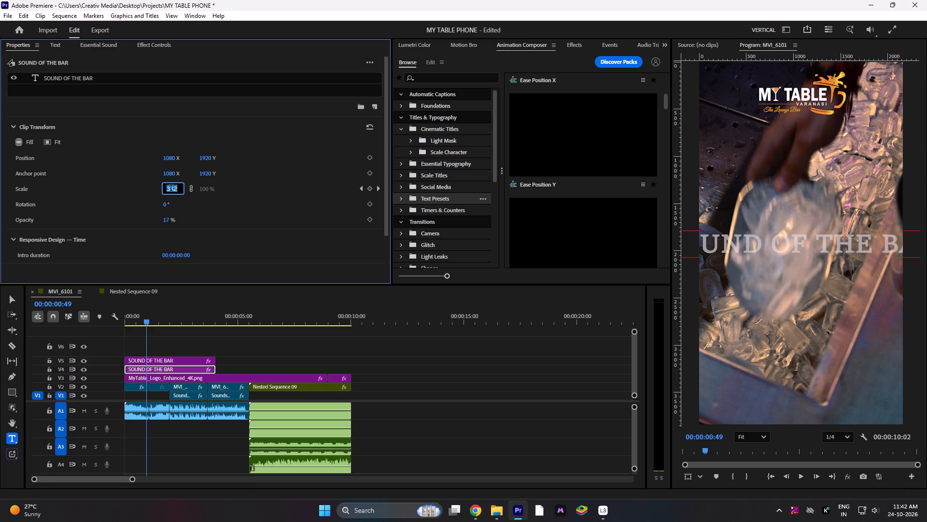
text(100)
key(Return)
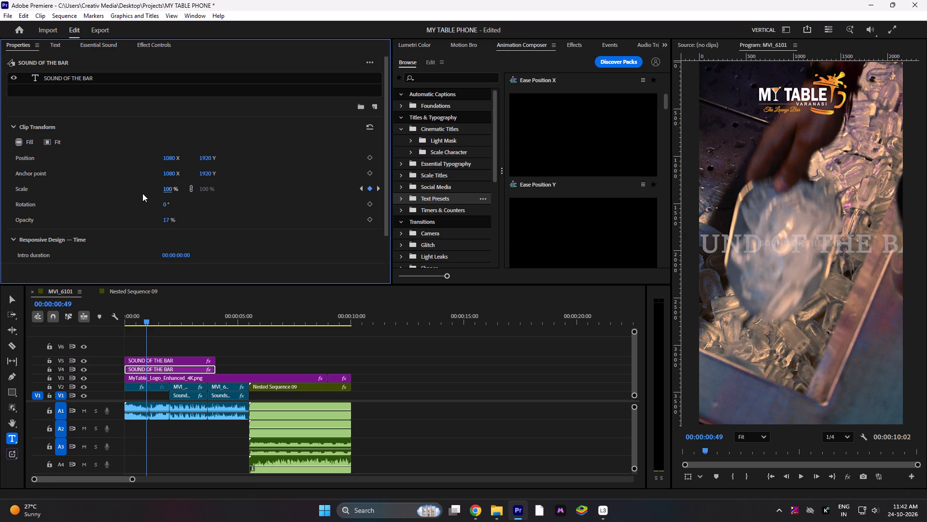
click(168, 222)
text(100)
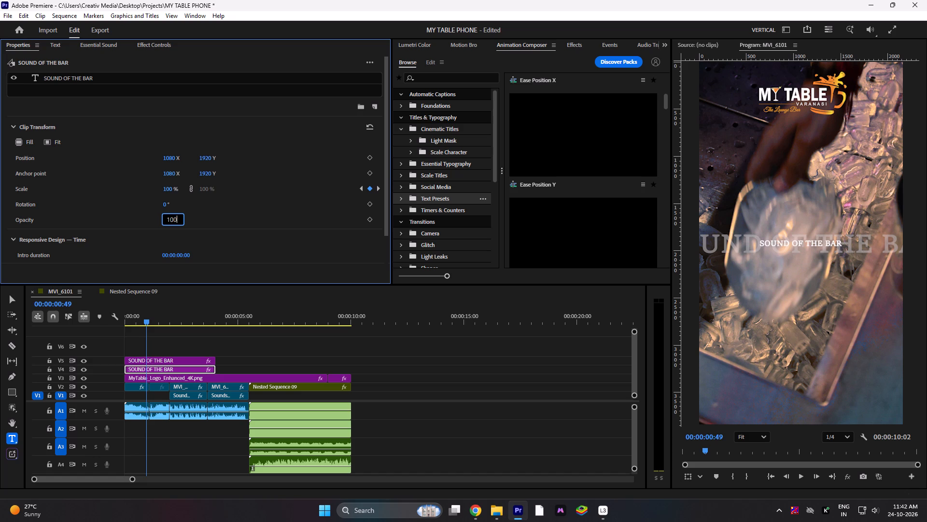
key(Return)
Enlarge the V4 SOUND OF THE BAR title to a scale of 200% at 00:00:00:49.
drag(169, 187, 190, 187)
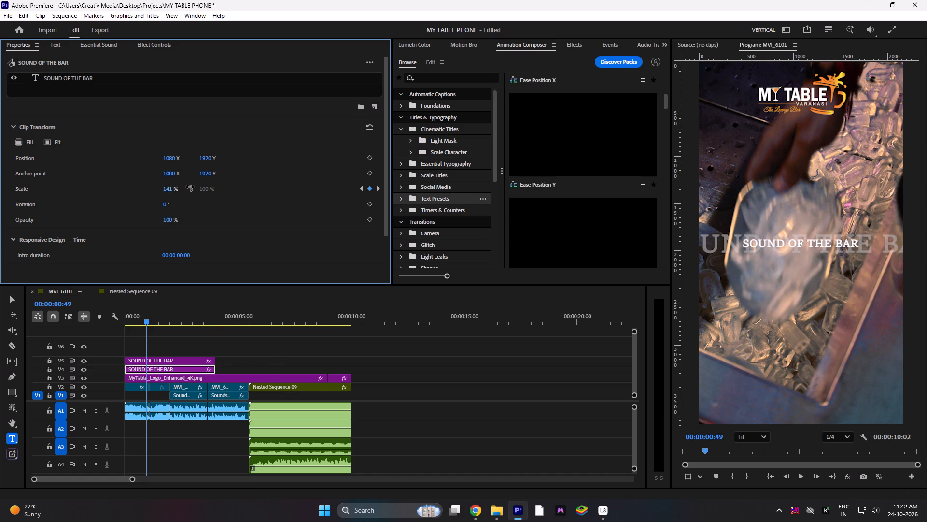
drag(190, 187, 201, 185)
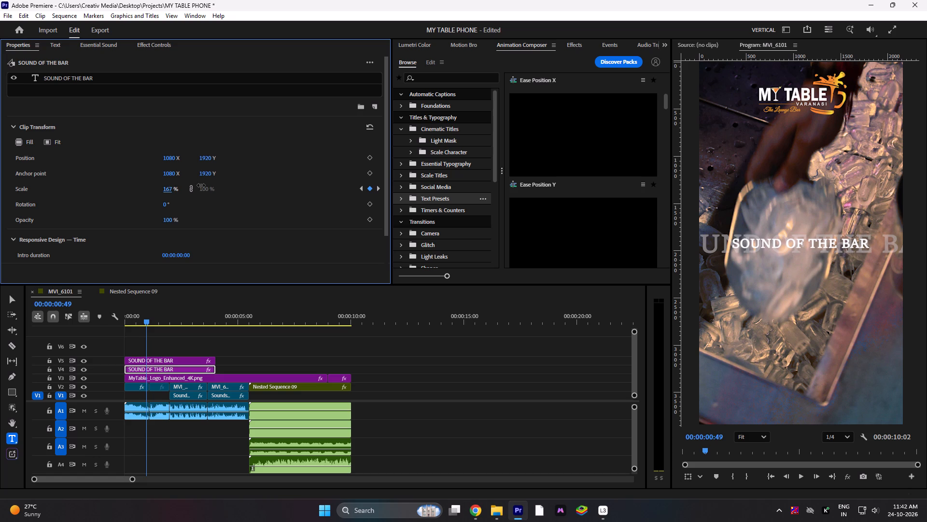
drag(201, 185, 202, 185)
click(169, 187)
text(20)
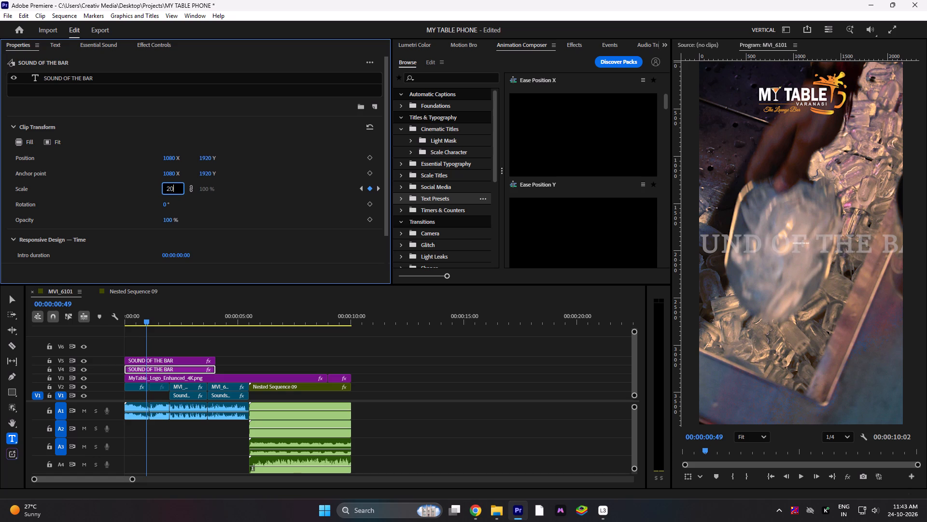
key(0)
key(Return)
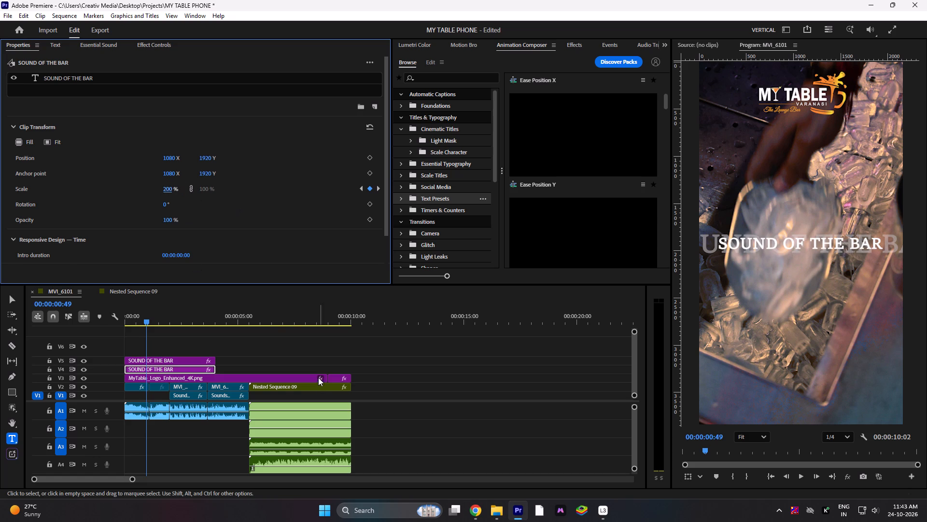
Change the font of the V4 SOUND OF THE BAR text to Bahnschrift Regular.
click(290, 330)
click(149, 371)
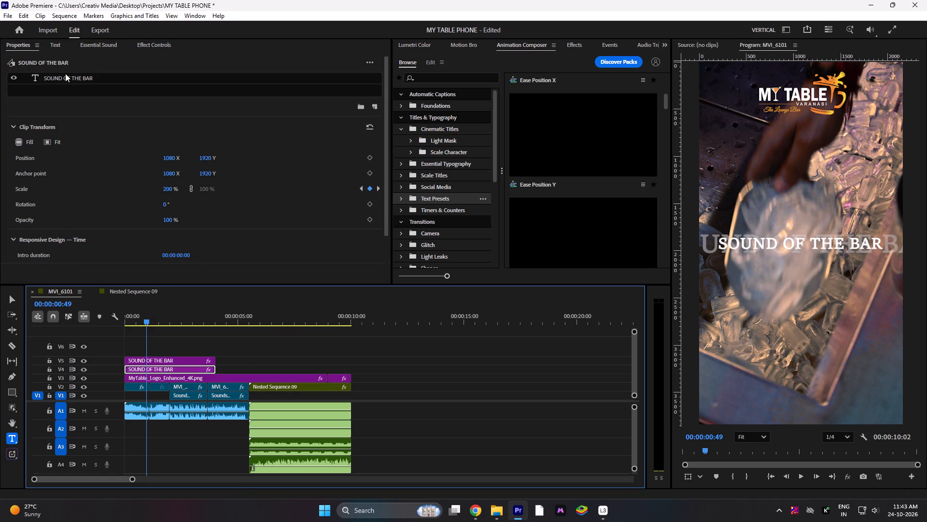
click(65, 73)
click(371, 141)
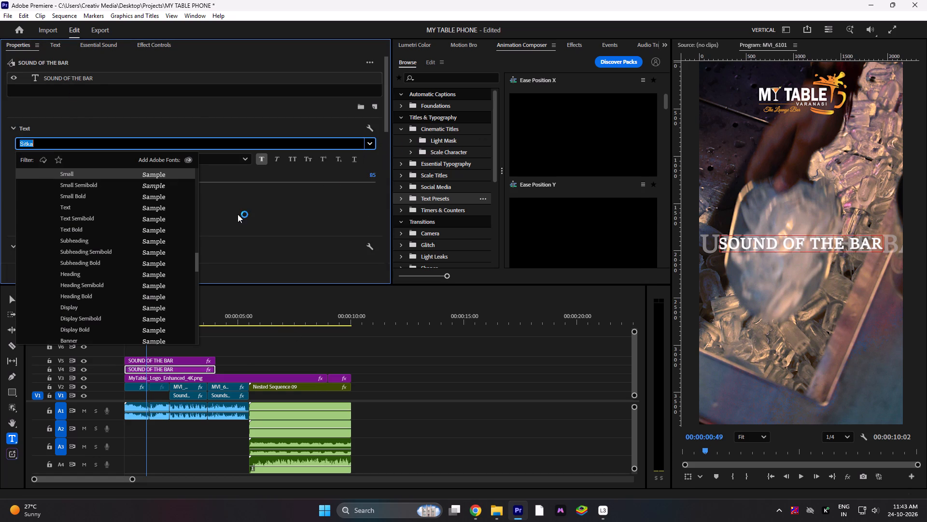
scroll(128, 193, up, 11)
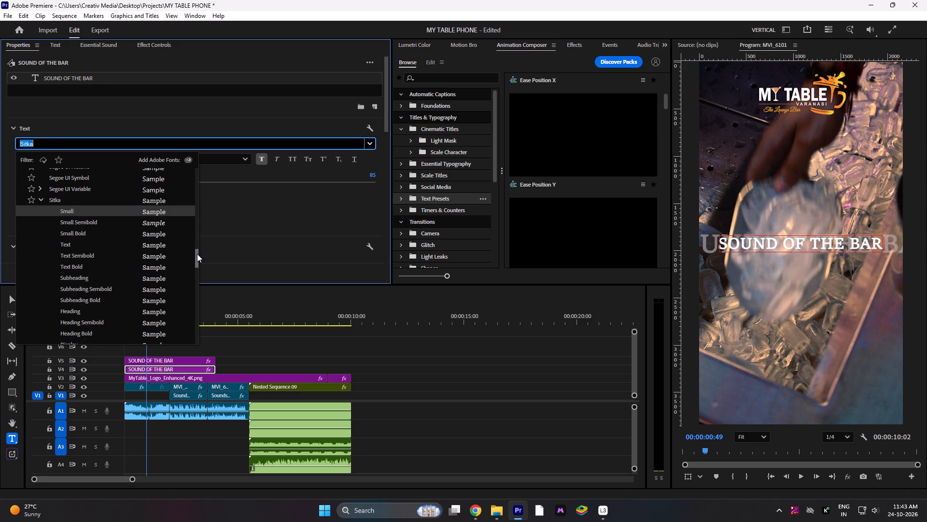
drag(198, 255, 199, 185)
click(38, 196)
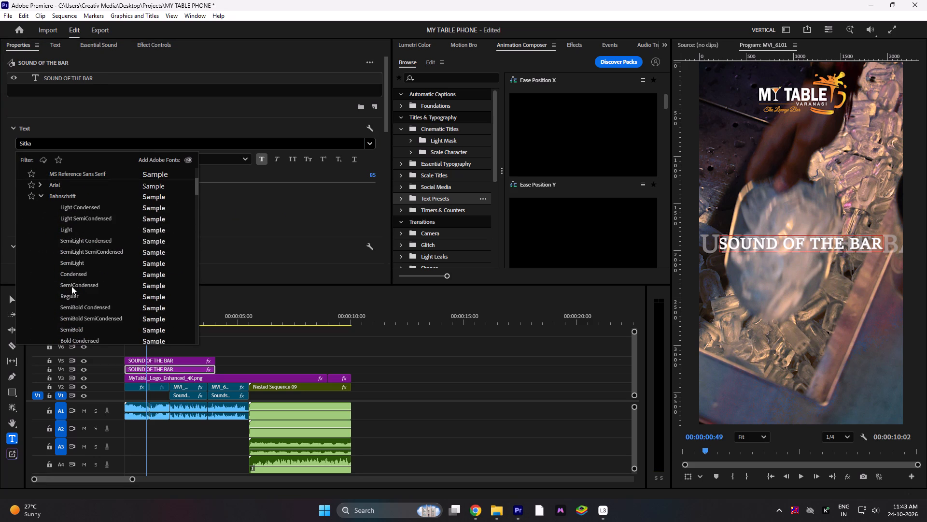
click(71, 296)
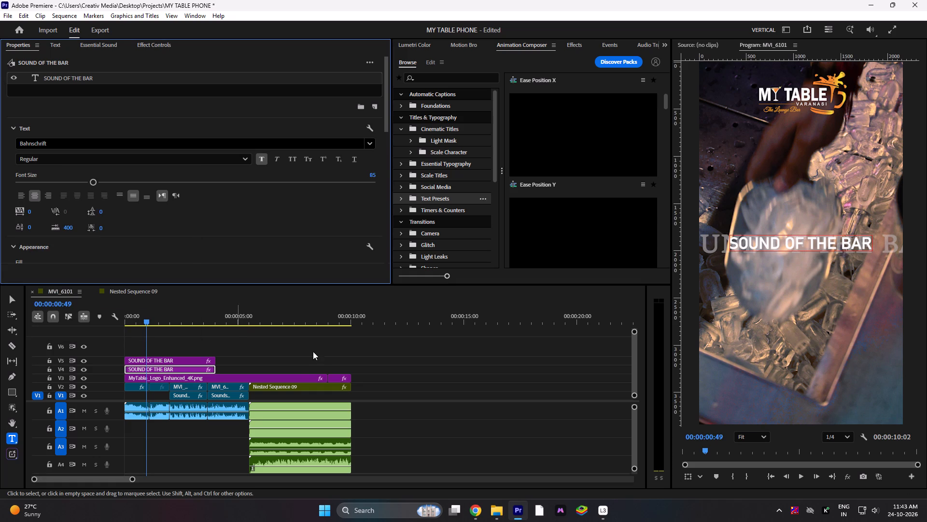
Change the font of the V5 SOUND OF THE BAR text to Bahnschrift Bold.
click(296, 356)
click(179, 359)
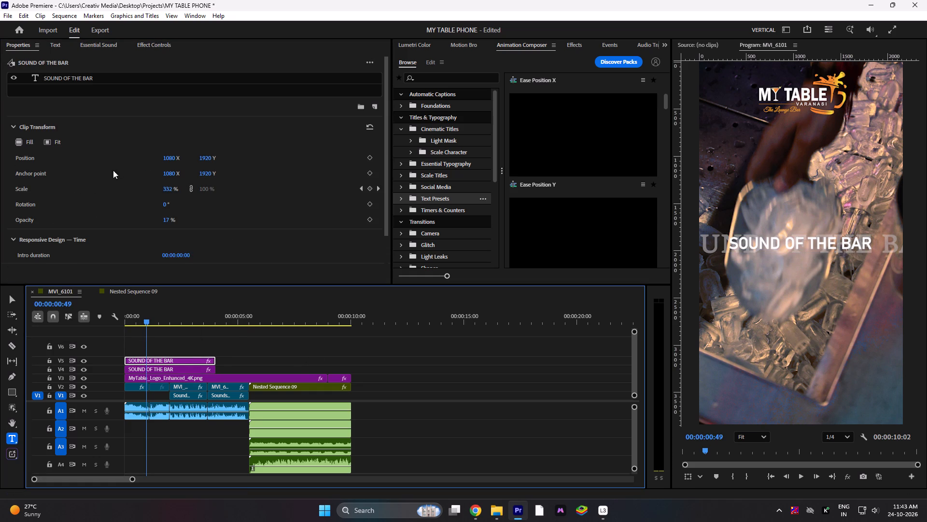
click(82, 76)
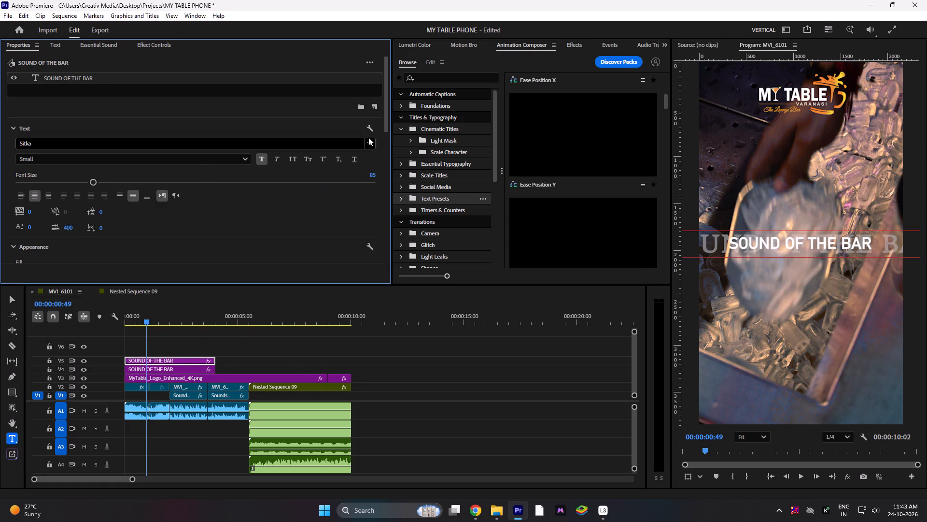
click(370, 147)
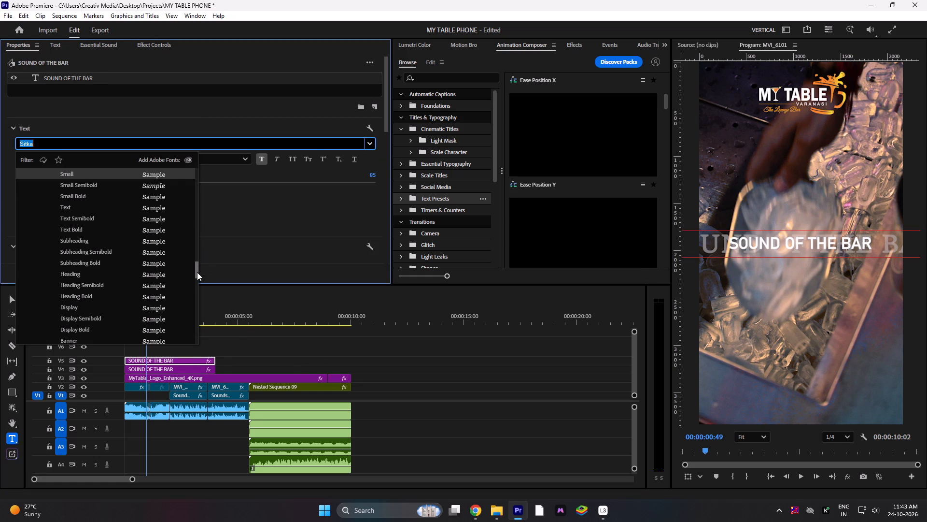
drag(197, 272, 197, 143)
click(38, 172)
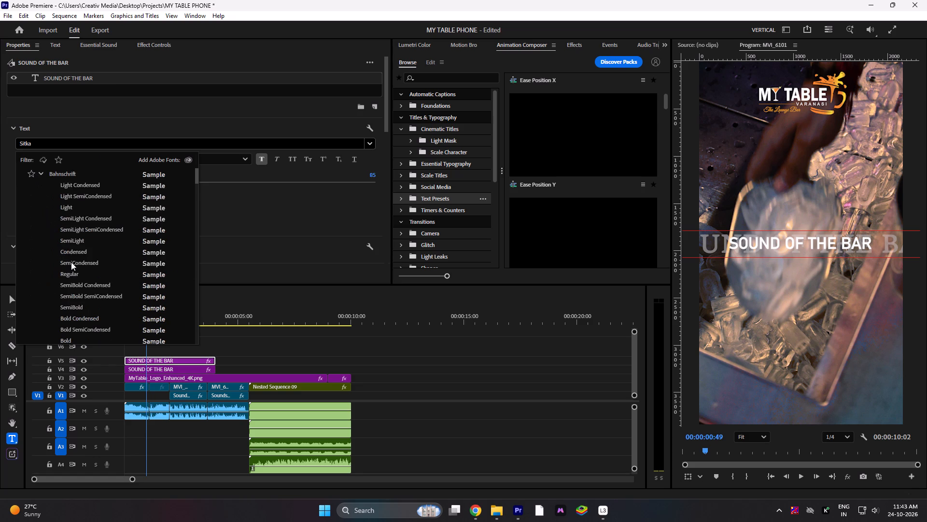
scroll(81, 279, down, 8)
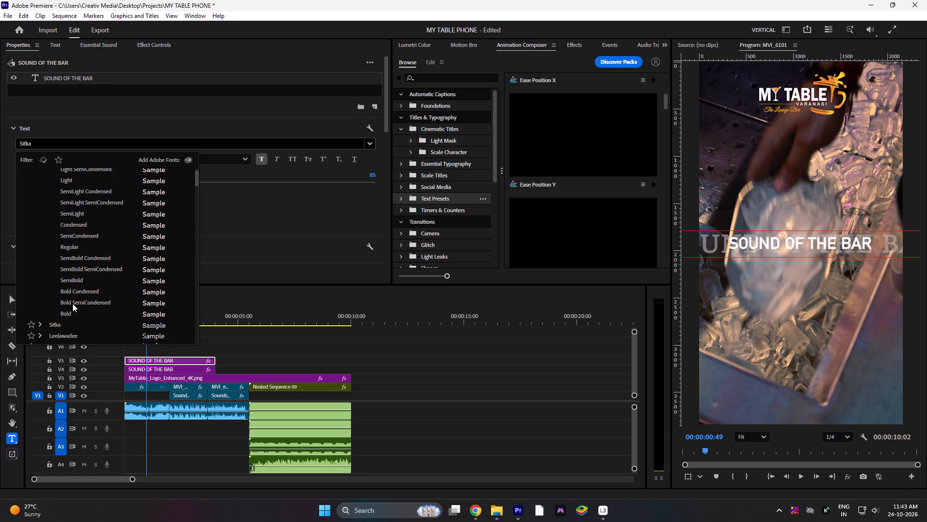
click(72, 304)
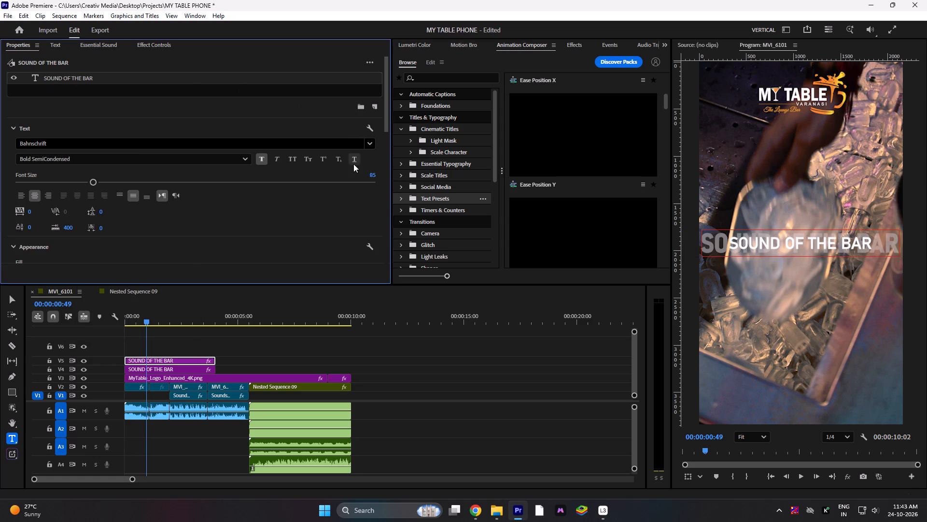
click(227, 165)
click(217, 161)
scroll(100, 259, down, 2)
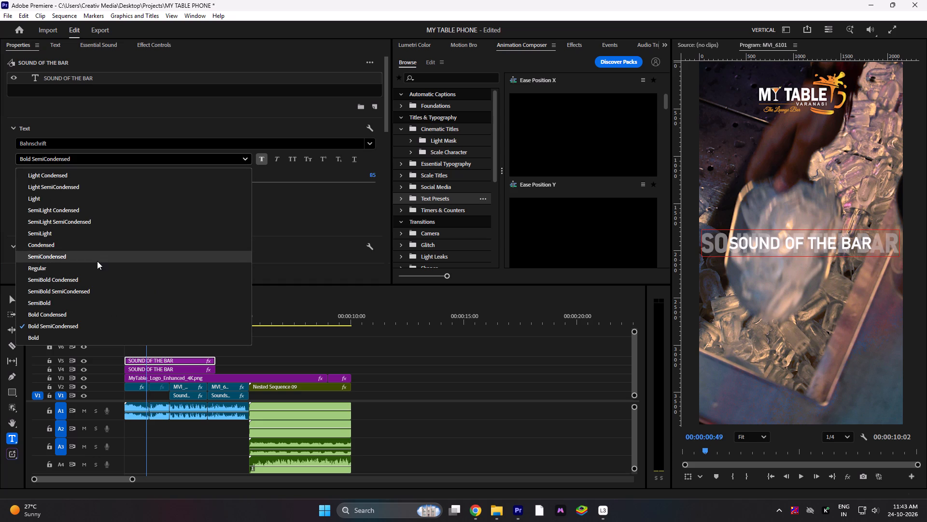
click(51, 333)
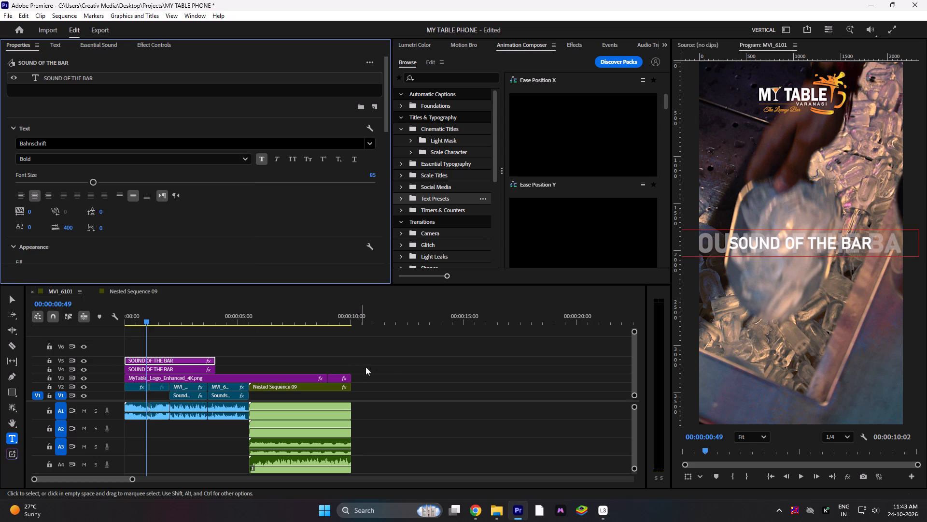
double_click(393, 376)
Review the opening of the sequence to compare how the V4 and V5 SOUND OF THE BAR titles scale up.
click(148, 362)
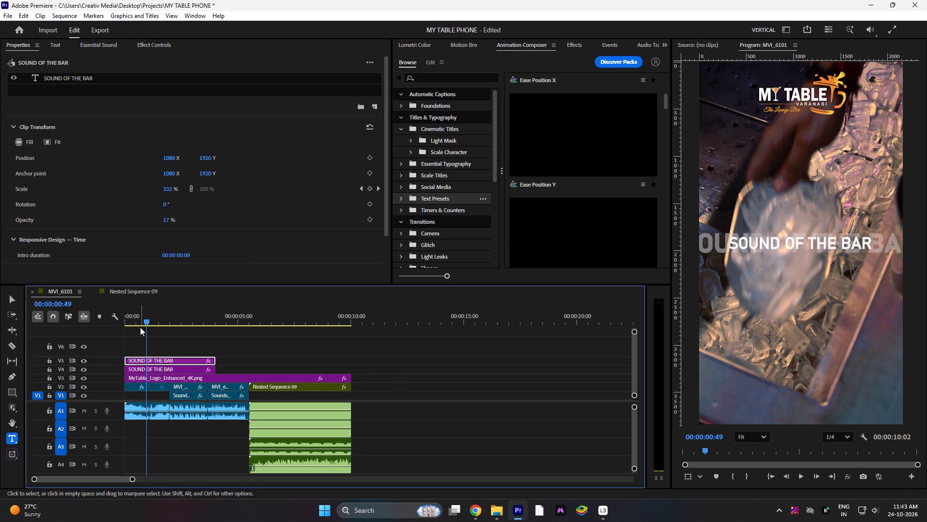
drag(148, 320, 125, 324)
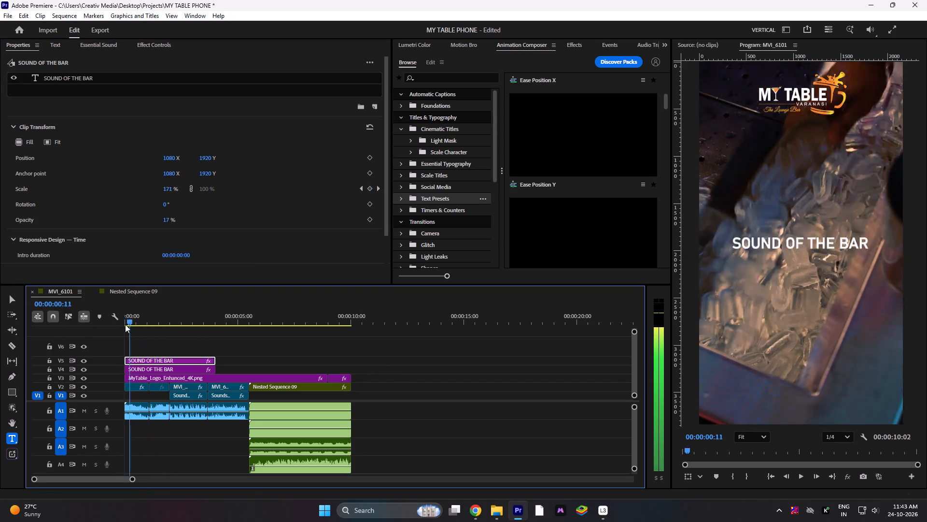
drag(125, 324, 151, 332)
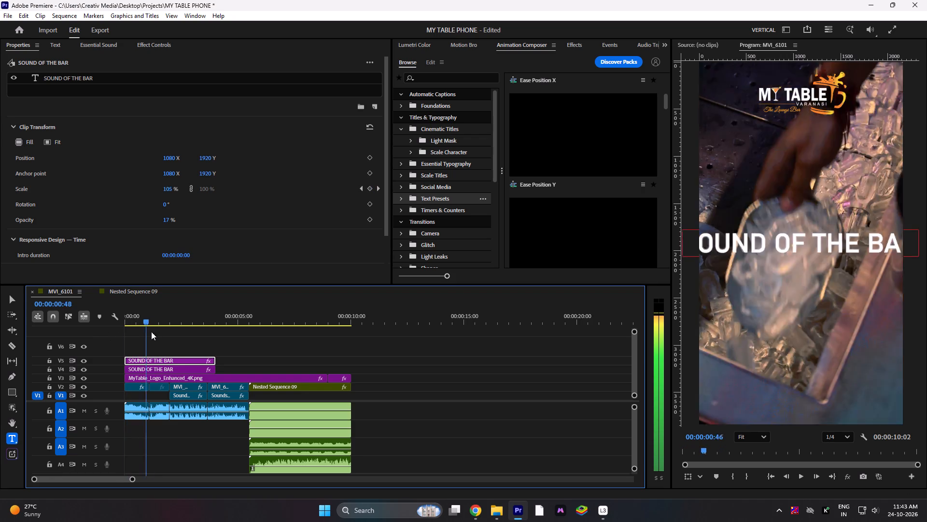
drag(151, 332, 112, 333)
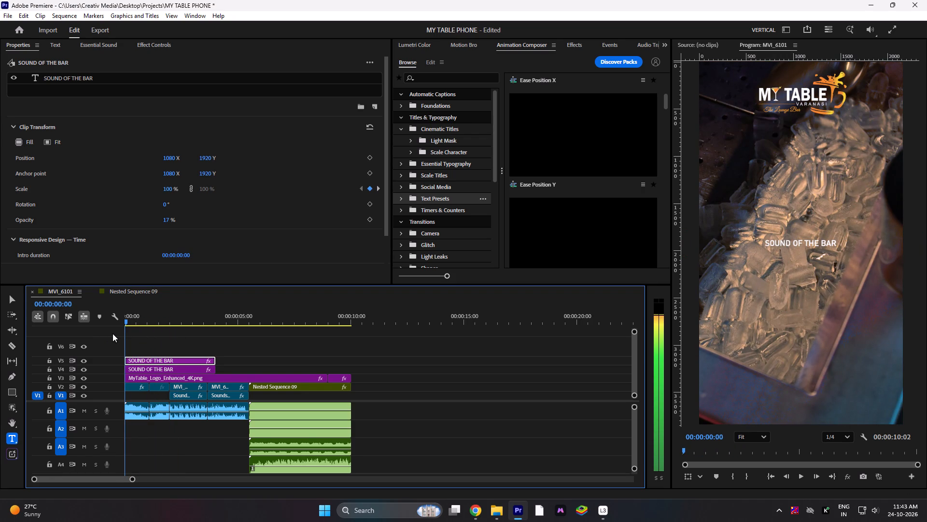
drag(112, 333, 155, 336)
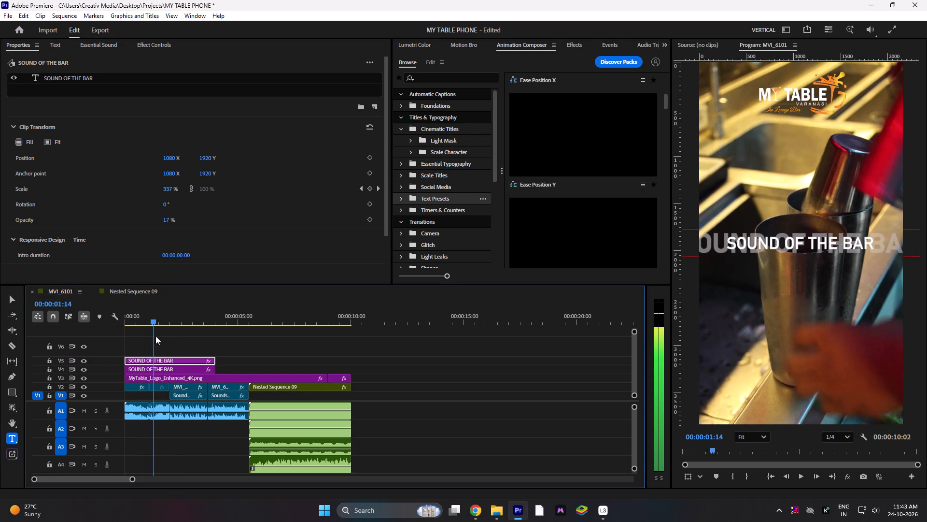
drag(155, 336, 121, 338)
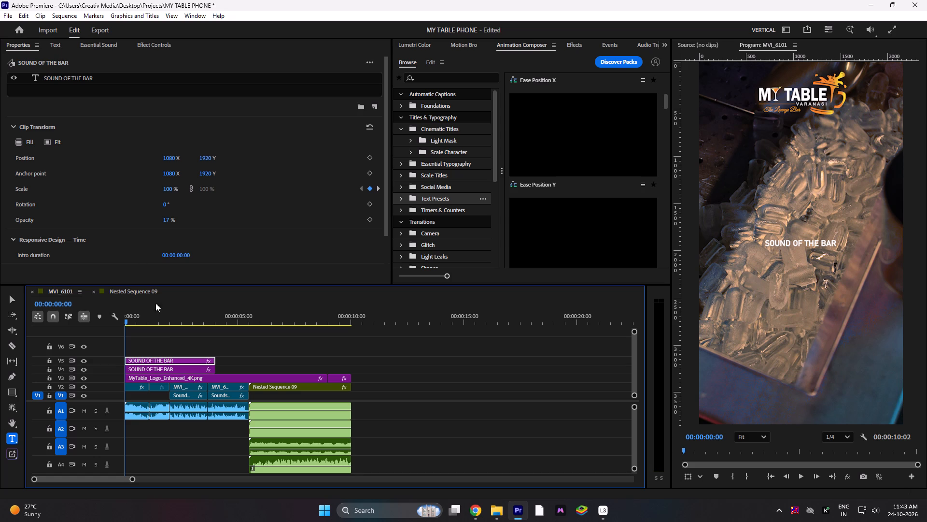
click(148, 368)
click(145, 360)
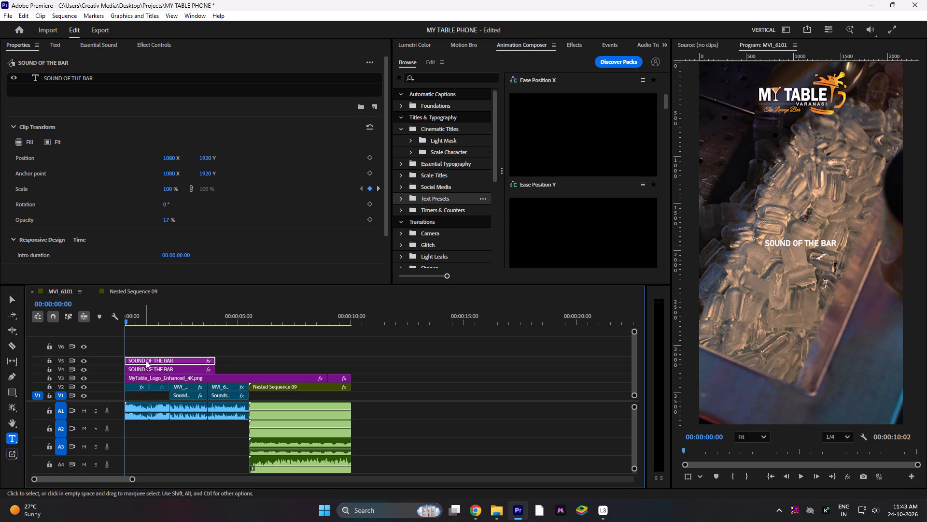
click(147, 372)
click(146, 361)
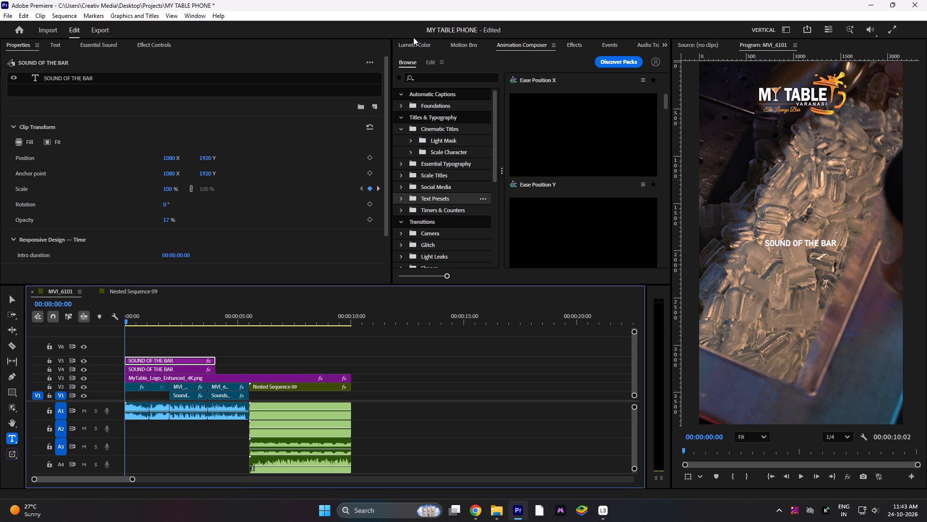
Show Effect Controls for the V5 SOUND OF THE BAR title and dock it directly beside Properties.
click(149, 44)
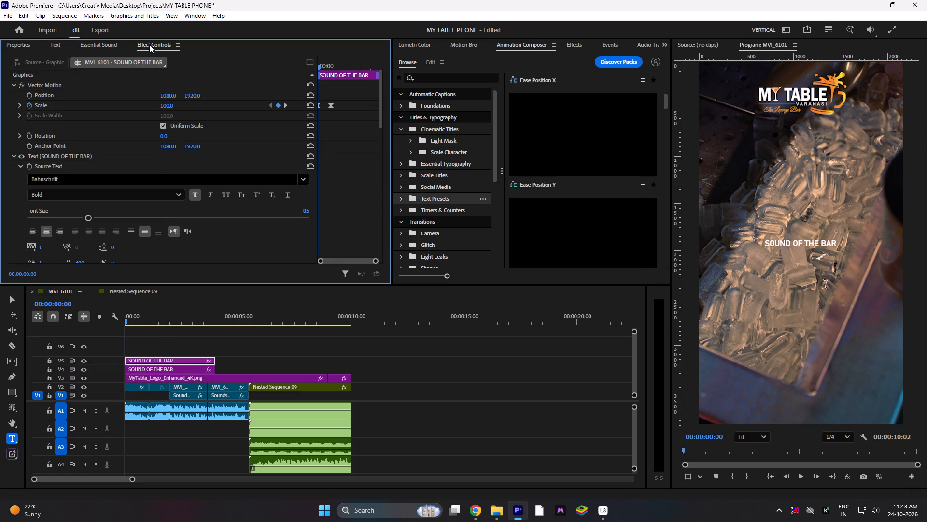
drag(155, 43, 53, 43)
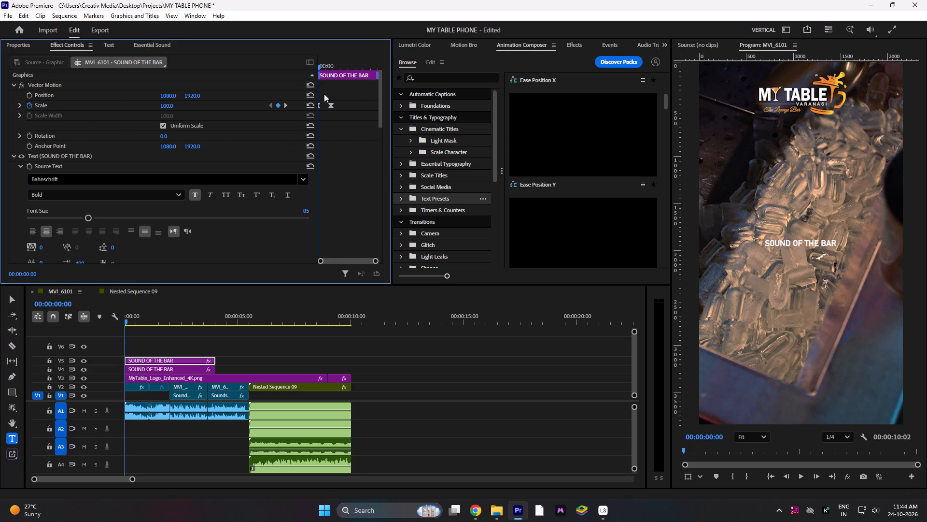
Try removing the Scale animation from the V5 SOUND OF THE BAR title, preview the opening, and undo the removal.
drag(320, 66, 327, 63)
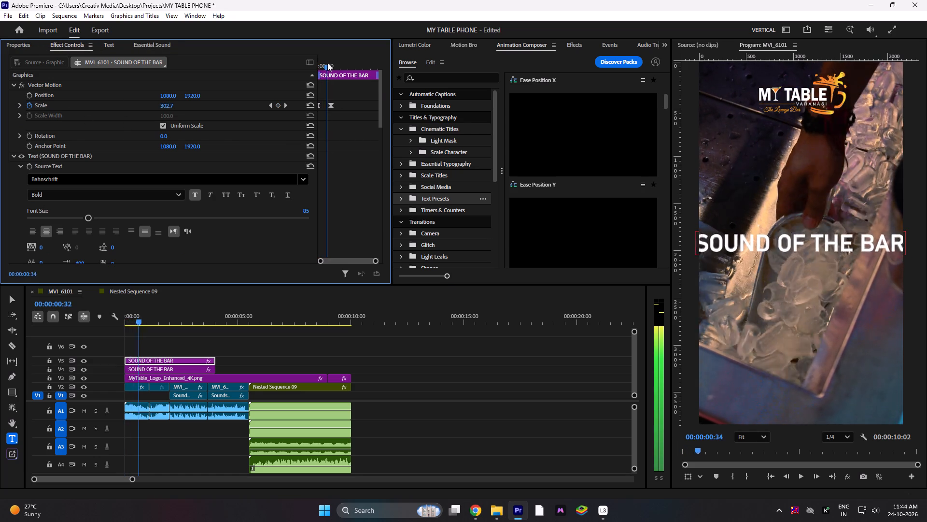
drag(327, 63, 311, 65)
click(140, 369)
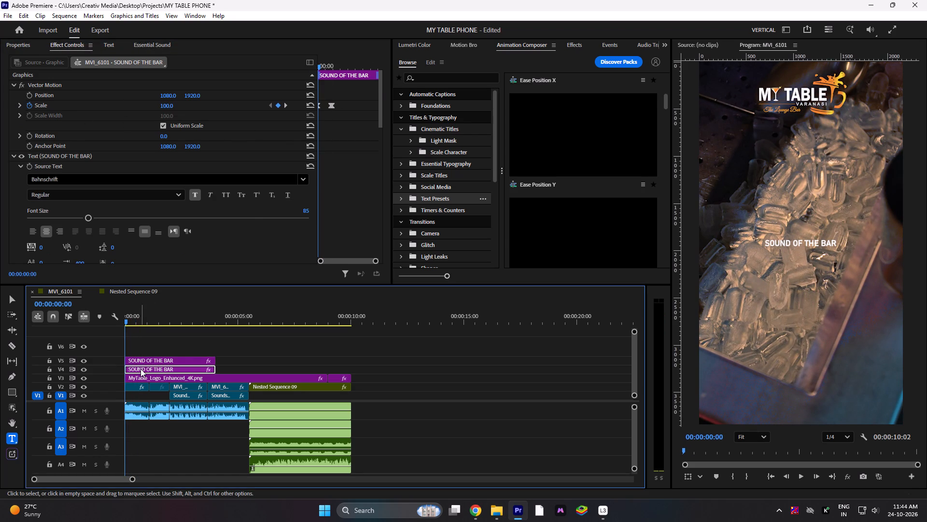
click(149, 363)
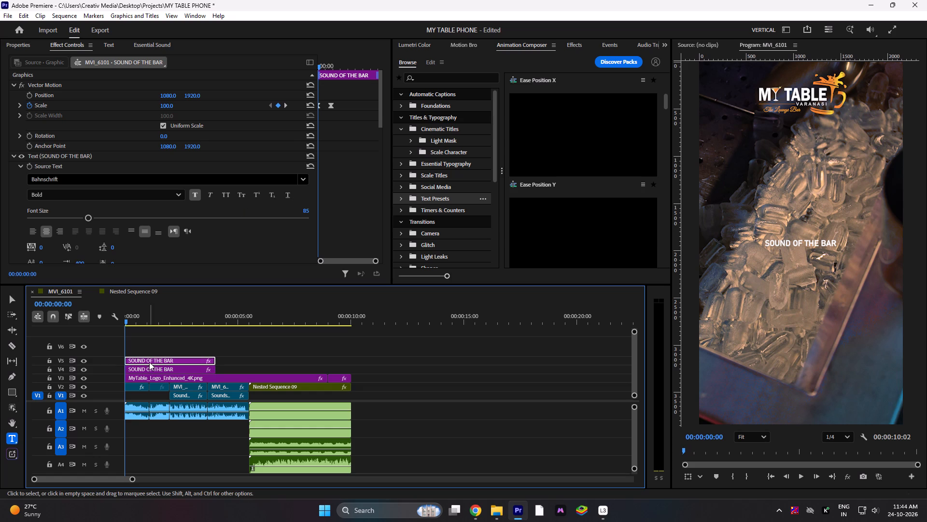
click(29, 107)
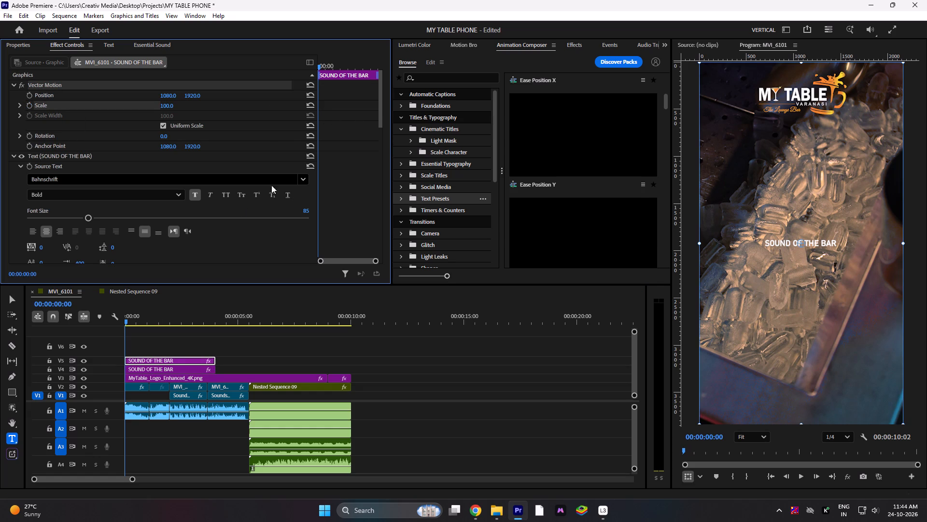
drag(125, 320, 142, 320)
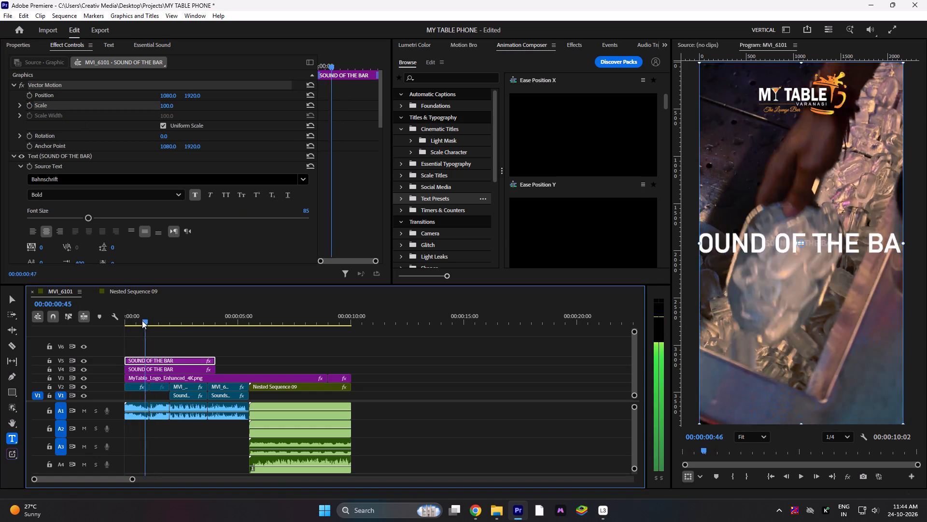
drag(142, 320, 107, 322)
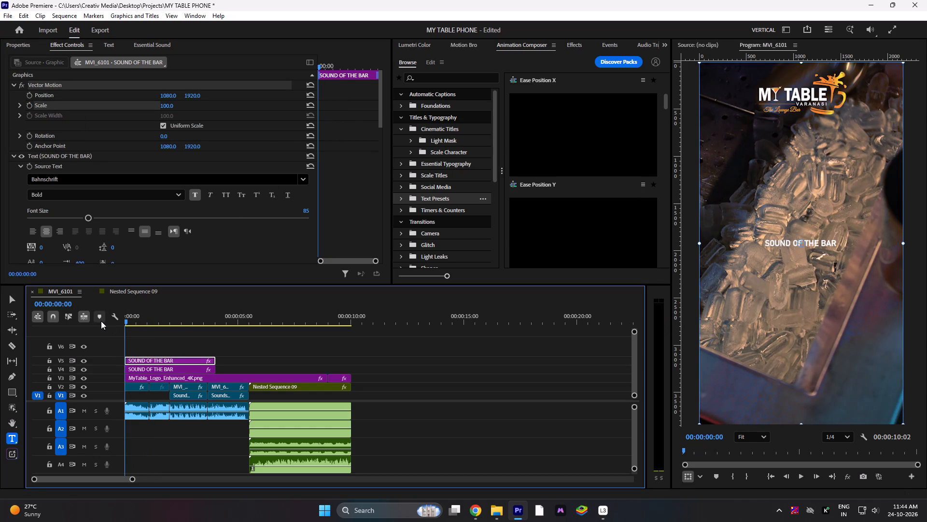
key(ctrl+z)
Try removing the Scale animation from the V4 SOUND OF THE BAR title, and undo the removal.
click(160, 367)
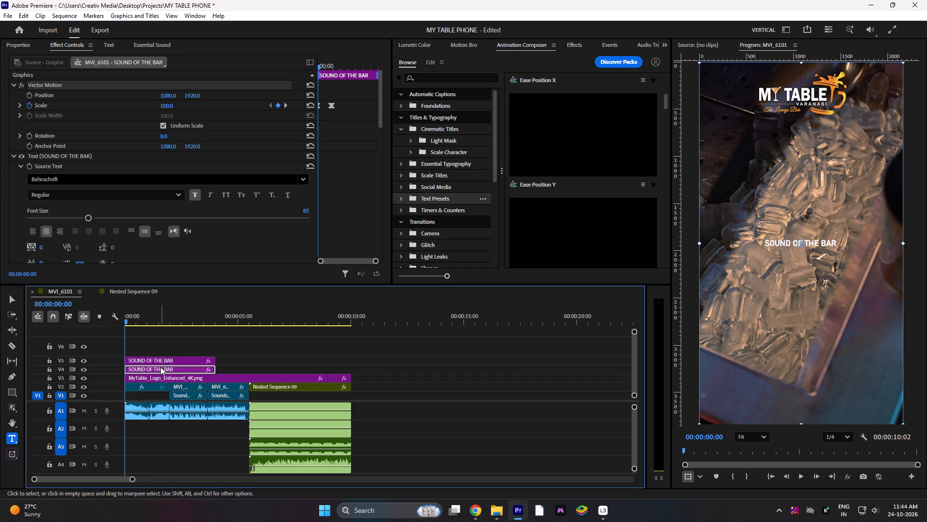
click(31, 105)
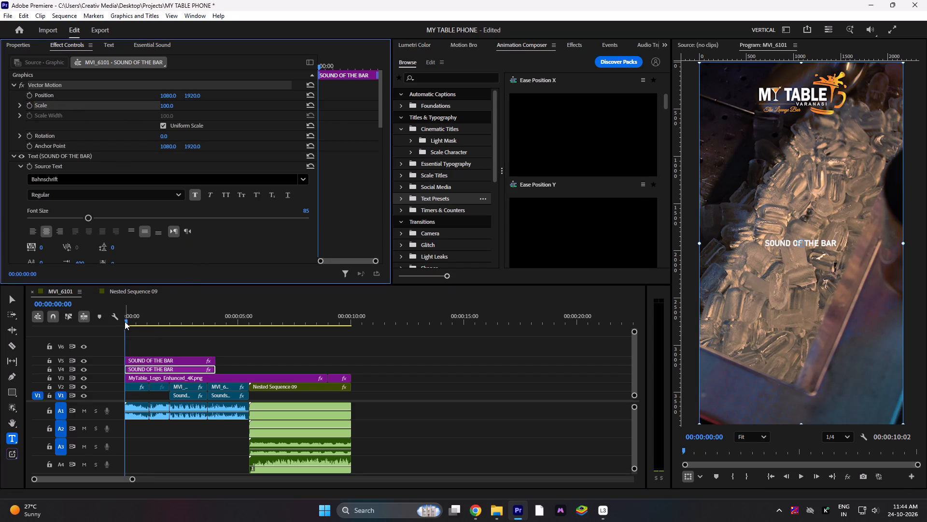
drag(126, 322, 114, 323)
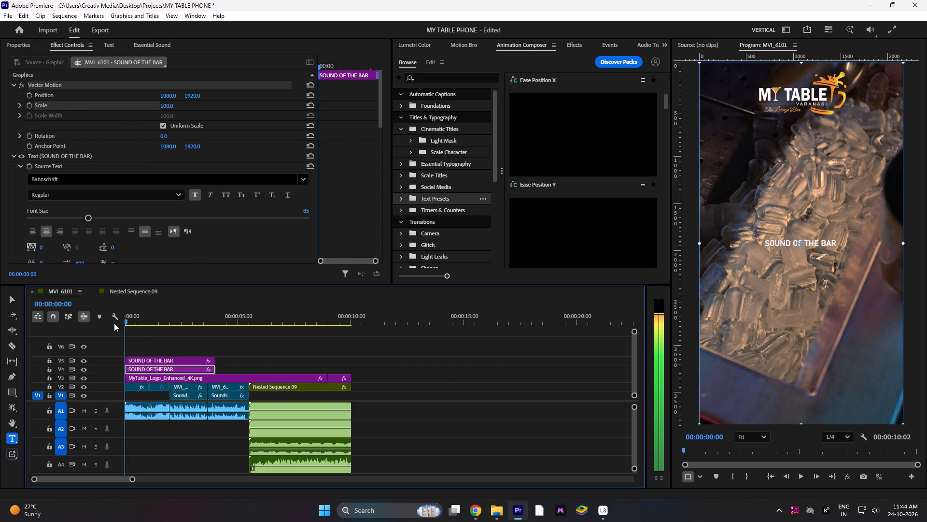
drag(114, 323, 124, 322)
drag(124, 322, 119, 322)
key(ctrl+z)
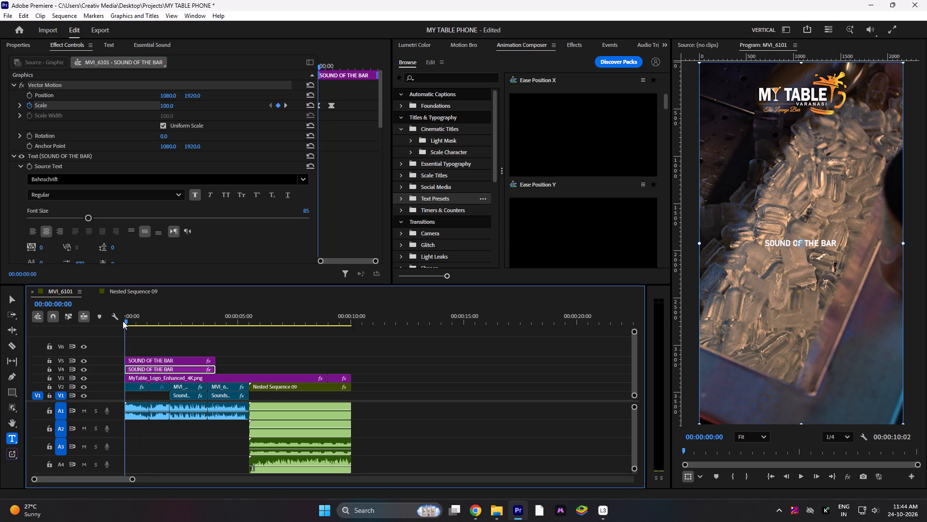
Play and scrub through the first second or so to examine the scaling of both SOUND OF THE BAR titles.
drag(126, 320, 134, 320)
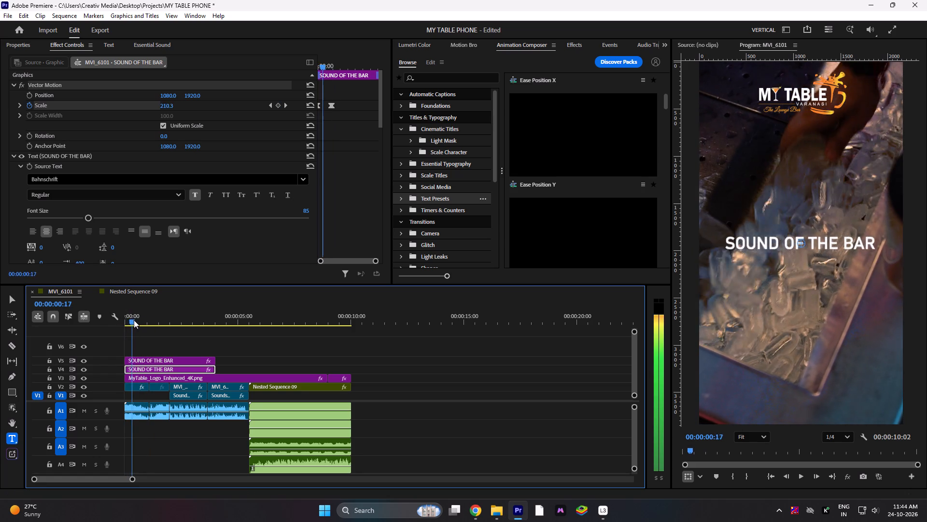
drag(134, 320, 159, 323)
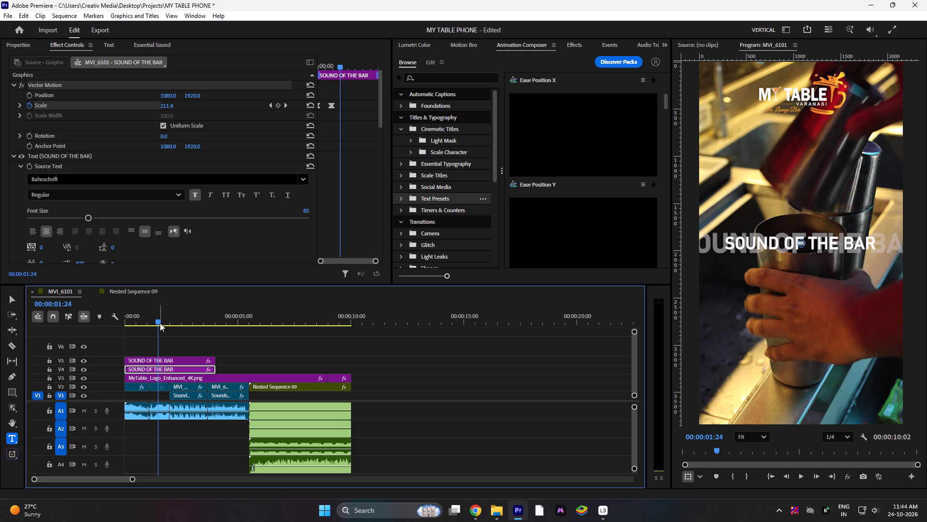
drag(159, 318, 88, 314)
key(space)
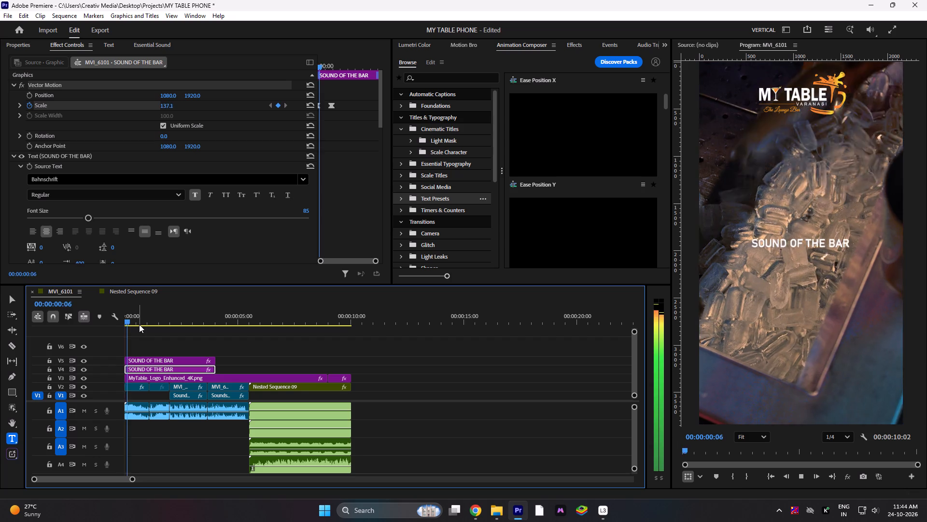
key(space)
drag(151, 320, 115, 320)
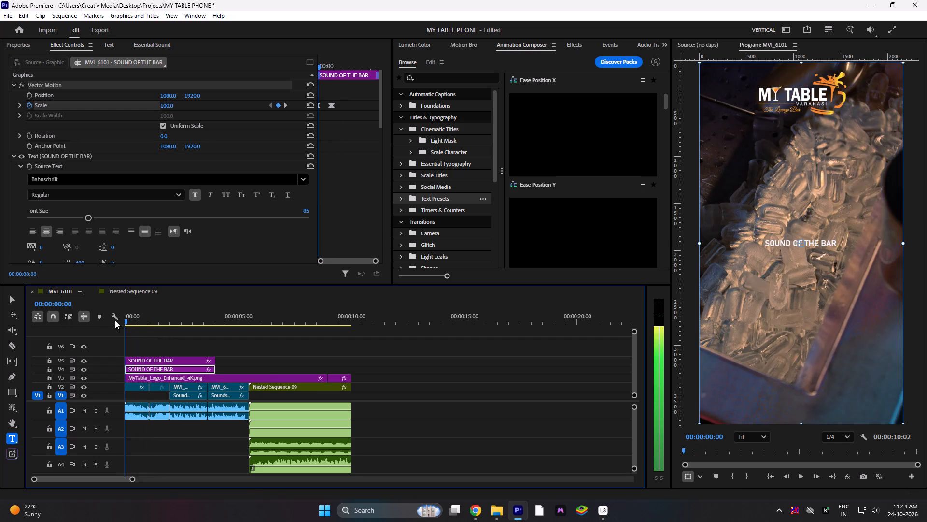
drag(115, 320, 132, 322)
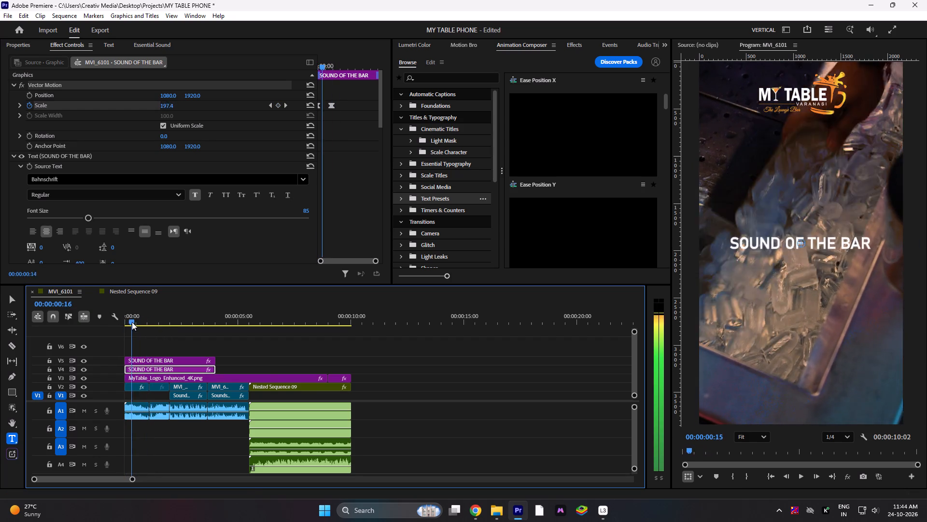
drag(132, 322, 110, 323)
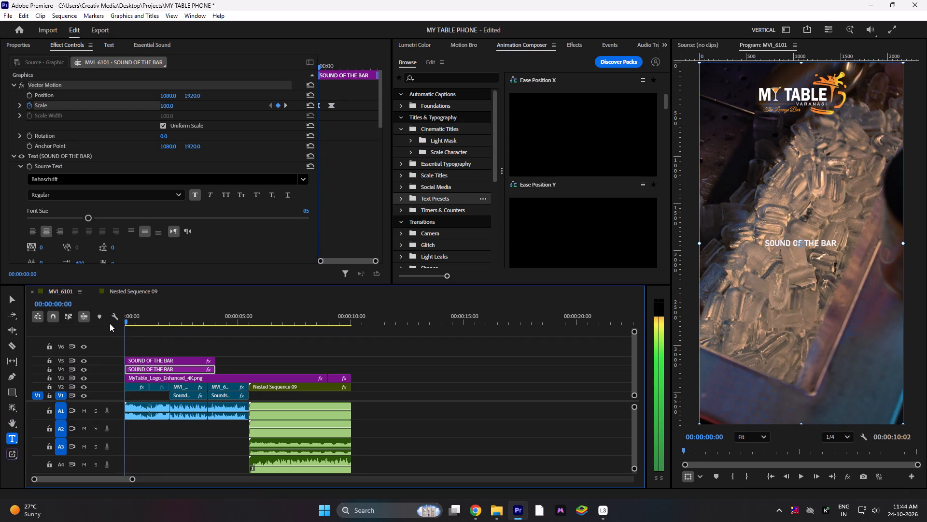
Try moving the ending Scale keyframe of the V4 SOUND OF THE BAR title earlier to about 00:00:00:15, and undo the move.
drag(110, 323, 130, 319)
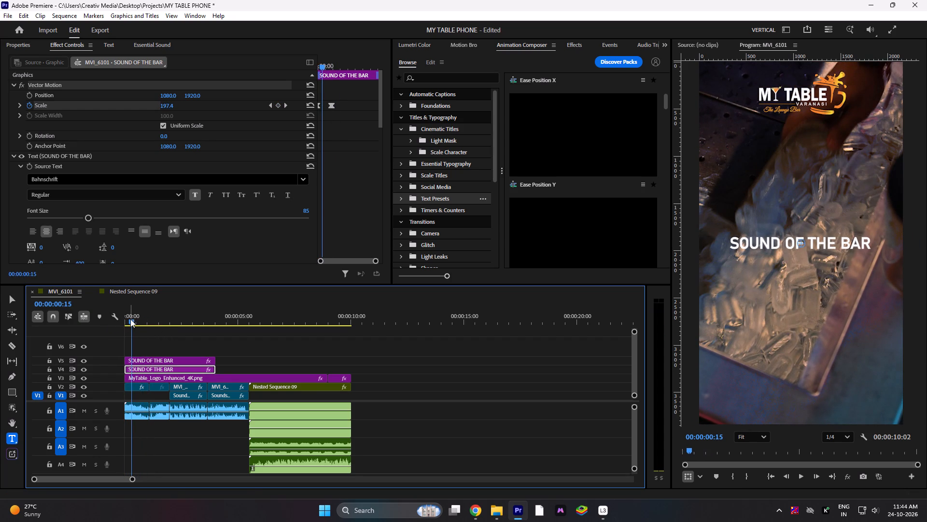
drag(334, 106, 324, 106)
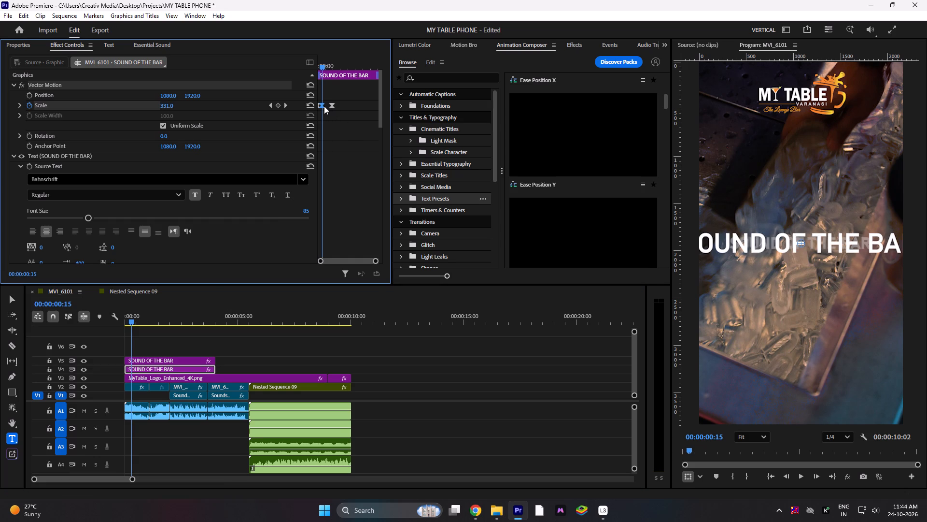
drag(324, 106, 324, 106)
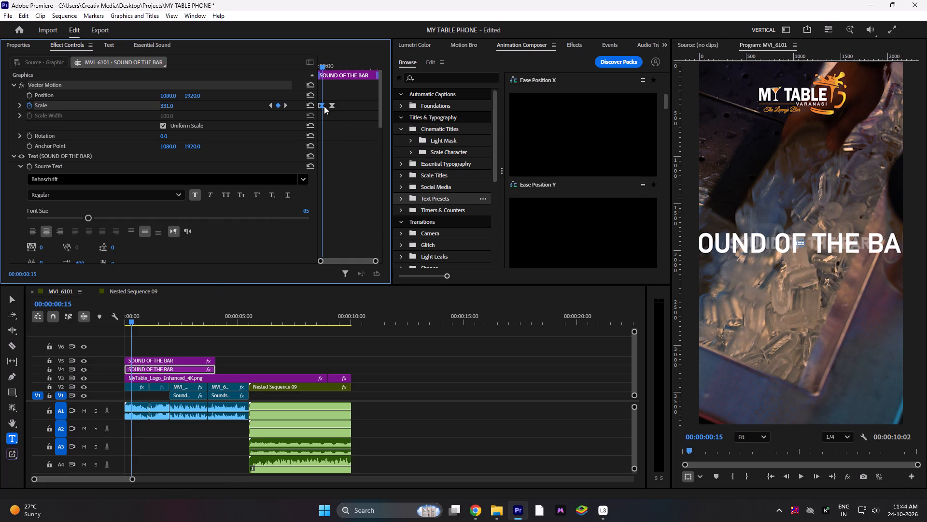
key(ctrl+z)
Delete the two adjacent ending Scale keyframes near the one-second mark from the V4 SOUND OF THE BAR title.
click(332, 107)
click(332, 106)
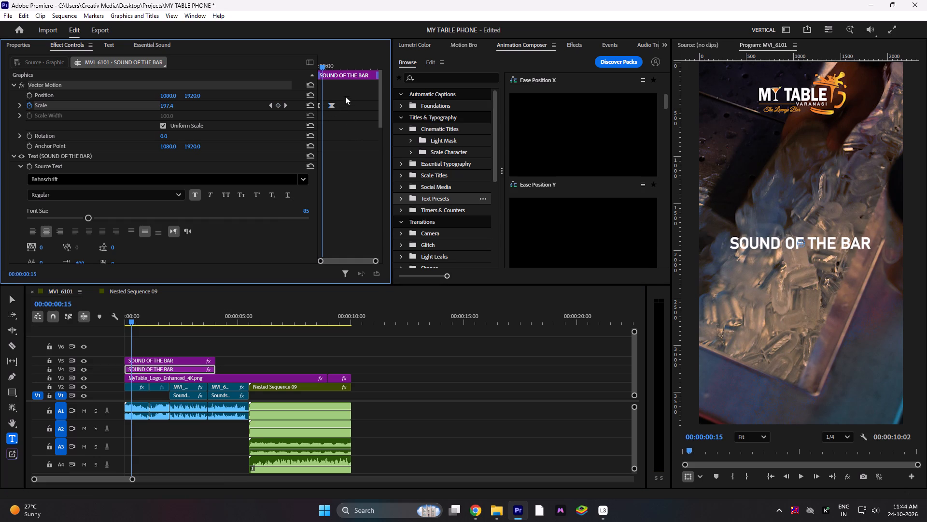
drag(345, 96, 330, 111)
click(331, 105)
drag(375, 261, 362, 261)
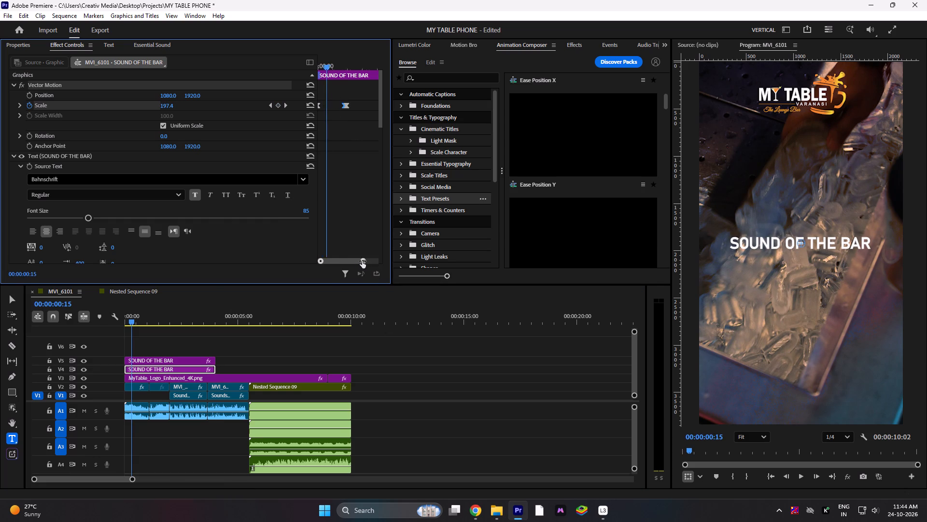
drag(362, 261, 348, 259)
drag(337, 259, 341, 259)
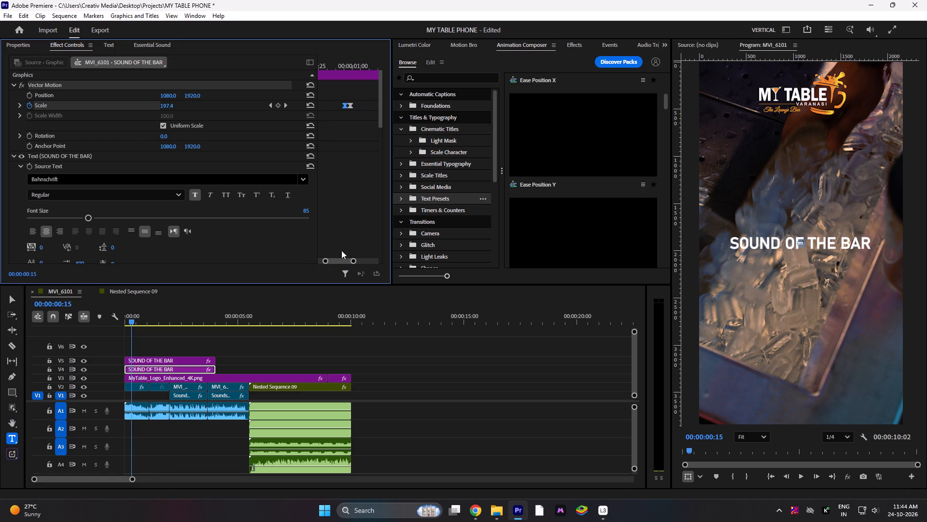
click(351, 104)
key(Delete)
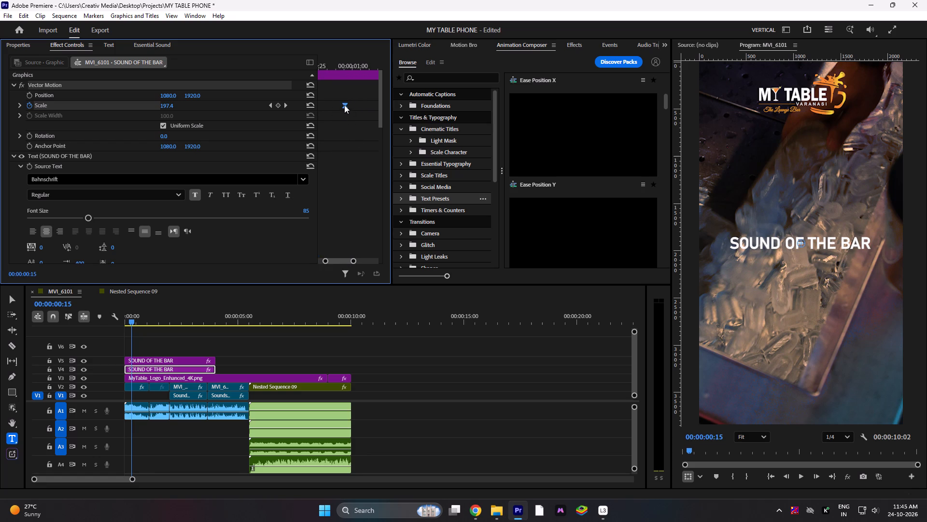
click(344, 105)
key(Delete)
drag(353, 261, 399, 256)
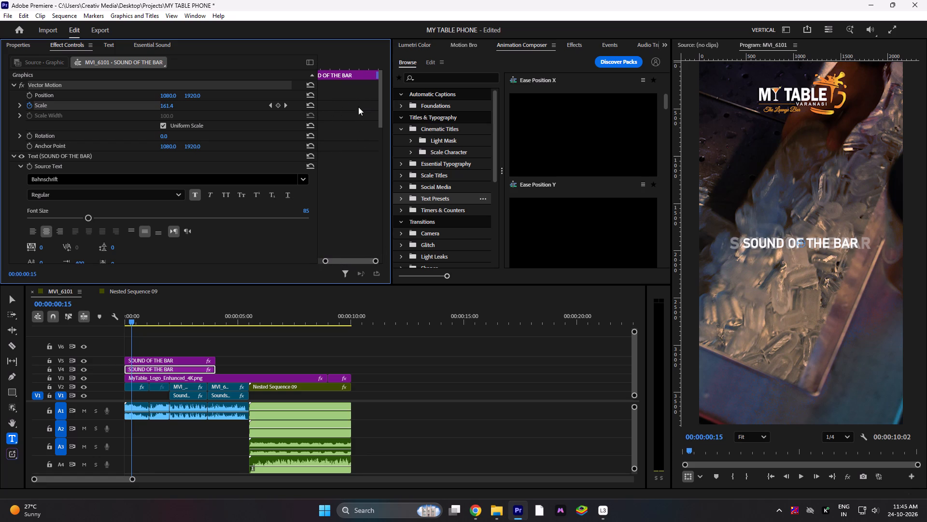
drag(325, 260, 291, 257)
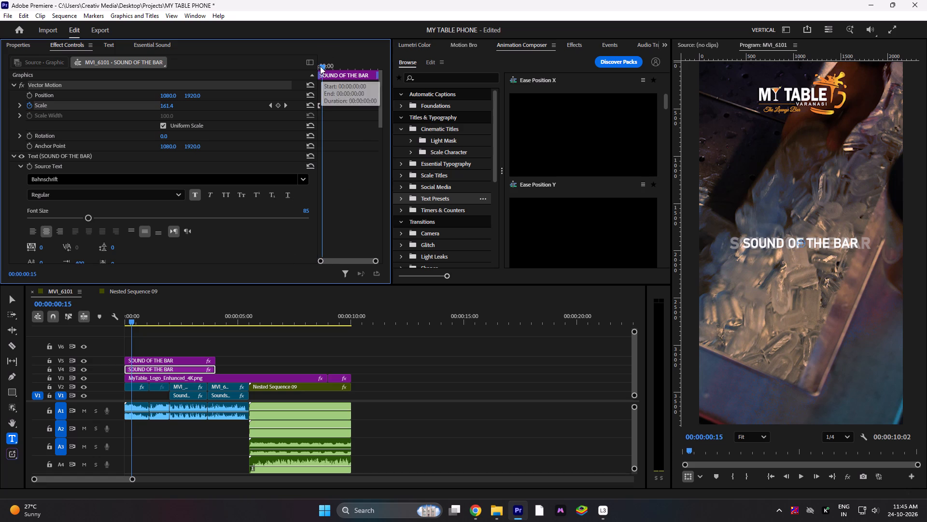
Add a Scale keyframe of 200 at 00:00:00:22 on the V4 SOUND OF THE BAR title.
click(322, 66)
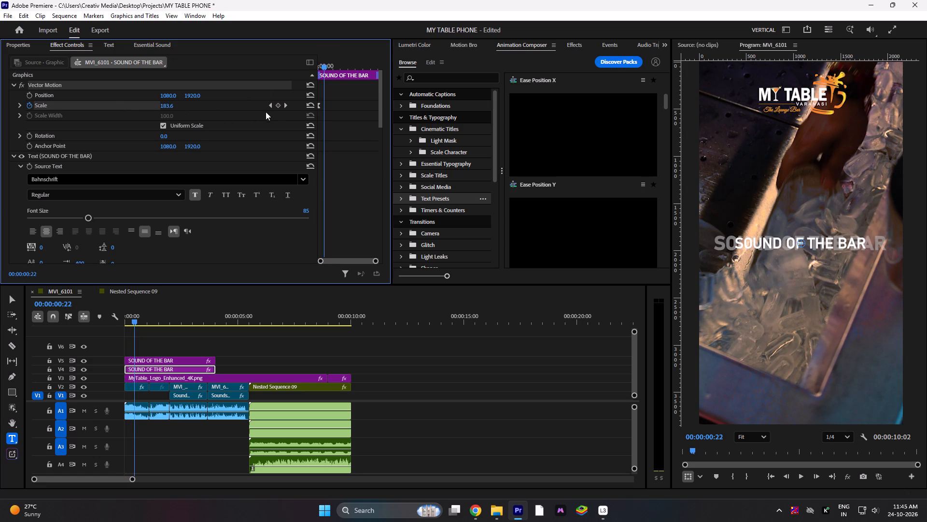
click(278, 107)
click(166, 105)
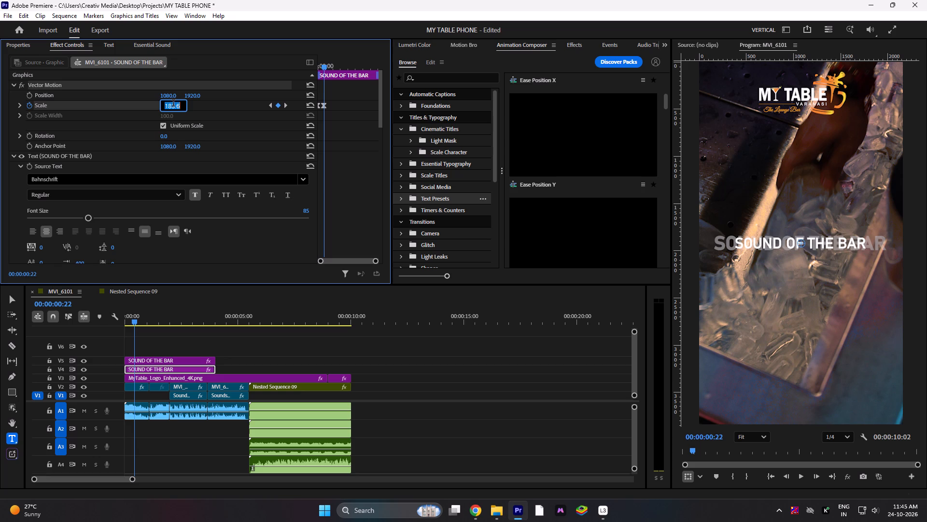
text(200)
key(Return)
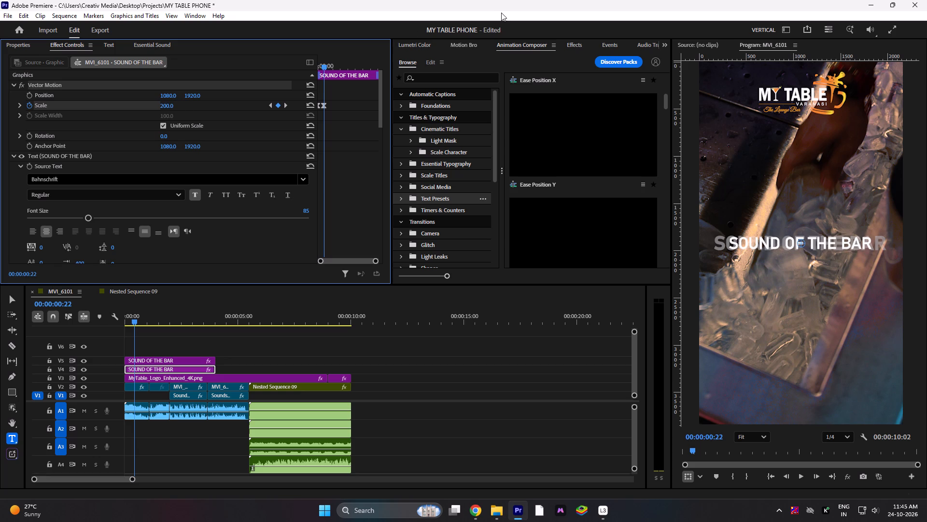
Play and scrub the opening, checking both SOUND OF THE BAR titles to compare how their scaling is timed.
drag(326, 65, 306, 64)
key(space)
key(space)
drag(333, 67, 304, 67)
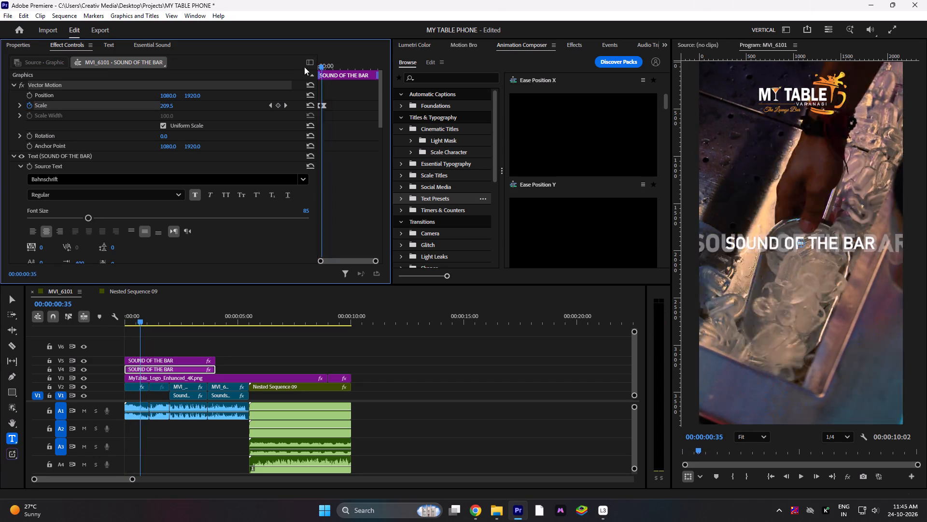
drag(304, 67, 278, 68)
click(140, 357)
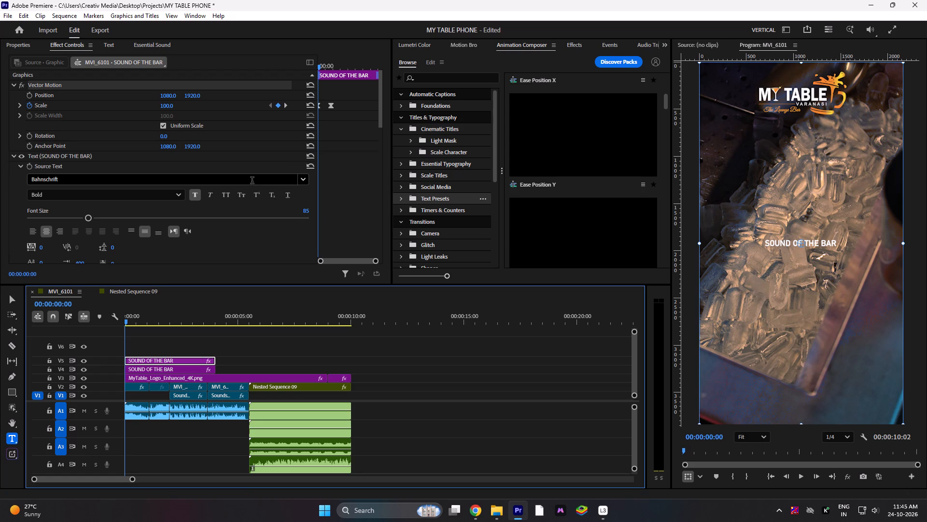
click(140, 369)
key(space)
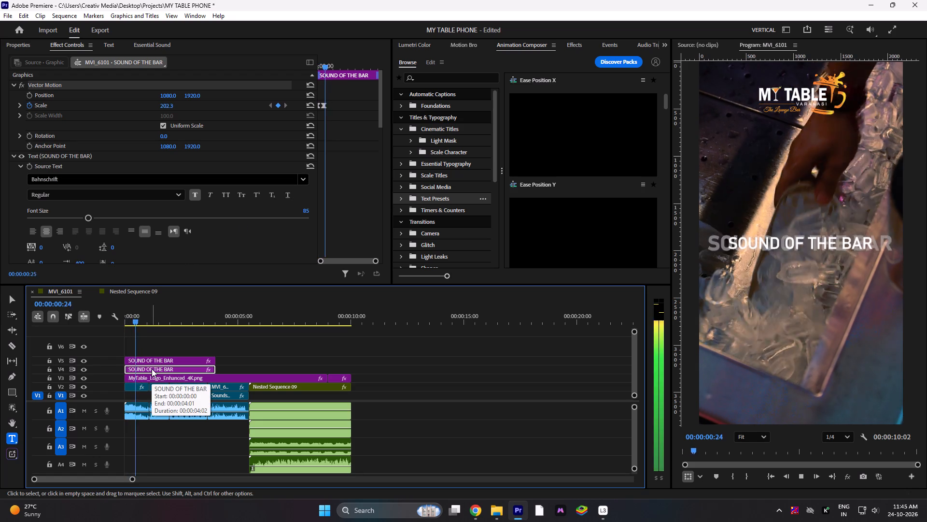
key(space)
Swap the two SOUND OF THE BAR titles so the Regular one sits on V5 above the Bold one on V4, and preview the opening.
drag(151, 369, 152, 352)
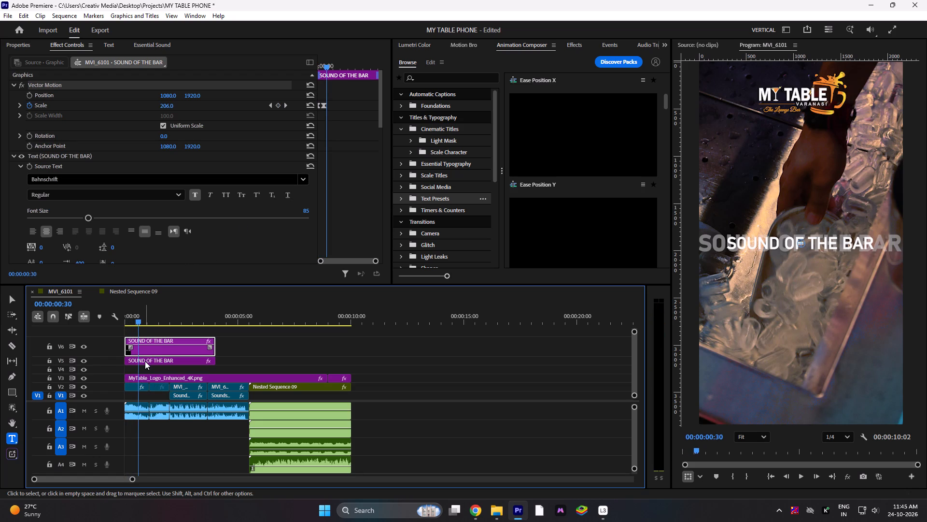
shift+click(145, 361)
drag(148, 361, 146, 369)
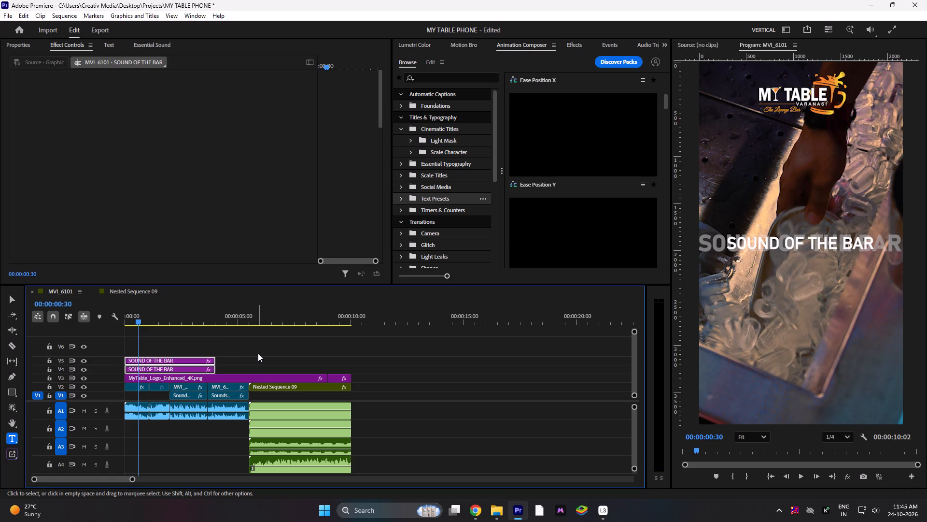
click(257, 353)
drag(141, 320, 99, 320)
click(141, 361)
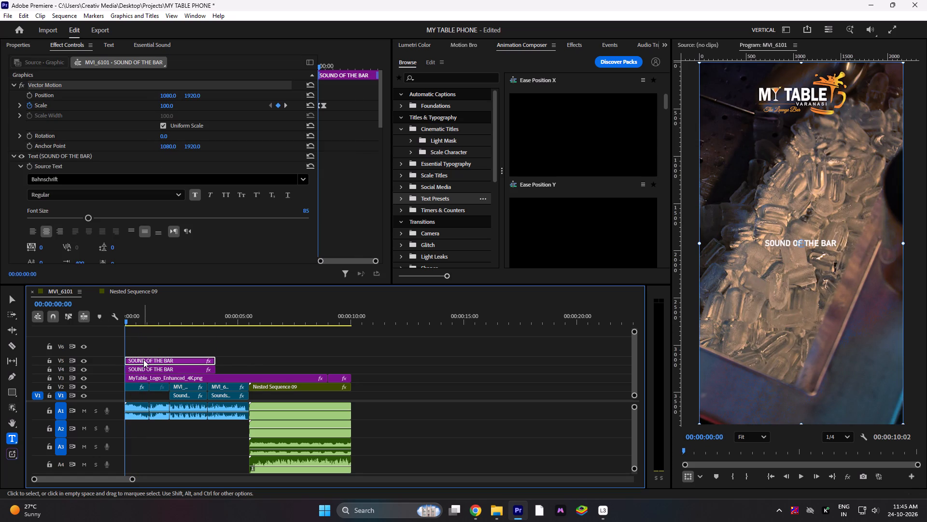
key(space)
key(space)
drag(140, 321, 132, 321)
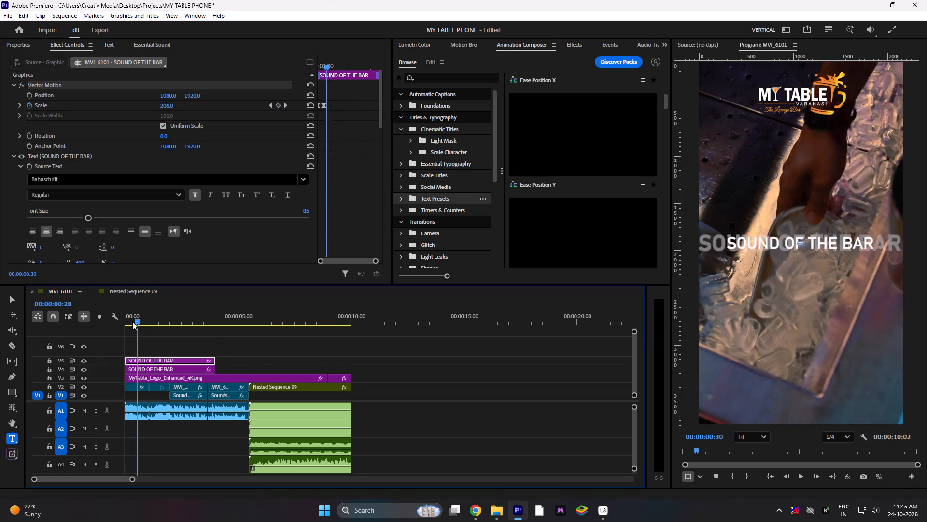
drag(132, 321, 98, 321)
Move the ending Scale keyframe of the Bold V4 title earlier, to about 00:00:00:25, and preview the animation.
click(139, 368)
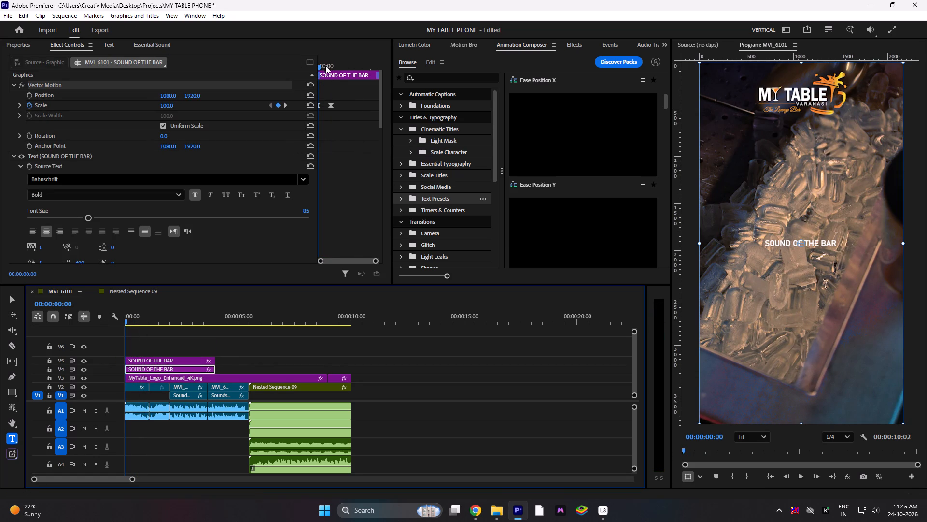
drag(330, 104, 326, 104)
key(space)
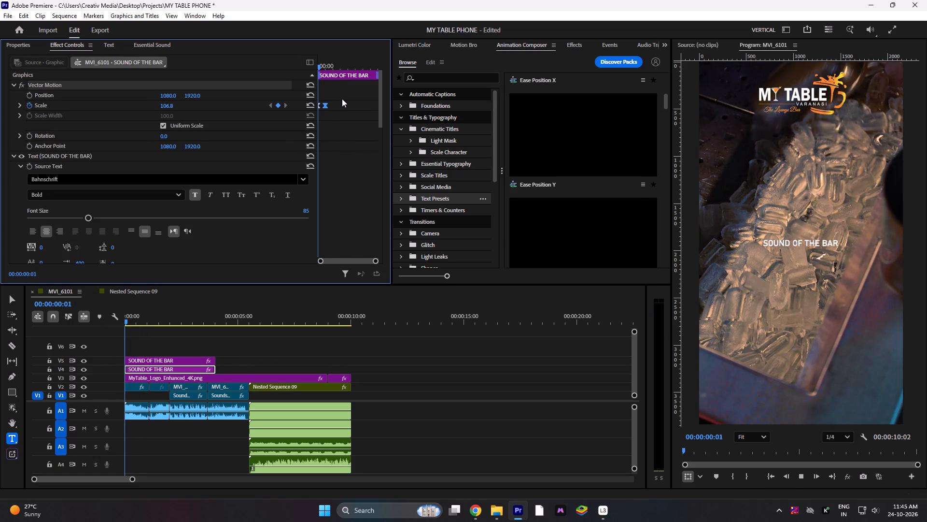
key(space)
drag(329, 64, 303, 66)
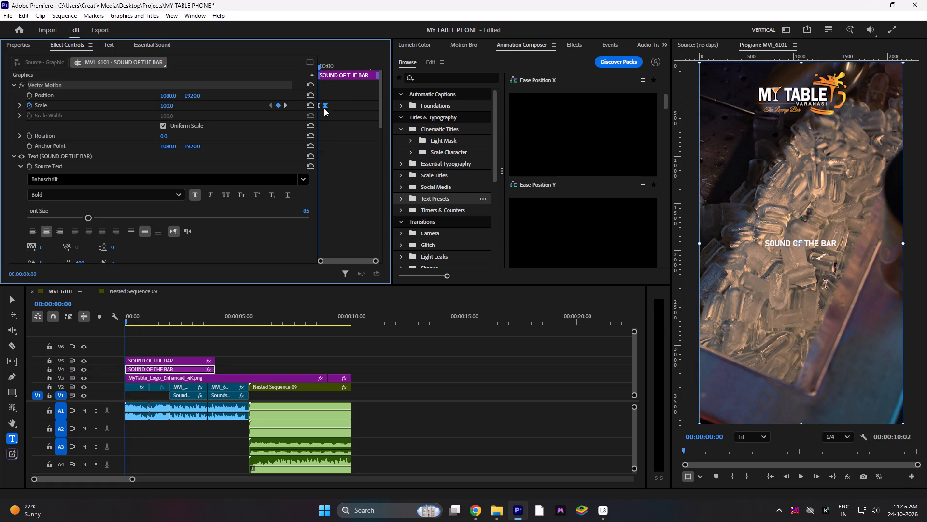
Shift both Scale keyframes of the V4 title slightly later together so its growth starts after the clip's beginning, and preview.
drag(329, 95, 309, 117)
drag(325, 107, 329, 106)
drag(329, 106, 330, 106)
key(space)
key(space)
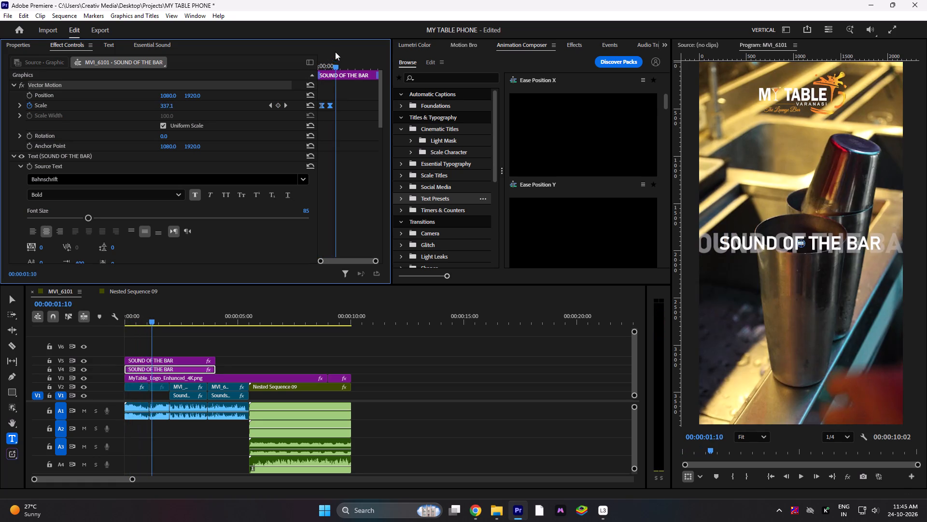
drag(335, 60, 309, 64)
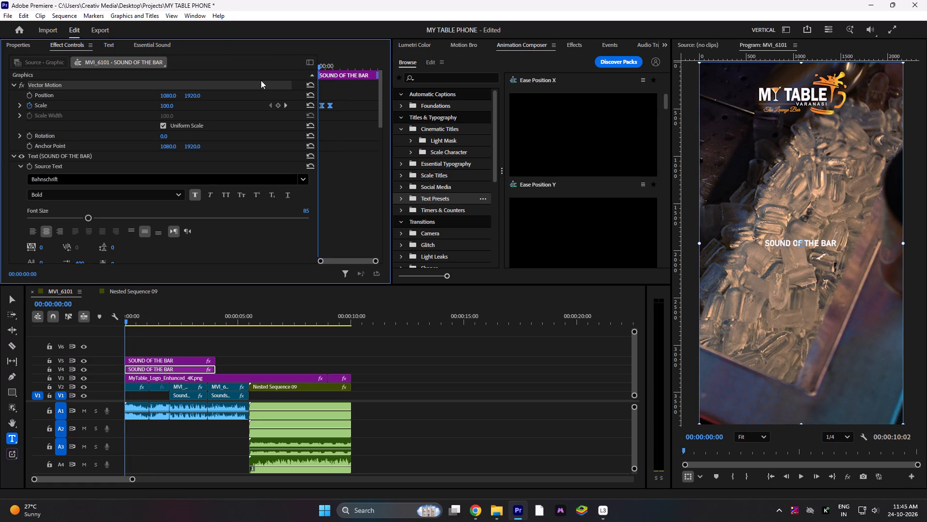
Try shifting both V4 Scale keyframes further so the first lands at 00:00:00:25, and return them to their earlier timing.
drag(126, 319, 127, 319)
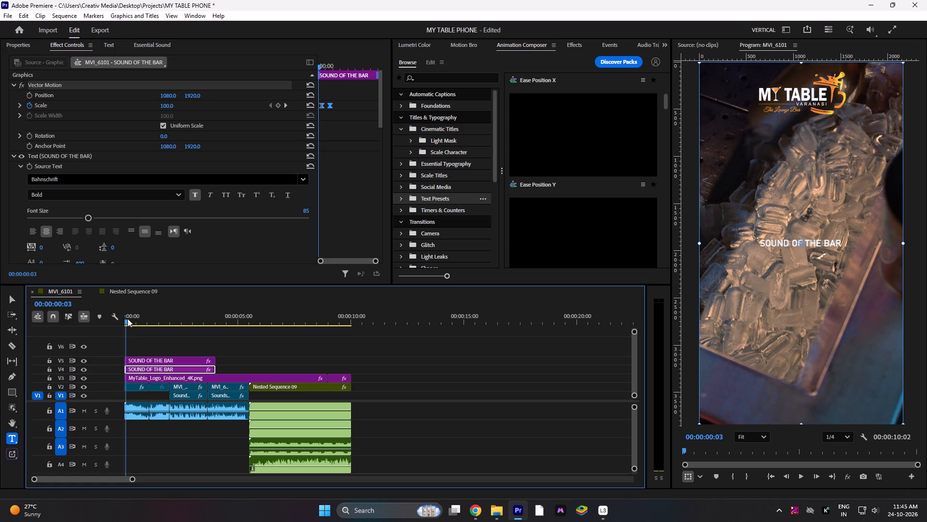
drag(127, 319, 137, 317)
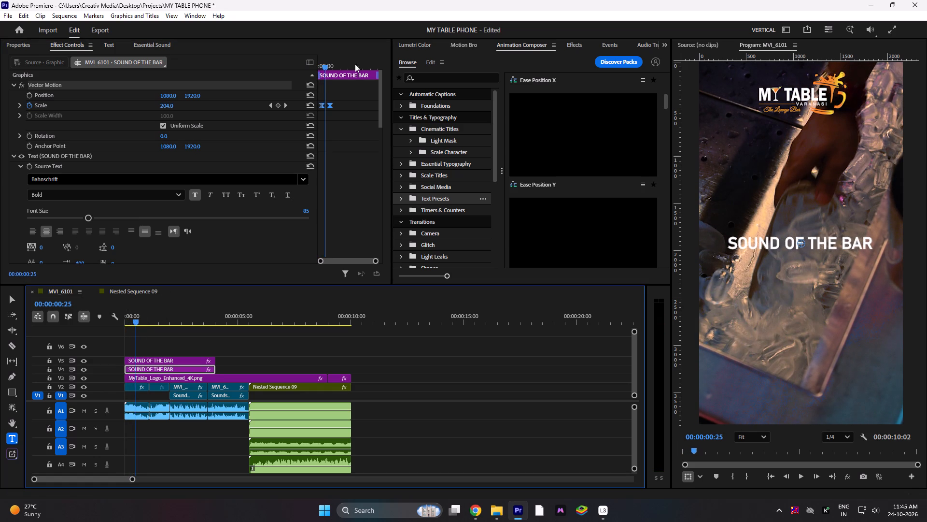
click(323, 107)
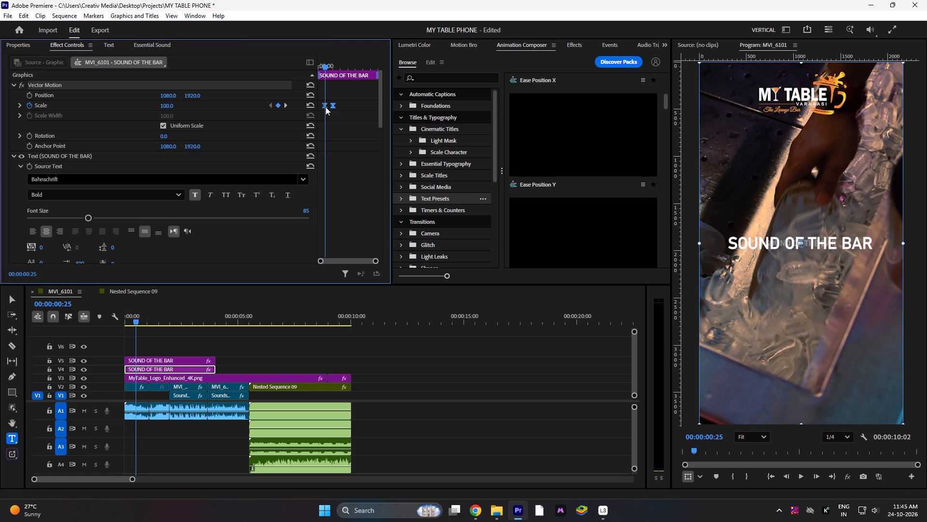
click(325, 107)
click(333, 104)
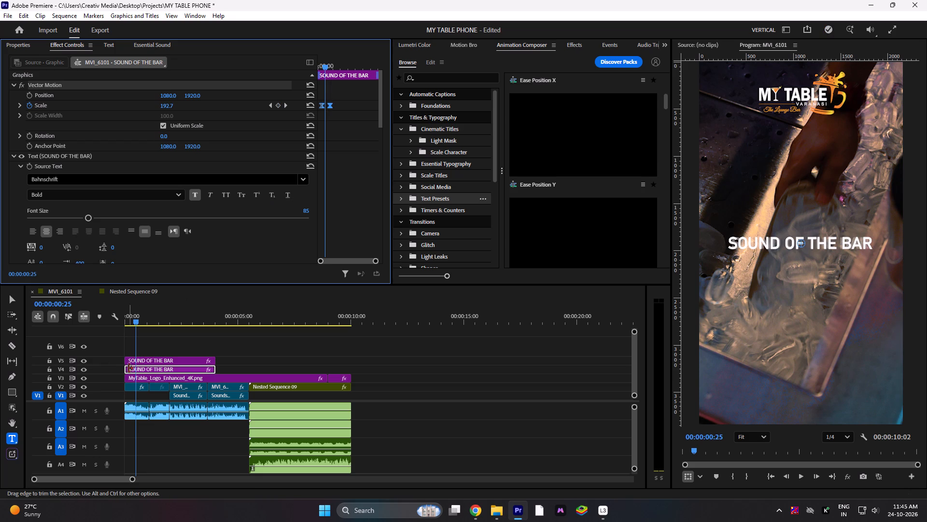
Enlarge the V4 track, add a short transition at the start of its SOUND OF THE BAR title, and preview the opening.
drag(114, 366, 114, 353)
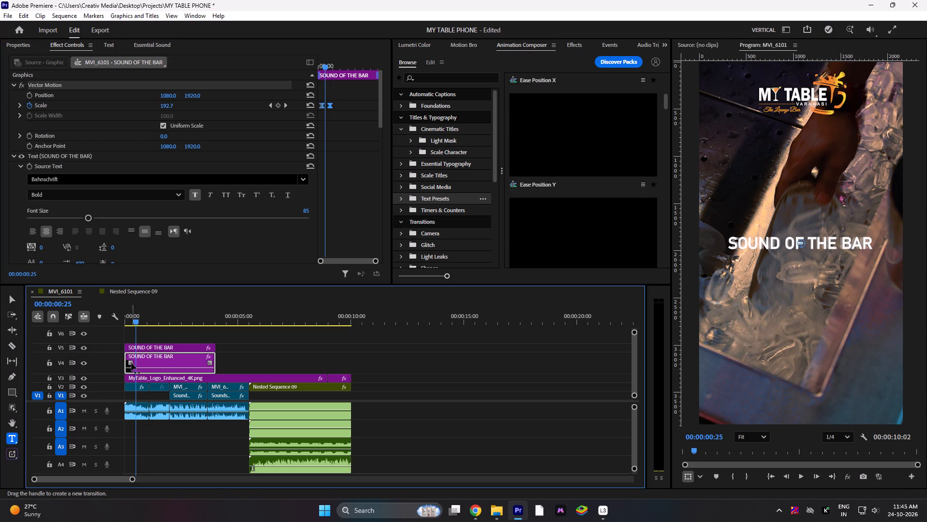
drag(132, 362, 138, 360)
drag(137, 319, 116, 320)
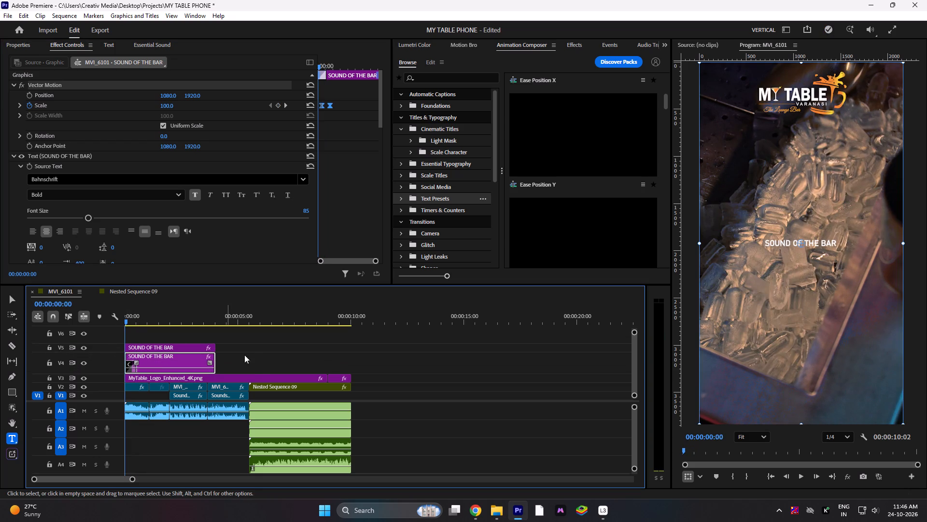
key(space)
key(space)
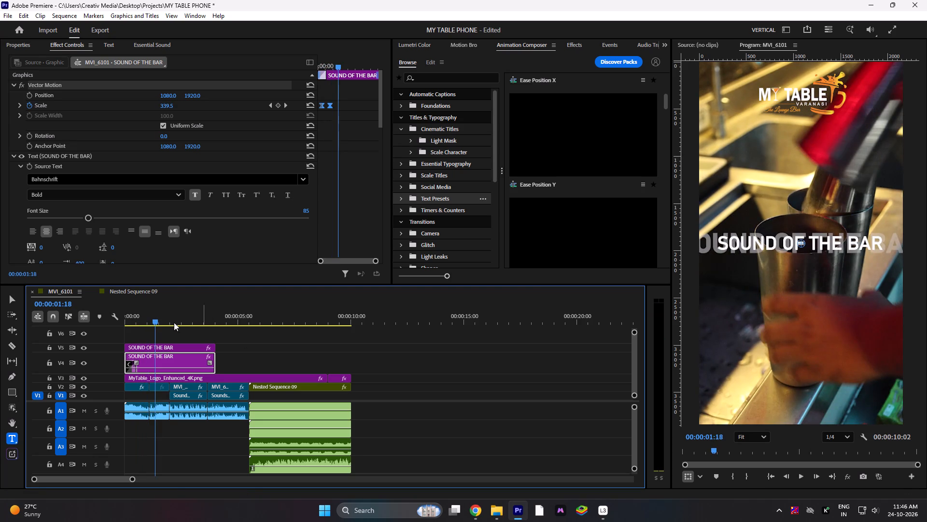
drag(158, 321, 114, 320)
Move only the ending Scale keyframe of the V4 title earlier, to about 00:00:00:26, and play the opening.
click(345, 117)
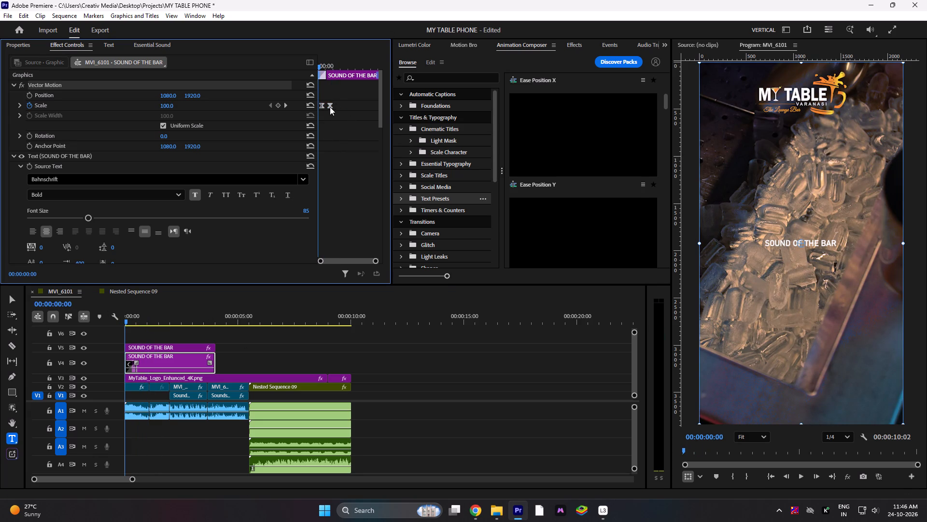
click(330, 107)
key(space)
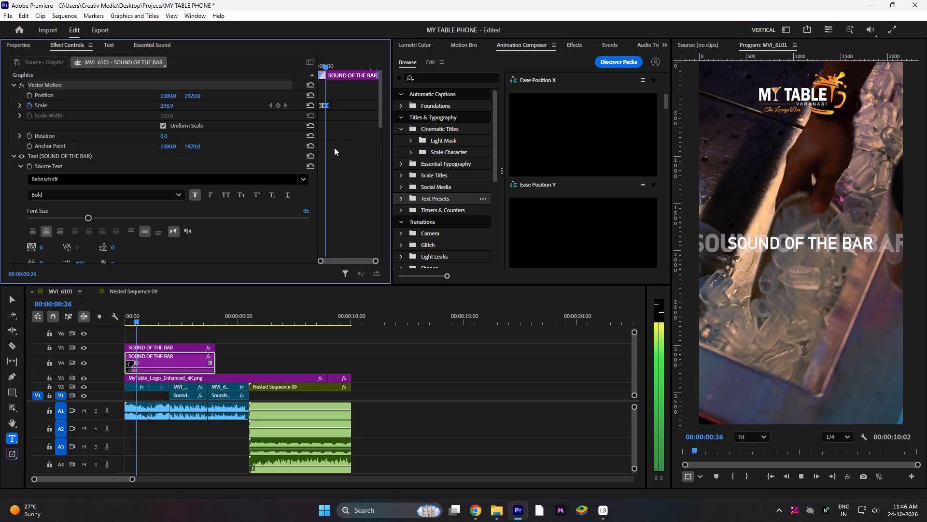
Replay the opening several times to check the growth and fade-in of the V4 SOUND OF THE BAR title.
key(space)
drag(154, 319, 93, 321)
key(space)
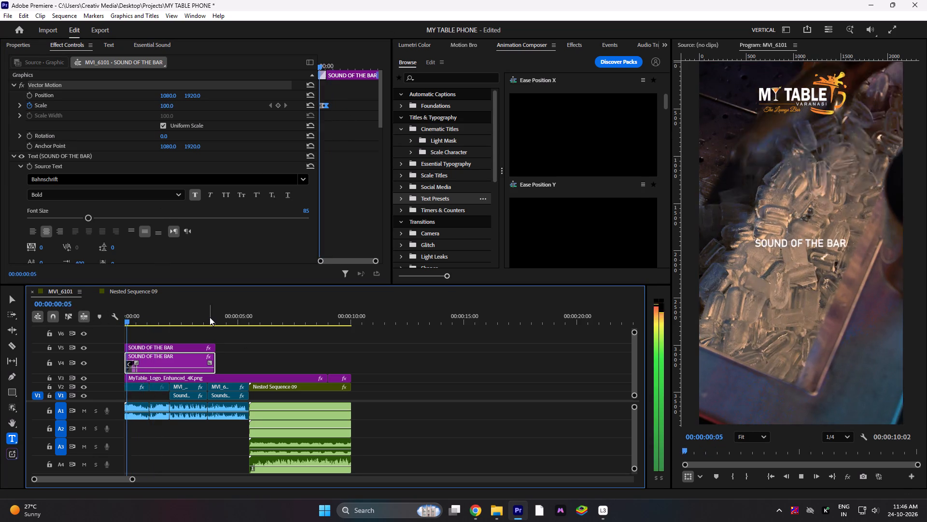
key(space)
drag(154, 322, 120, 322)
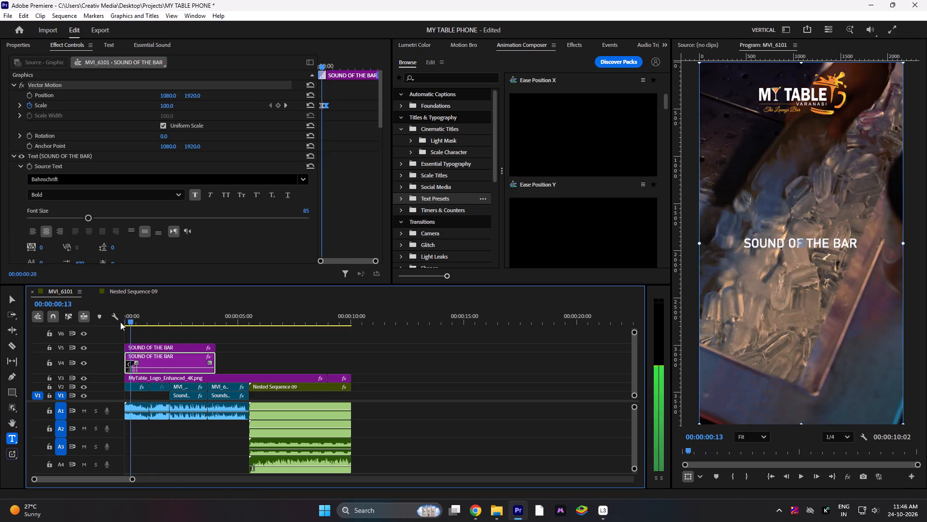
drag(120, 322, 116, 322)
key(space)
key(space)
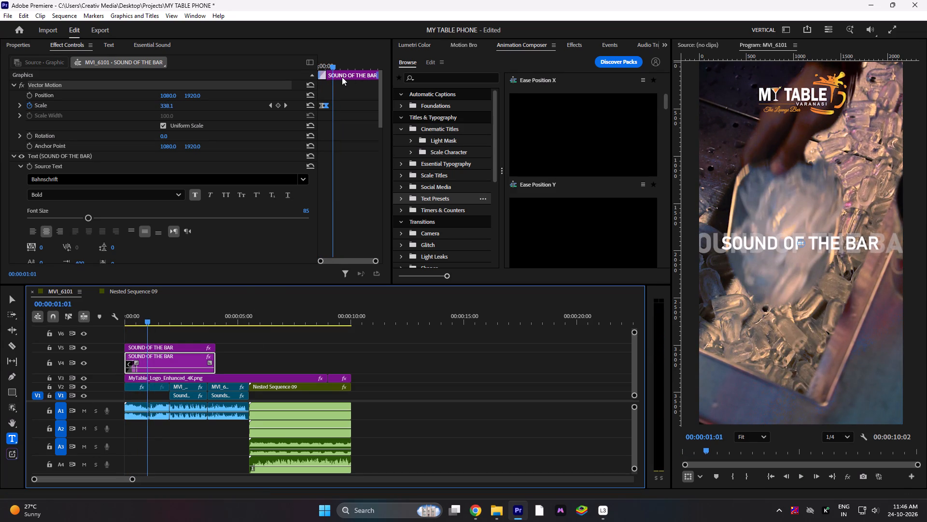
Set the V4 title's Scale keyframe at 00:00:00:30 to 400 and preview the opening from the start.
drag(334, 64, 328, 64)
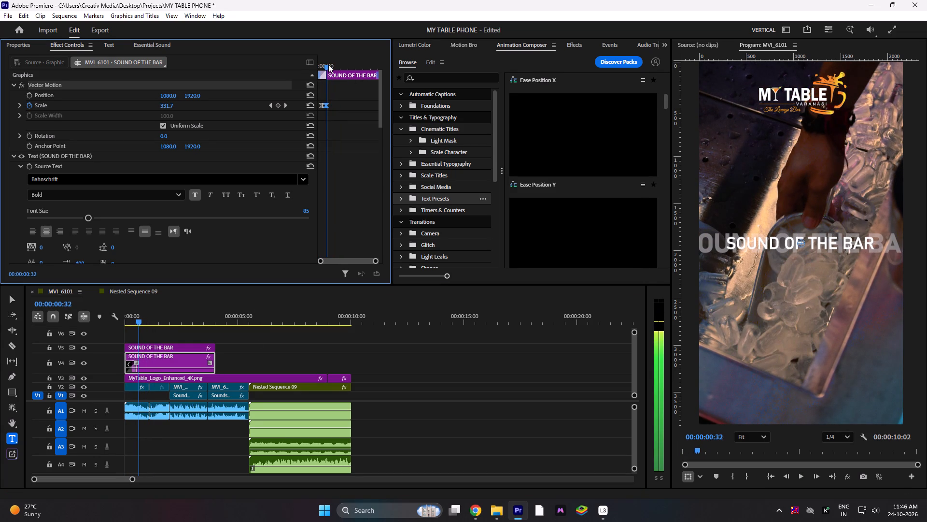
drag(328, 64, 328, 65)
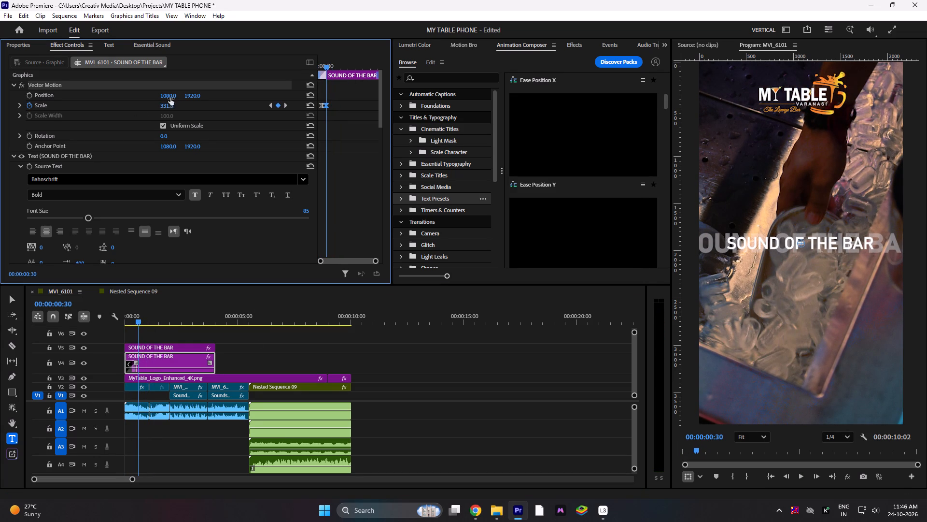
click(164, 105)
text(400)
key(Return)
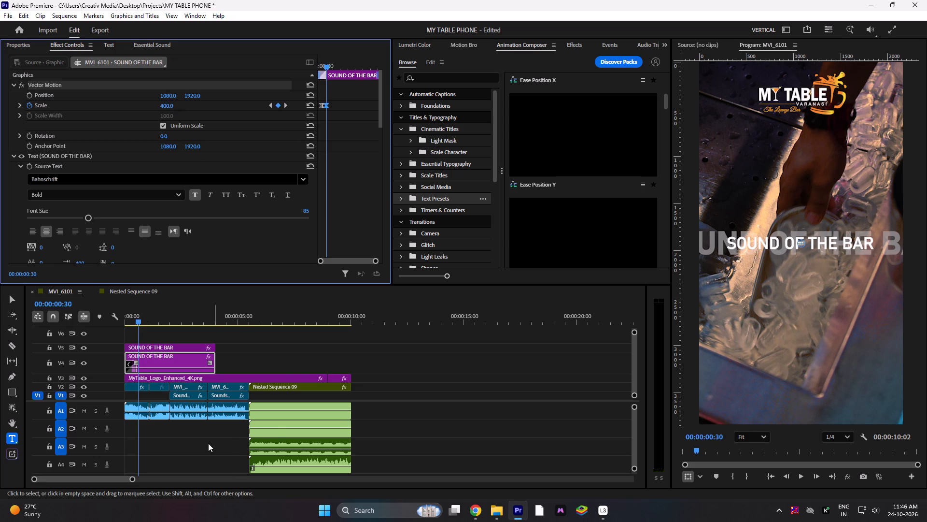
click(233, 346)
drag(143, 320, 82, 320)
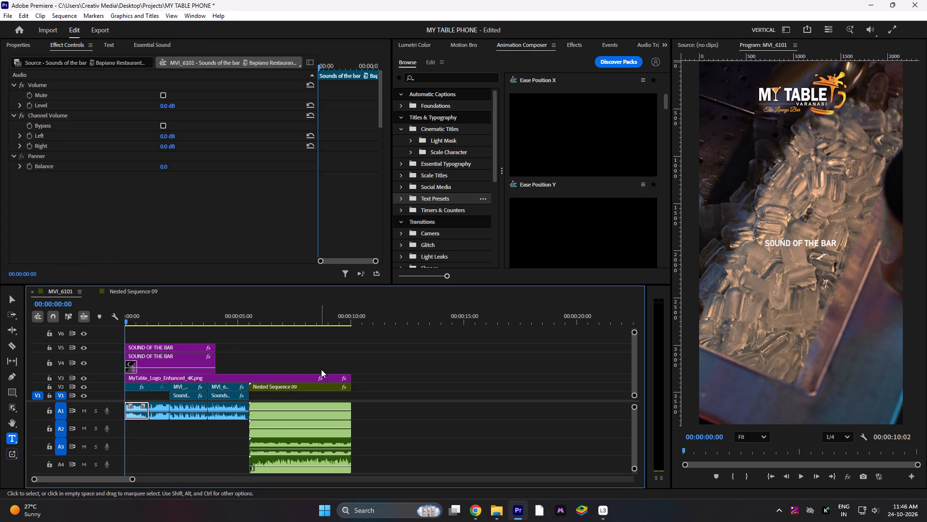
key(space)
key(space)
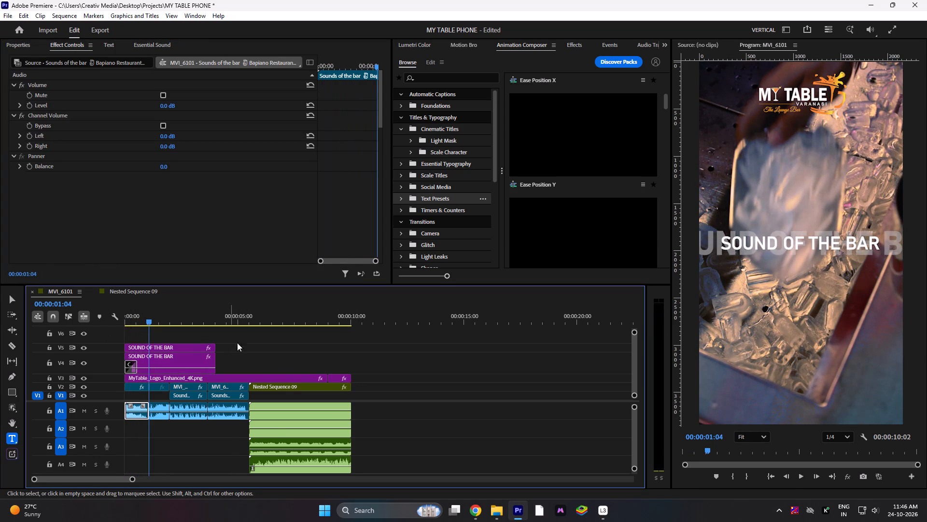
Search the effects library for MOTION, and clear the search.
click(249, 345)
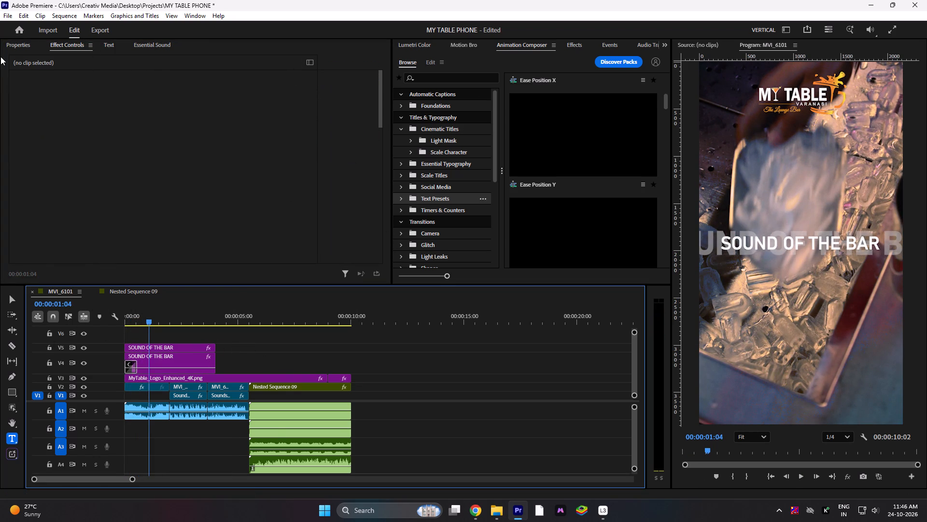
click(573, 43)
click(415, 58)
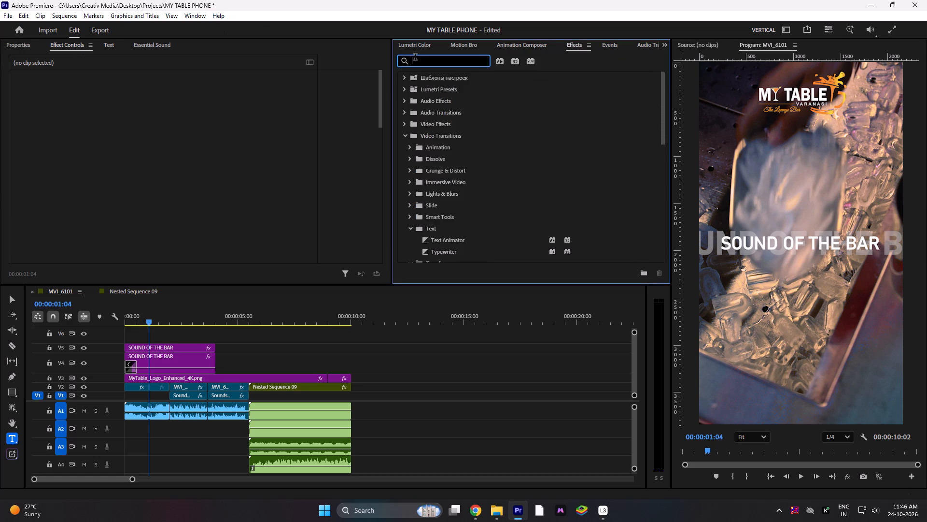
text(MOTION)
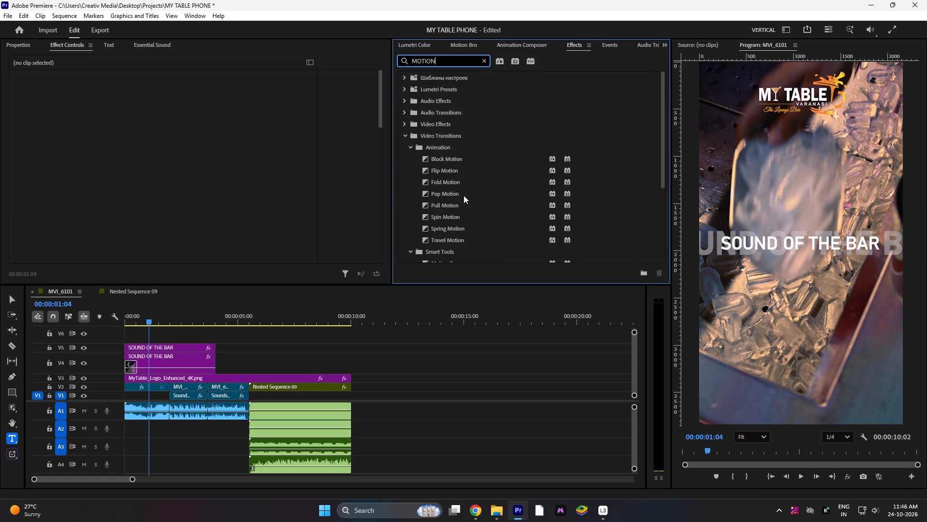
click(482, 60)
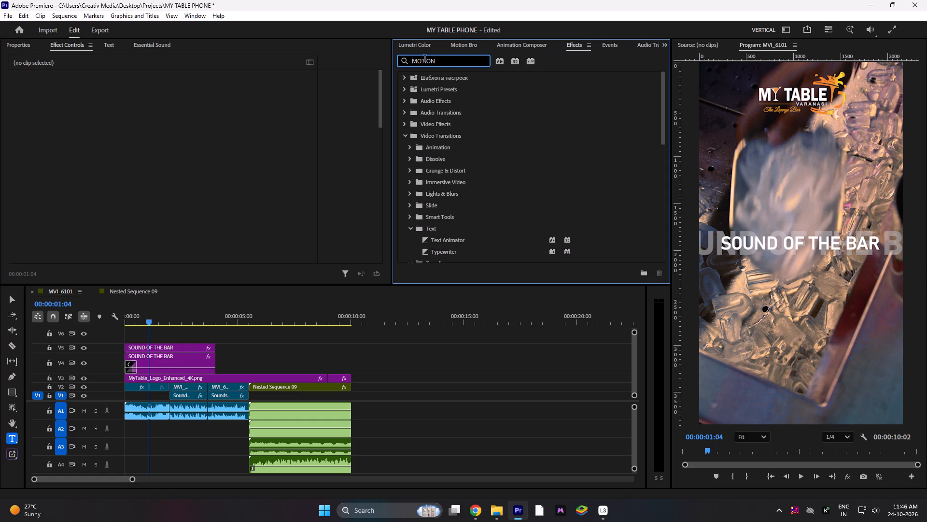
Search the effects for BLUR, apply Directional Blur to the V4 SOUND OF THE BAR title, and preview the opening.
click(415, 59)
text(BLUR)
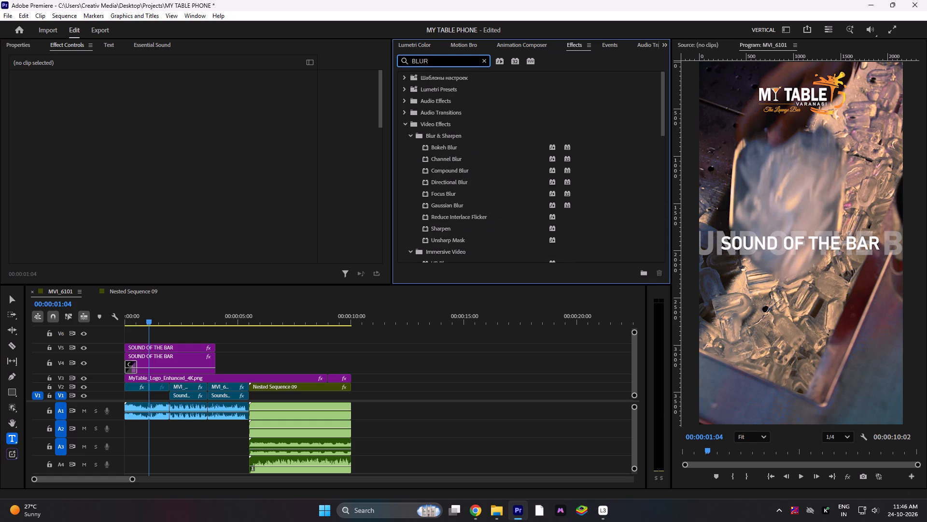
drag(445, 181, 166, 362)
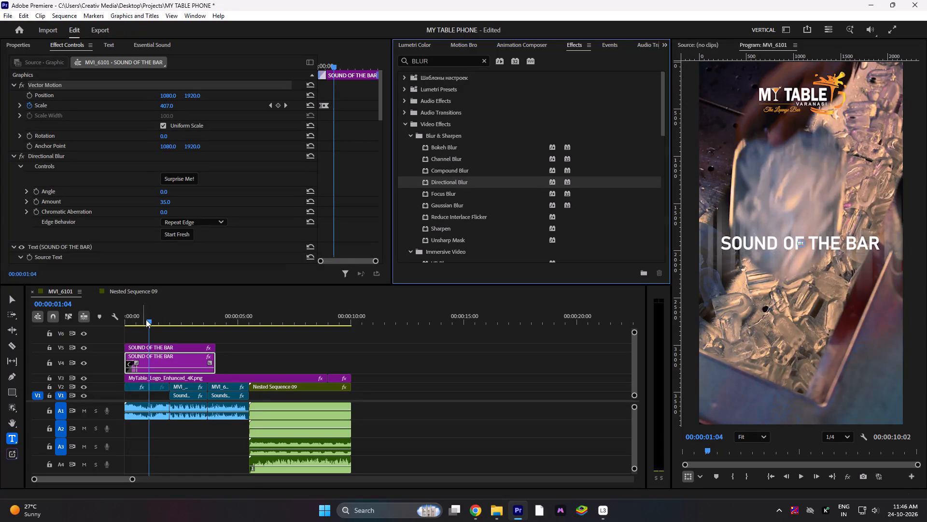
drag(149, 318, 98, 319)
key(space)
key(space)
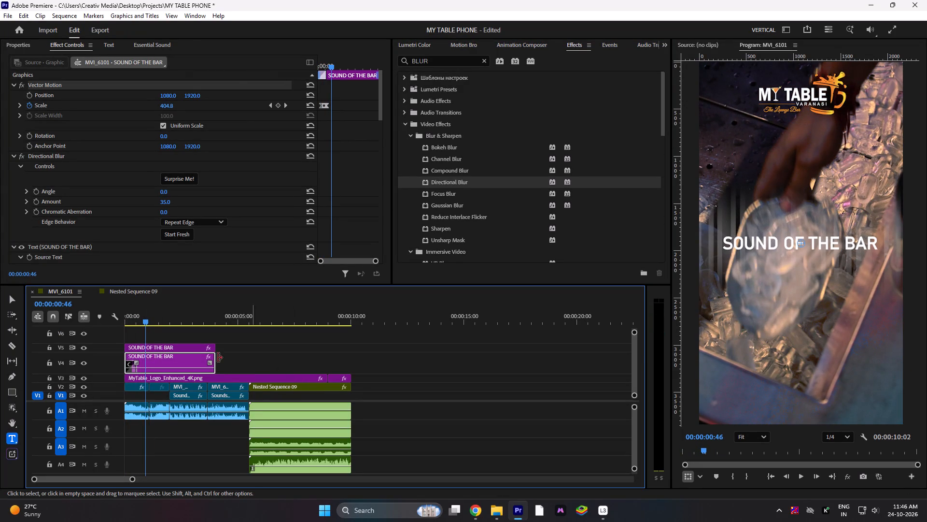
Go to the V4 title's first Scale keyframe at 00:00:00:16 and reduce its Directional Blur Amount to 10.
drag(331, 68, 327, 68)
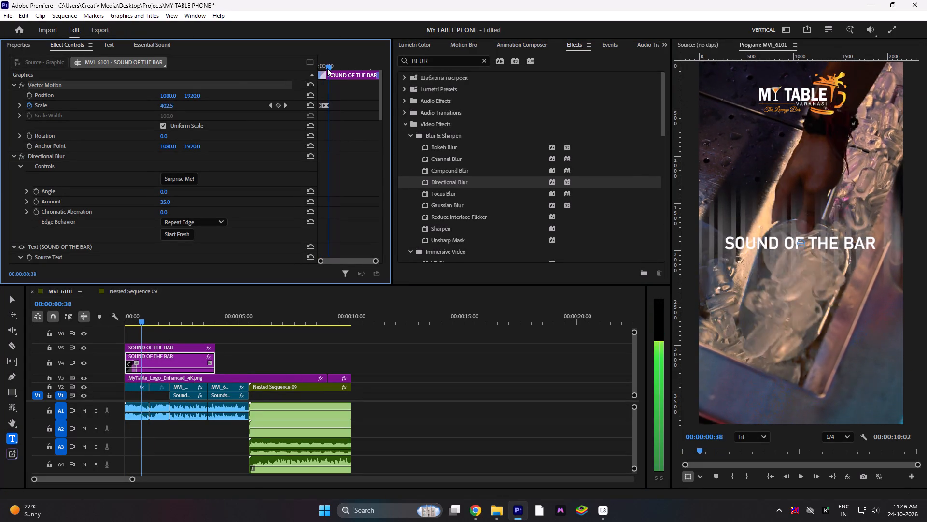
drag(327, 68, 322, 68)
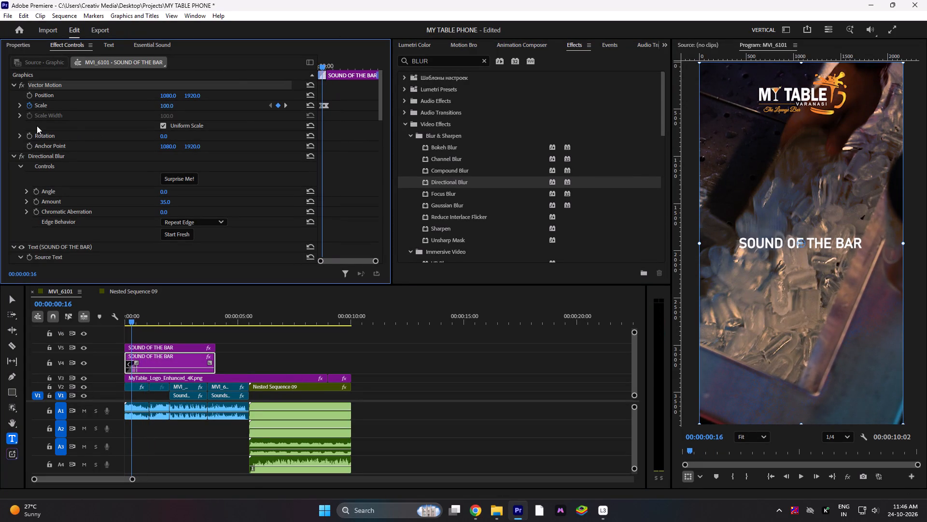
scroll(72, 159, down, 20)
scroll(52, 177, down, 8)
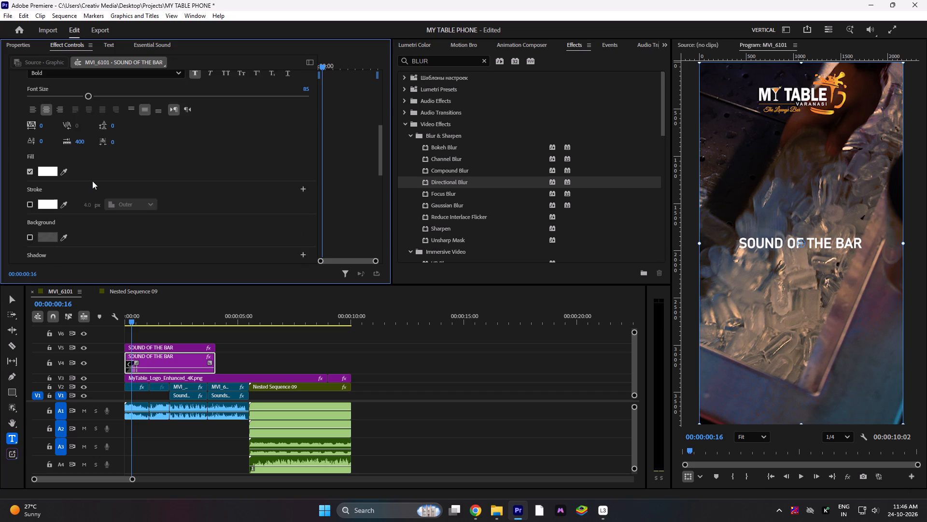
scroll(92, 181, down, 20)
scroll(103, 180, down, 4)
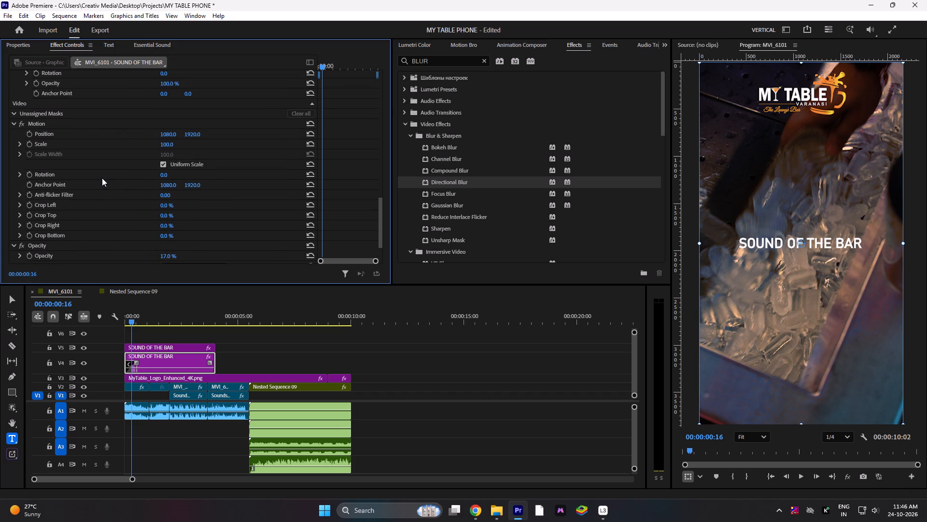
scroll(47, 163, down, 11)
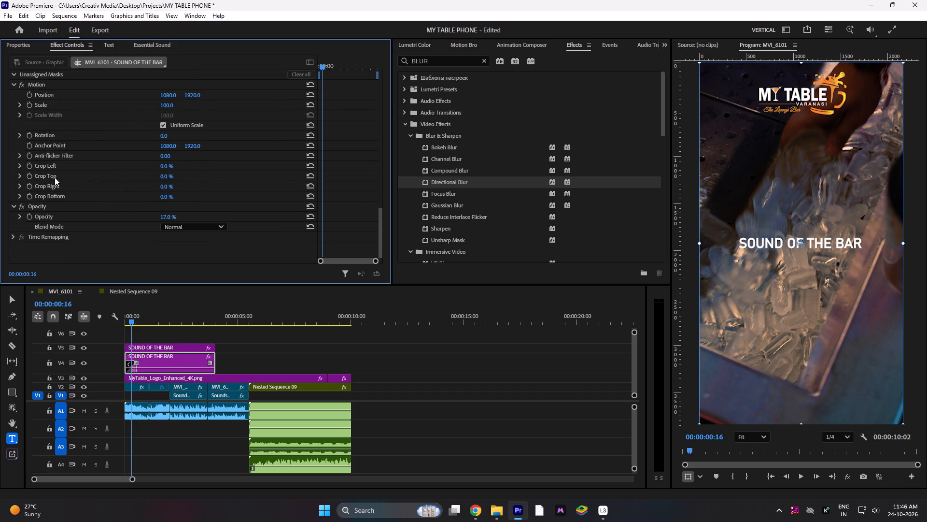
scroll(59, 177, up, 12)
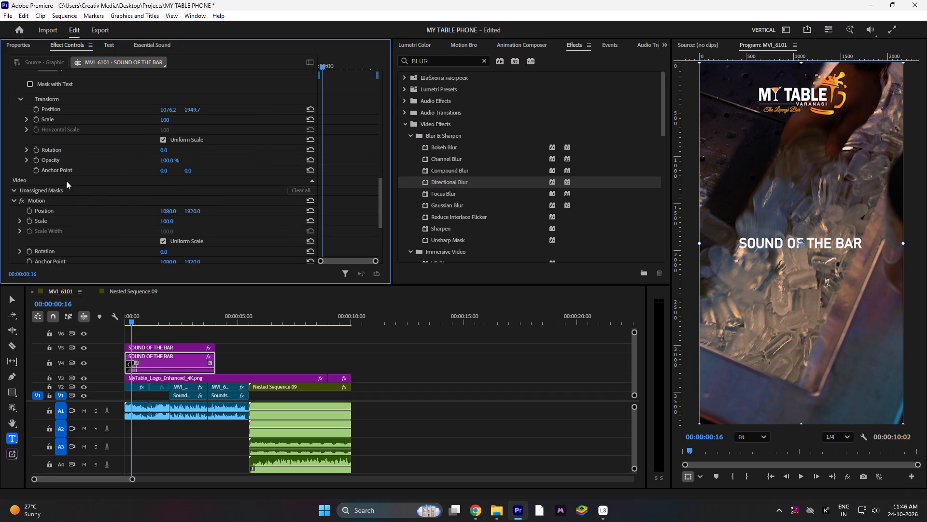
scroll(102, 181, up, 20)
scroll(102, 181, up, 20)
scroll(102, 181, up, 2)
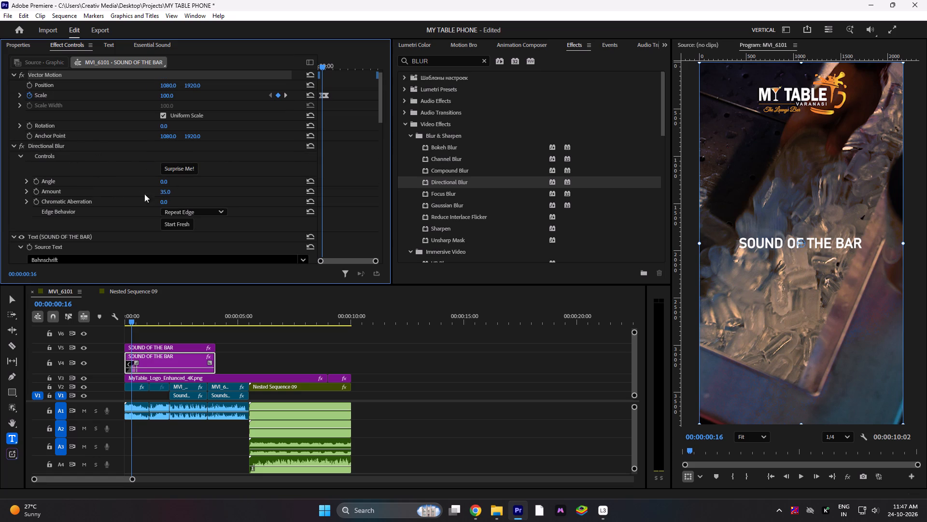
drag(164, 193, 158, 193)
drag(158, 193, 144, 193)
drag(144, 193, 143, 194)
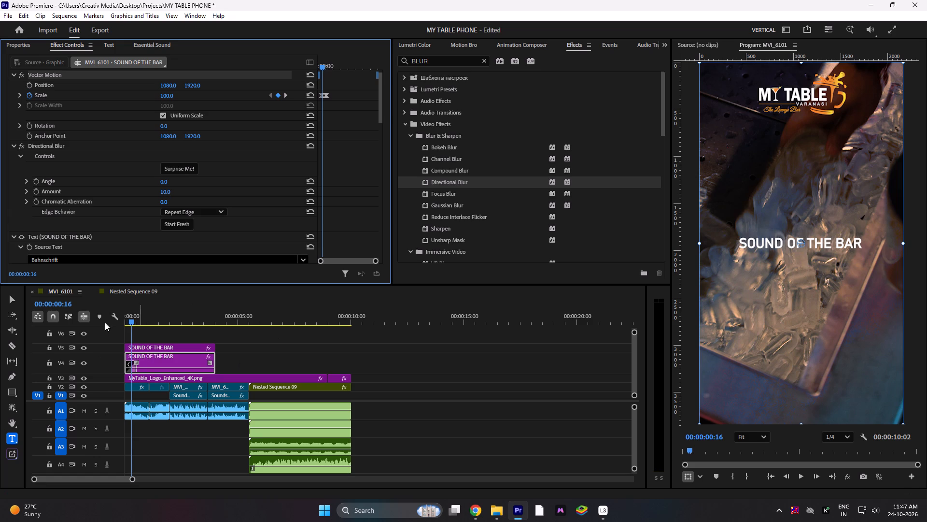
Keyframe the V4 title's Directional Blur Amount from 10 at about 00:00:00:16 to 0 at 00:00:00:26.
drag(130, 322, 134, 321)
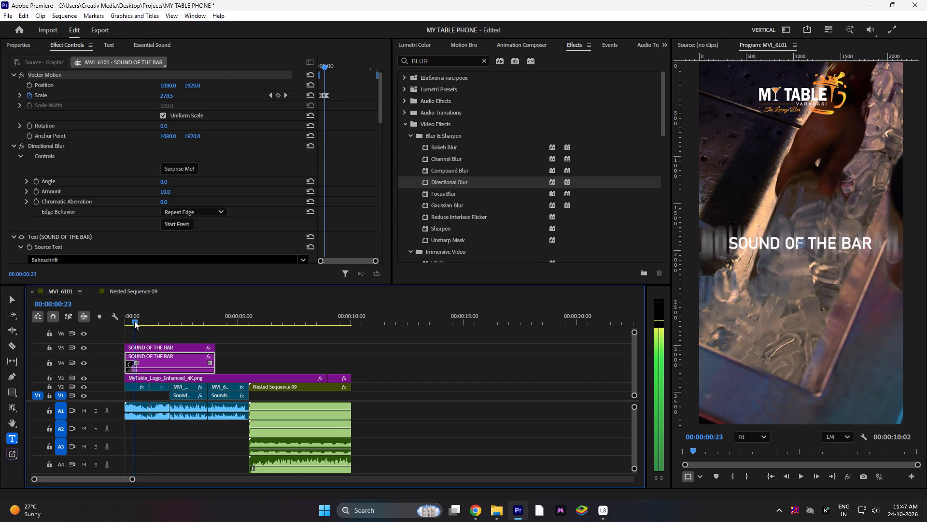
drag(134, 321, 135, 321)
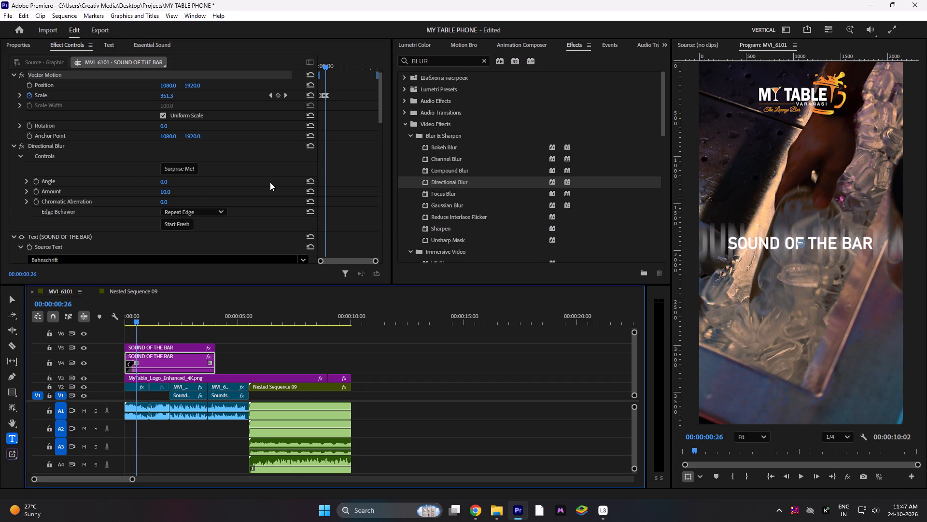
click(37, 193)
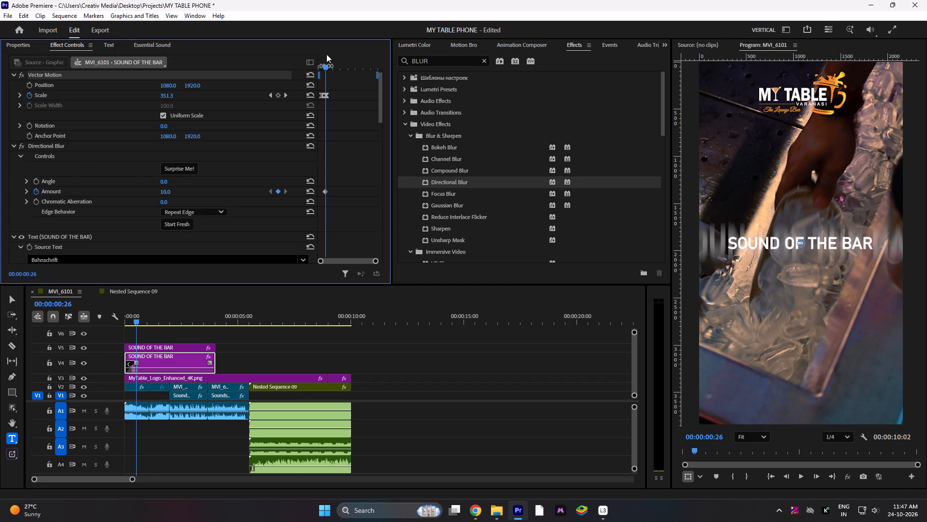
click(323, 191)
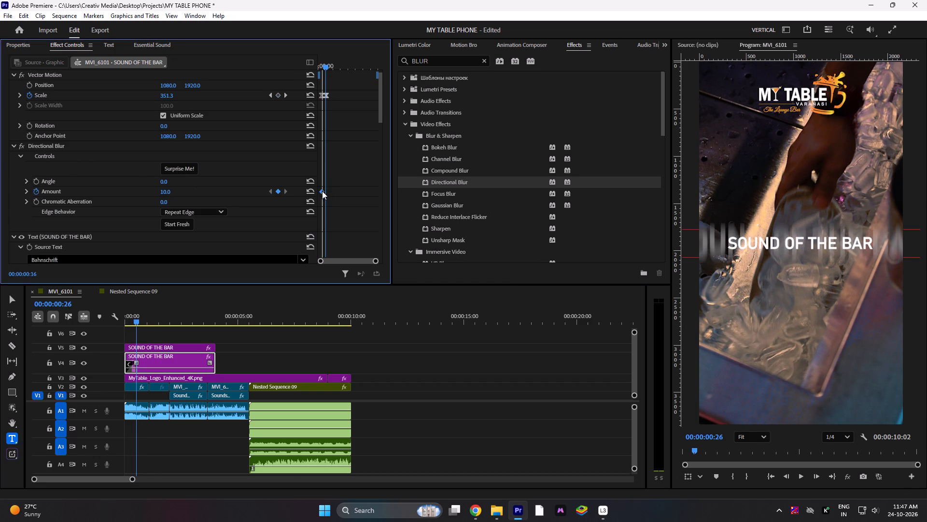
click(166, 188)
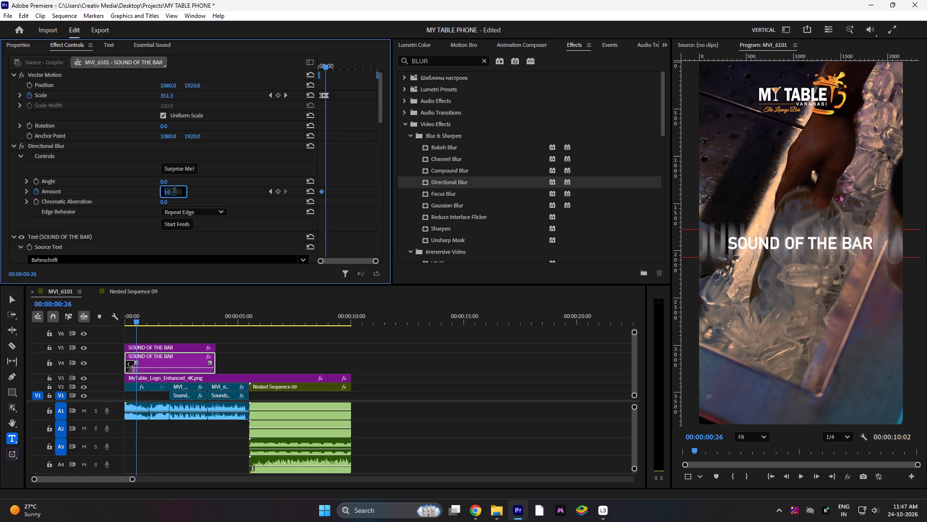
key(0)
key(Return)
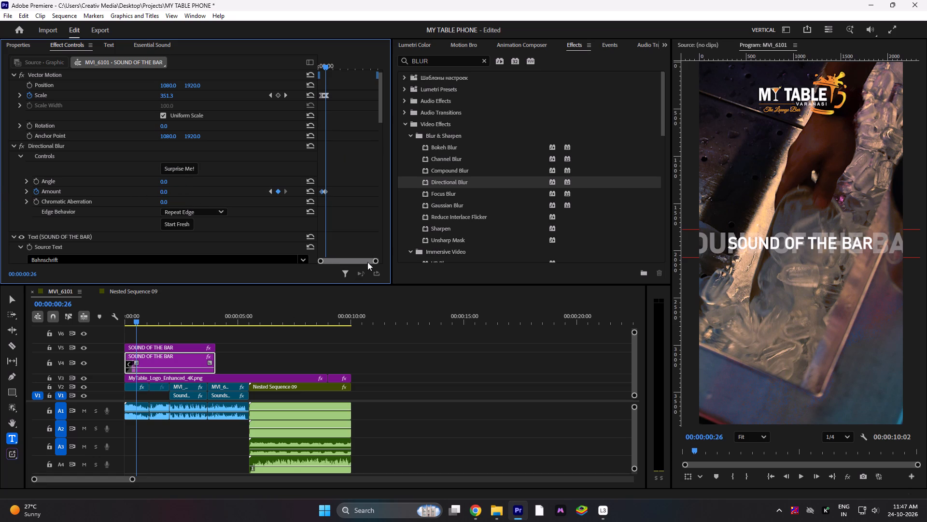
Move the V4 title's last Directional Blur Amount keyframe later so it lines up with its second Scale keyframe.
drag(377, 261, 341, 262)
drag(347, 190, 354, 190)
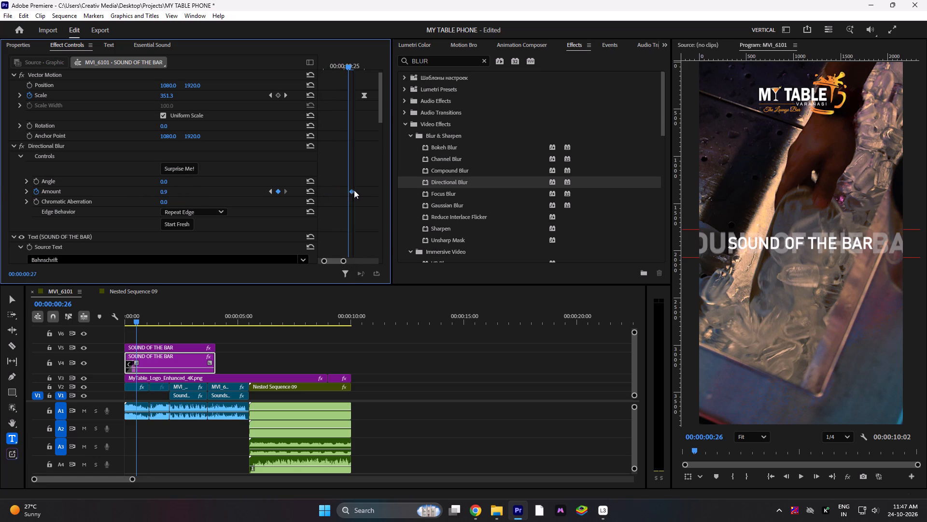
drag(354, 190, 364, 190)
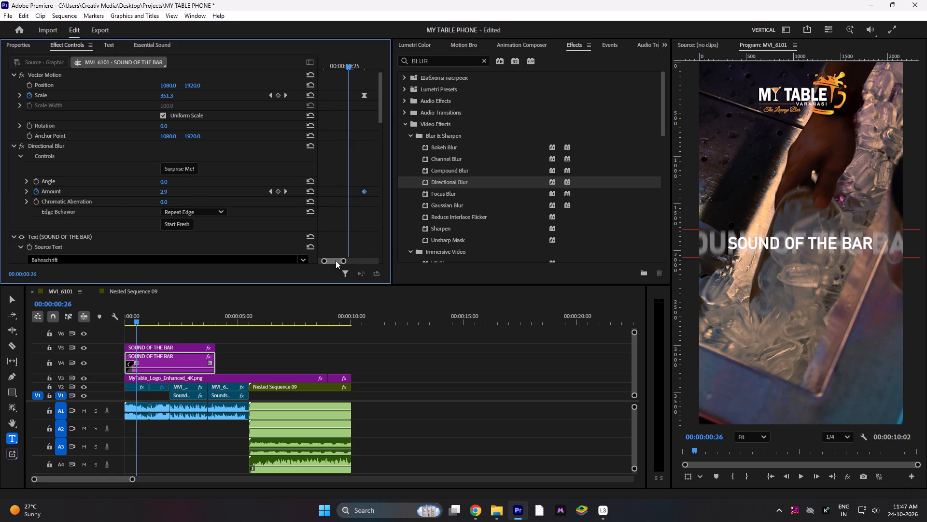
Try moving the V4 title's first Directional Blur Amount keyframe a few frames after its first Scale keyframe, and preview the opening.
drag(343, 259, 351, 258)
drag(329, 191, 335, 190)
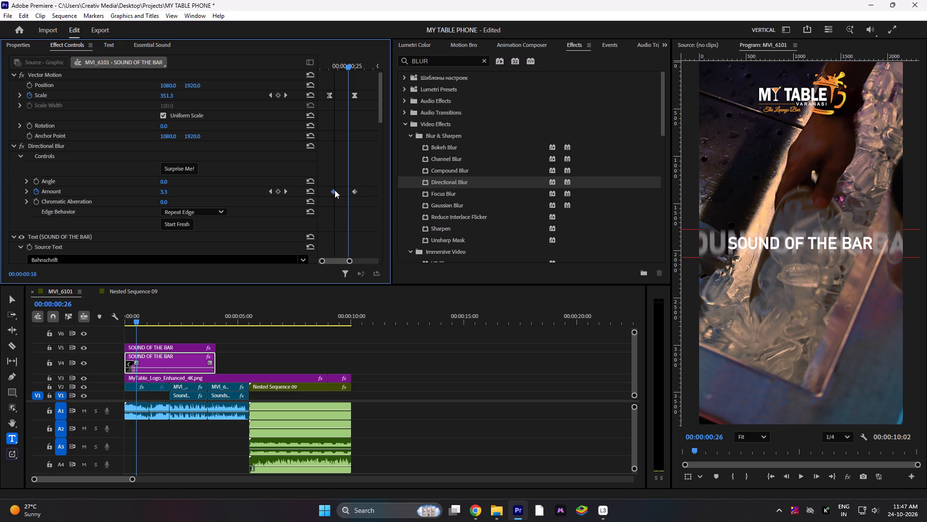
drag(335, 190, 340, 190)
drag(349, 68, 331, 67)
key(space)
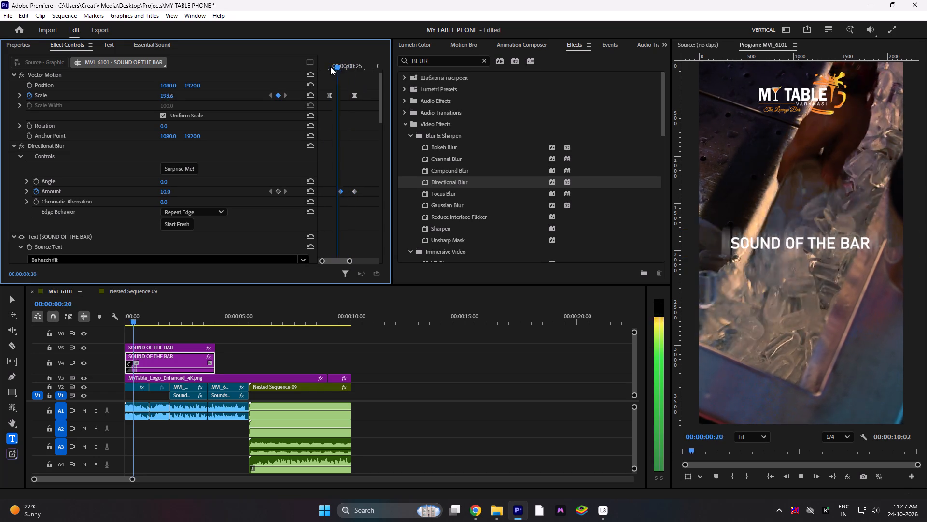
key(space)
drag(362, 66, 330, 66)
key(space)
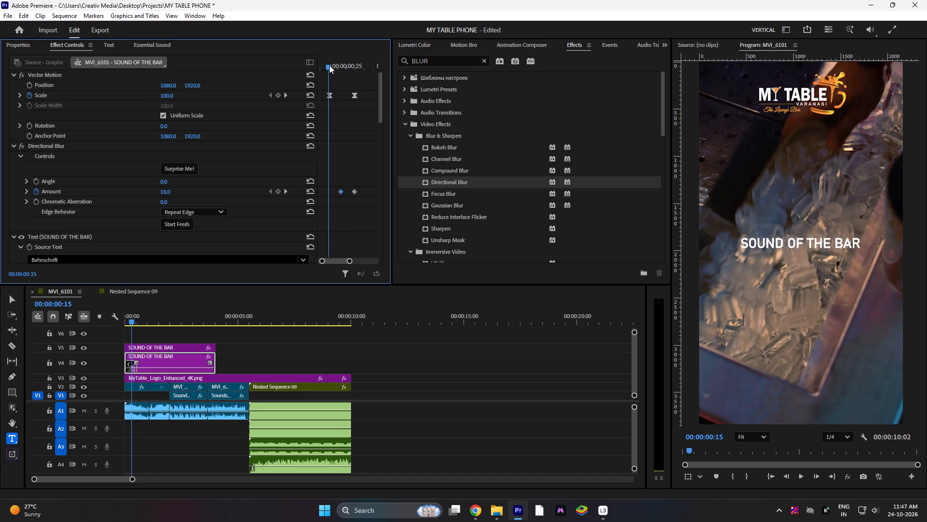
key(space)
Align the V4 title's first Directional Blur Amount keyframe with its first Scale keyframe at 00:00:00:16 and preview the result.
drag(368, 63, 331, 63)
drag(341, 190, 336, 191)
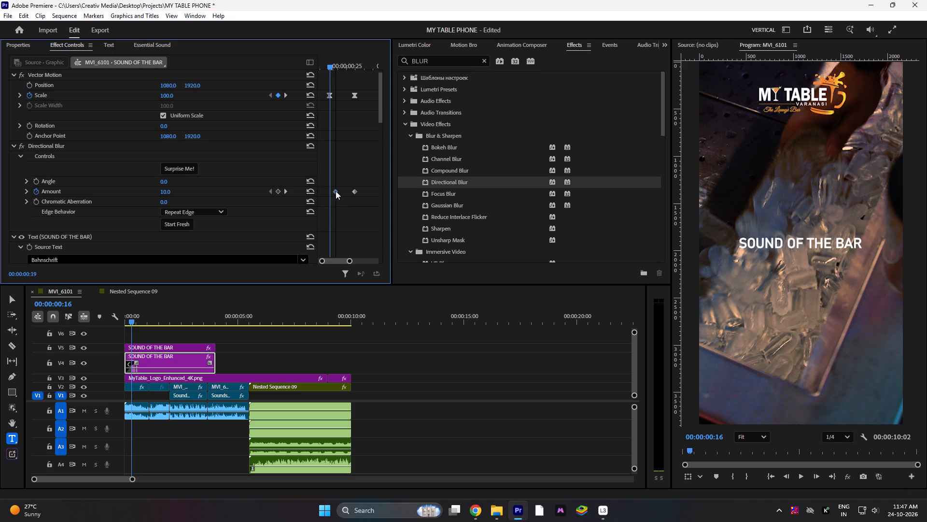
drag(336, 191, 331, 191)
drag(331, 66, 325, 67)
key(space)
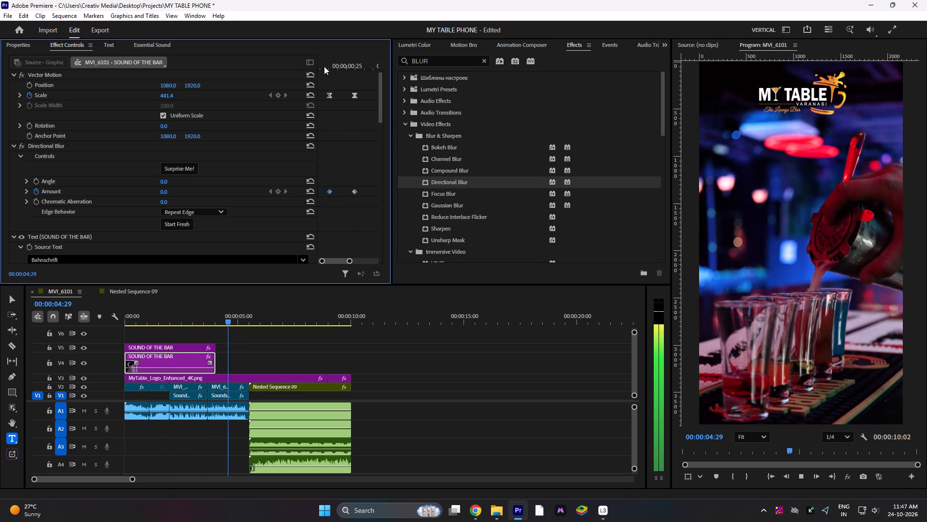
drag(362, 59, 348, 58)
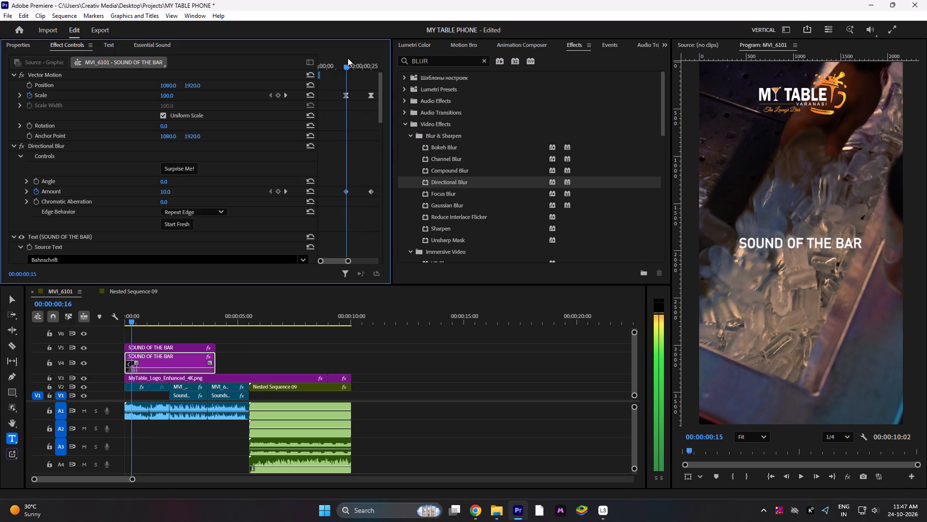
drag(348, 58, 354, 57)
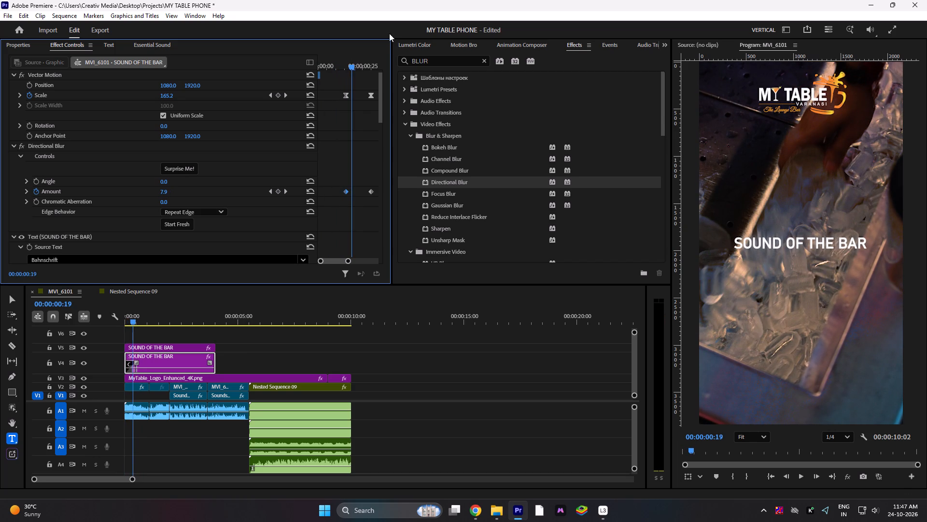
Examine the V5 SOUND OF THE BAR title's Scale animation over the opening seconds of the sequence.
click(159, 348)
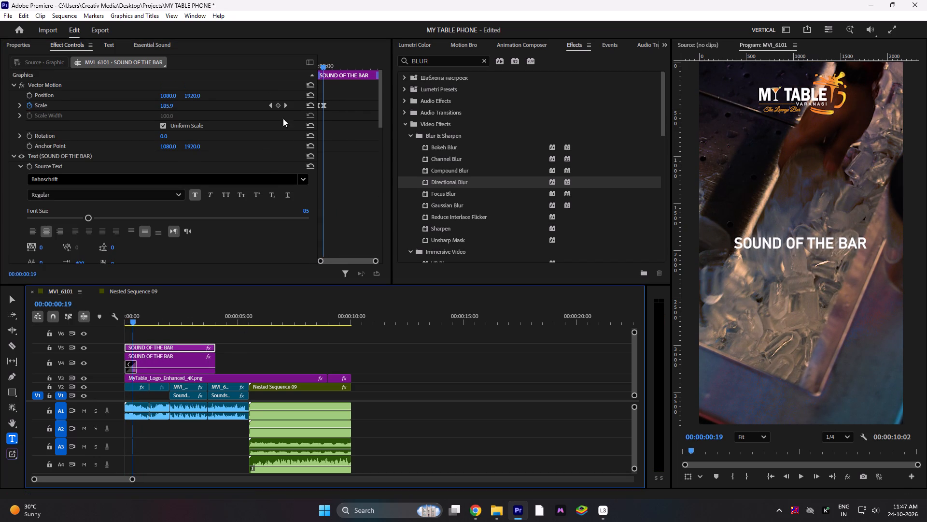
drag(376, 261, 384, 262)
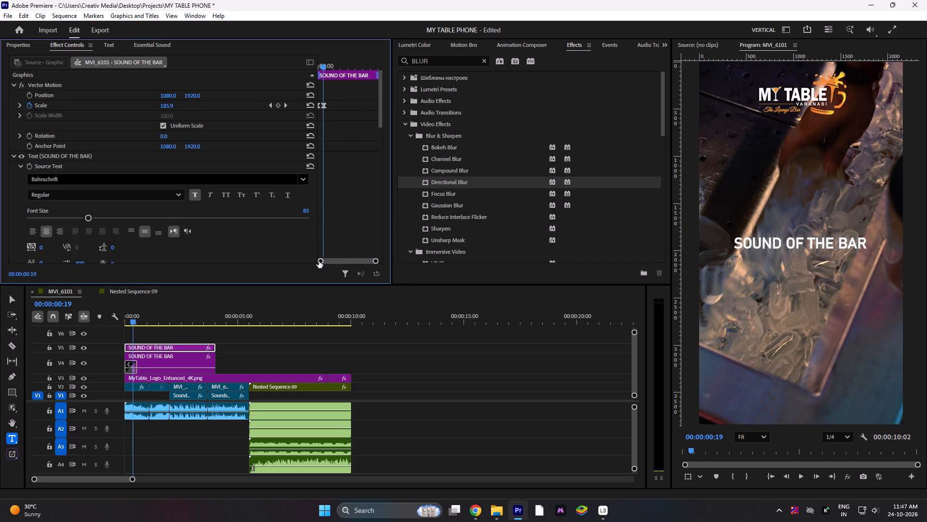
drag(319, 261, 295, 261)
drag(321, 66, 329, 66)
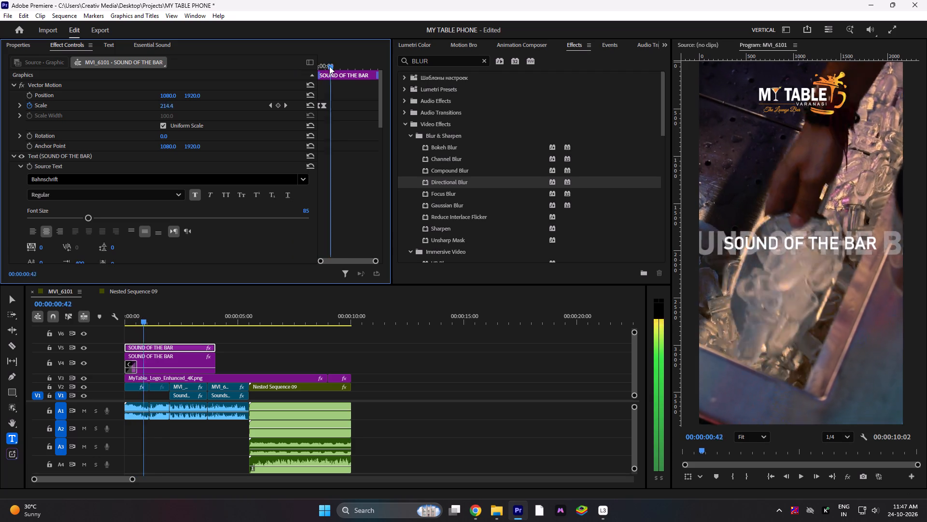
drag(329, 66, 325, 70)
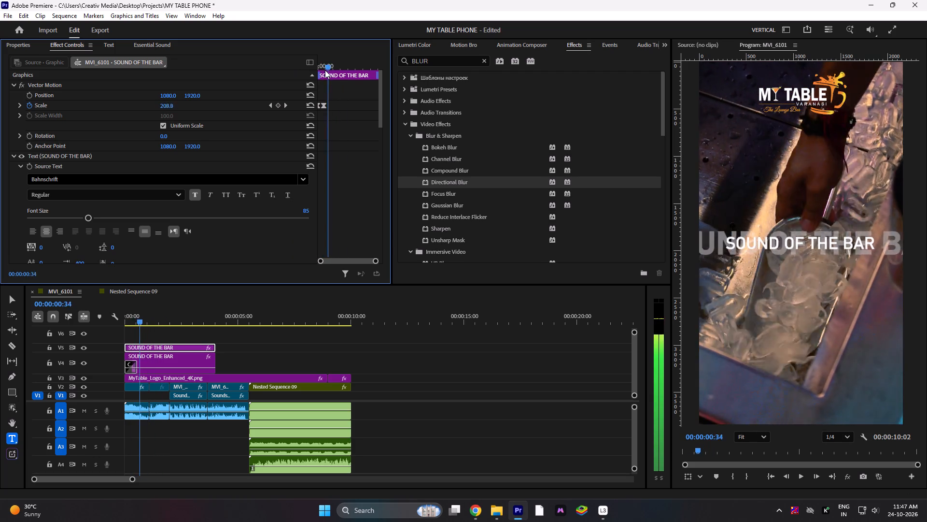
drag(325, 70, 306, 71)
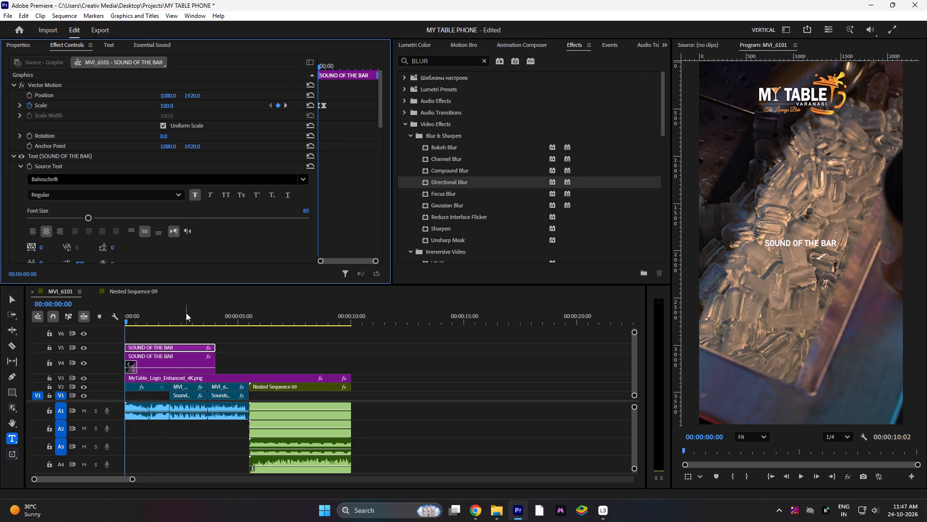
drag(195, 319, 169, 322)
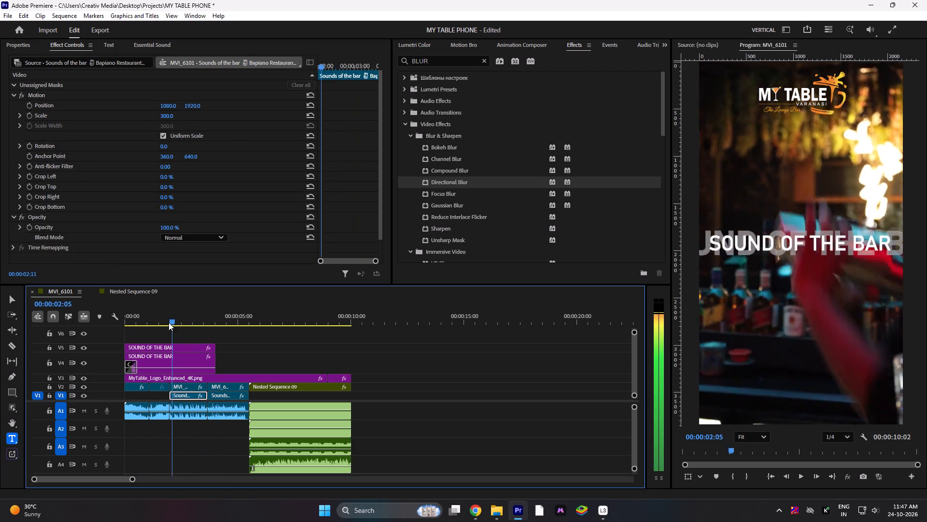
drag(169, 322, 112, 330)
Extend the V5 SOUND OF THE BAR title to about 00:00:11:40 and delete its last Scale keyframe.
click(166, 347)
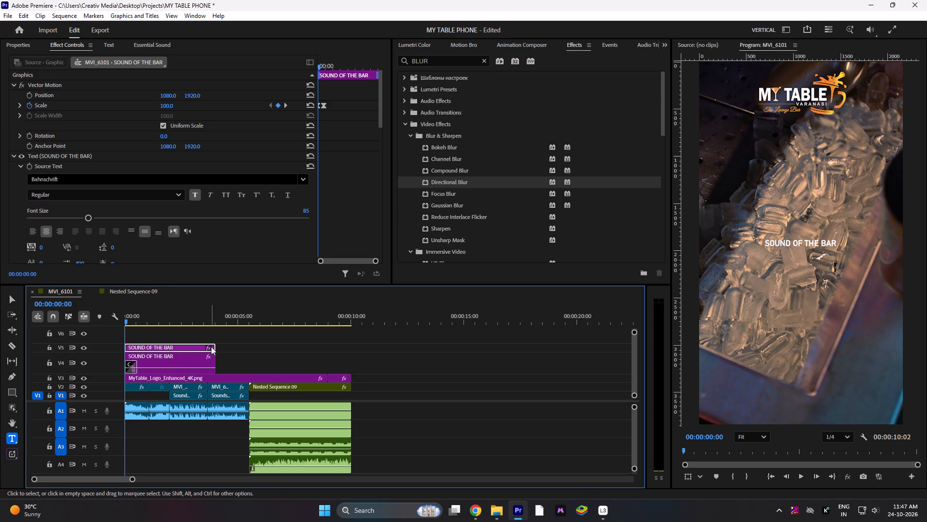
drag(215, 348, 246, 346)
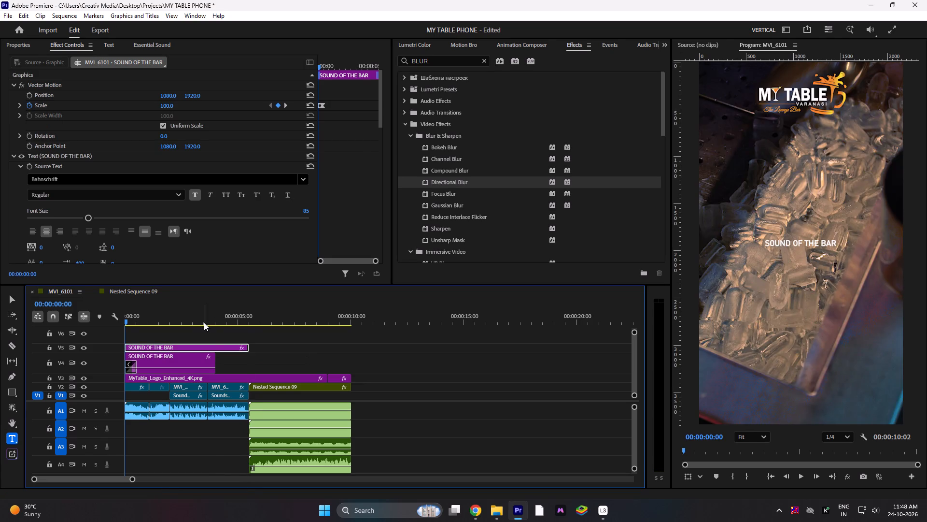
drag(207, 322, 239, 319)
drag(376, 262, 361, 262)
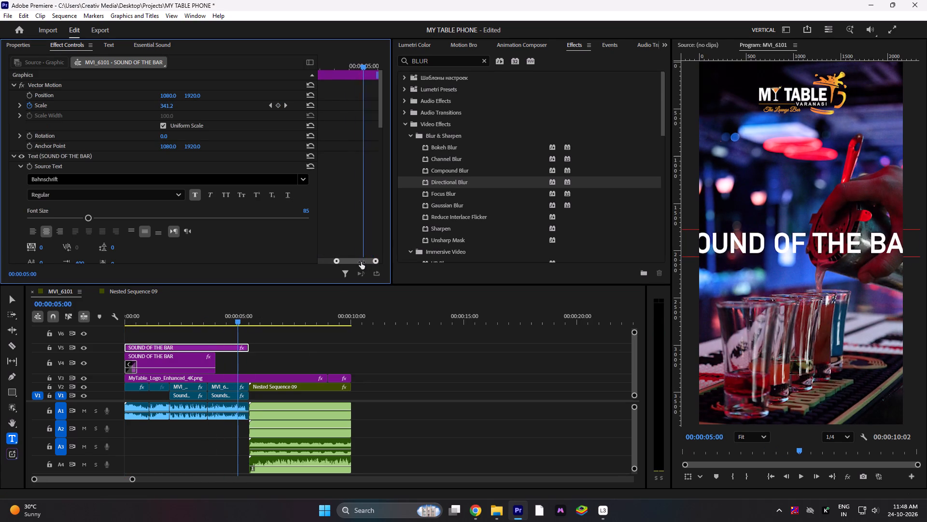
drag(361, 262, 425, 261)
drag(346, 261, 321, 262)
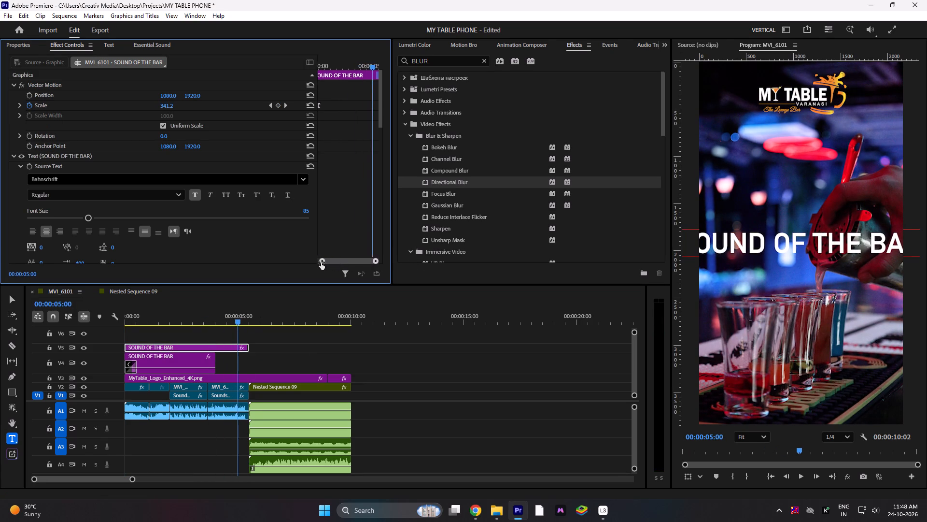
drag(321, 262, 295, 262)
drag(249, 347, 376, 346)
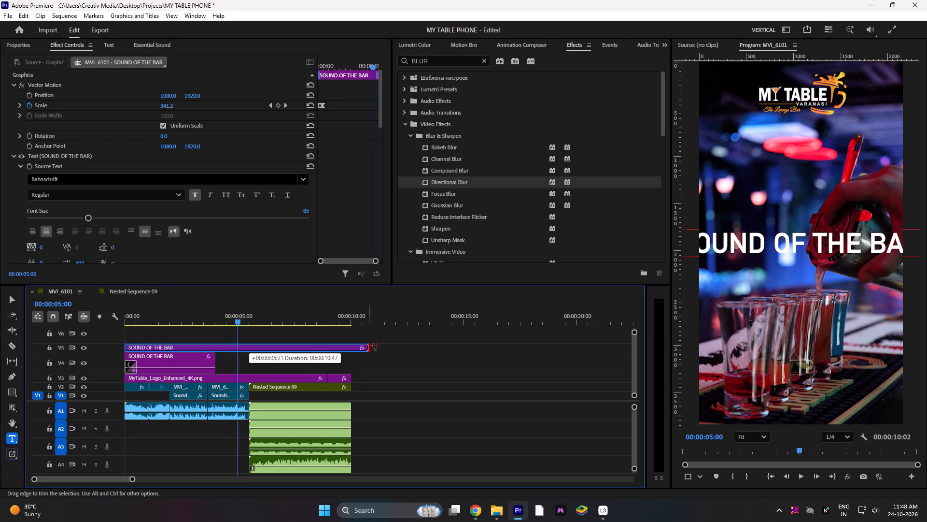
drag(376, 346, 391, 346)
click(367, 106)
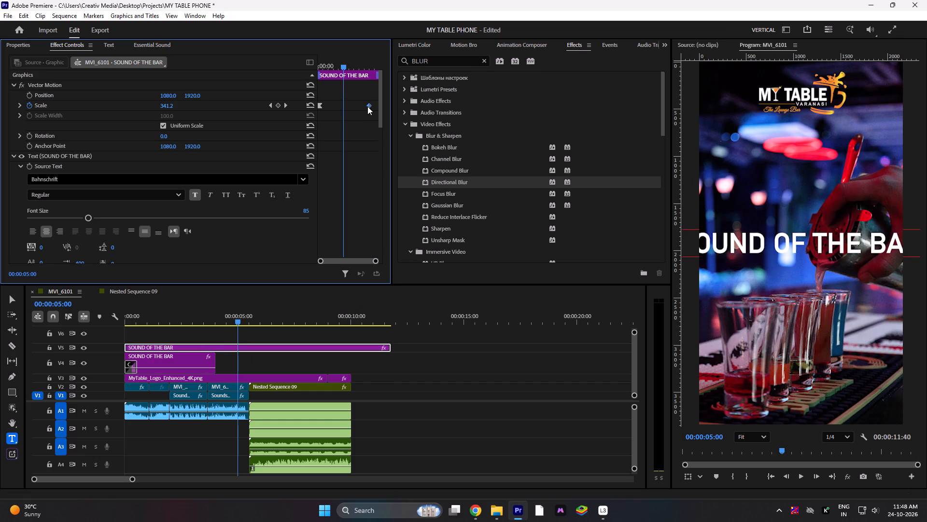
key(Delete)
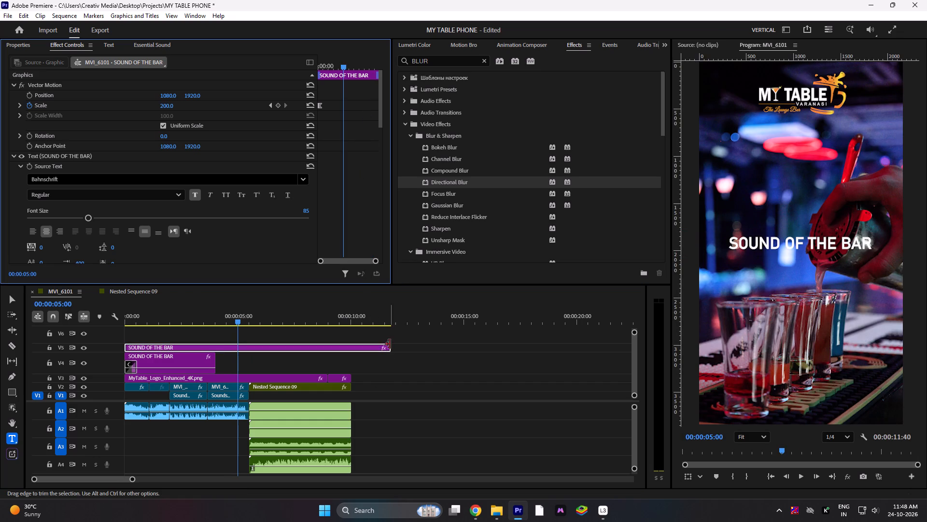
Trim the V5 title's end to match the end of the logo layer at 00:00:10:02, and preview the opening.
drag(391, 348, 243, 344)
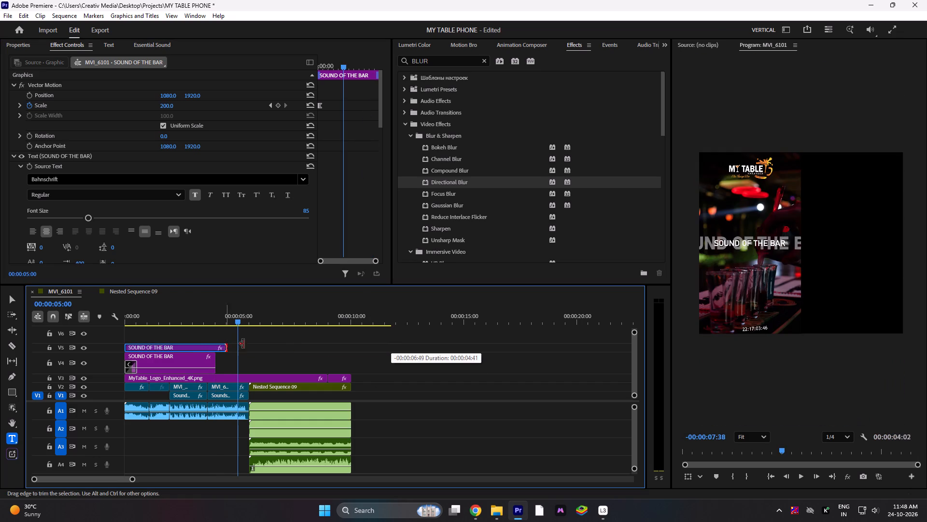
drag(243, 344, 353, 338)
drag(239, 315, 68, 324)
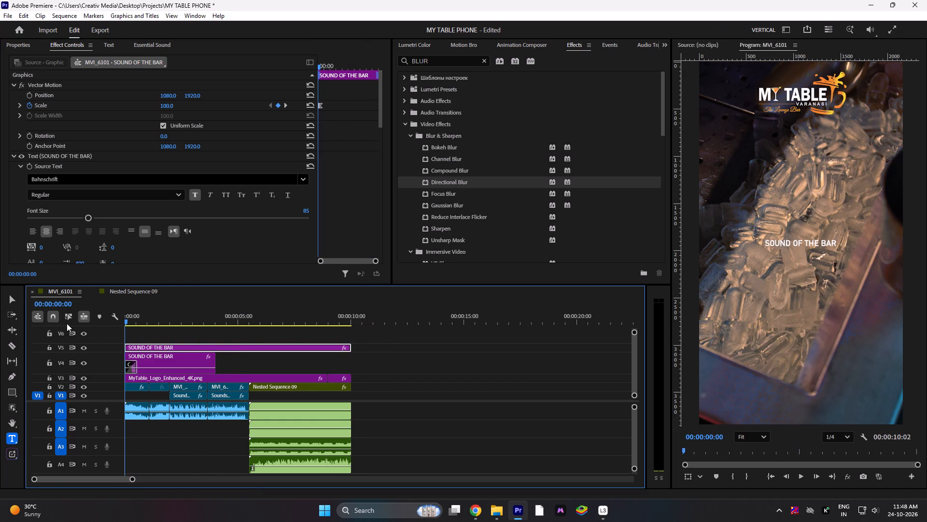
key(c)
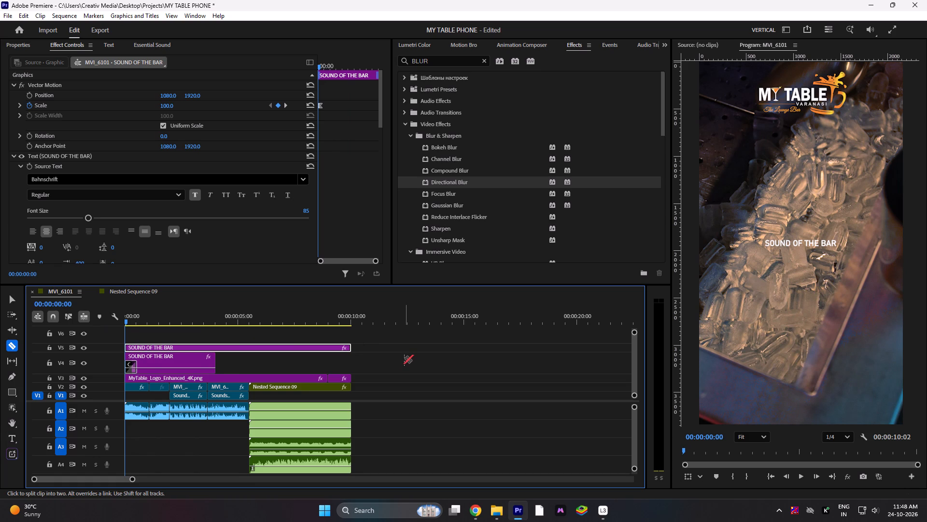
key(space)
key(space)
drag(158, 321, 102, 323)
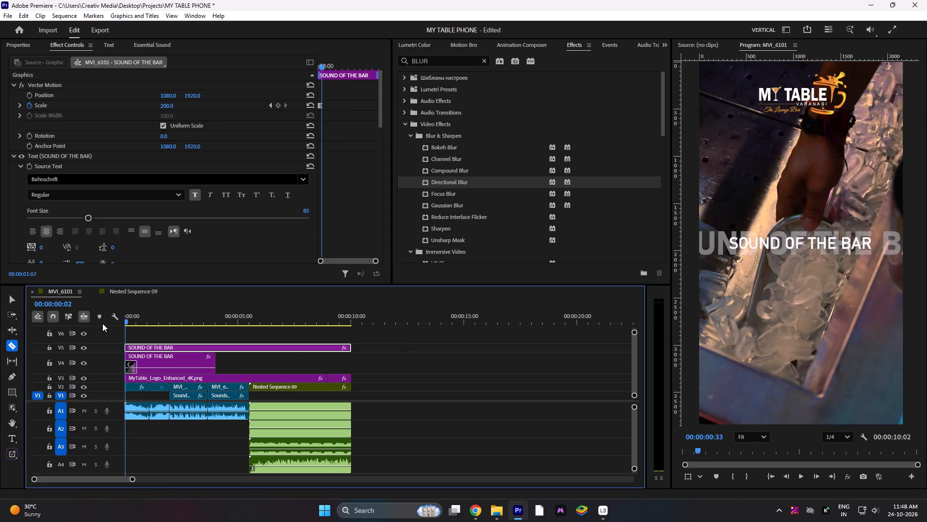
drag(102, 323, 84, 323)
key(space)
key(space)
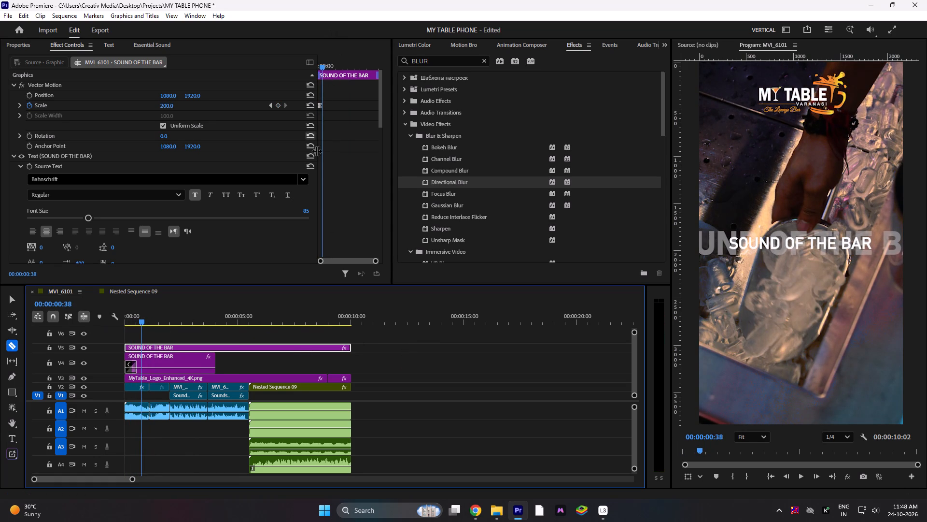
Move the V5 title's first Scale keyframe from the clip start to about 00:00:00:06, and preview the opening repeatedly.
drag(374, 261, 350, 264)
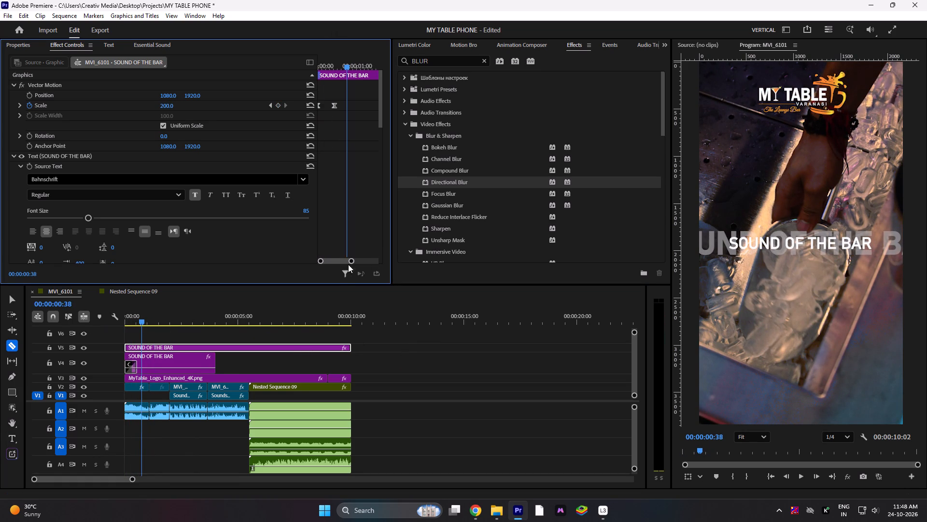
drag(337, 262, 320, 264)
drag(350, 261, 343, 262)
drag(338, 262, 302, 263)
drag(363, 68, 335, 68)
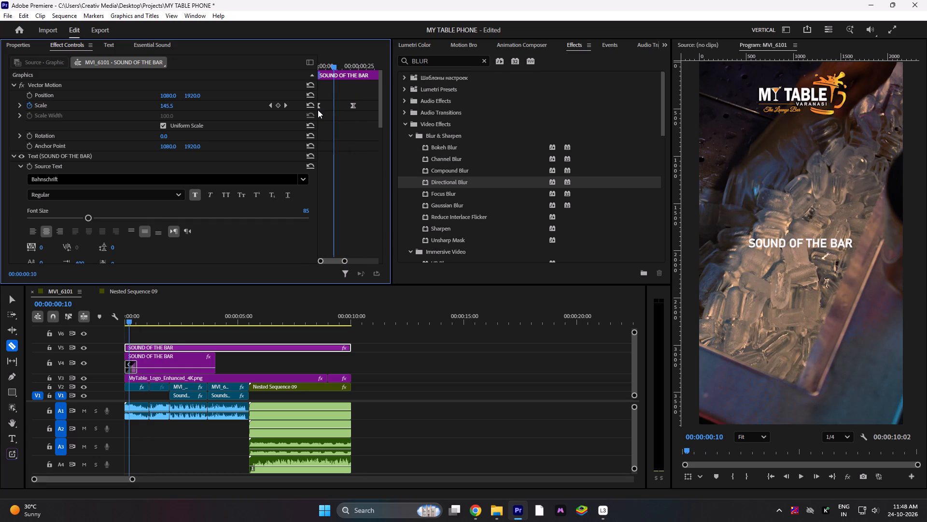
drag(319, 107, 327, 105)
drag(332, 60, 306, 64)
key(space)
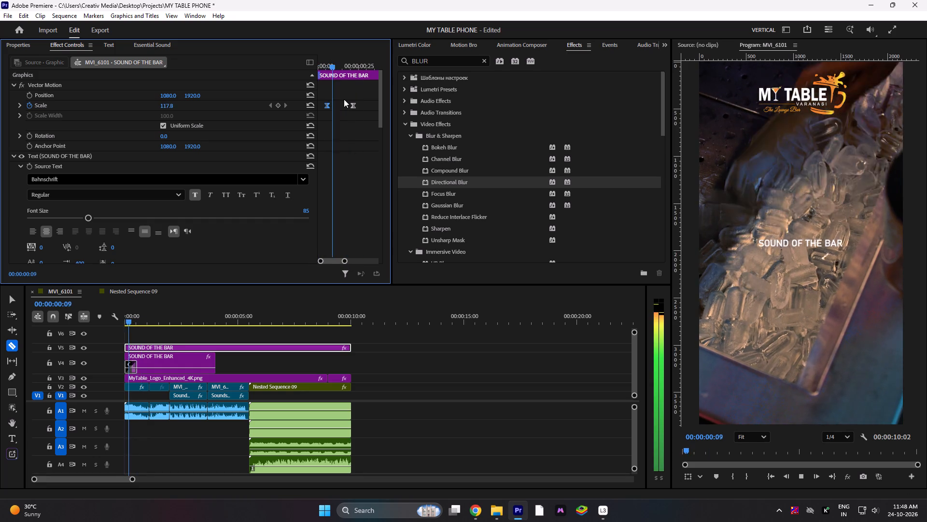
key(space)
drag(355, 65, 302, 71)
key(space)
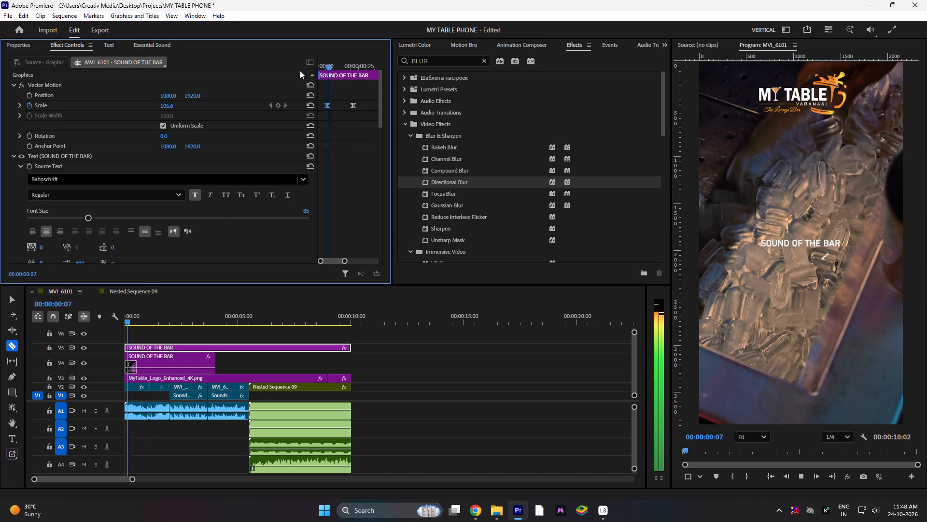
key(space)
drag(359, 59, 303, 61)
key(space)
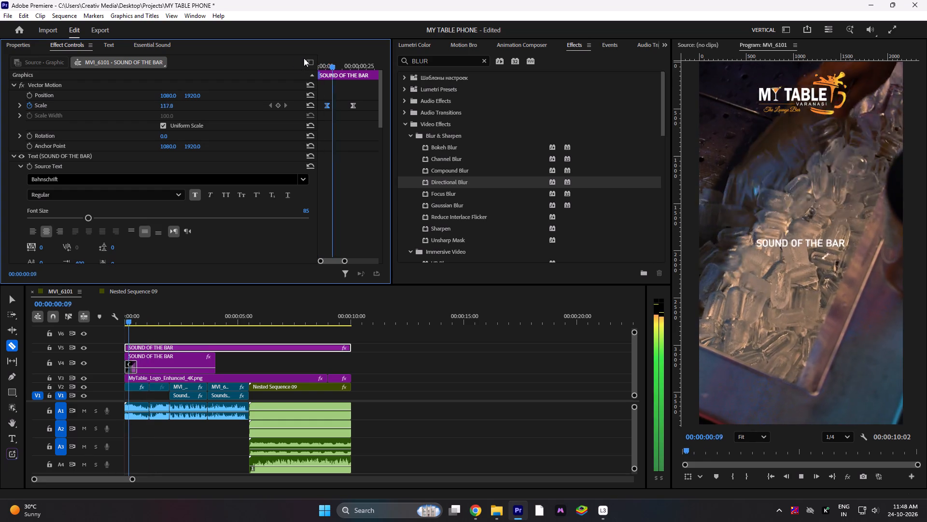
key(space)
drag(356, 63, 292, 69)
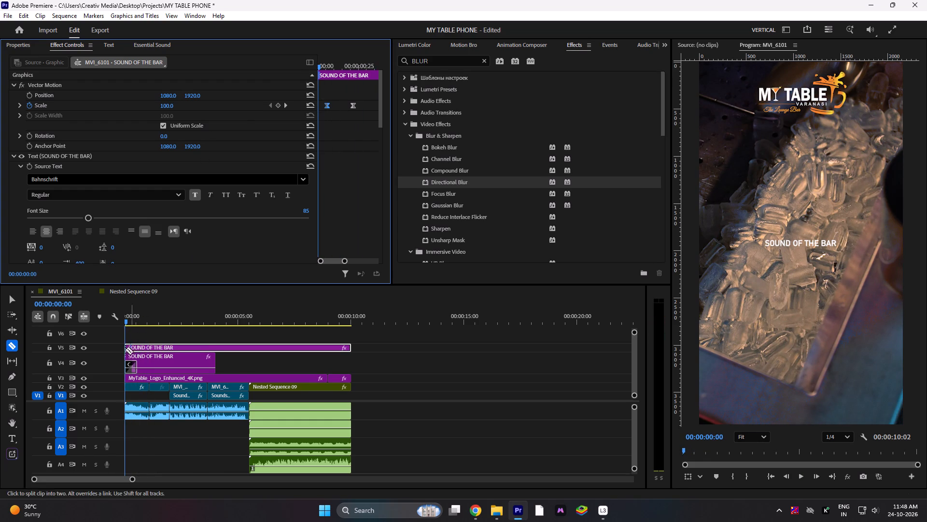
Enlarge the V5 track, add a fade-in transition at the start of its SOUND OF THE BAR title, and preview the opening.
drag(105, 344, 104, 326)
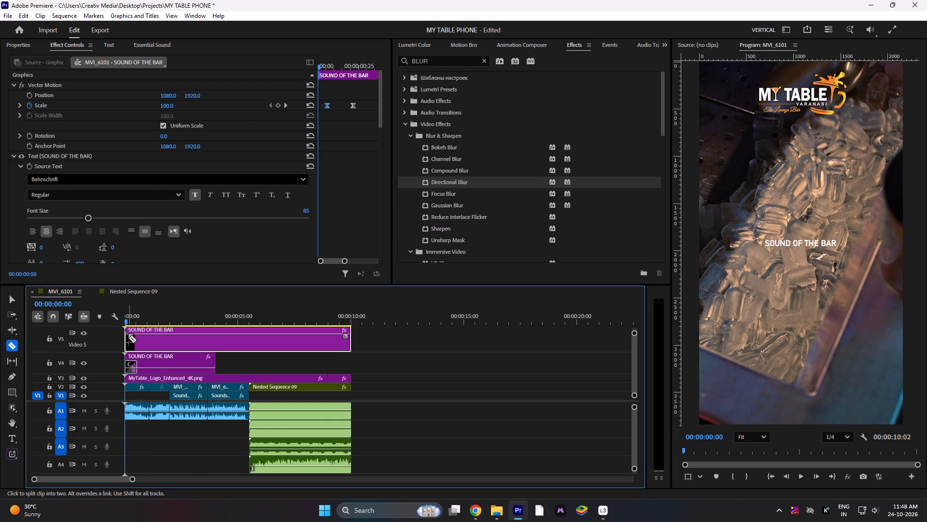
key(v)
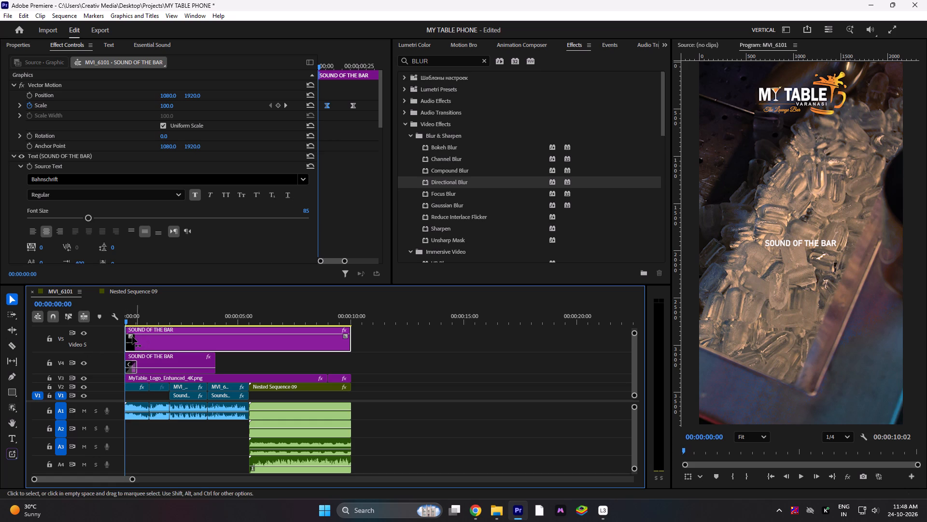
click(130, 335)
key(space)
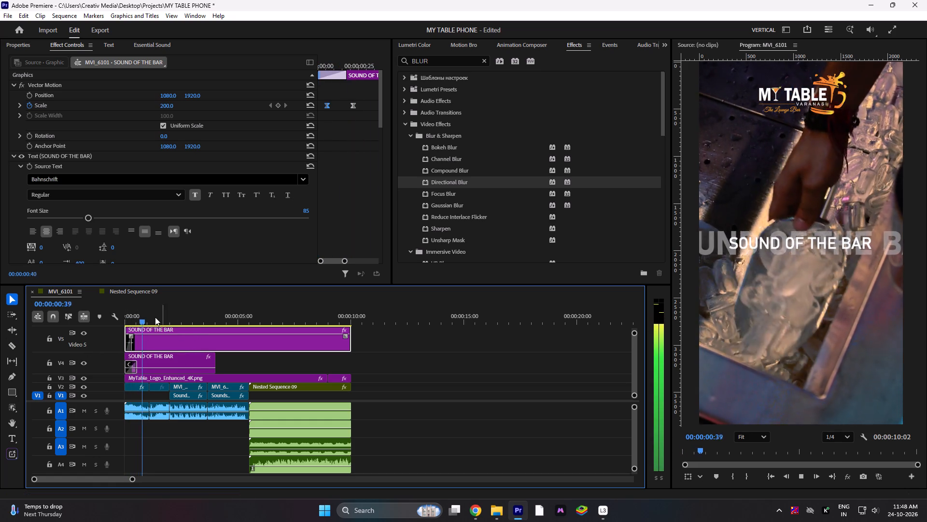
key(space)
drag(143, 317, 101, 318)
key(space)
key(space)
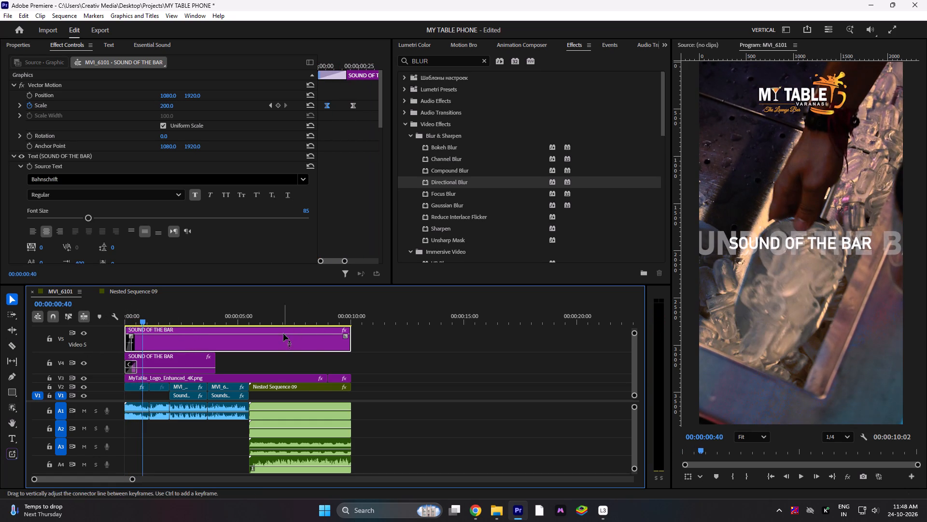
drag(143, 314, 108, 319)
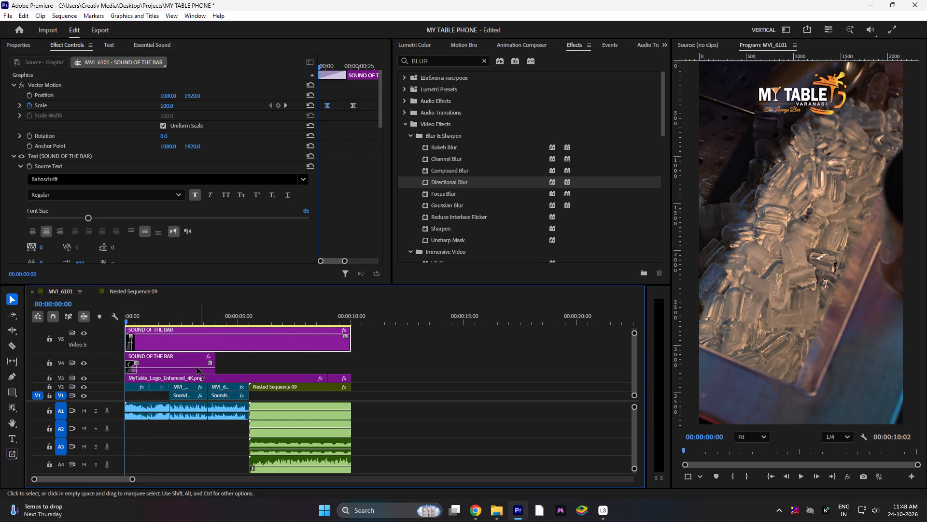
shift+click(183, 362)
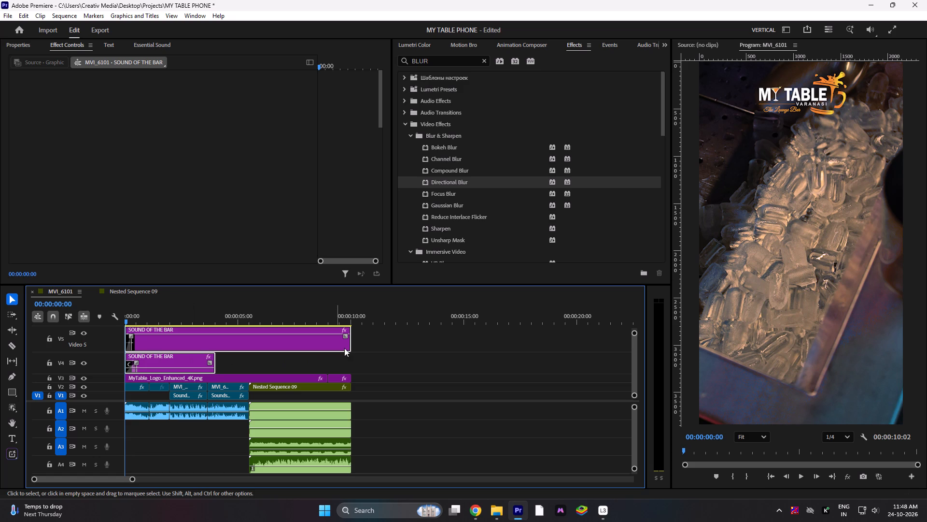
click(365, 363)
key(space)
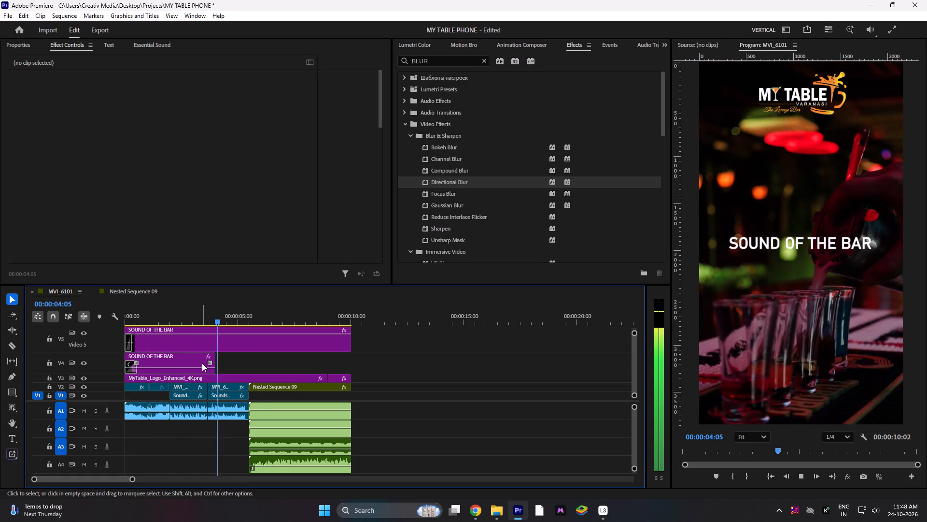
key(space)
Add a Cross Dissolve of about 00:00:00:15 at the end of the V4 SOUND OF THE BAR title and preview it.
drag(229, 315, 218, 317)
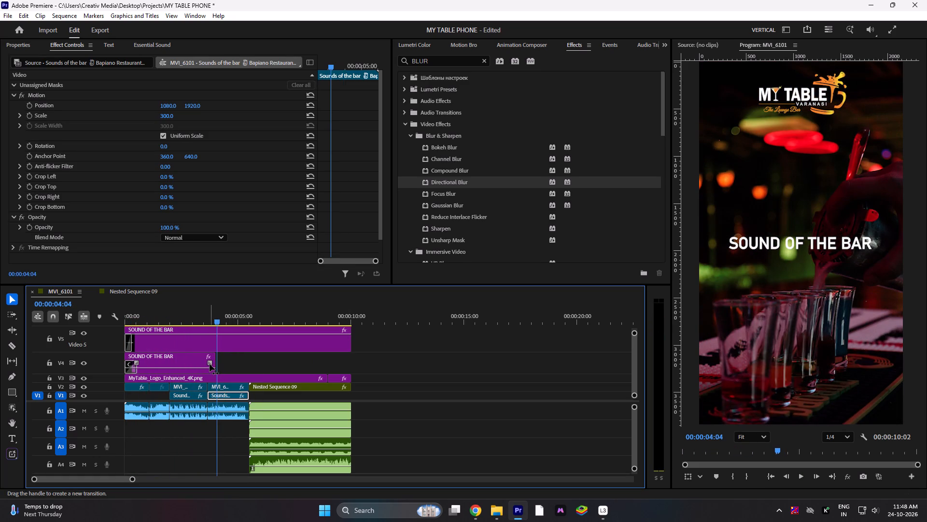
click(210, 364)
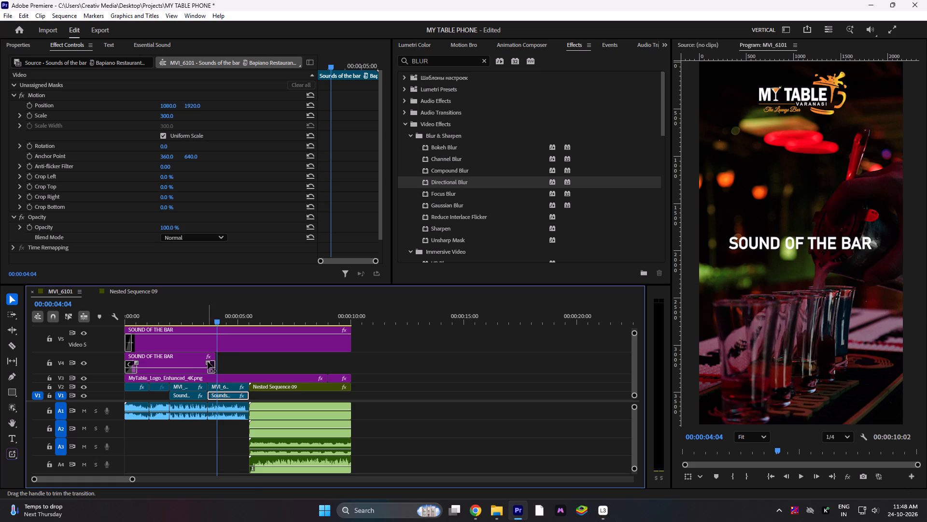
drag(208, 362, 212, 361)
click(212, 361)
drag(211, 363, 207, 363)
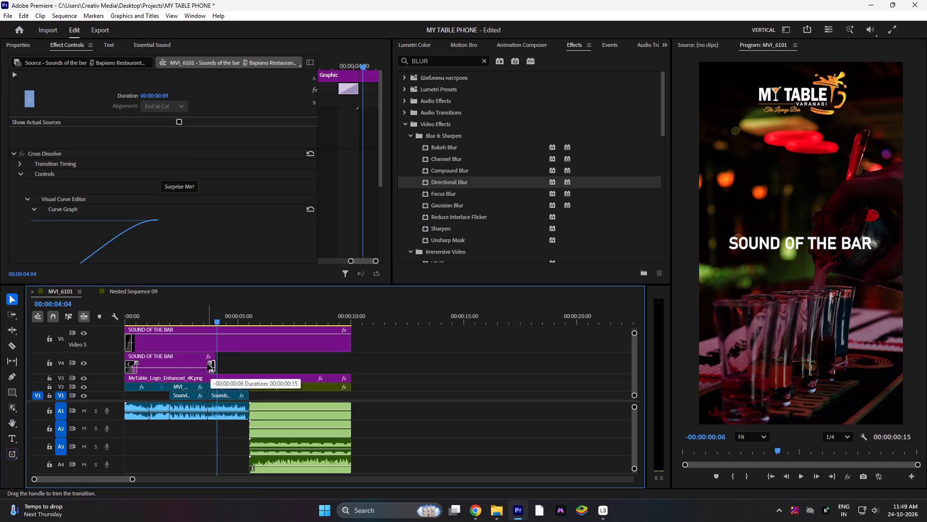
drag(207, 363, 206, 364)
drag(218, 320, 206, 320)
key(space)
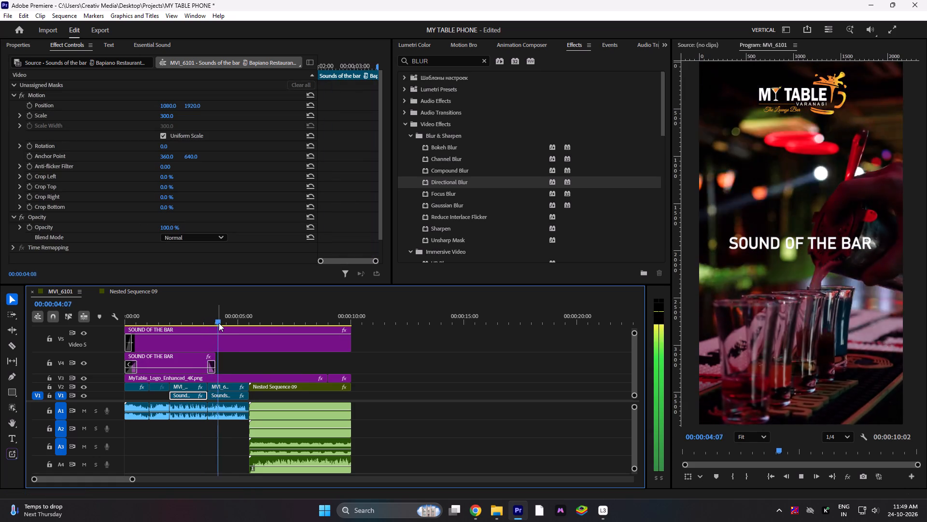
key(space)
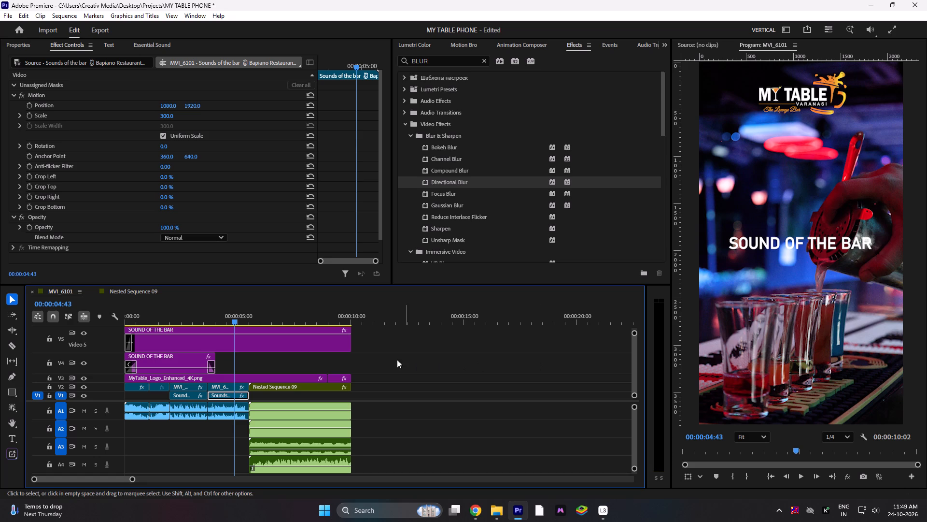
drag(233, 320, 74, 320)
key(space)
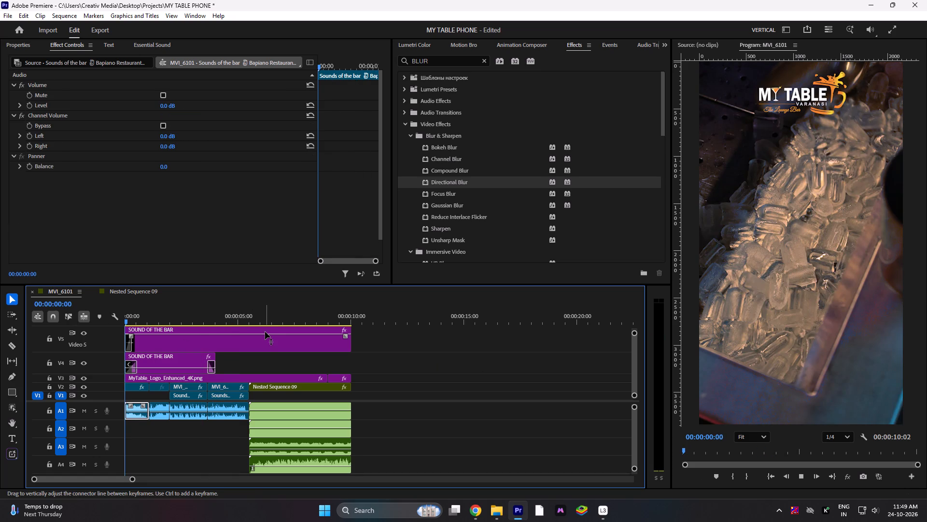
key(space)
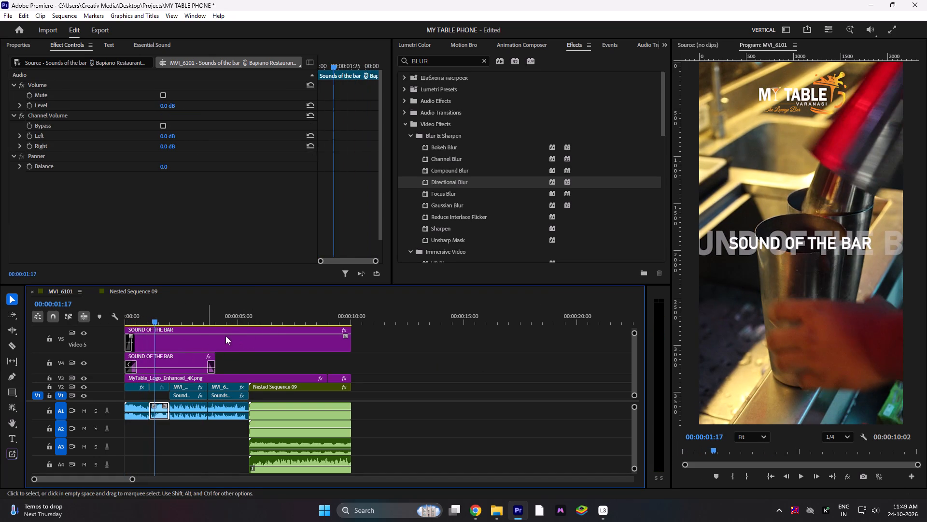
Check the V4 title's font settings and set the V5 SOUND OF THE BAR title's font style to SemiBold.
click(187, 356)
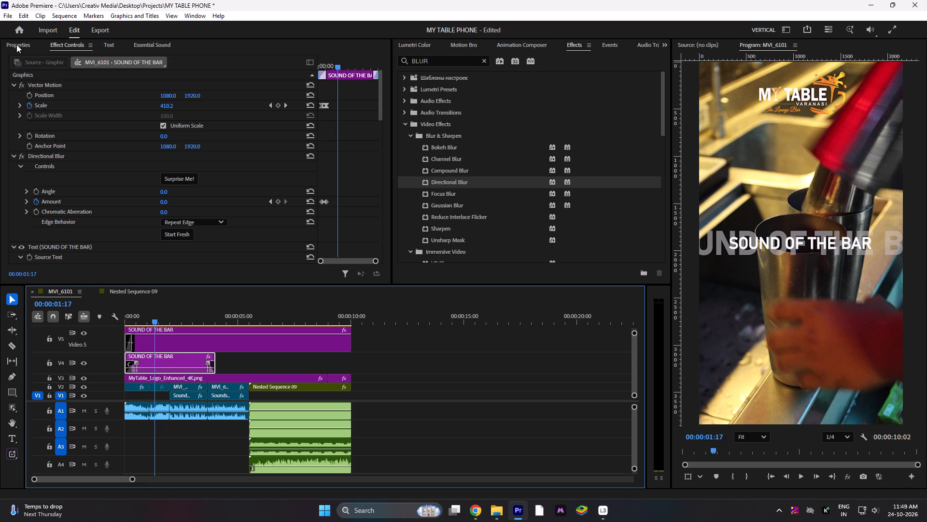
scroll(78, 124, up, 7)
click(24, 46)
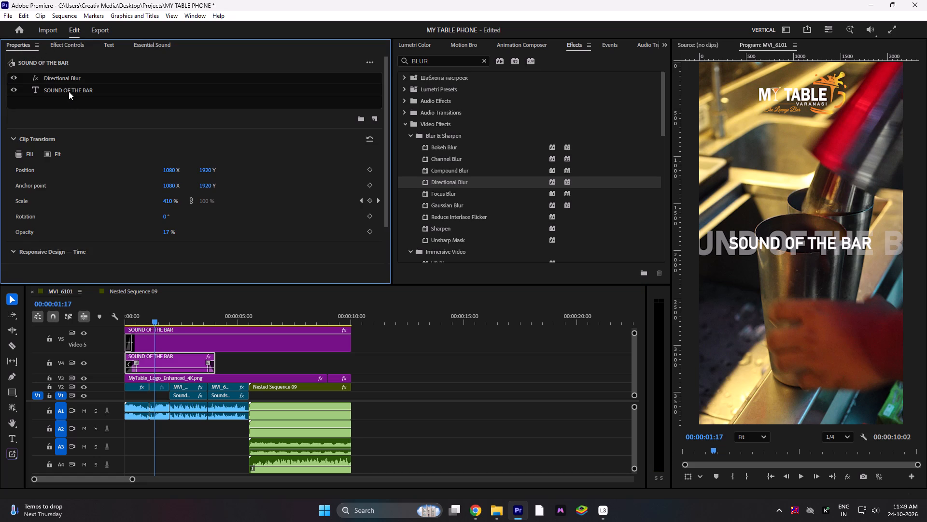
click(69, 91)
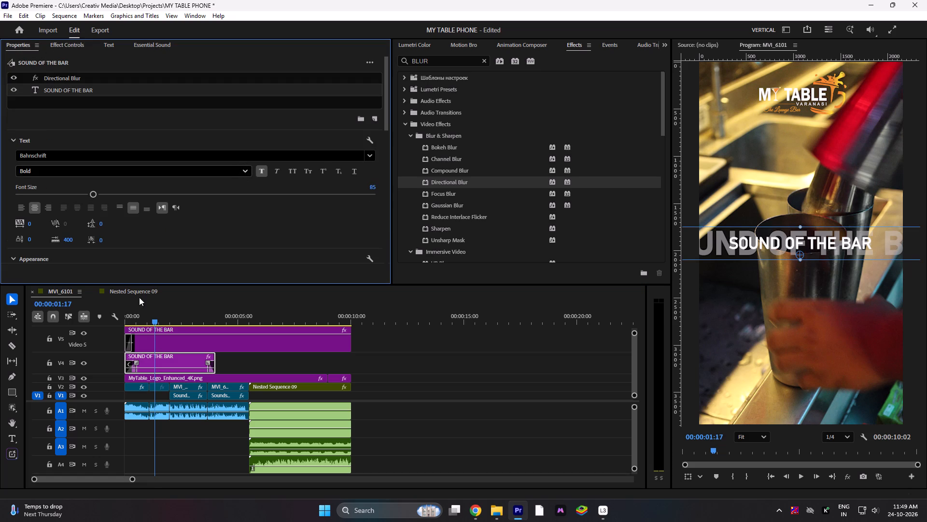
click(174, 340)
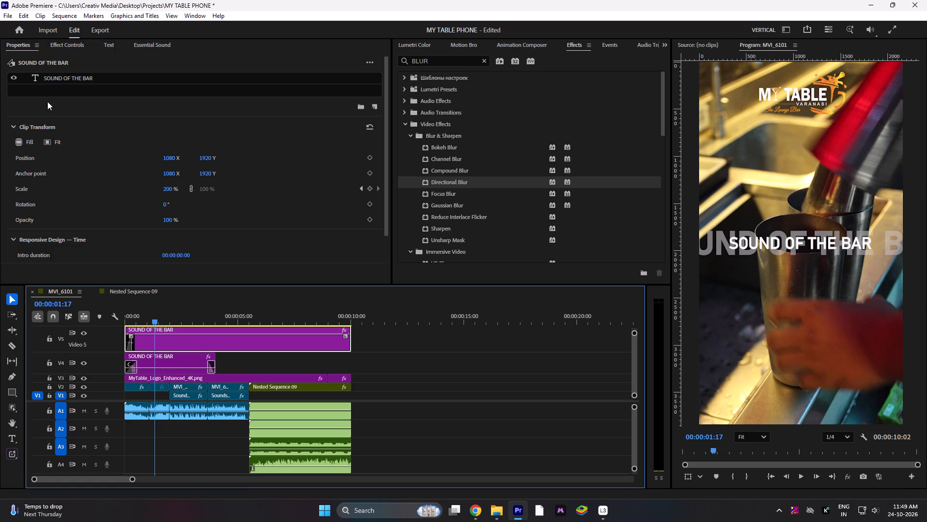
click(61, 72)
key(Right)
key(Right)
key(Right)
key(Right)
key(Right)
key(Right)
key(Right)
key(Right)
key(Right)
key(Right)
key(Right)
key(Right)
key(Right)
key(Right)
click(221, 159)
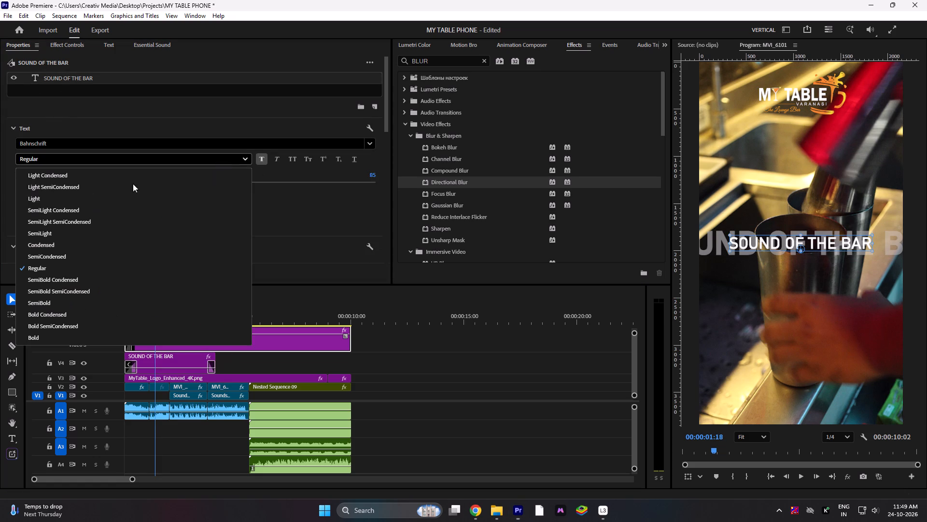
click(51, 300)
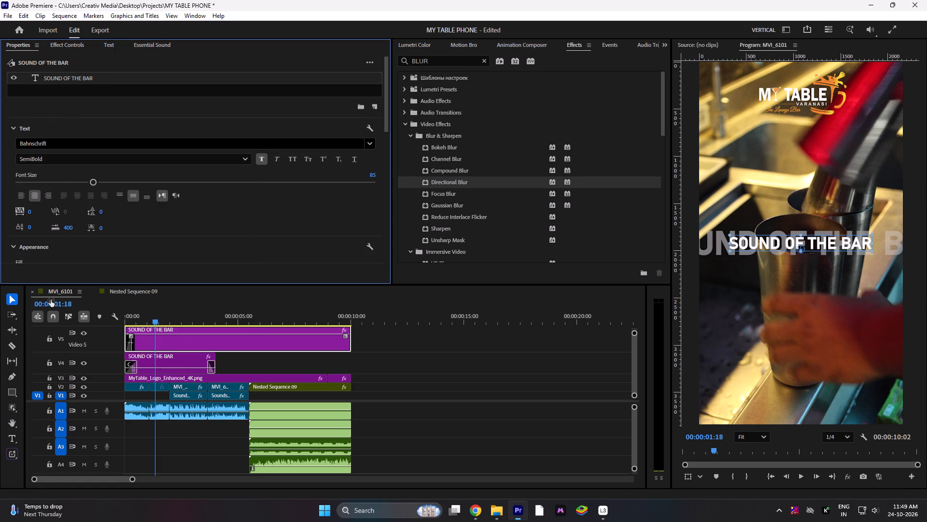
Step through the frames and edit points up to the start of Nested Sequence 09 to check the title, and return to the beginning.
key(Right)
key(Right)
key(Right)
key(Right)
key(Right)
key(Right)
key(Right)
key(Right)
key(Right)
key(Right)
key(Right)
key(Right)
key(Right)
key(Down)
click(406, 362)
key(Down)
key(Down)
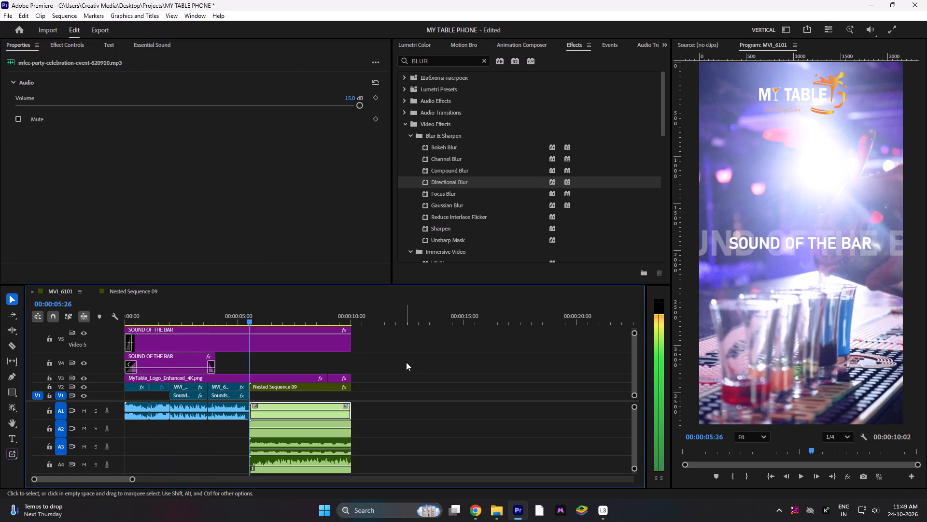
key(Down)
key(Up)
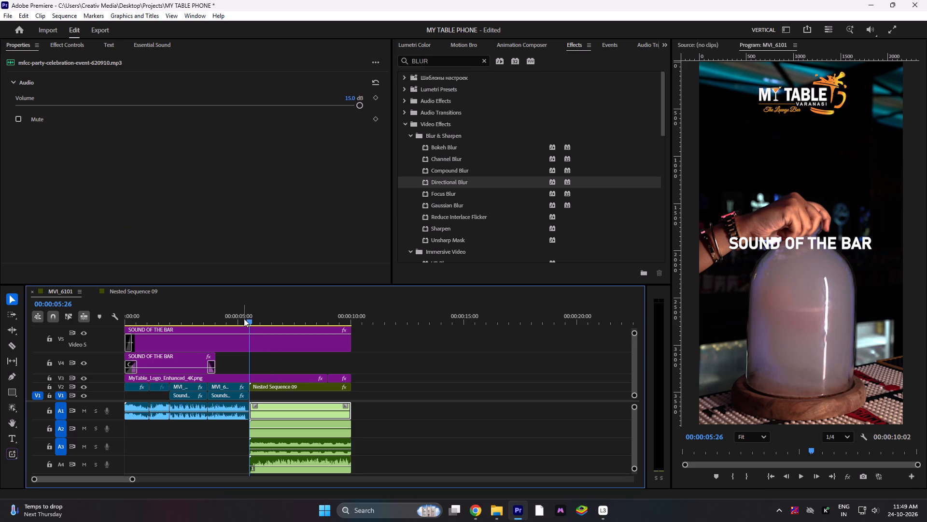
drag(247, 319, 116, 318)
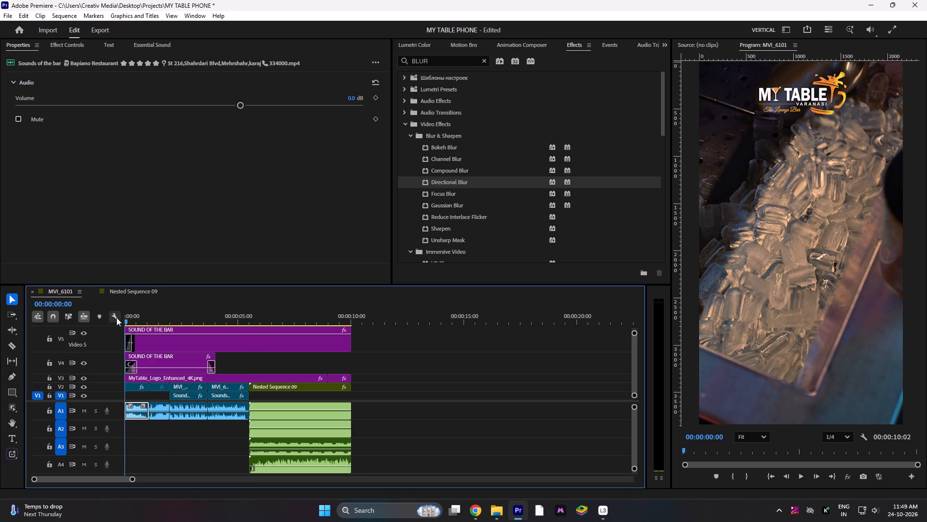
Open the Sounds of the bar reference reel from Downloads in VLC, examine its title styling, and return to Premiere.
click(490, 519)
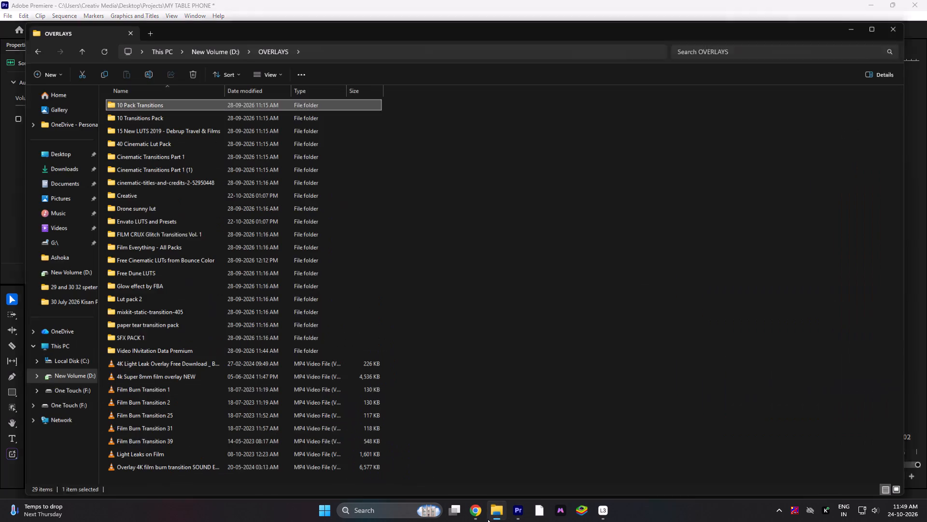
click(44, 155)
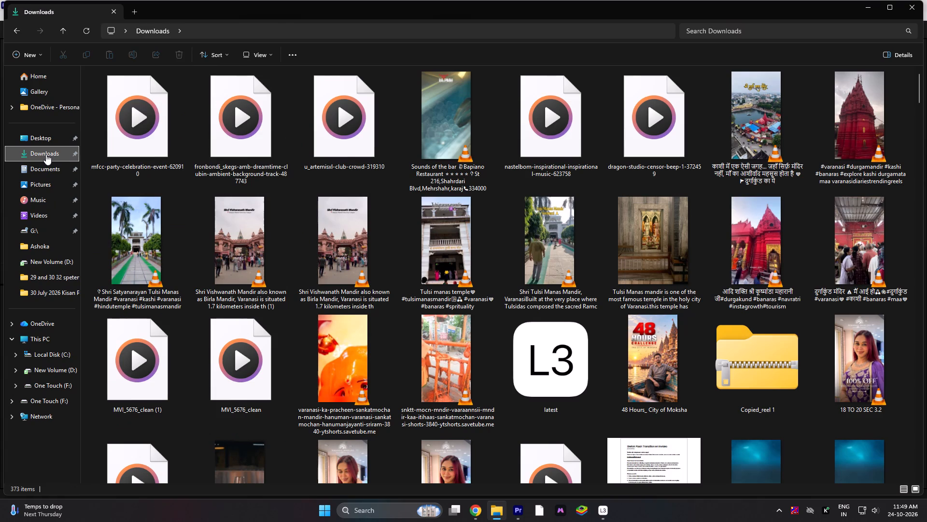
double_click(454, 157)
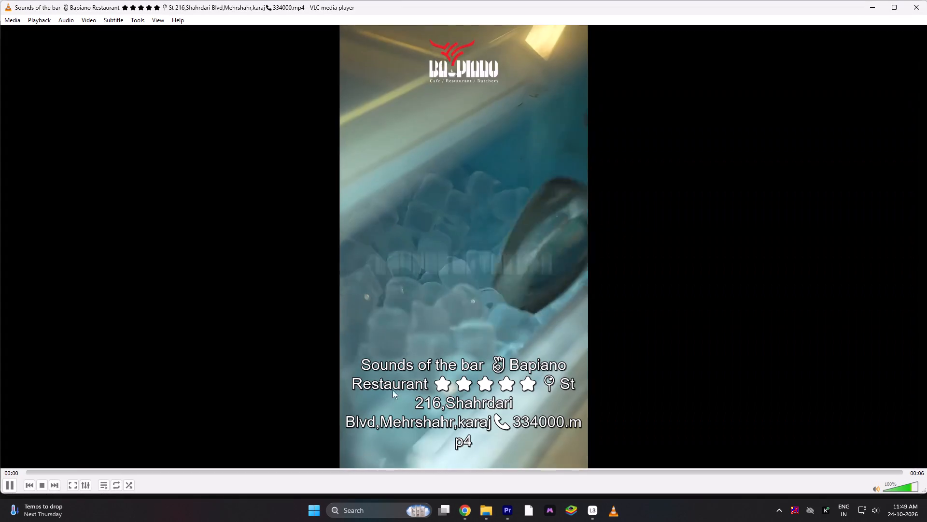
click(412, 478)
click(421, 473)
click(567, 333)
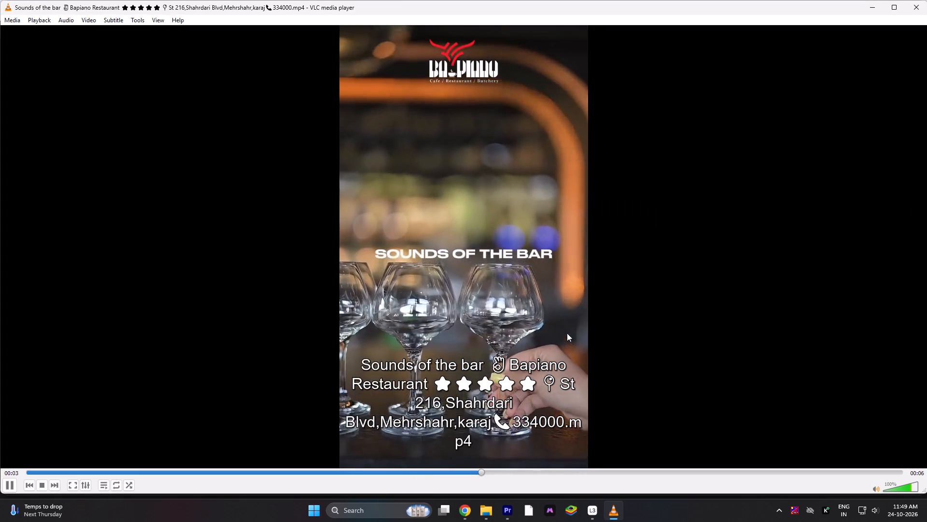
key(space)
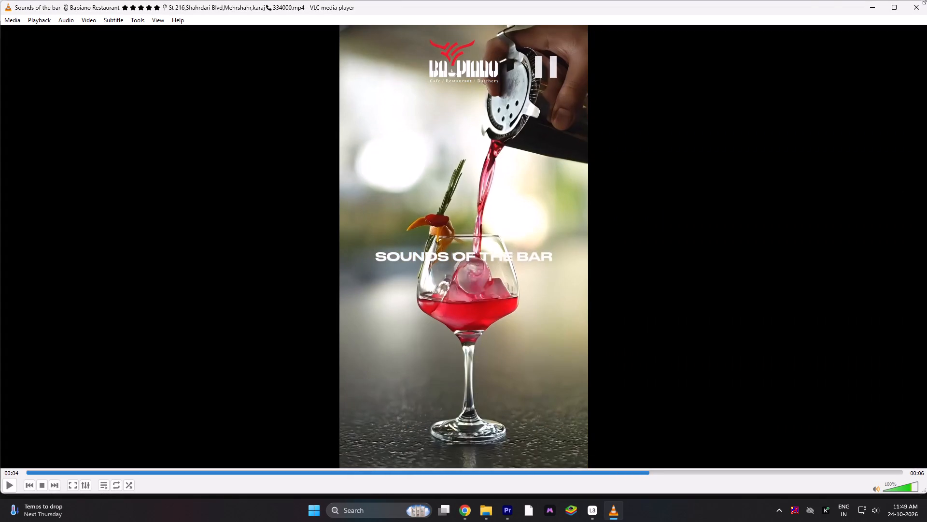
click(870, 5)
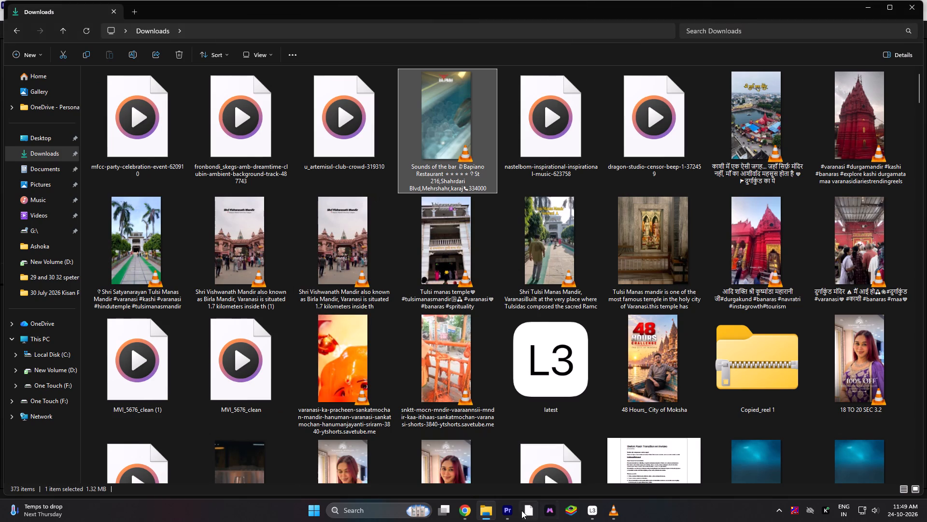
click(511, 511)
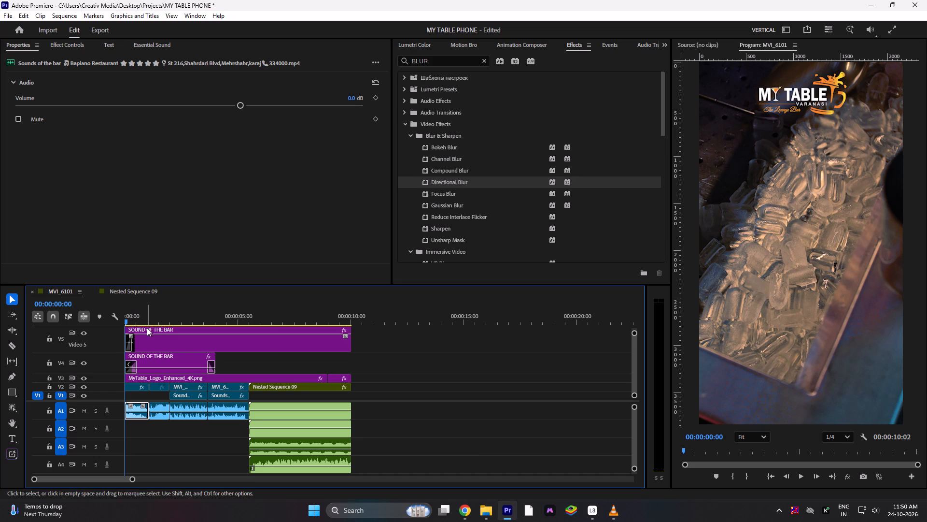
Scrub through the title footage to about 00:00:06:36 and search the effects library for DROP.
drag(149, 322, 174, 319)
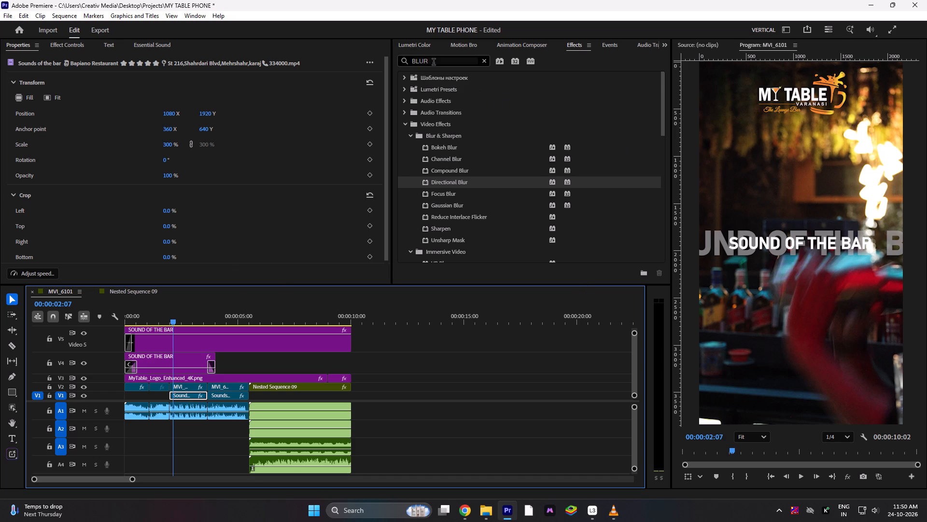
drag(216, 321, 259, 320)
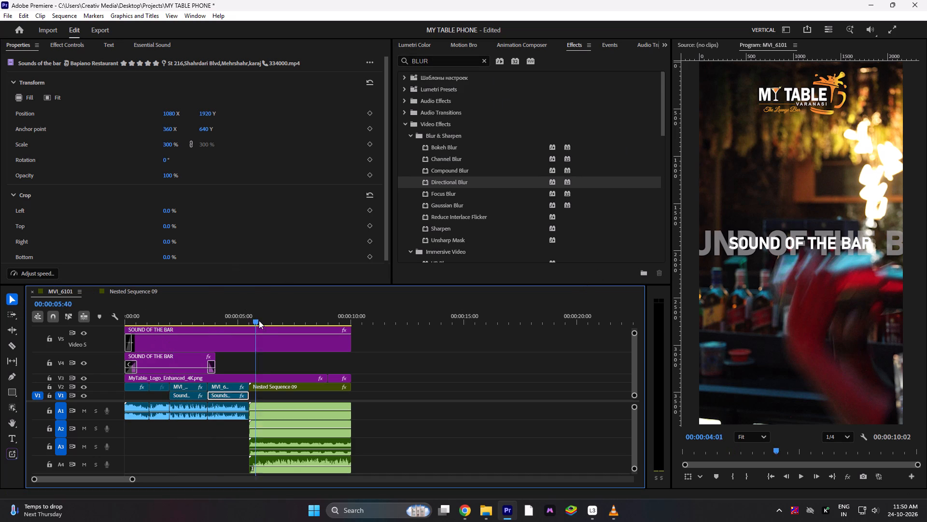
drag(259, 320, 278, 317)
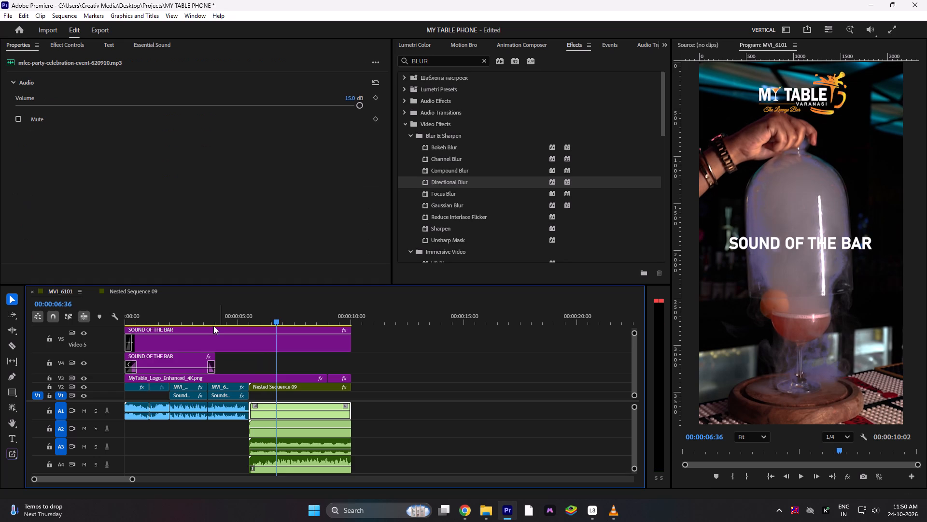
click(485, 61)
click(447, 61)
key(d)
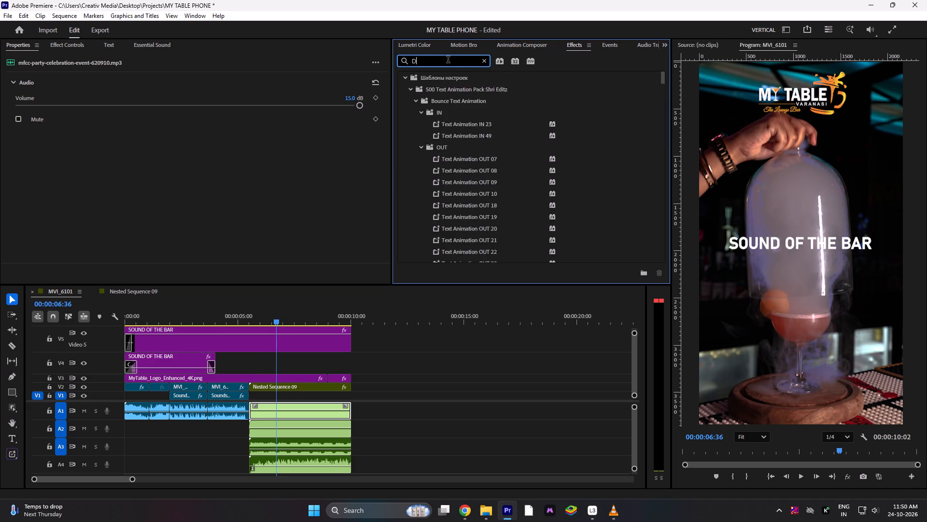
key(r)
key(o)
key(p)
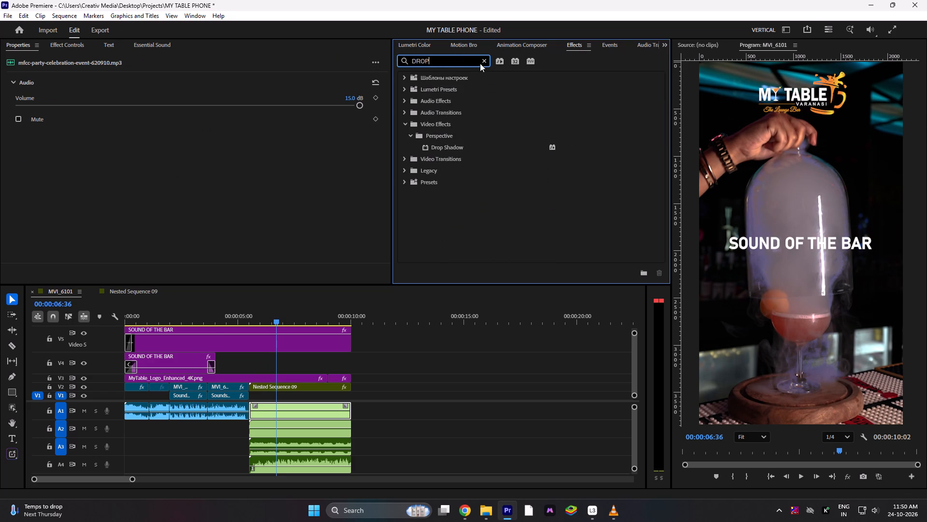
click(483, 62)
Enable the shadow on the text layer of the V5 SOUND OF THE BAR title.
click(59, 44)
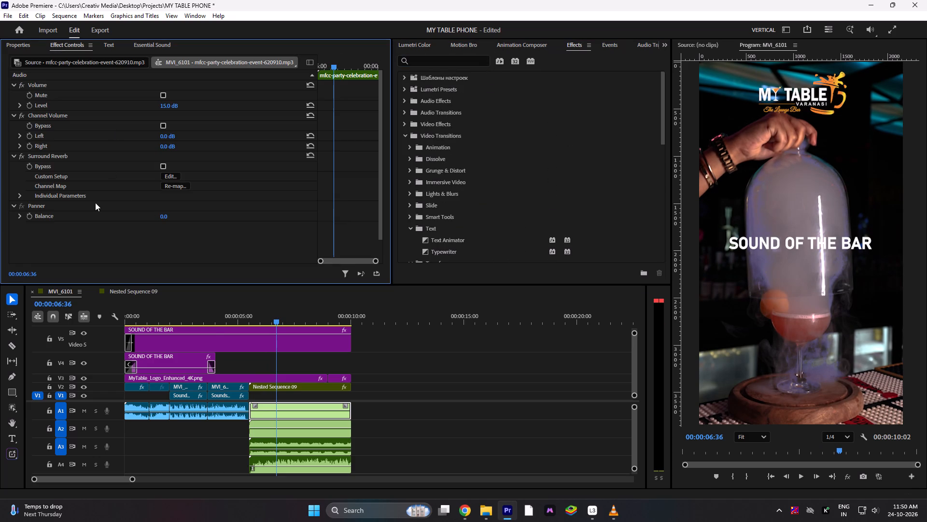
click(185, 347)
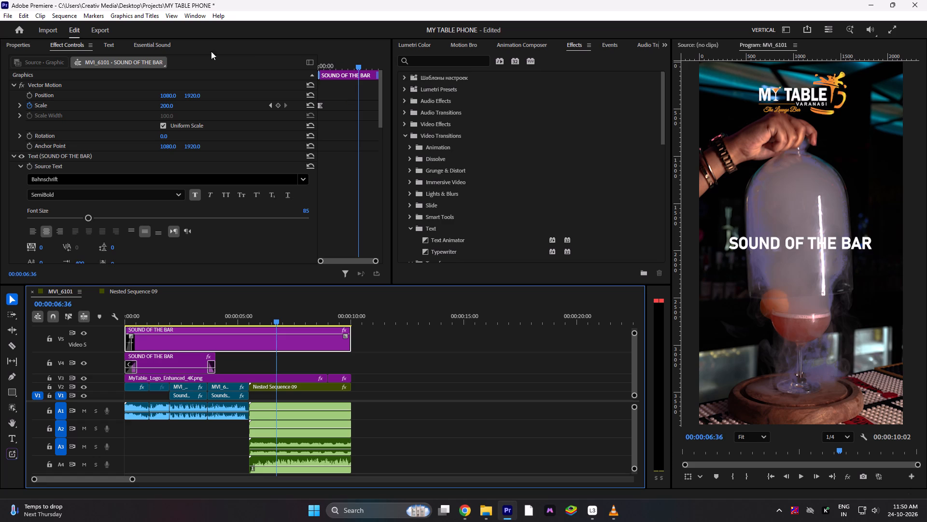
click(110, 43)
click(16, 44)
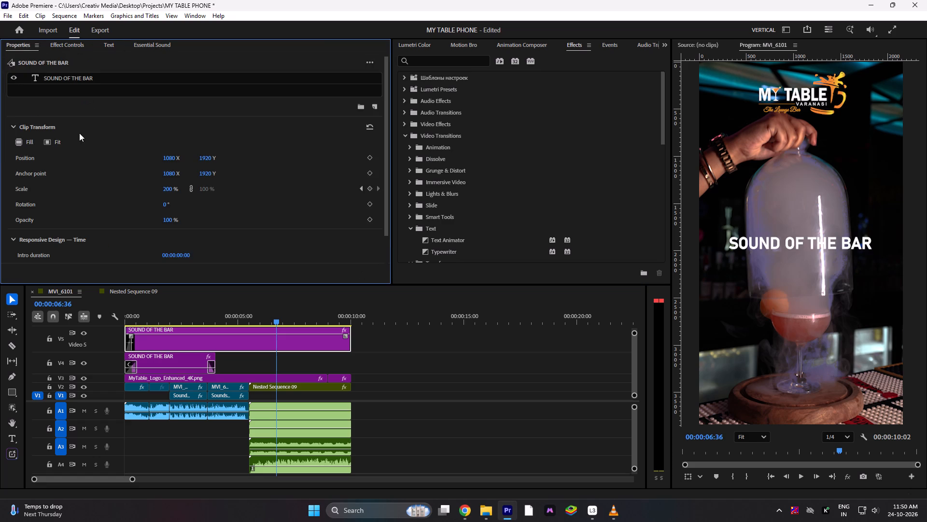
scroll(99, 171, down, 4)
scroll(98, 166, up, 6)
click(56, 78)
scroll(190, 209, down, 12)
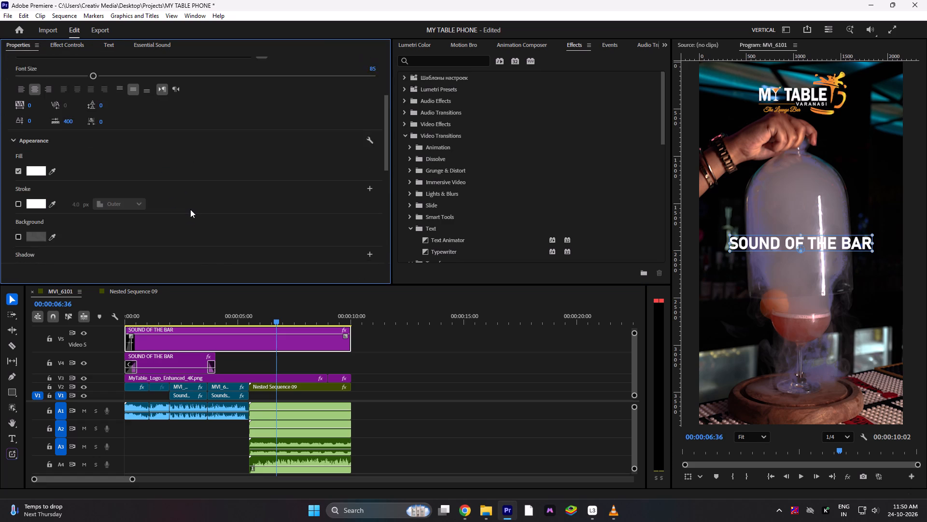
scroll(190, 209, down, 5)
scroll(119, 217, down, 4)
click(17, 171)
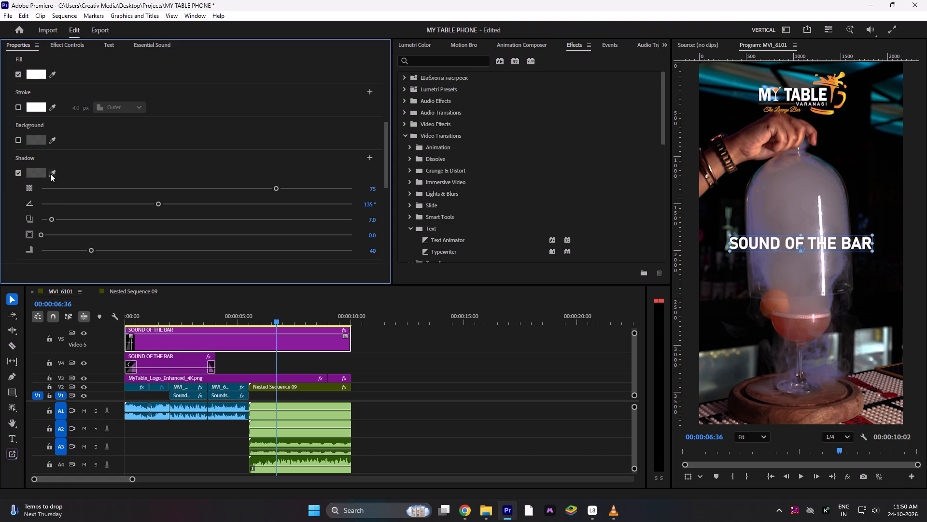
Set the V5 title shadow's angle to about 97° and its size to about 18.3.
scroll(299, 174, down, 4)
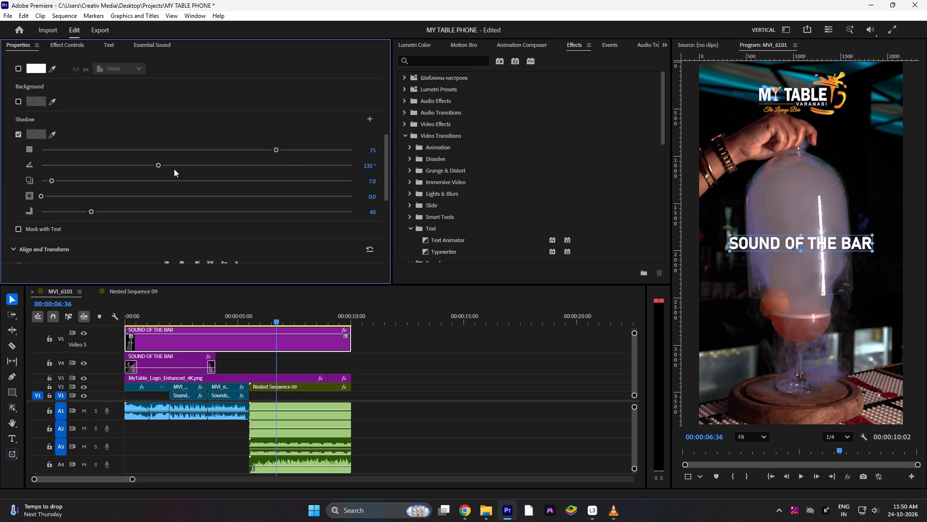
drag(159, 165, 170, 167)
drag(170, 167, 171, 167)
drag(39, 195, 56, 194)
drag(56, 194, 103, 199)
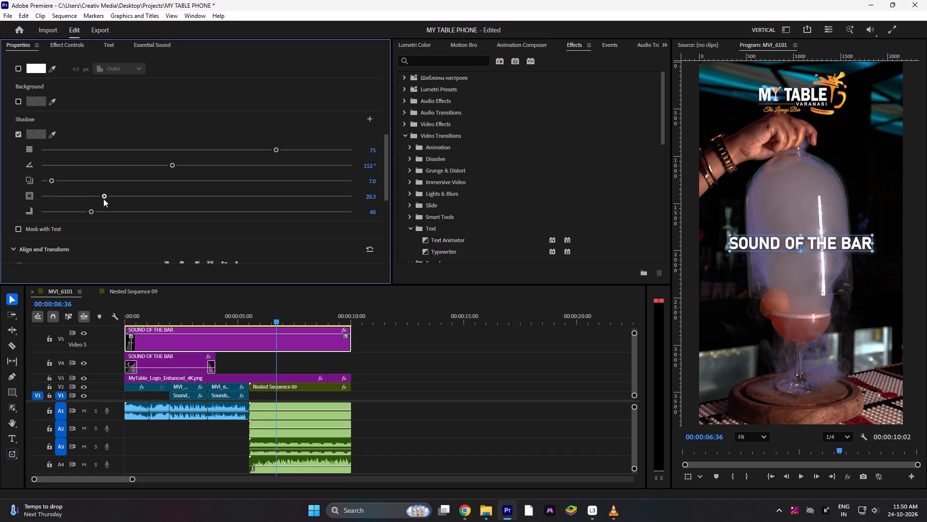
drag(103, 199, 96, 203)
drag(96, 203, 97, 203)
drag(169, 167, 170, 168)
drag(170, 168, 124, 168)
Set the V5 title shadow's opacity to about 82 and its blur to about 61.
drag(277, 148, 261, 147)
drag(261, 147, 293, 151)
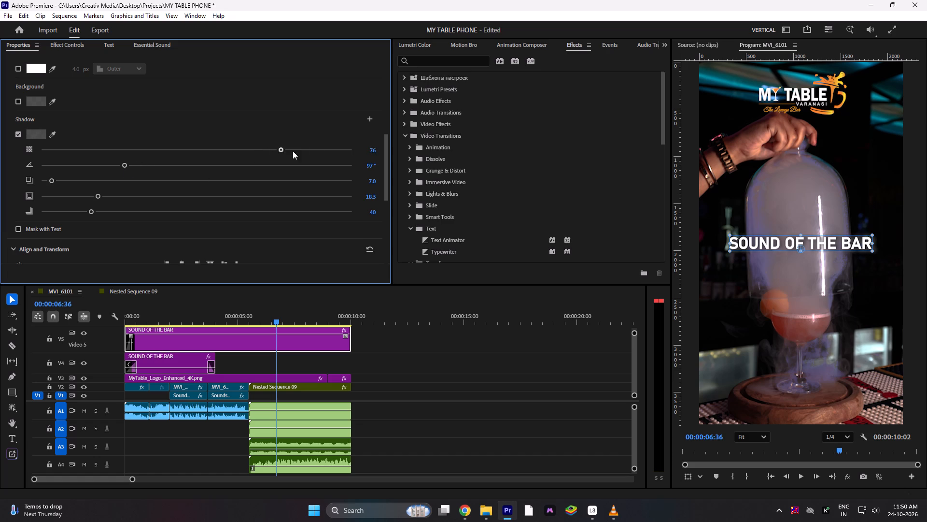
drag(293, 151, 270, 157)
drag(270, 157, 296, 157)
drag(92, 212, 112, 211)
drag(112, 211, 116, 214)
Play the reel from the beginning to about 00:00:02:09 to preview the V5 title's shadow.
click(407, 329)
drag(286, 321, 93, 313)
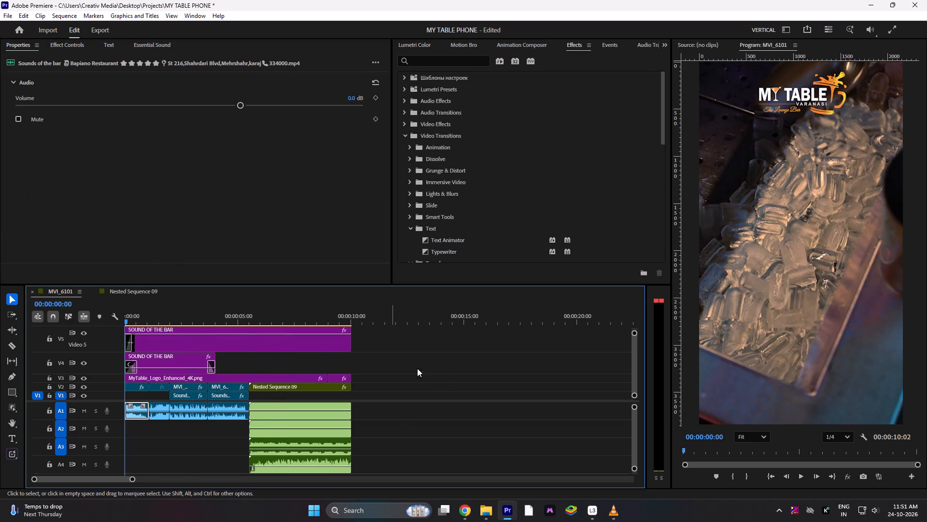
key(space)
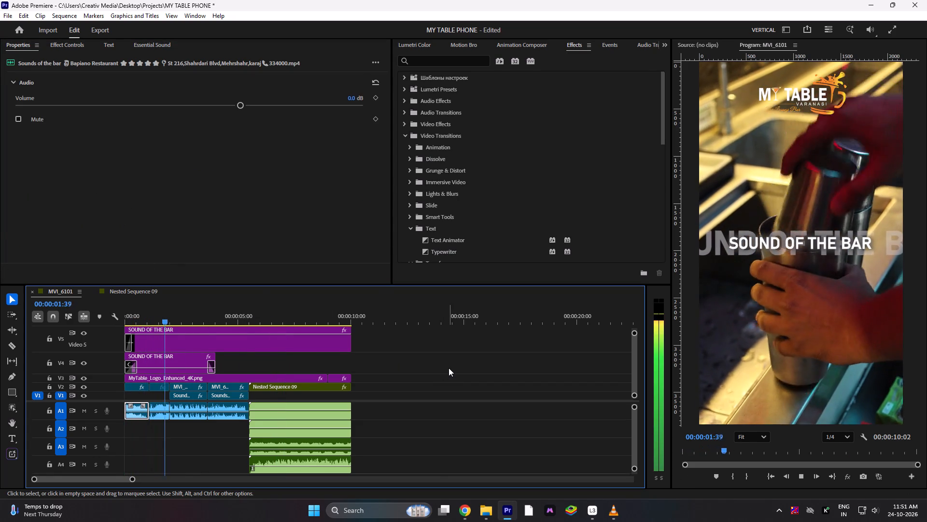
key(space)
Enable the shadow on the V4 SOUND OF THE BAR title's text with distance about 11.8 and blur about 85.
click(179, 347)
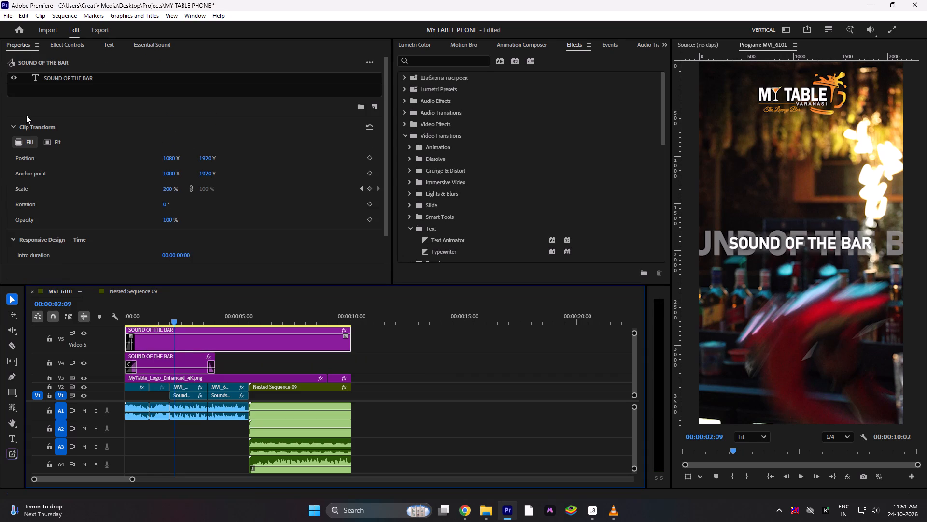
click(188, 361)
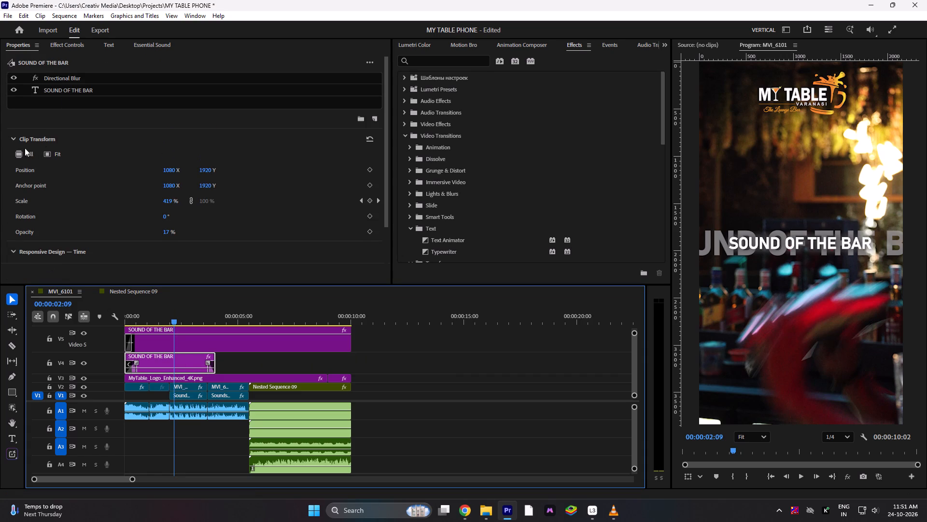
click(60, 90)
scroll(42, 228, down, 8)
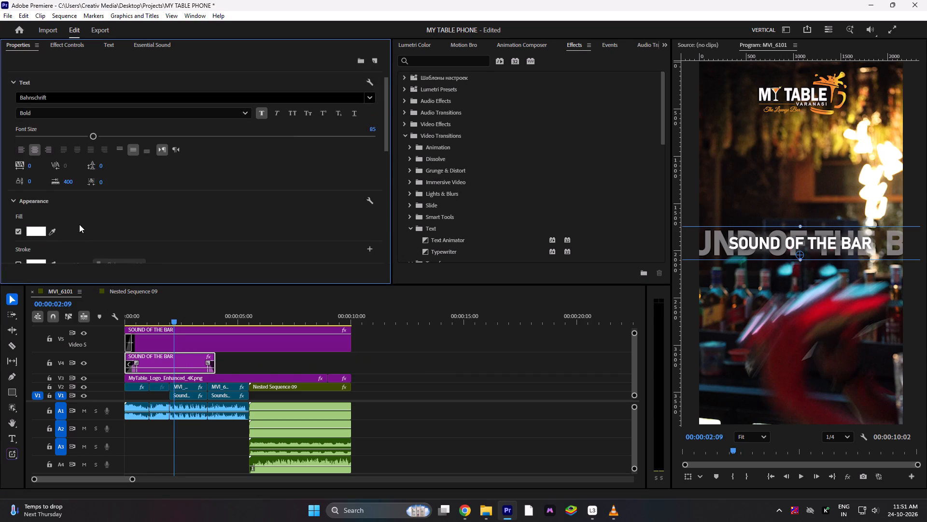
scroll(79, 224, down, 15)
click(17, 170)
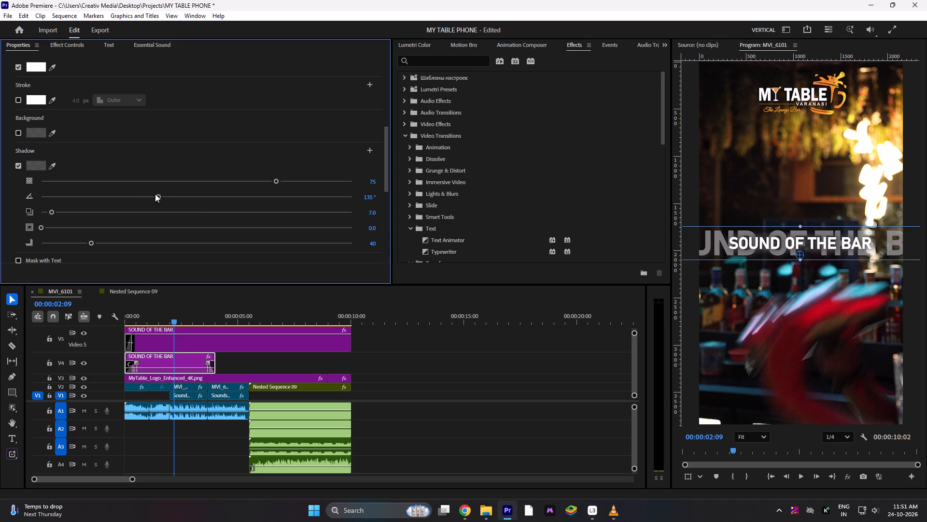
drag(51, 210, 116, 216)
drag(116, 216, 58, 219)
drag(92, 244, 139, 244)
drag(139, 244, 146, 243)
Play the reel from the beginning to about 00:00:02:11 to preview both titles' shadows.
drag(177, 319, 62, 309)
key(space)
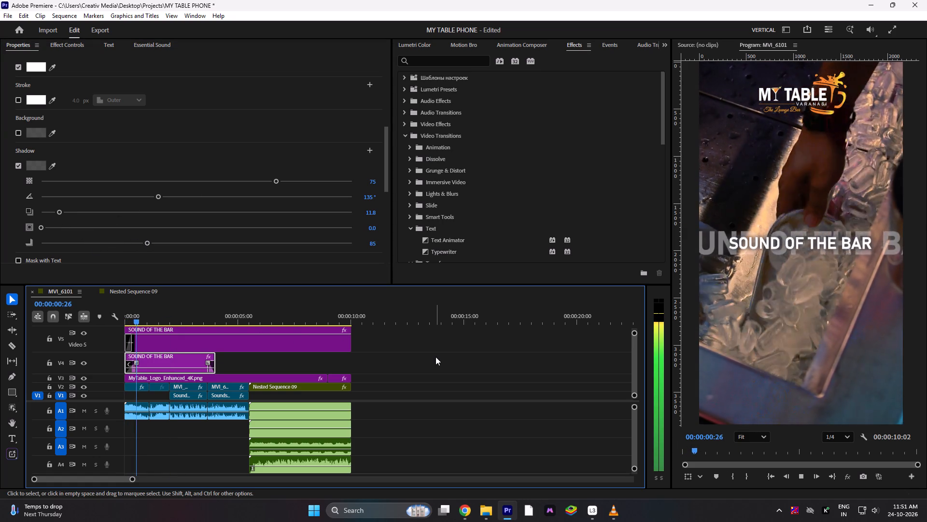
key(space)
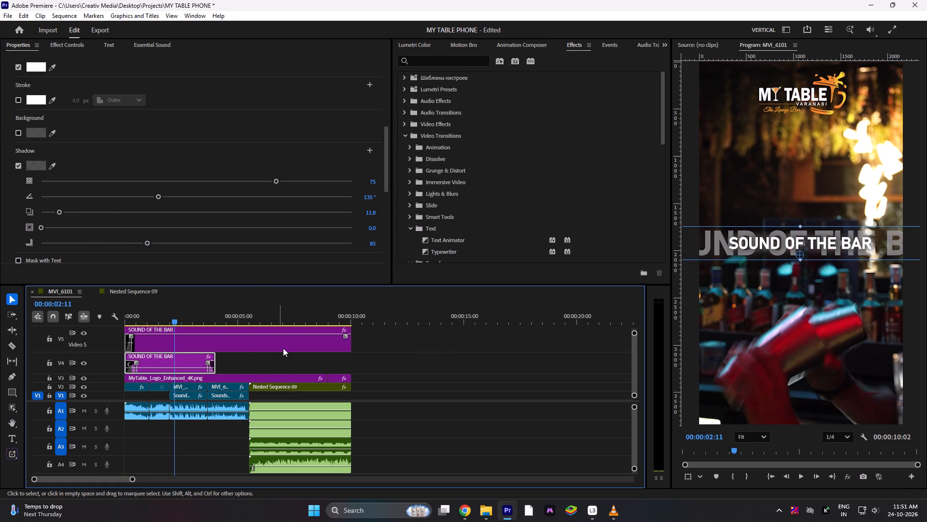
Nest the V5 and V4 SOUND OF THE BAR titles together, keeping the default name.
shift+click(218, 345)
right_click(218, 345)
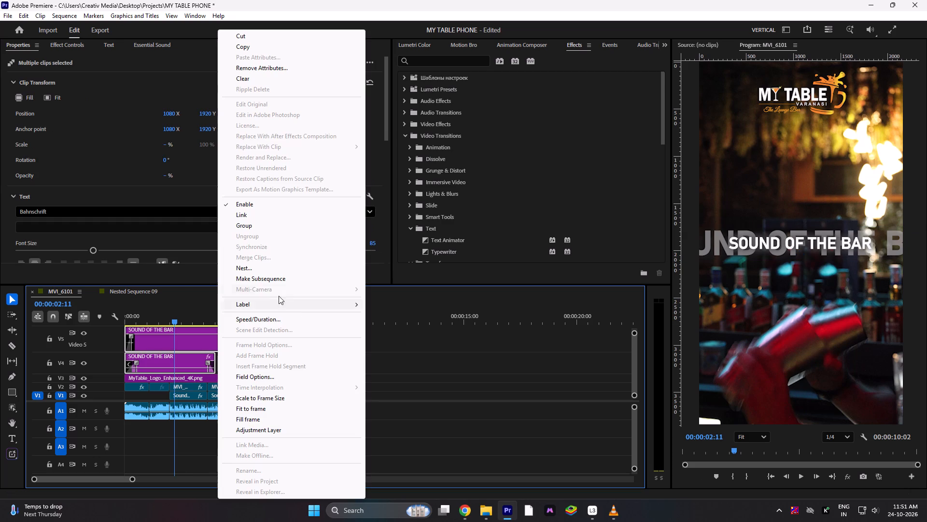
click(250, 271)
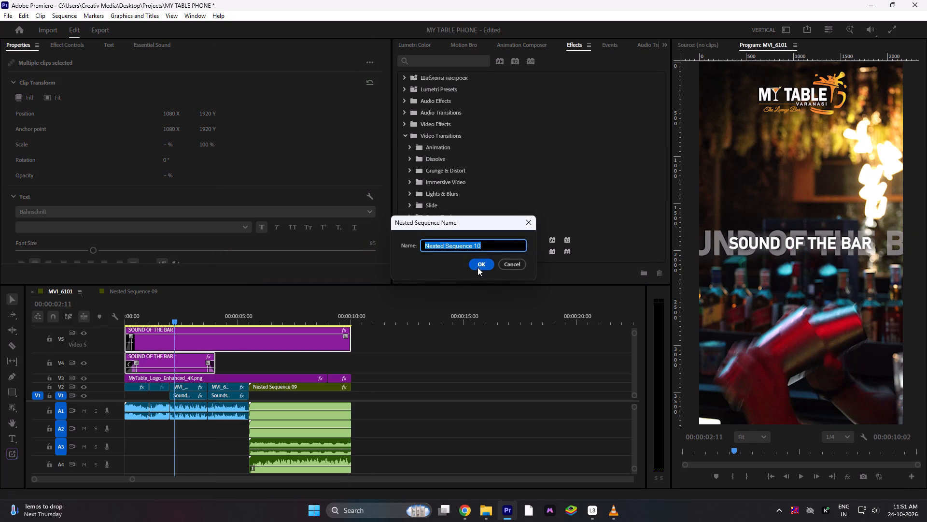
click(480, 266)
Add a Position keyframe at the start of the nested title and shift it to a slightly later time.
click(196, 370)
drag(186, 320, 178, 320)
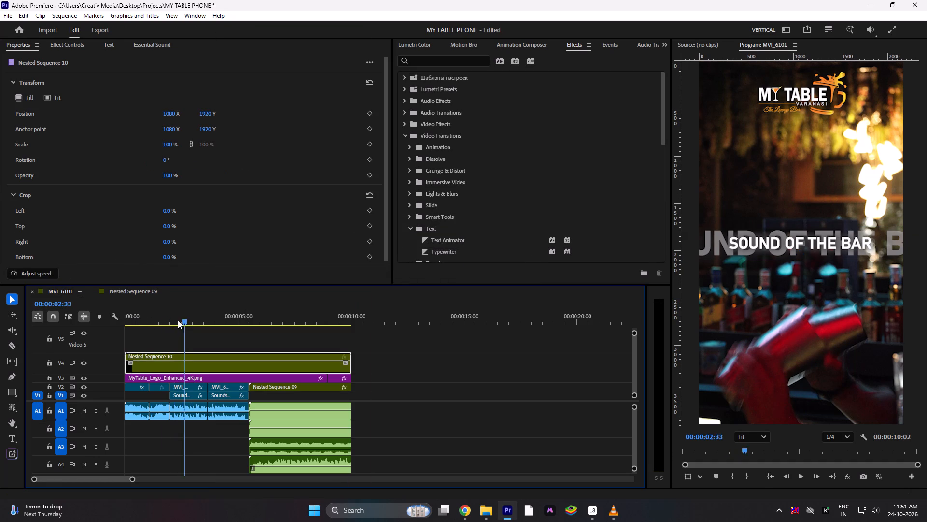
drag(178, 320, 93, 319)
click(65, 45)
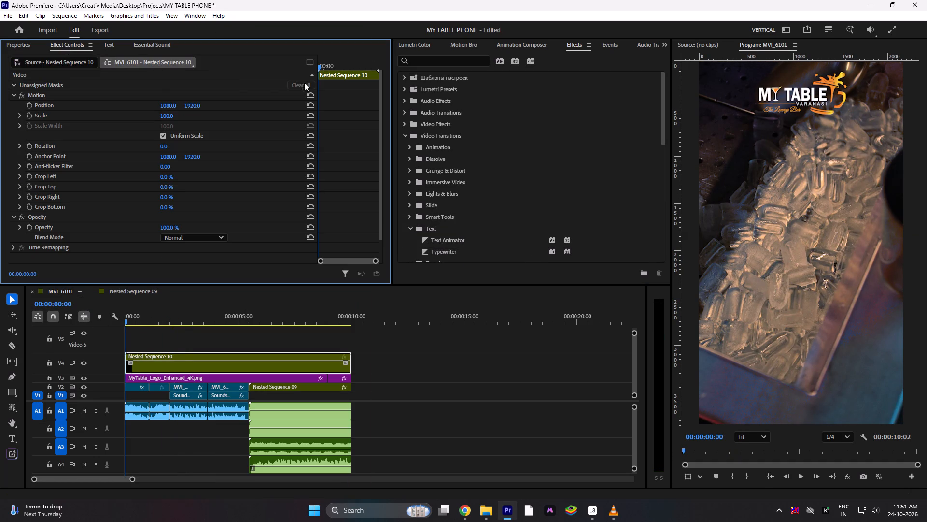
click(30, 107)
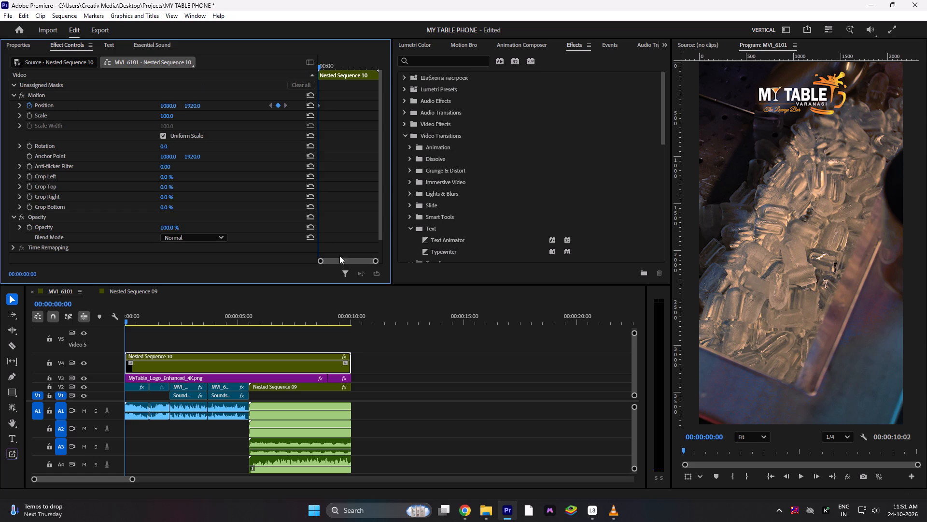
drag(377, 261, 387, 258)
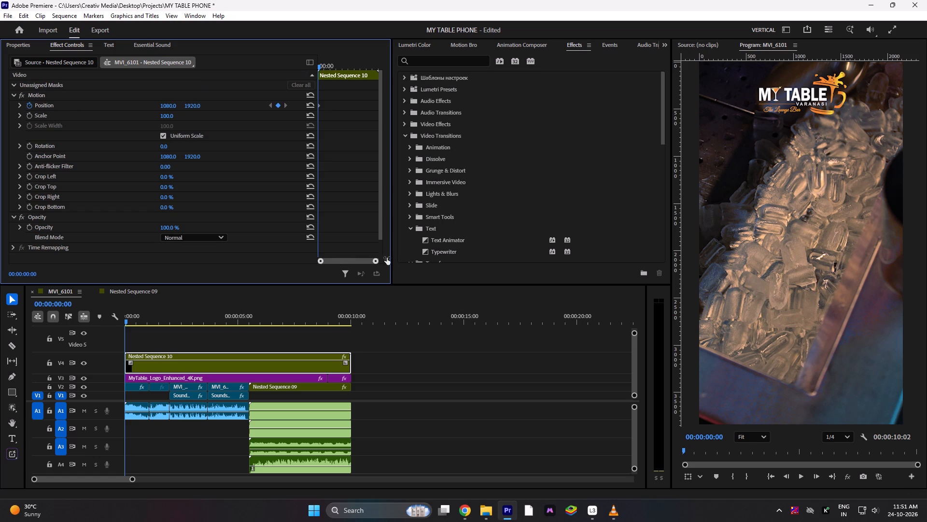
drag(387, 258, 390, 258)
click(320, 66)
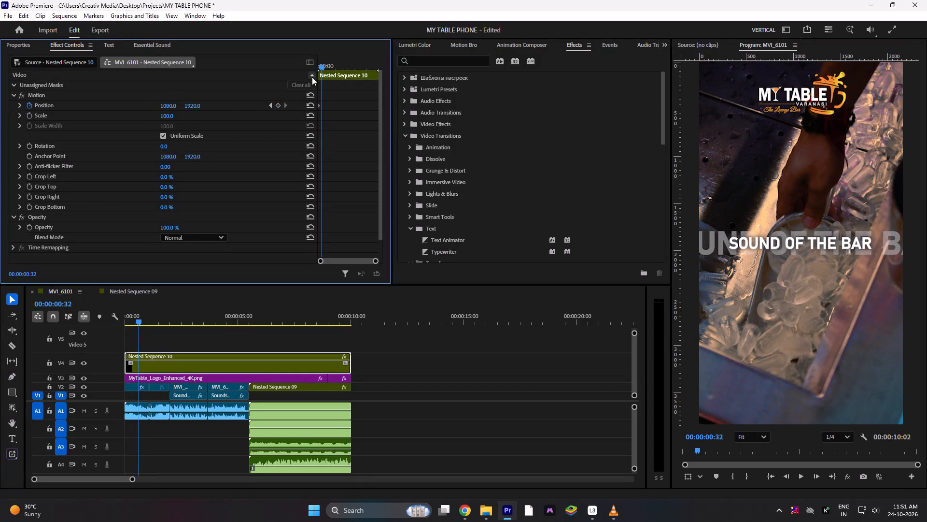
drag(321, 65, 312, 66)
click(320, 105)
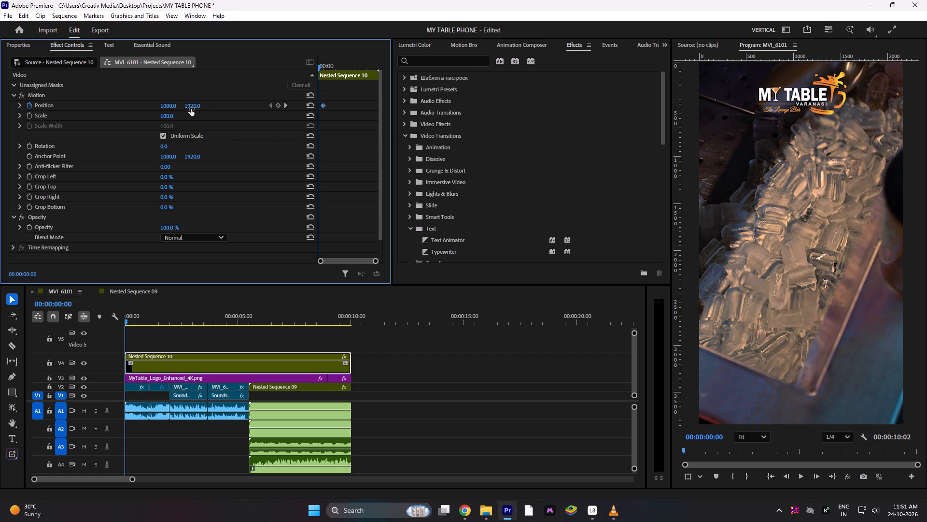
At 00:00:00:26, keyframe the nested title's vertical Position at 4103, below the frame.
drag(126, 321, 140, 320)
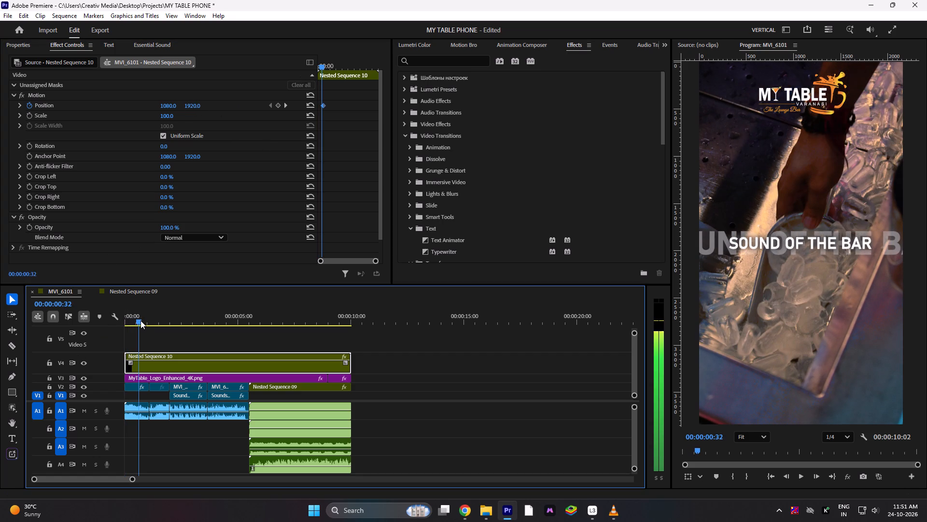
drag(140, 320, 138, 320)
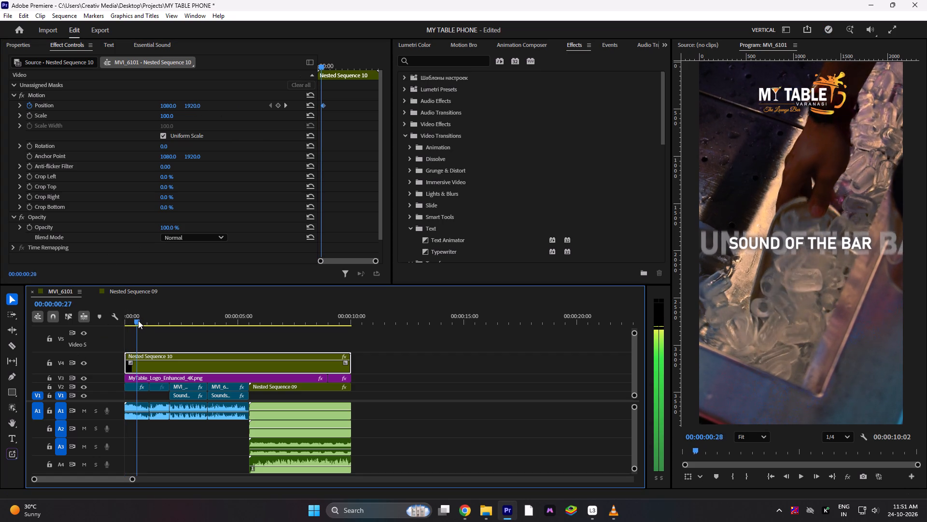
drag(138, 320, 138, 320)
drag(189, 106, 474, 158)
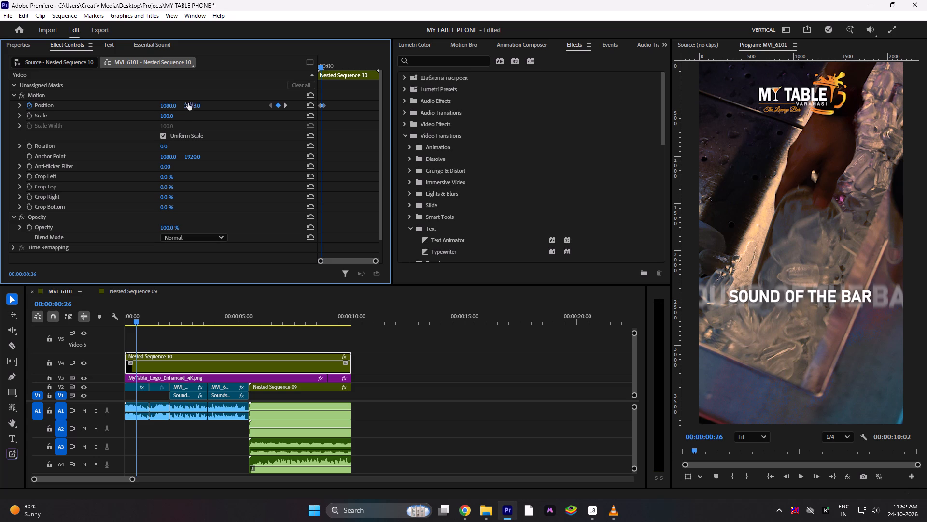
drag(188, 103, 356, 113)
click(195, 104)
click(224, 102)
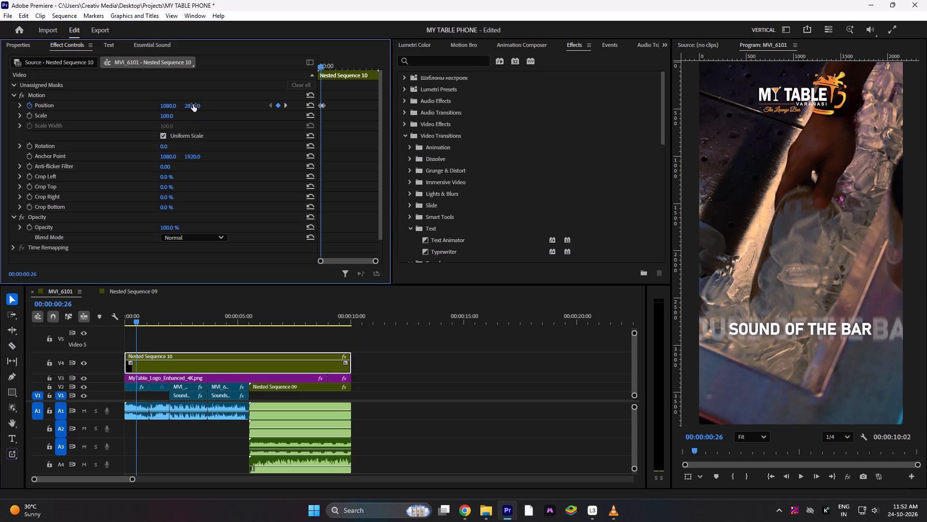
drag(192, 104, 703, 143)
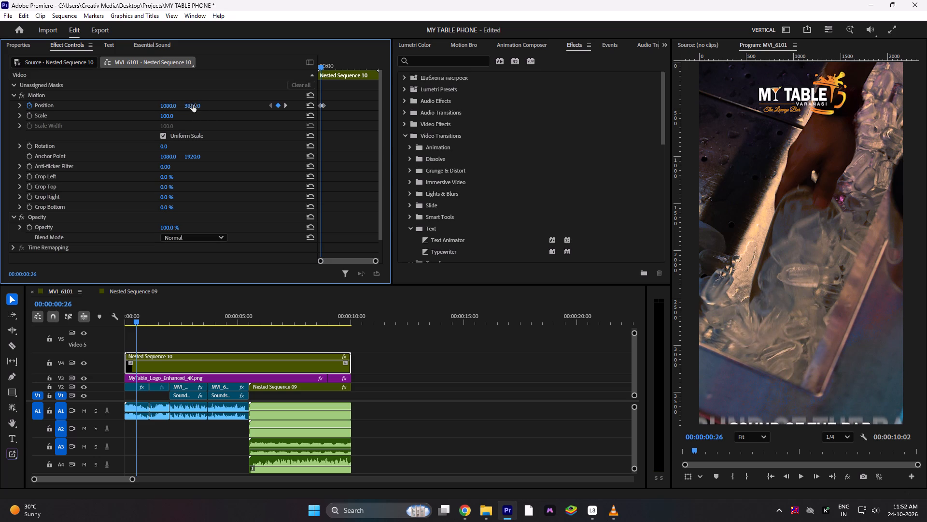
drag(189, 104, 295, 113)
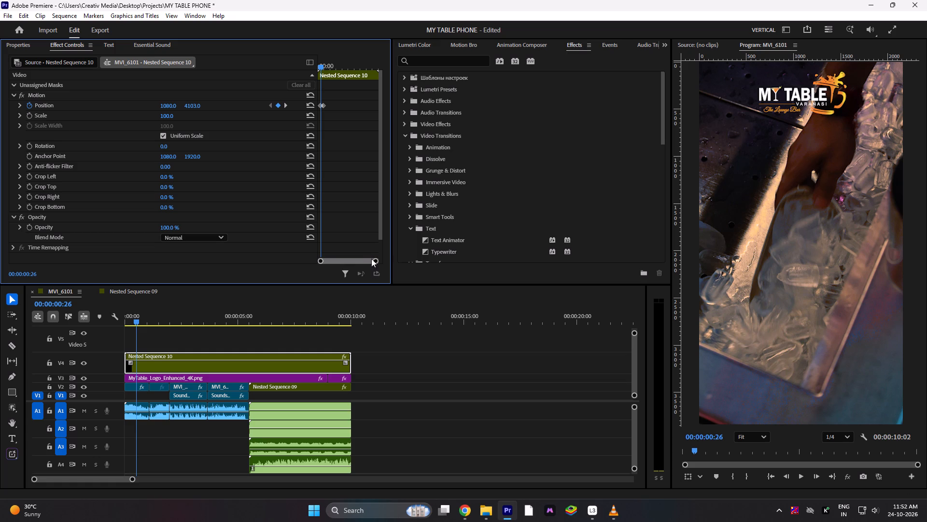
Shift both Position keyframes earlier so the 4103 keyframe sits at the start of the nested title.
drag(376, 260, 351, 260)
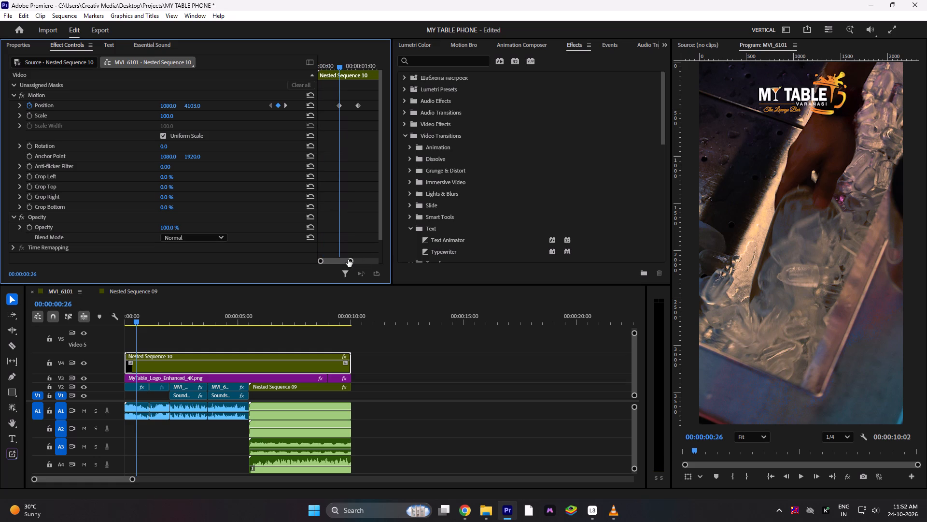
drag(366, 100, 309, 129)
drag(356, 105, 339, 105)
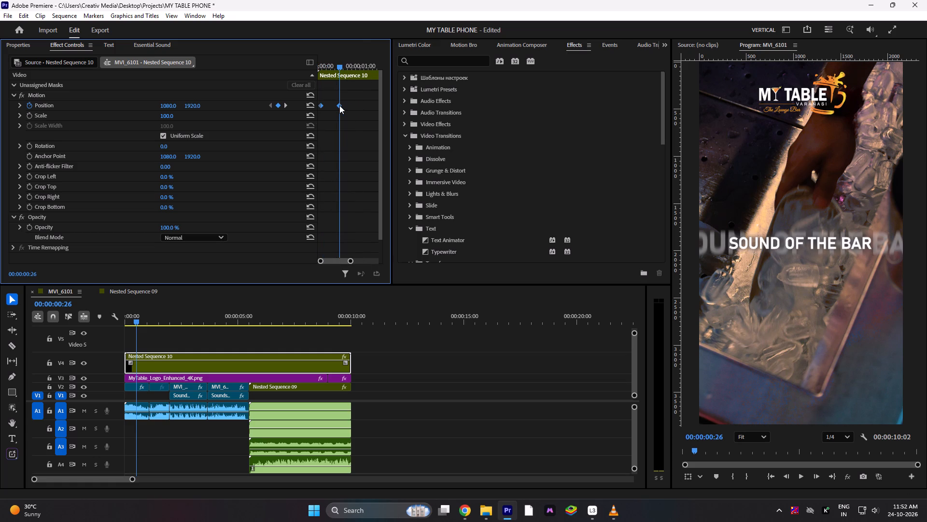
drag(339, 105, 337, 106)
drag(346, 62, 309, 62)
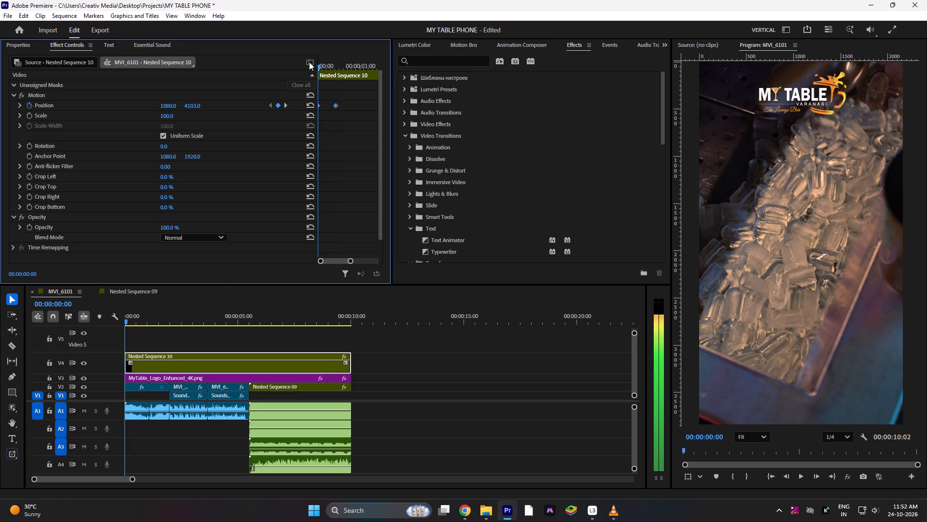
drag(309, 62, 308, 62)
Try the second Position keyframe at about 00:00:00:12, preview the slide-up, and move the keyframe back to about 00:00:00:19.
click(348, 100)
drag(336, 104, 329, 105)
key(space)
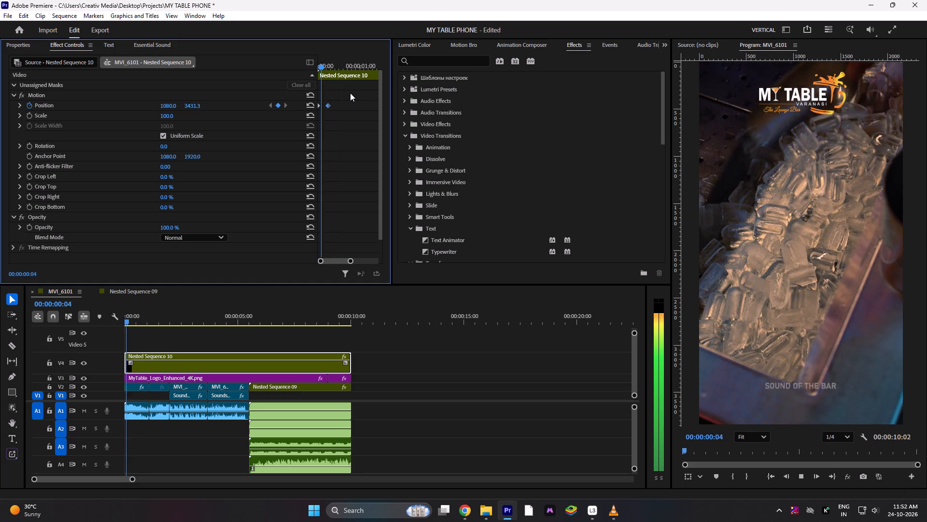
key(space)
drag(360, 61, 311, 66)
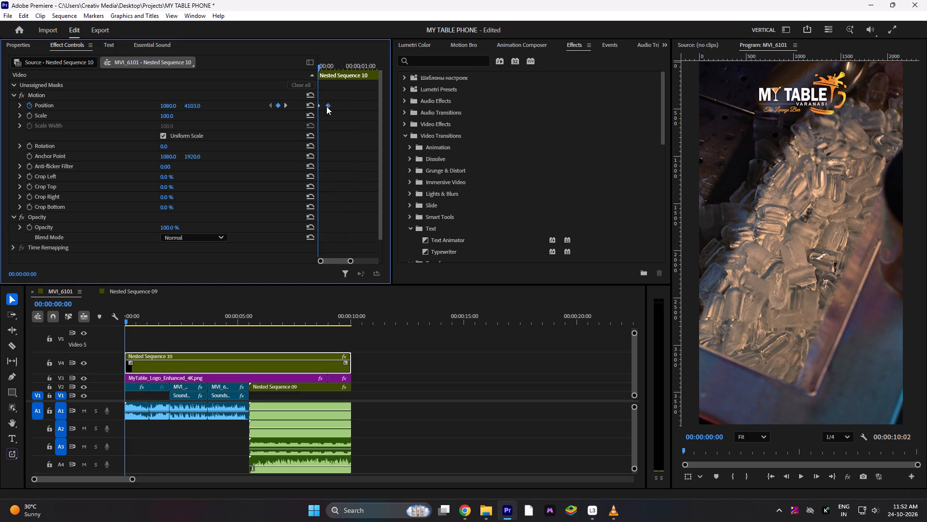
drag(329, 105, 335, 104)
Apply Ease Out to the first Position keyframe and Ease In to the second, and preview the eased slide-up.
right_click(335, 104)
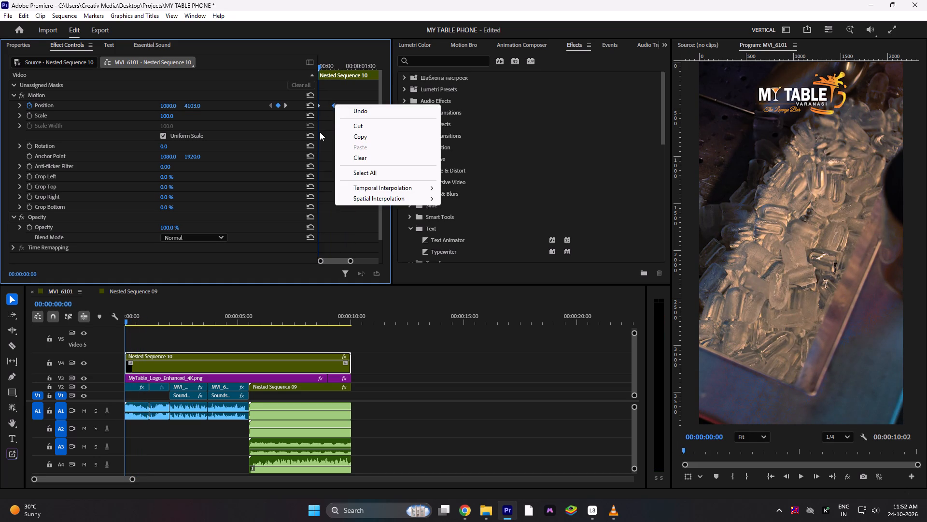
click(320, 132)
click(319, 105)
right_click(319, 105)
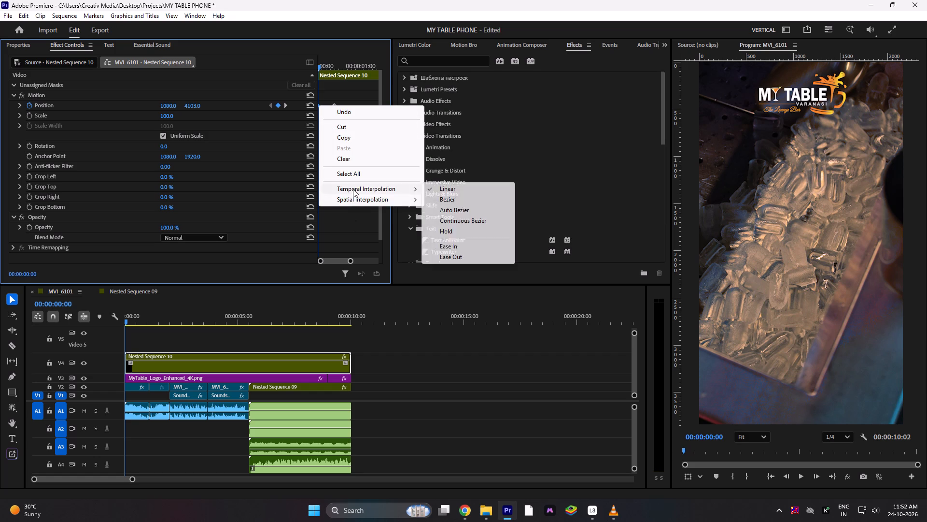
click(446, 259)
click(336, 108)
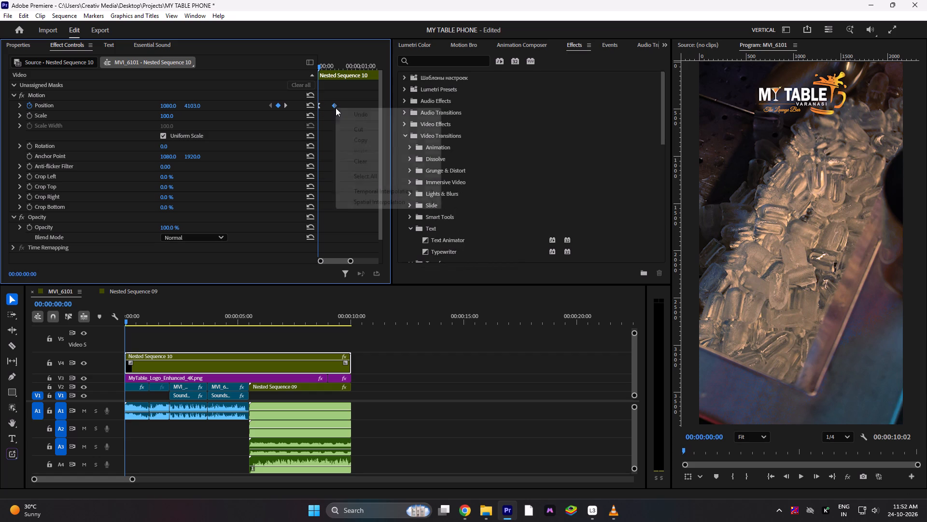
right_click(336, 108)
click(475, 247)
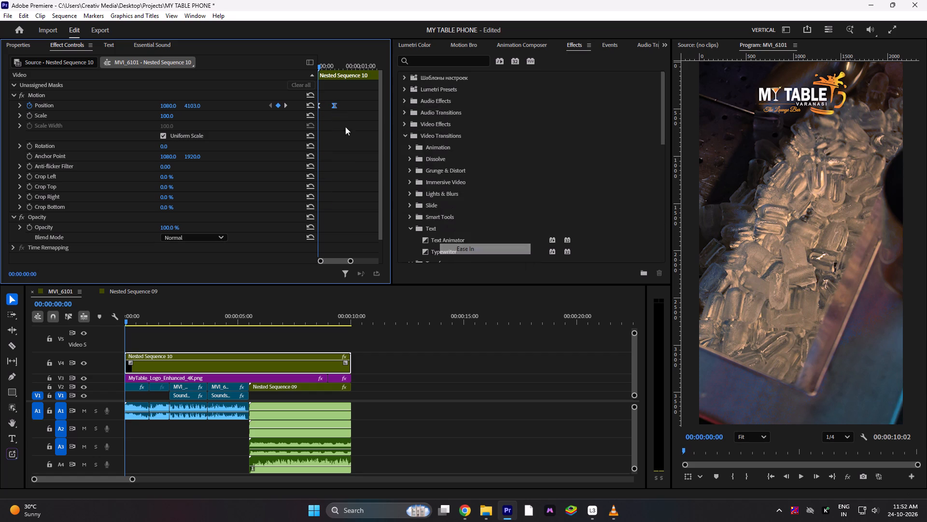
click(344, 113)
key(space)
key(space)
drag(350, 61, 344, 61)
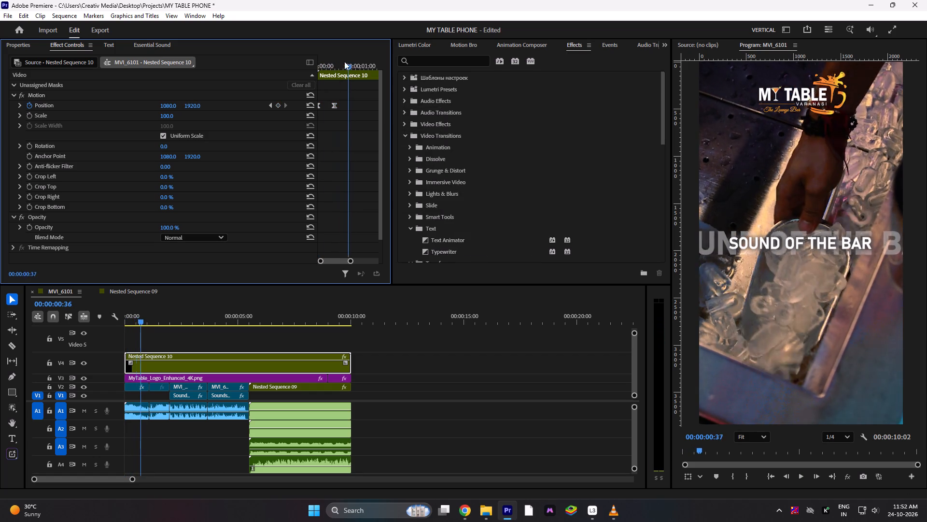
drag(344, 61, 336, 63)
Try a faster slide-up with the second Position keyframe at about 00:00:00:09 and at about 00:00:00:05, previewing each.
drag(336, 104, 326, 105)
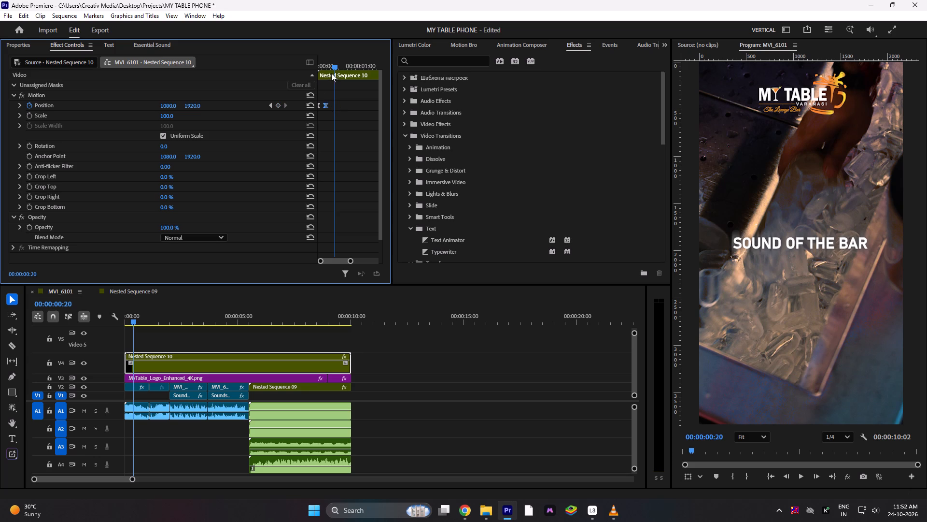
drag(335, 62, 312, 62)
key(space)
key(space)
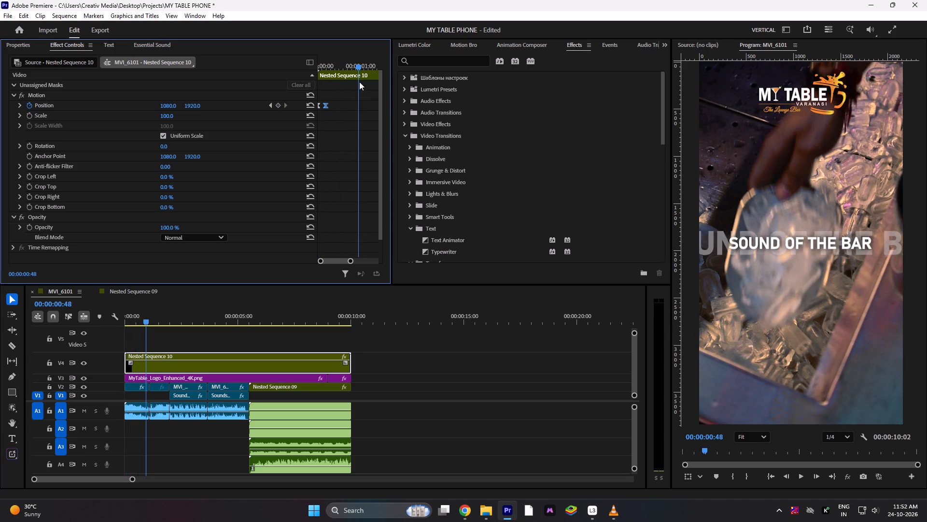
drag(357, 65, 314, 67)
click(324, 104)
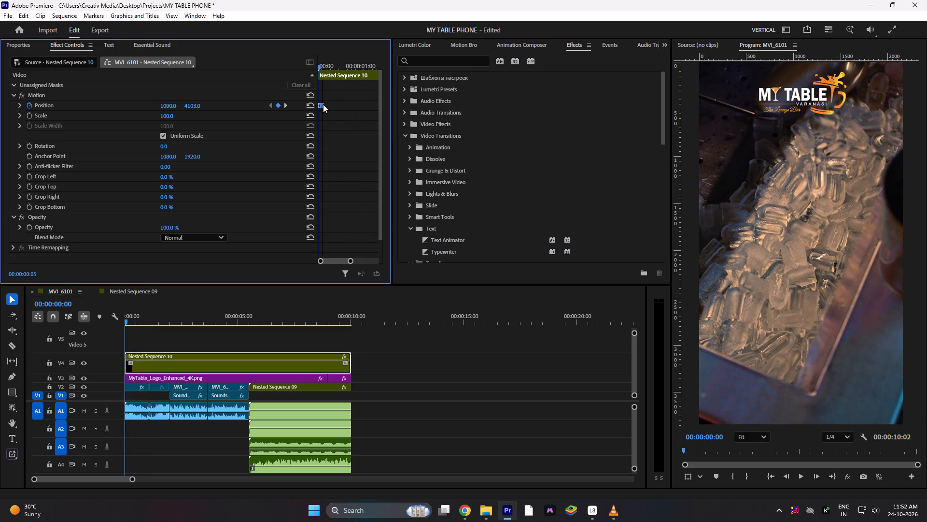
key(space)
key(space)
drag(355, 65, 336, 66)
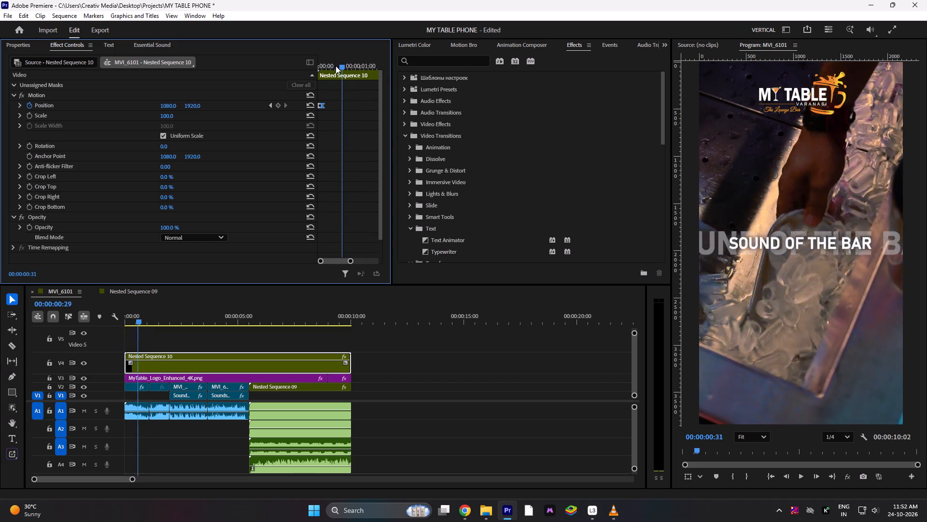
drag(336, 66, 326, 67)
Fine-tune the second Position keyframe to about 00:00:00:08, previewing the slide-up from the beginning.
click(321, 105)
click(322, 106)
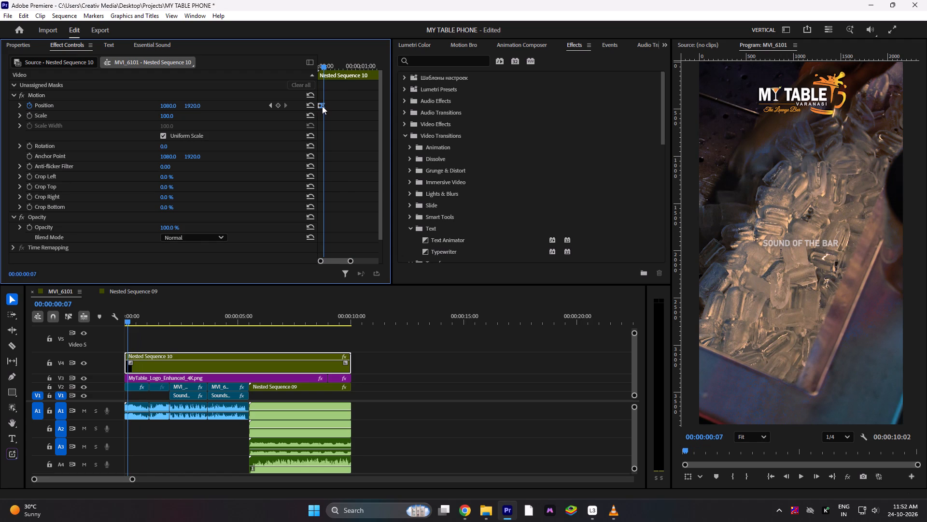
click(322, 106)
drag(325, 66, 306, 65)
key(space)
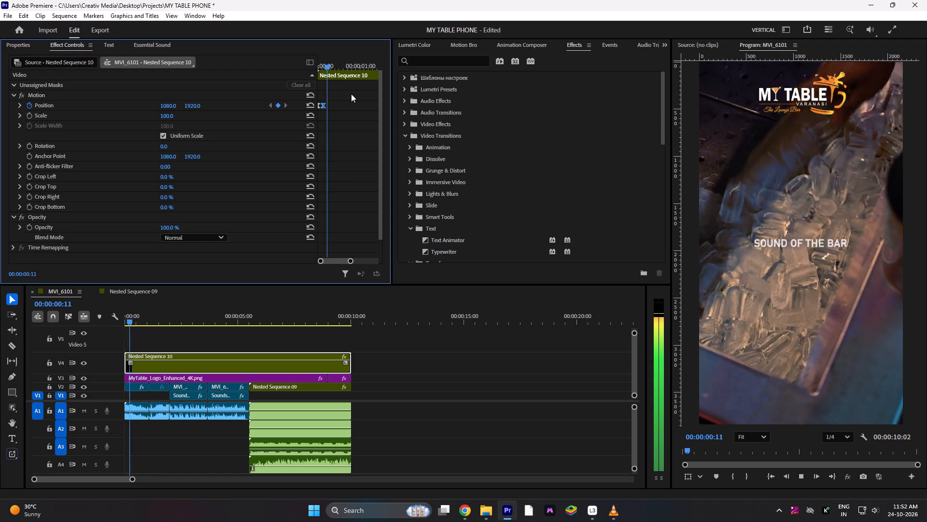
key(space)
drag(369, 61, 302, 62)
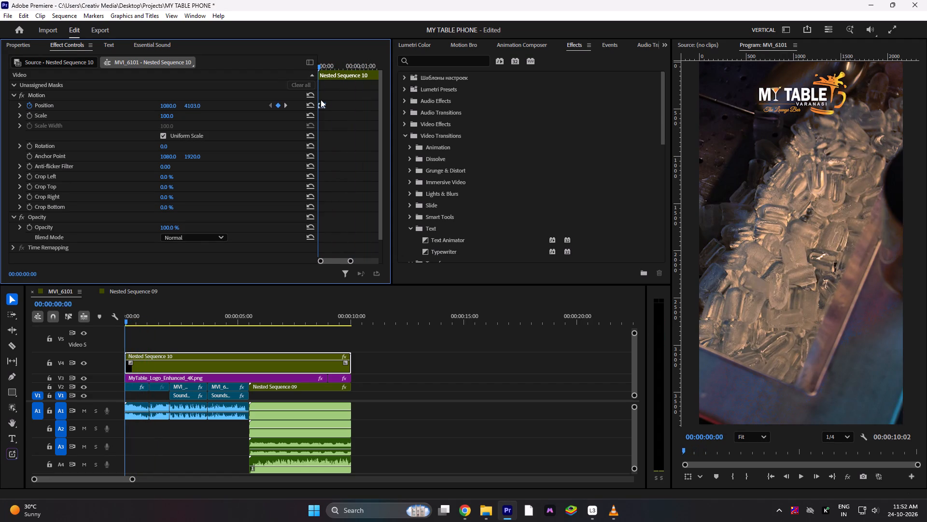
click(323, 103)
key(space)
key(space)
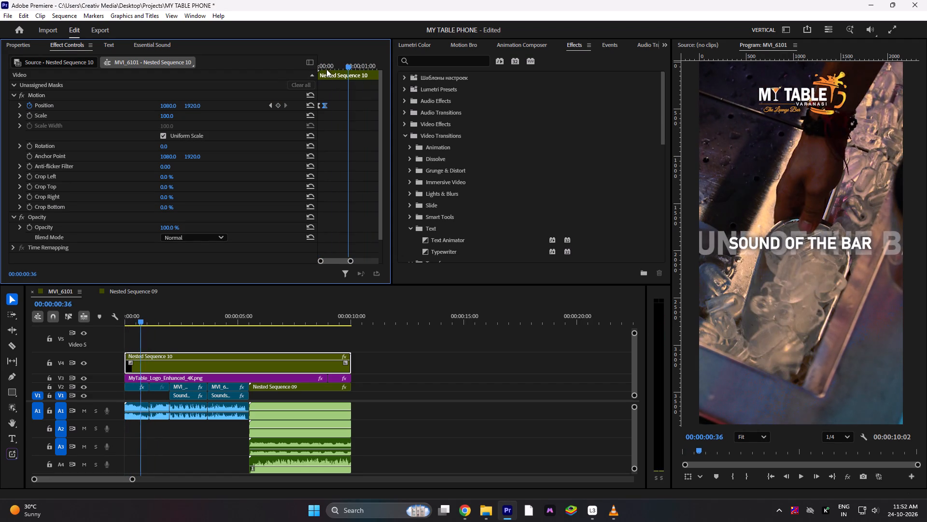
drag(350, 59, 285, 59)
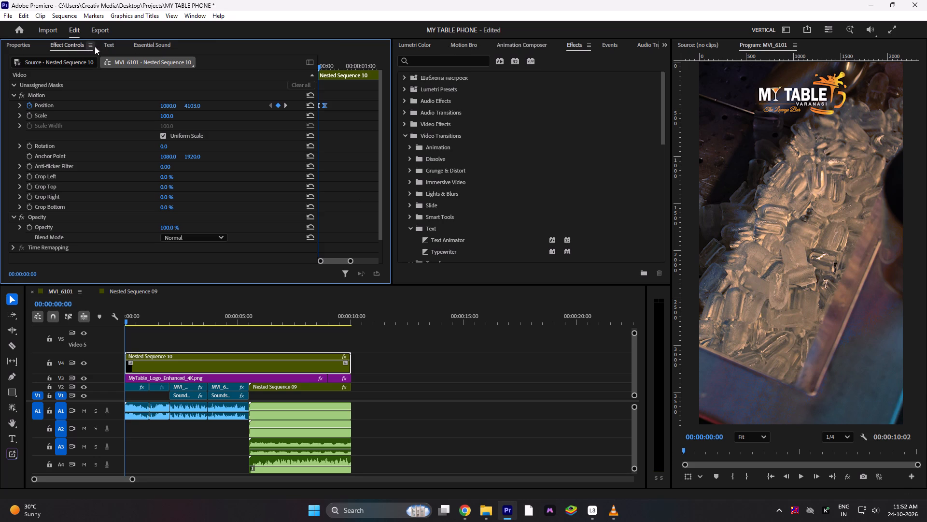
Apply the Directional Blur video effect to the Nested Sequence 10 clip and set its Amount to 10.
click(459, 61)
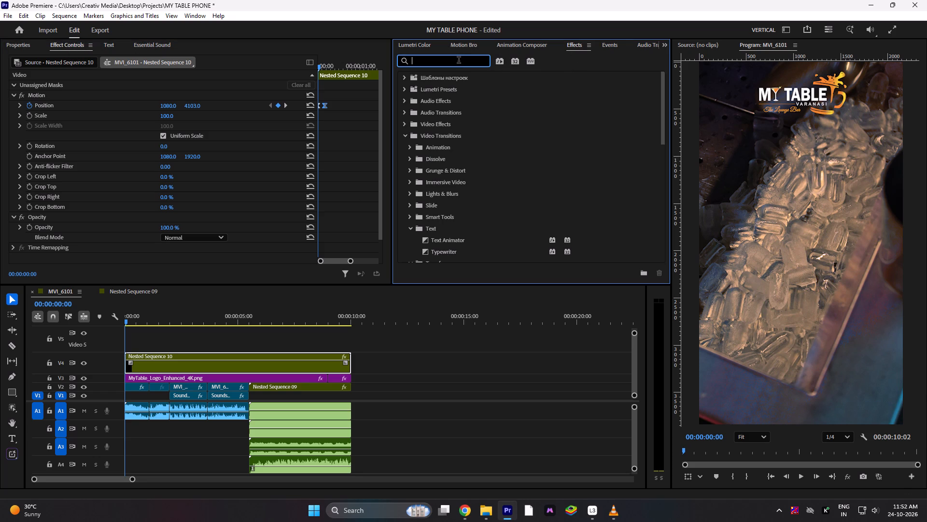
text(DIRECTION)
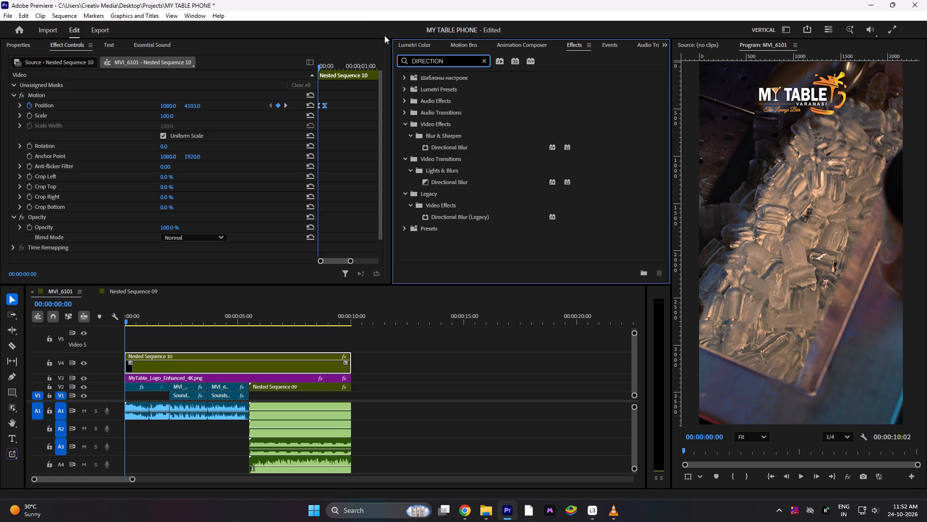
drag(449, 145, 207, 364)
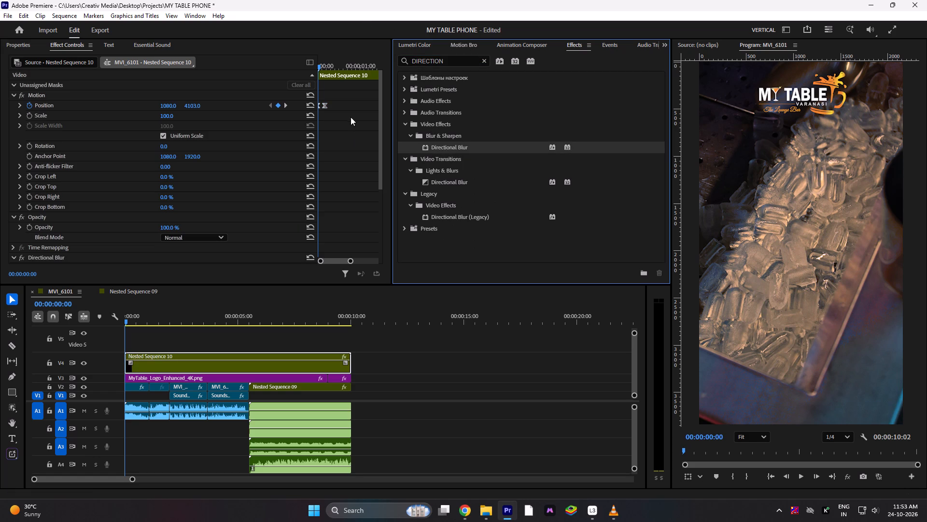
scroll(26, 158, down, 4)
scroll(64, 157, down, 4)
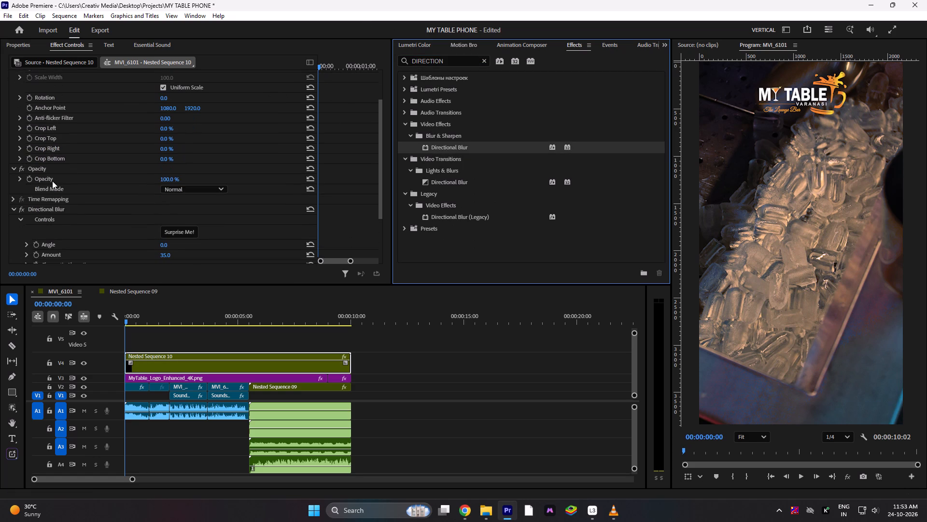
scroll(122, 195, down, 3)
click(163, 196)
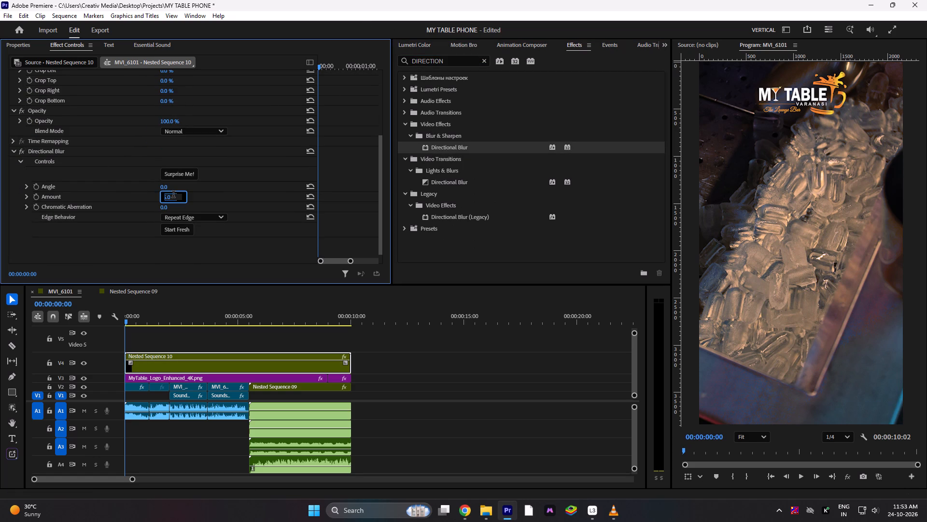
text(10)
key(Return)
Keyframe the Directional Blur Amount from 10 at about 00:00:00:06 to 0 at 00:00:00:09.
drag(351, 260, 342, 260)
click(320, 66)
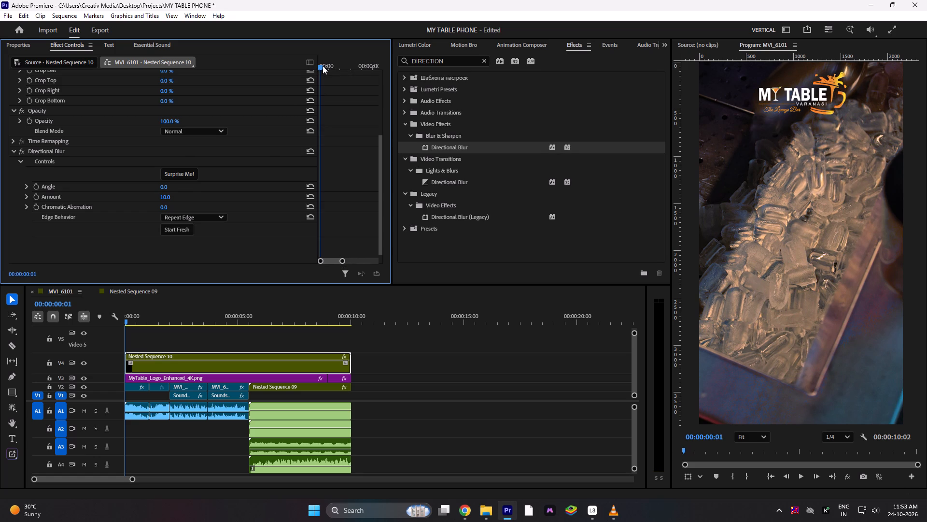
drag(320, 66, 324, 66)
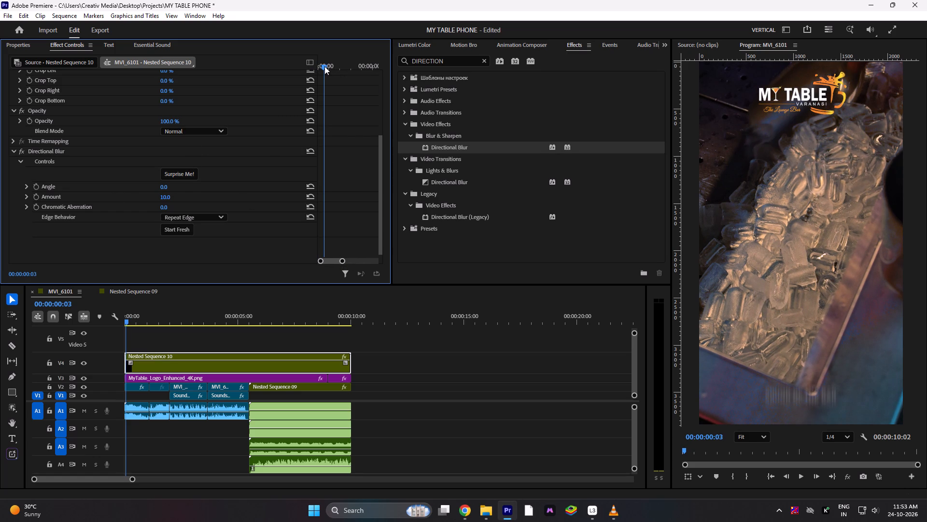
drag(324, 66, 344, 67)
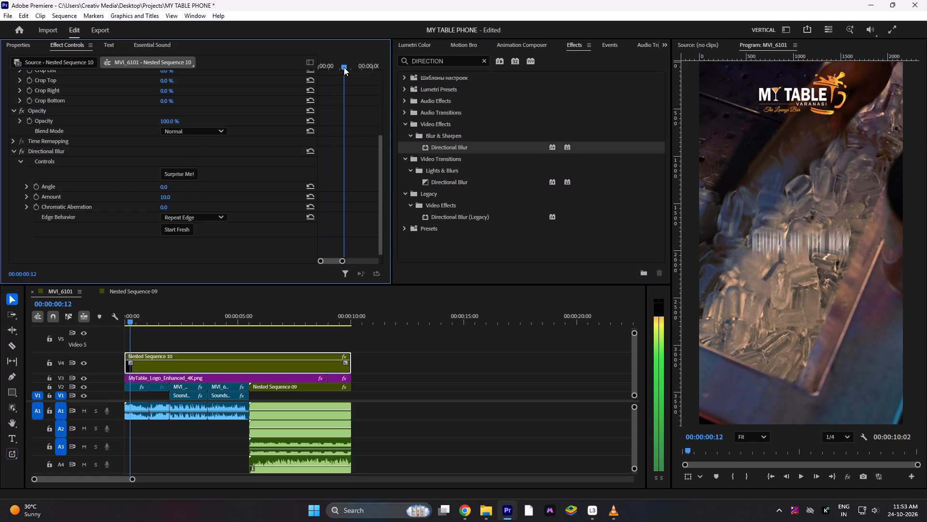
drag(344, 67, 337, 69)
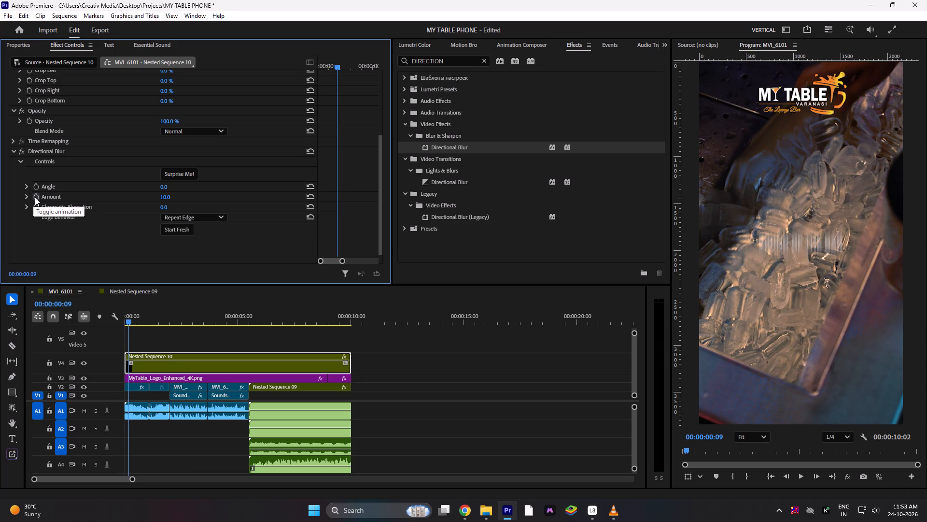
click(38, 197)
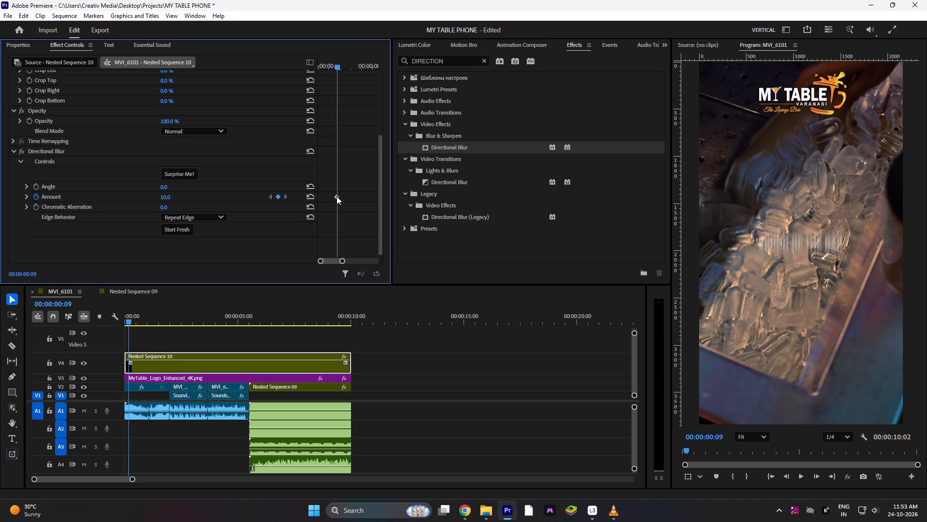
drag(337, 196, 315, 196)
drag(319, 199, 322, 199)
drag(322, 199, 331, 198)
click(168, 198)
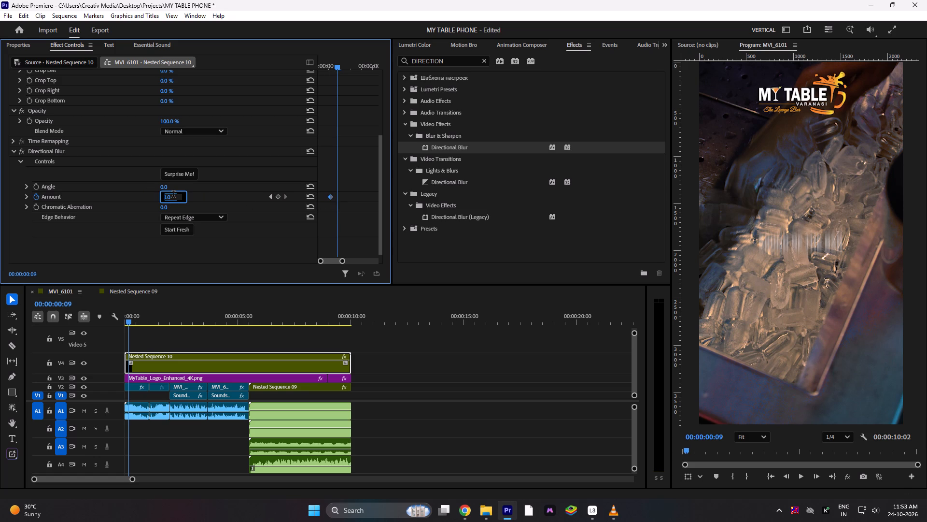
key(0)
key(Return)
Preview the blurred title slide-up from the beginning of the sequence.
drag(339, 66, 311, 65)
key(space)
key(space)
drag(344, 61, 307, 62)
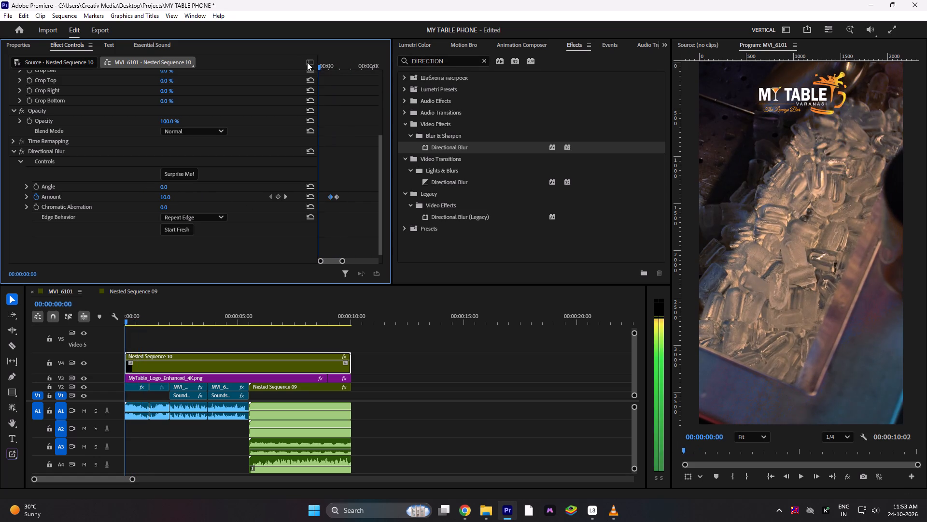
drag(307, 62, 301, 62)
key(space)
key(space)
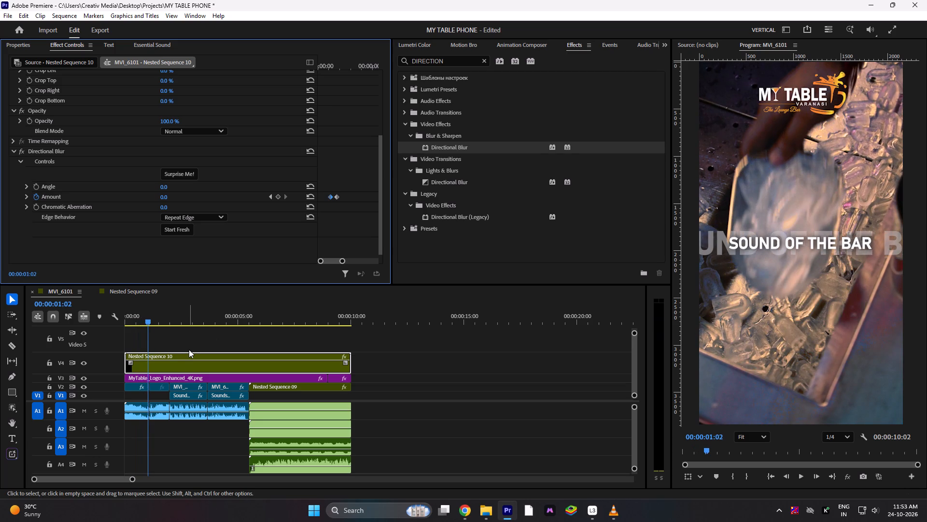
Open Nested Sequence 10, select the SOUND OF THE BAR title on V4, and preview its scale and blur animation.
double_click(171, 371)
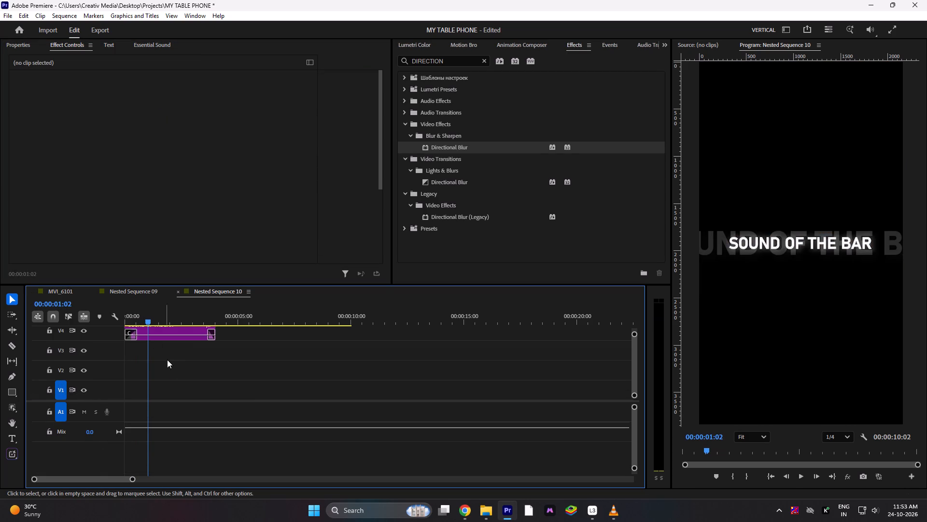
ctrl+scroll(174, 365, up, 6)
click(160, 361)
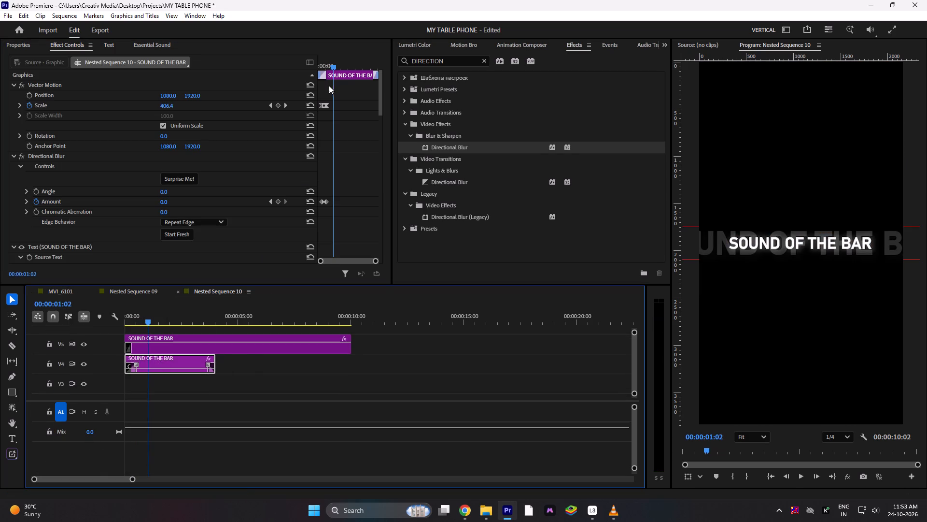
drag(335, 65, 310, 65)
key(space)
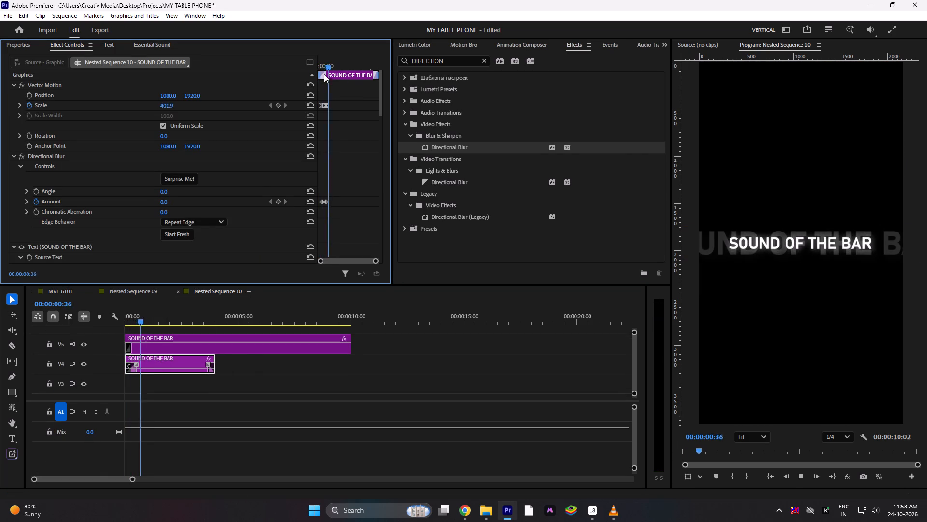
key(space)
drag(335, 63, 320, 64)
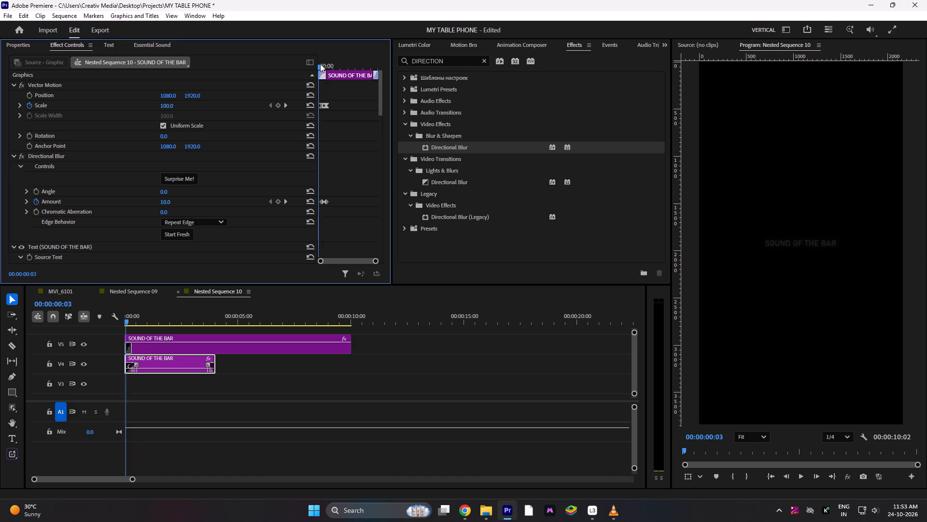
drag(320, 64, 324, 64)
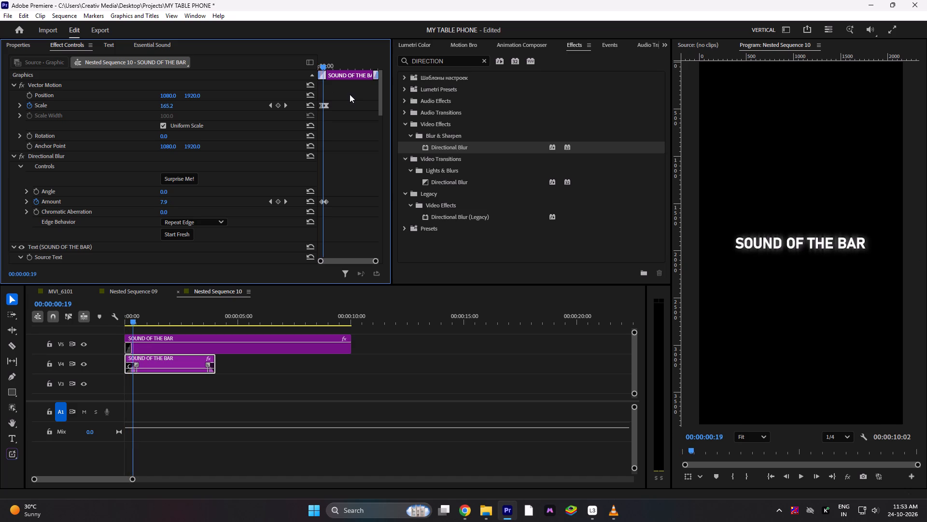
Shift the V4 title's Scale and Directional Blur Amount keyframes together slightly later and preview the animation.
drag(350, 93, 317, 115)
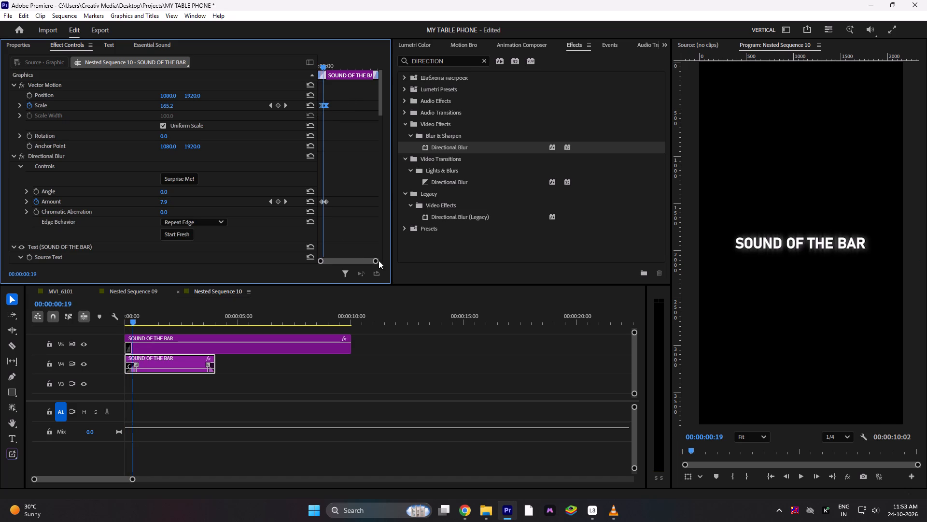
drag(374, 261, 352, 265)
shift+drag(361, 192, 337, 212)
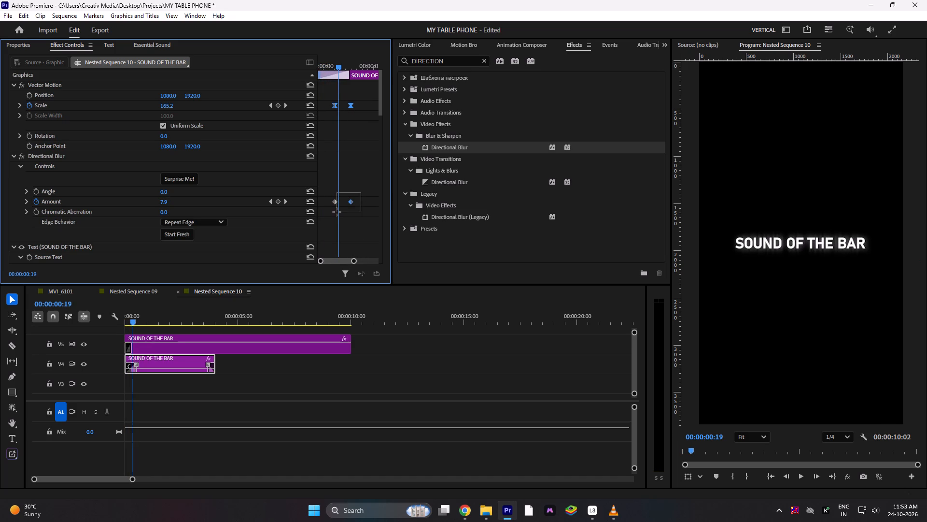
shift+drag(337, 212, 322, 219)
click(350, 104)
key(space)
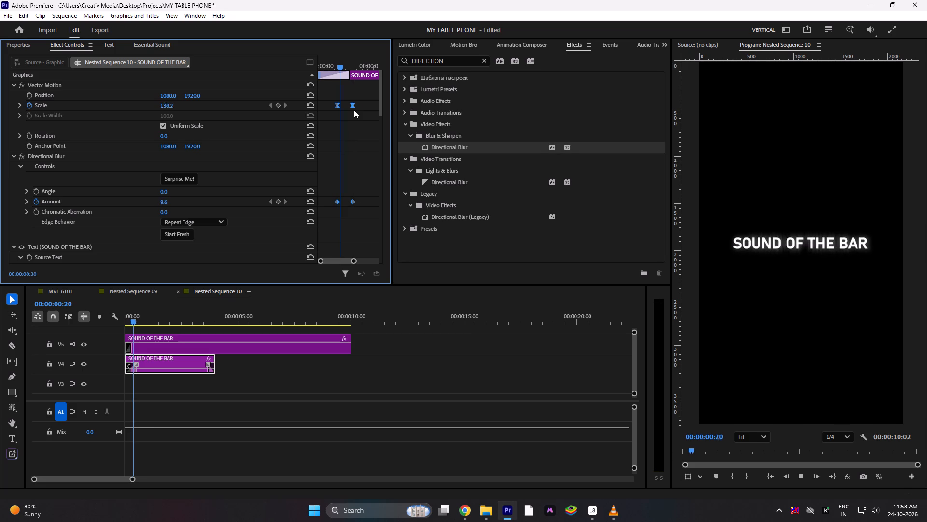
key(space)
drag(375, 62, 329, 67)
Move the V4 title's second Scale keyframe later to about 00:00:00:39 to lengthen the scale-up.
click(345, 142)
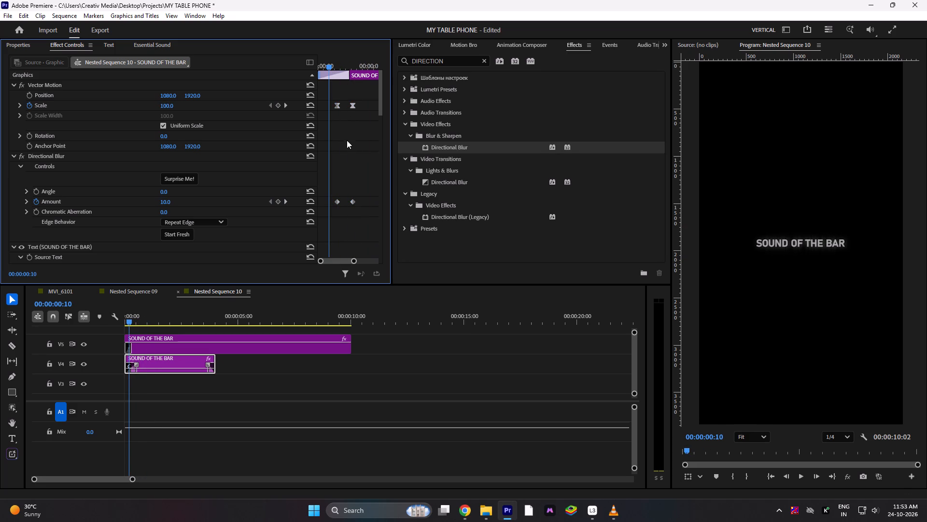
click(354, 124)
drag(353, 103, 361, 103)
key(space)
key(space)
Replay the opening of the nested title several times to examine the timing of the background title's scale-up.
drag(366, 68, 328, 69)
key(space)
key(space)
drag(363, 64, 326, 64)
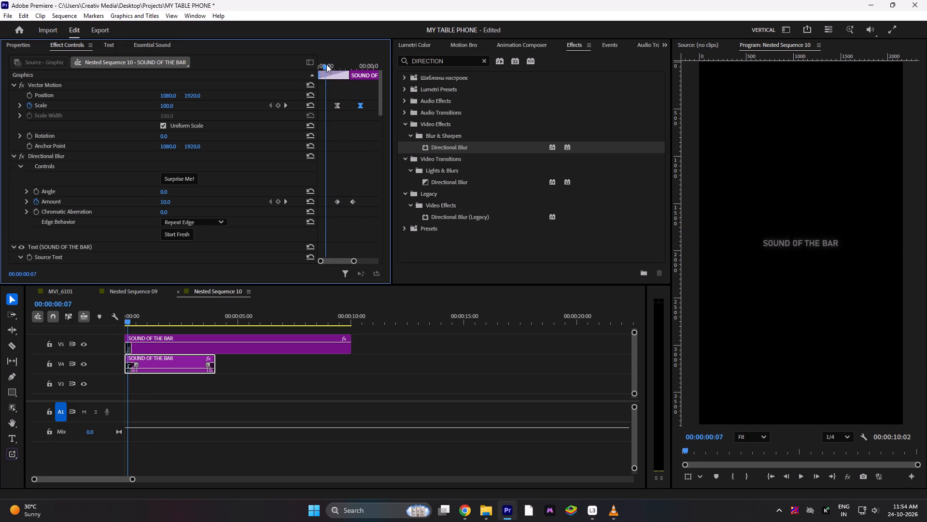
drag(326, 64, 327, 63)
key(space)
key(space)
key(space)
key(space)
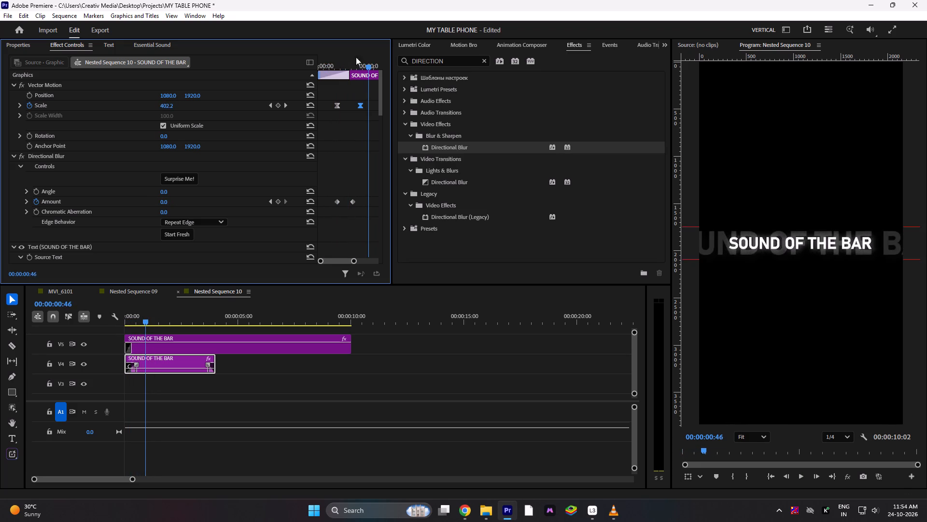
drag(362, 60, 322, 61)
key(space)
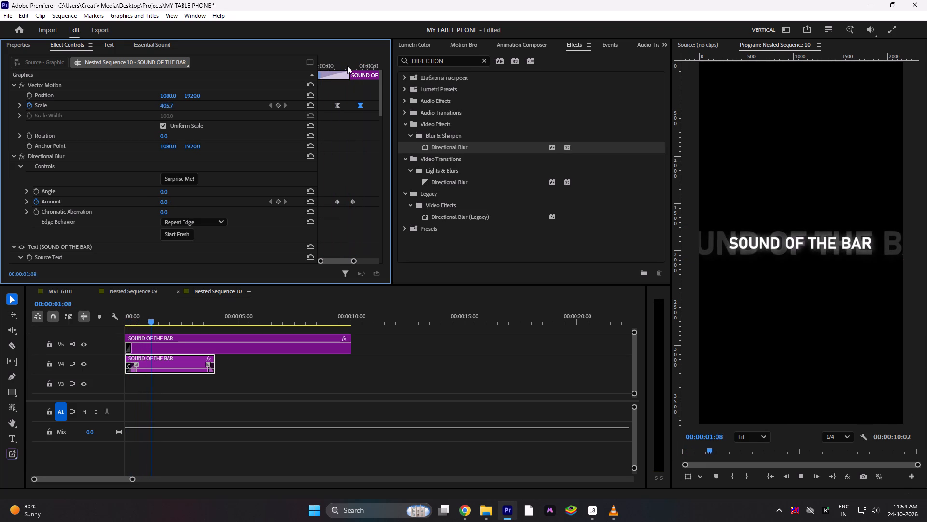
key(space)
drag(359, 65, 324, 65)
key(space)
key(space)
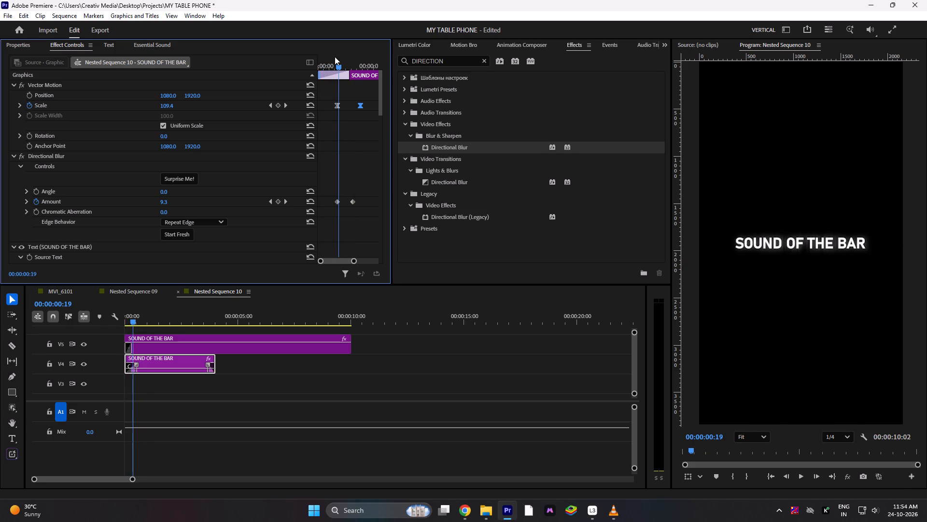
key(space)
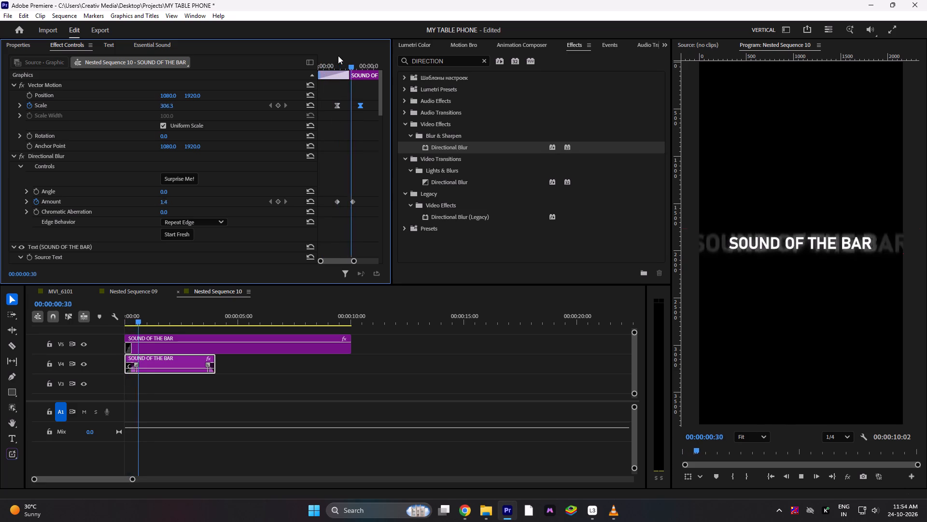
key(space)
Move the V4 title's first Scale keyframe earlier to about 00:00:00:14 and preview the scale-up.
drag(356, 67, 336, 68)
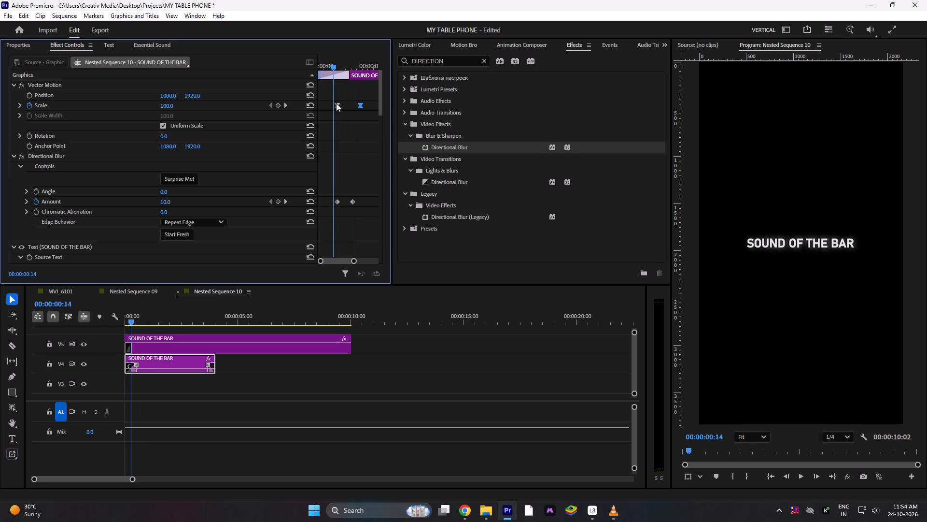
click(336, 104)
key(space)
key(space)
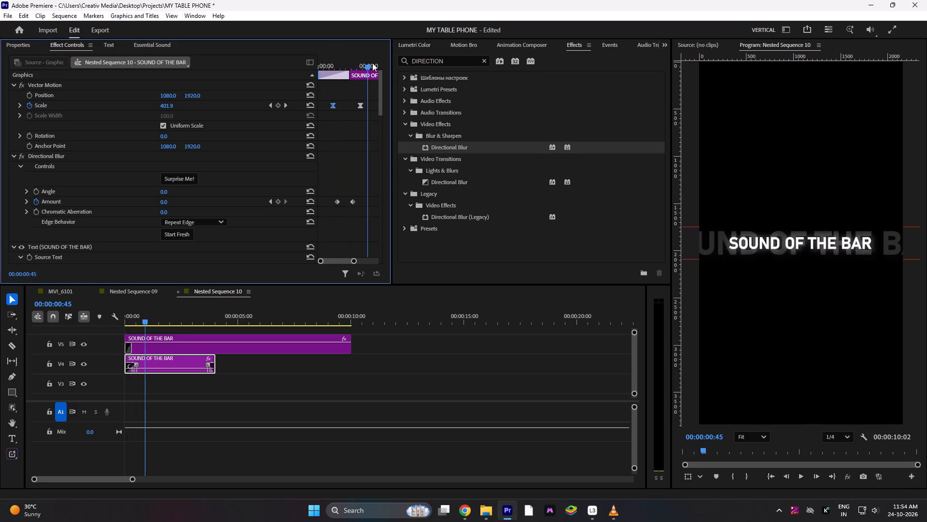
Move the V4 title's second Scale keyframe earlier to about 00:00:00:36 and preview the scale-up.
drag(370, 63, 335, 65)
click(357, 106)
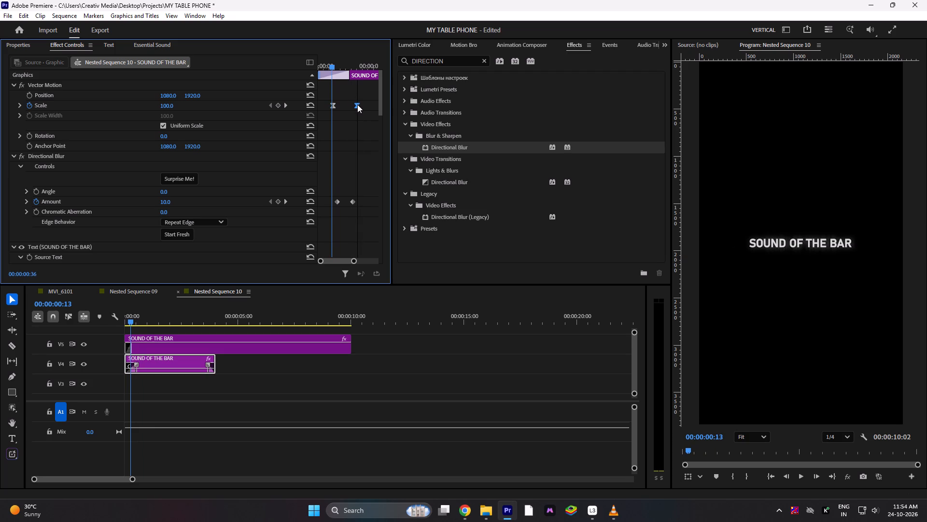
key(space)
key(space)
drag(368, 66, 320, 65)
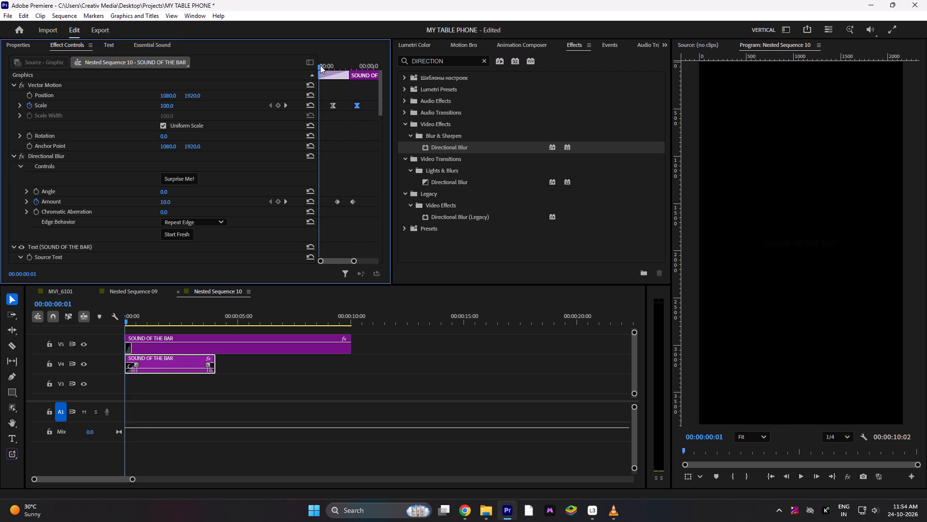
key(space)
key(space)
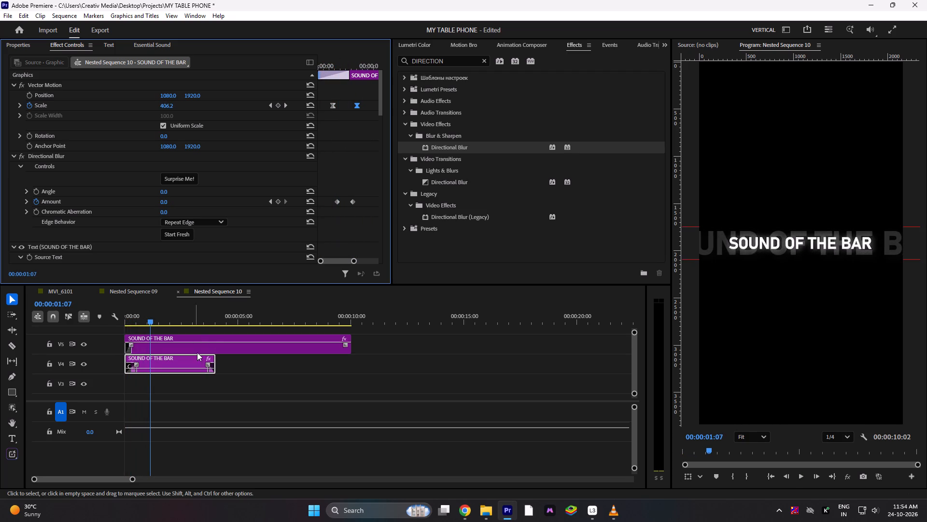
Return to the start of the MVI_6101 sequence and save the project.
click(265, 385)
click(129, 291)
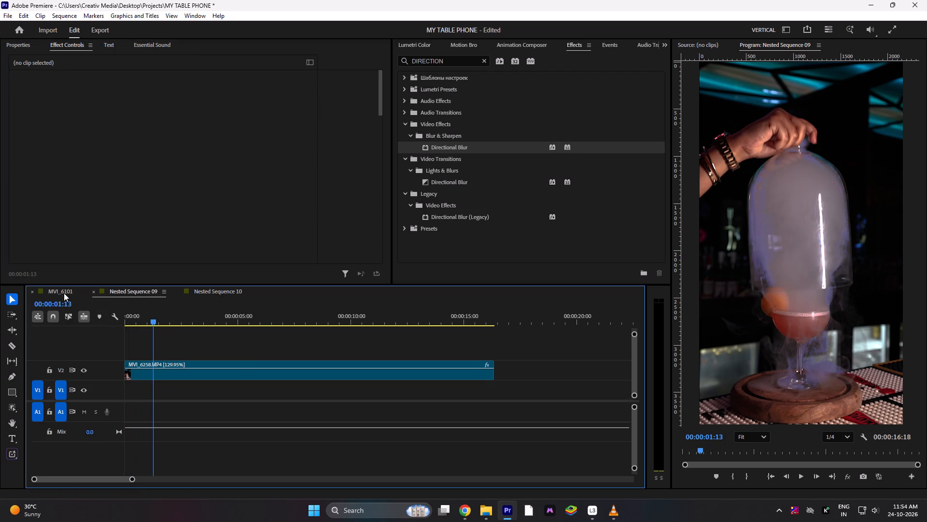
click(212, 293)
click(124, 293)
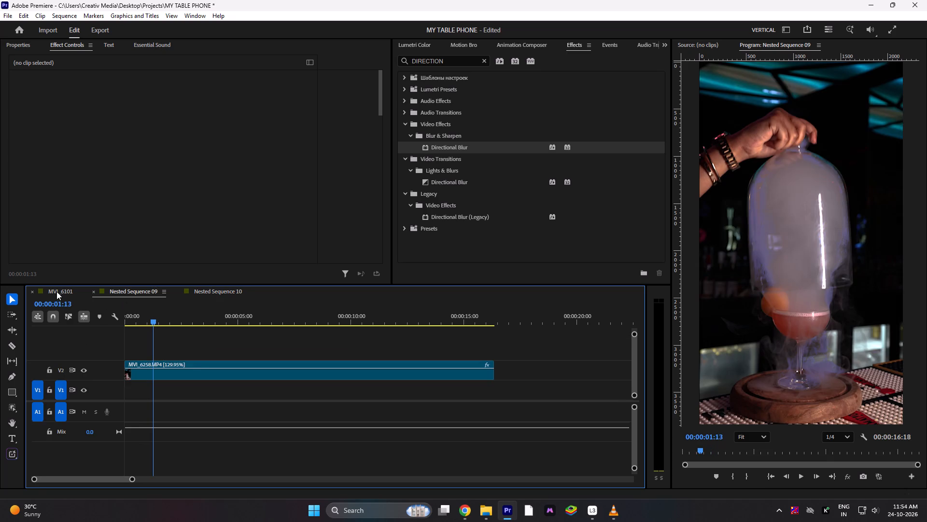
click(56, 290)
drag(151, 323, 114, 323)
key(ctrl+s)
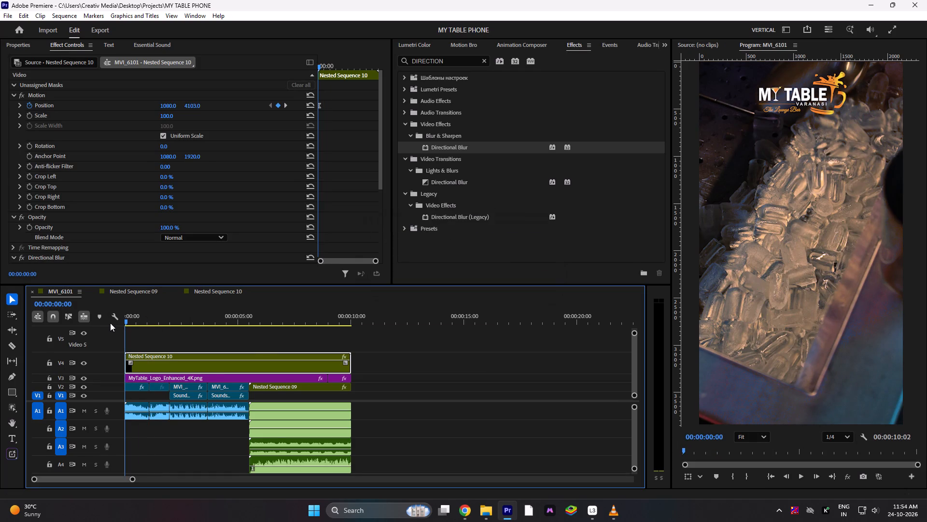
Play the opening of MVI_6101 to check the nested title animation over the ice footage.
key(space)
key(space)
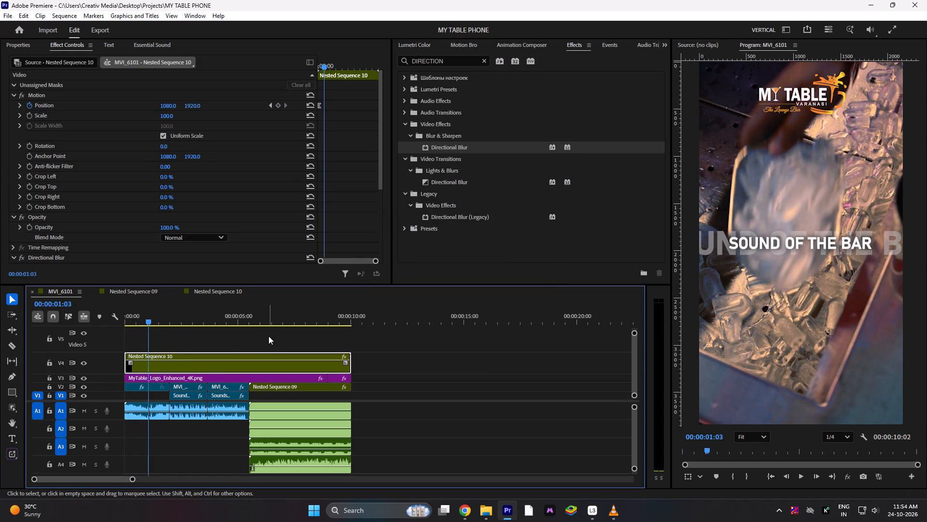
drag(147, 317, 114, 317)
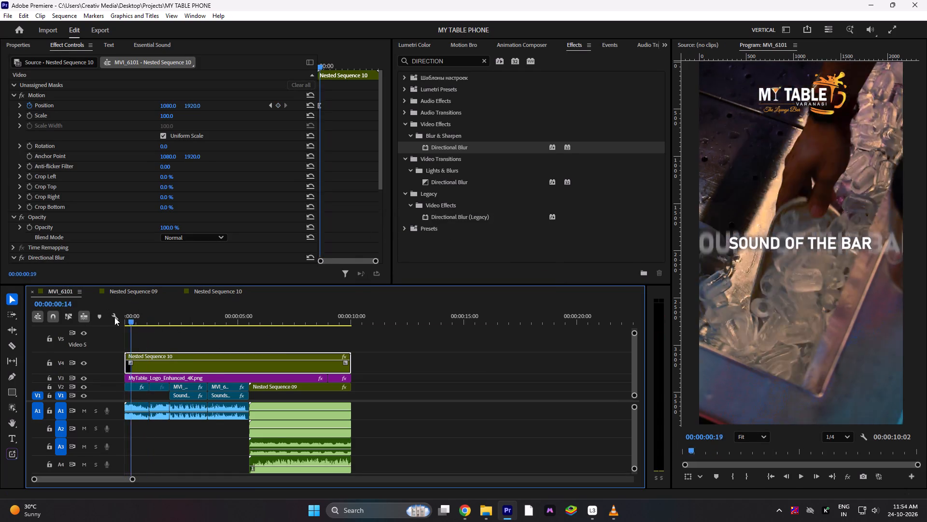
drag(114, 317, 76, 318)
Examine the Nested Sequence 10 clip's commands, effect controls and properties for a way to save the title for reuse.
right_click(167, 362)
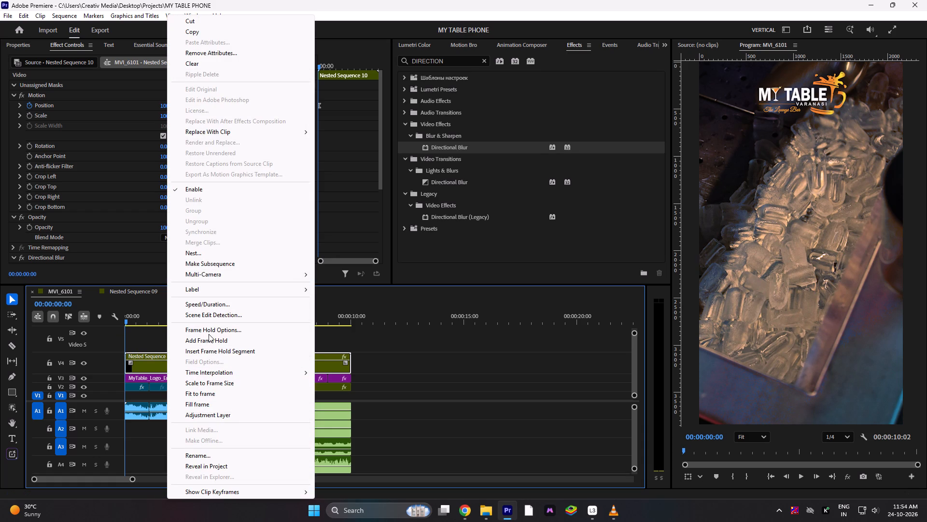
click(11, 13)
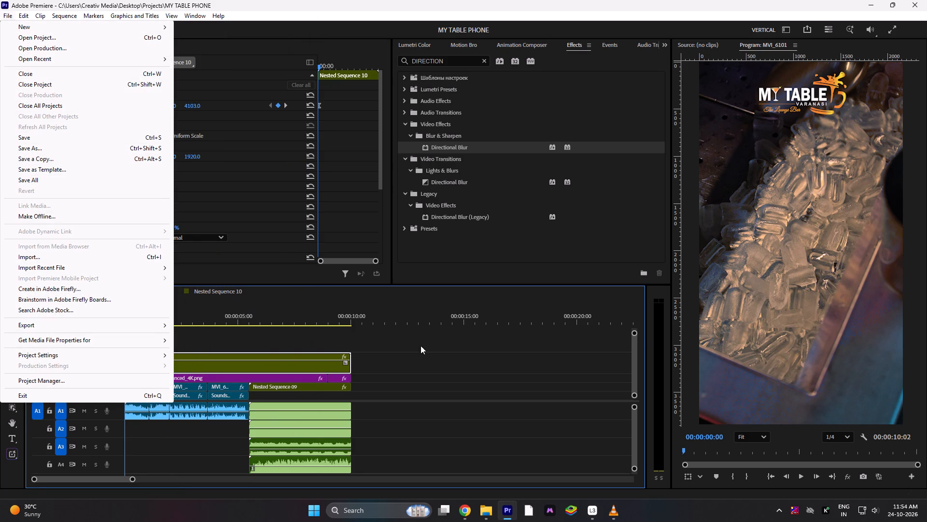
click(420, 359)
click(206, 372)
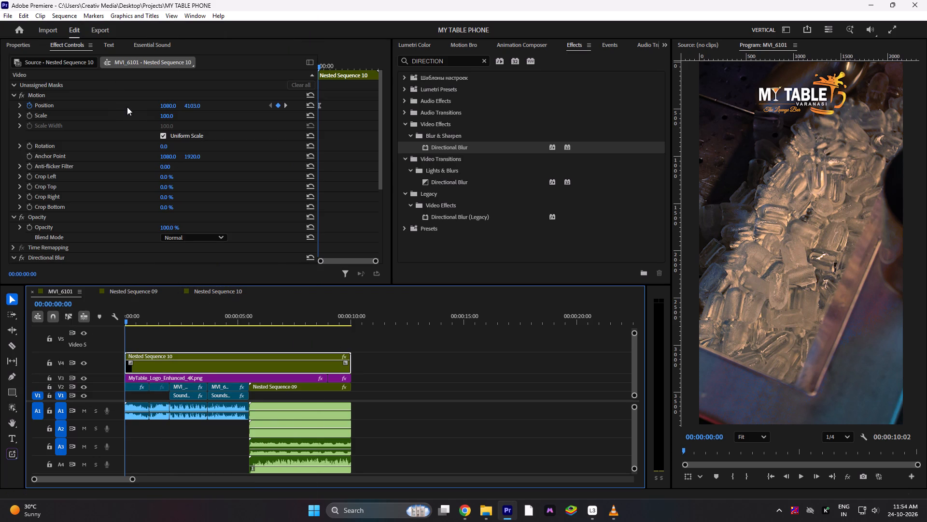
scroll(128, 107, up, 8)
click(18, 46)
click(73, 43)
click(105, 44)
click(68, 43)
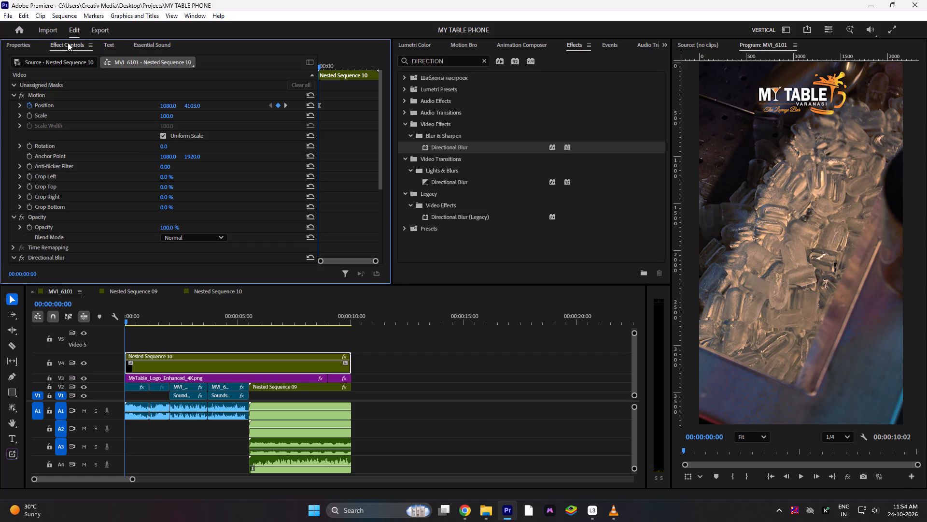
scroll(151, 137, up, 6)
scroll(151, 135, down, 6)
scroll(151, 135, up, 7)
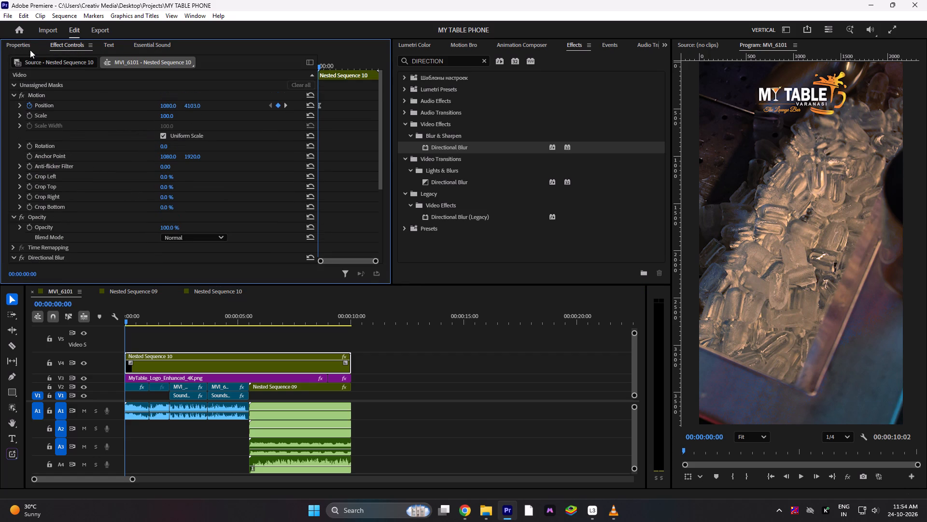
click(27, 46)
scroll(191, 140, up, 6)
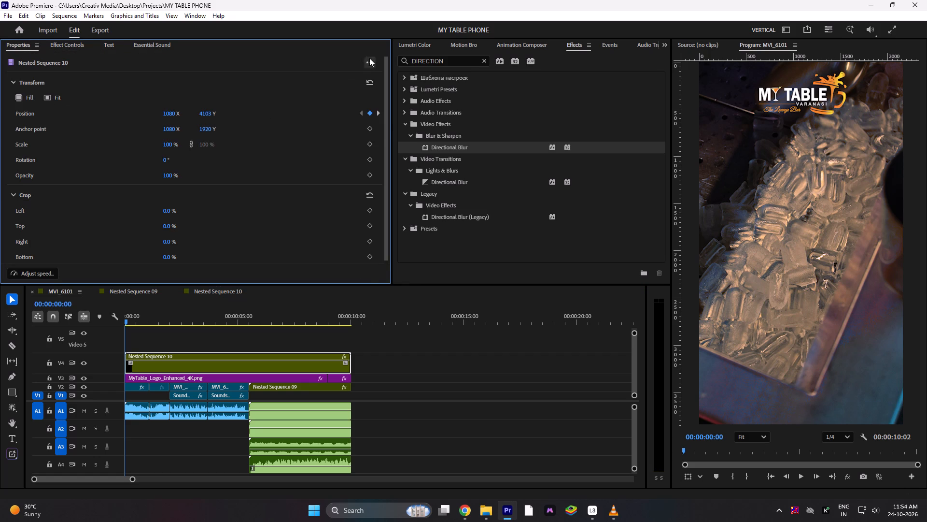
click(369, 58)
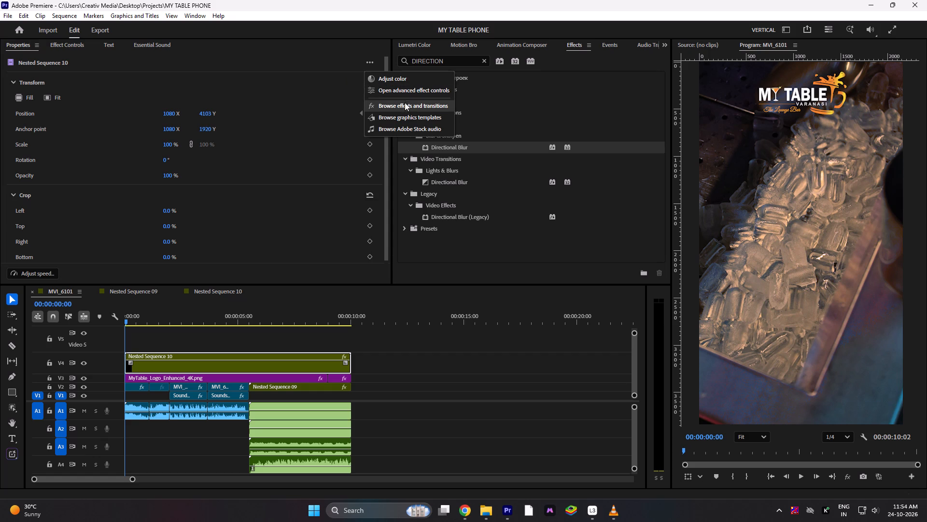
click(295, 102)
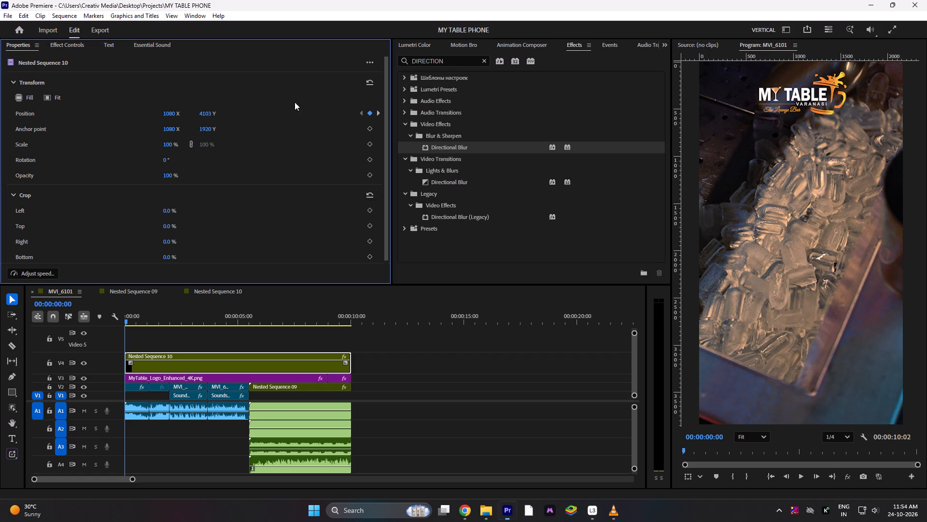
scroll(172, 89, up, 6)
scroll(175, 89, down, 10)
scroll(197, 94, up, 6)
click(37, 46)
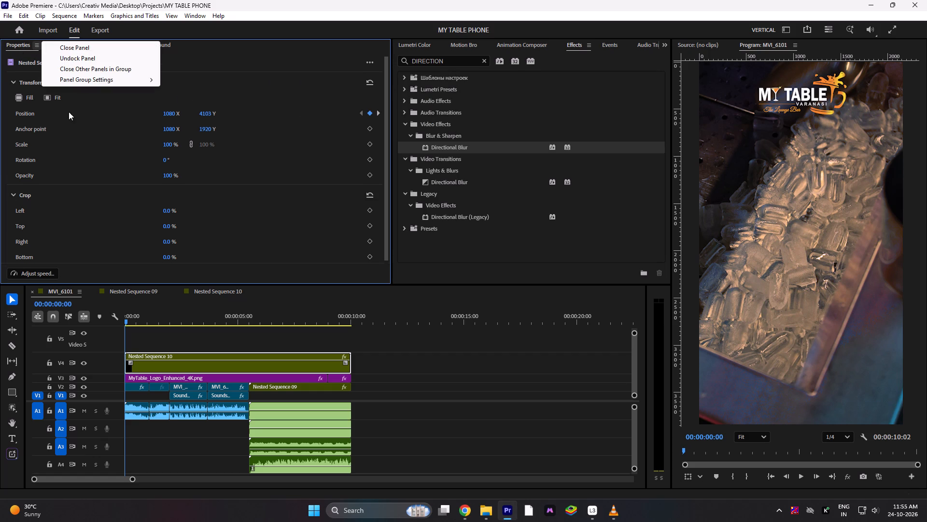
click(236, 79)
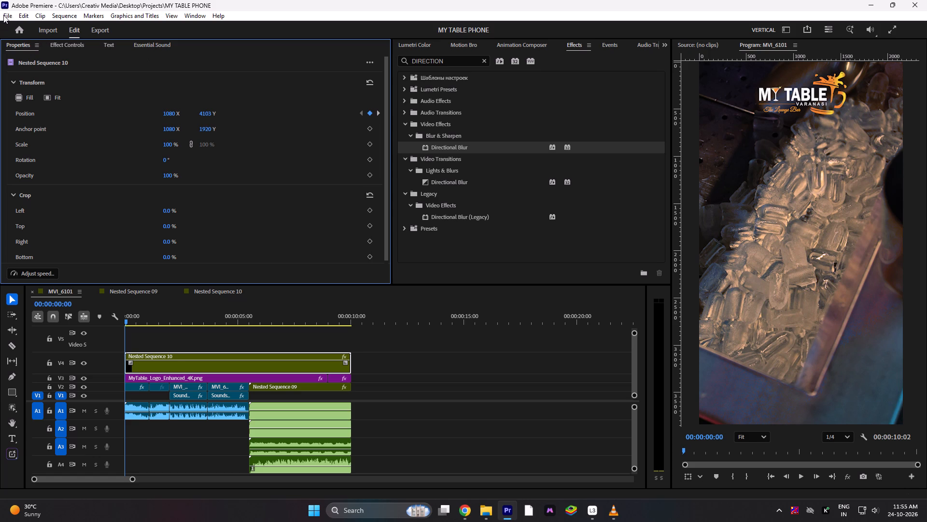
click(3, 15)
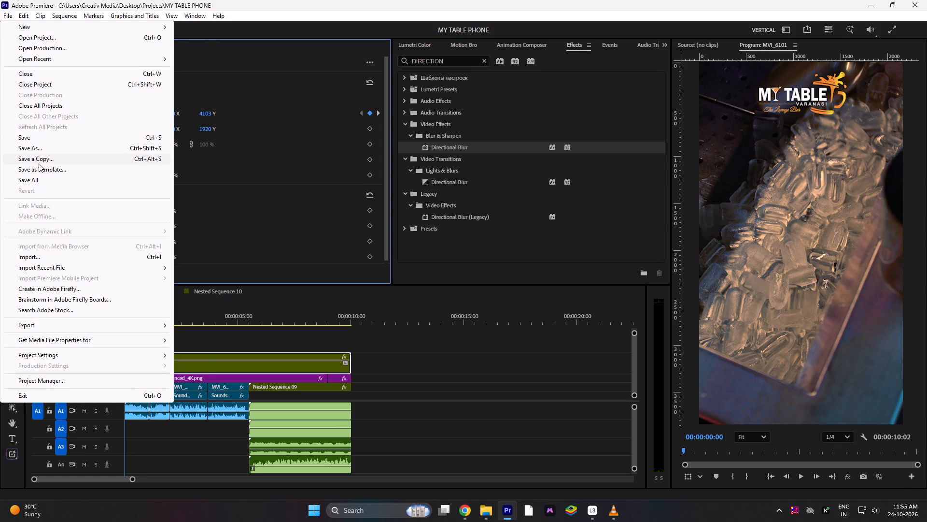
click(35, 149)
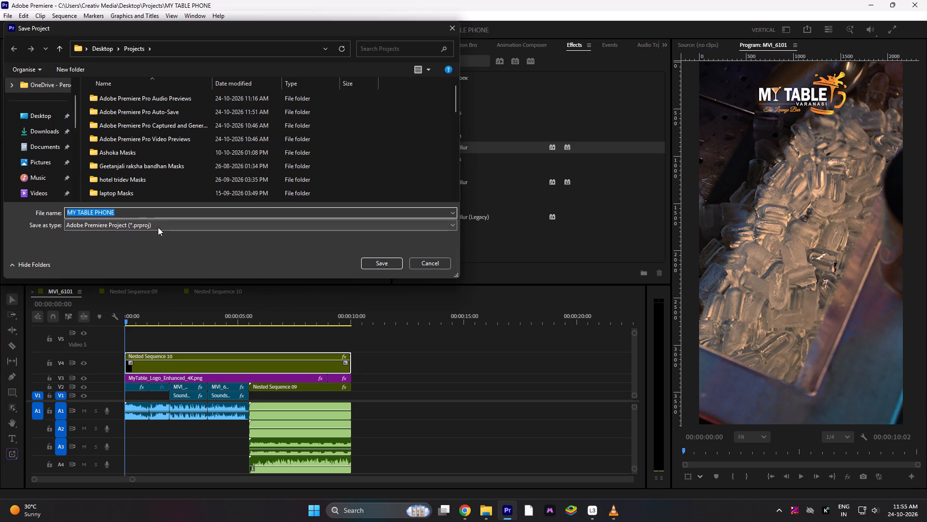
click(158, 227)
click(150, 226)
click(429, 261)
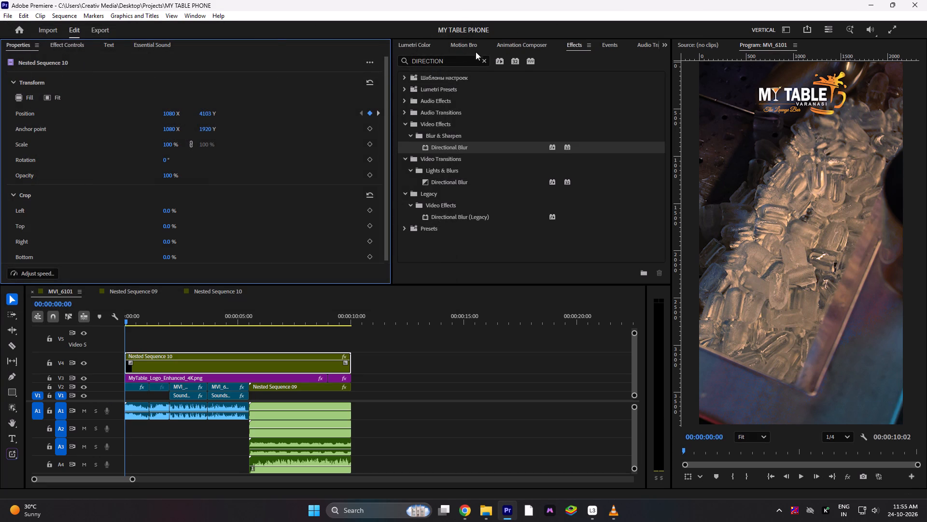
Check Animation Composer, Lumetri Color and the Nested Sequence 10 clip's options for a way to store the title as a template.
click(521, 41)
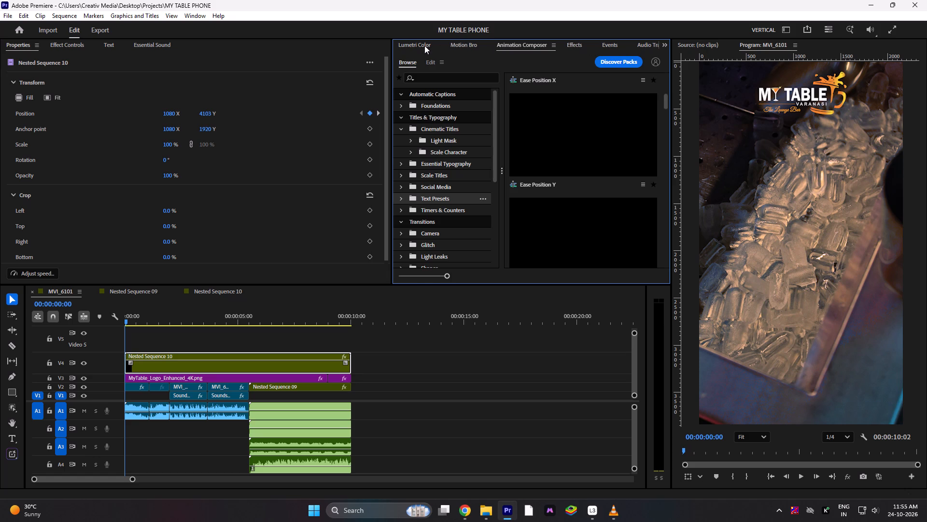
click(424, 45)
click(365, 63)
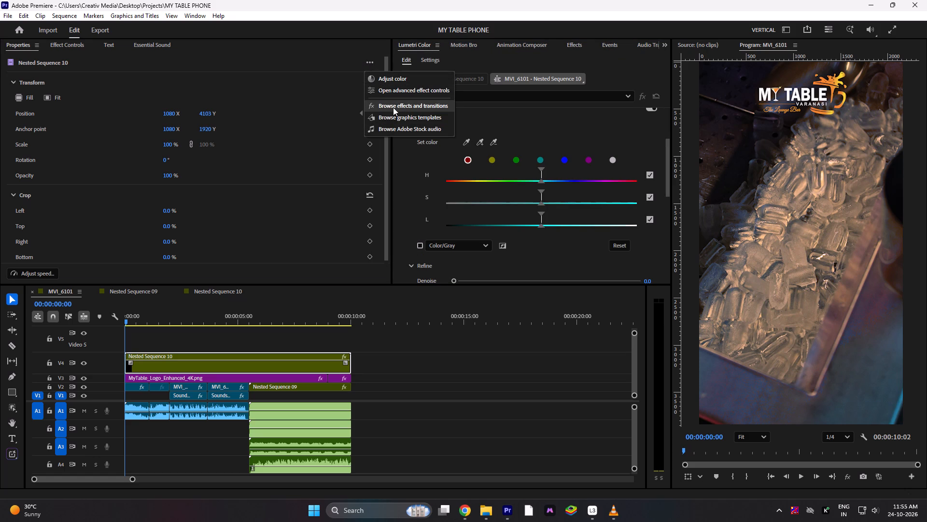
click(252, 59)
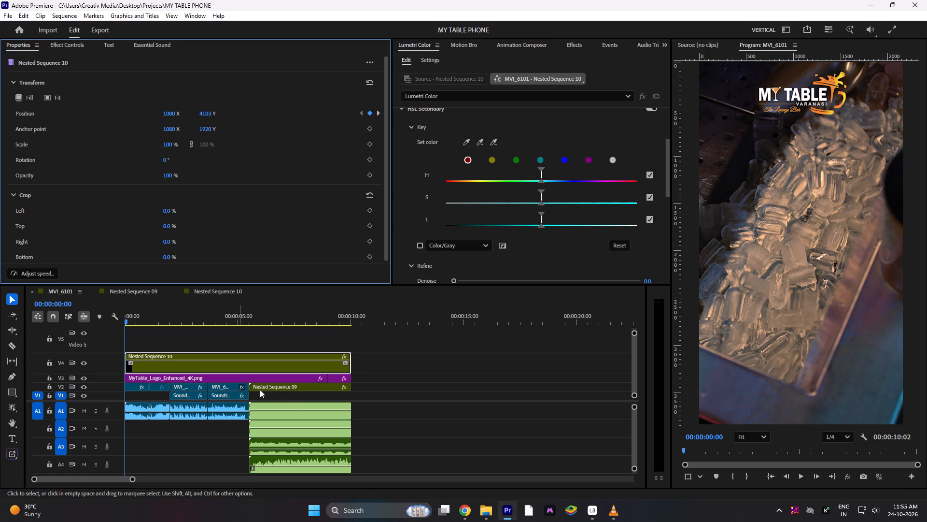
right_click(194, 367)
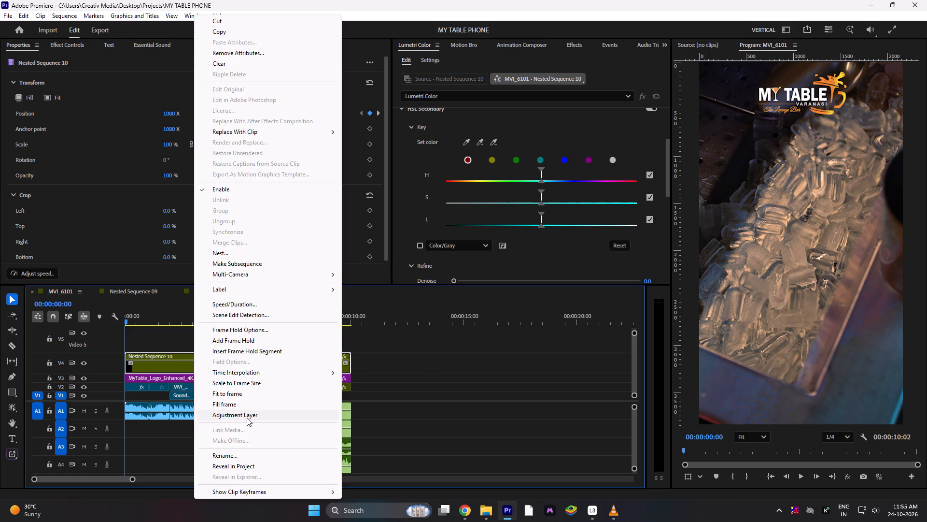
scroll(246, 450, down, 4)
scroll(246, 450, up, 3)
click(427, 353)
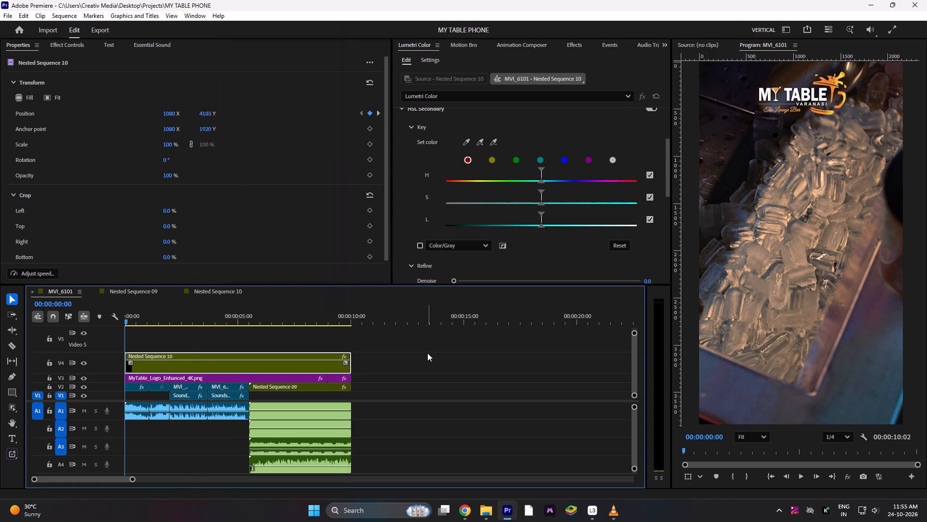
click(181, 365)
click(367, 62)
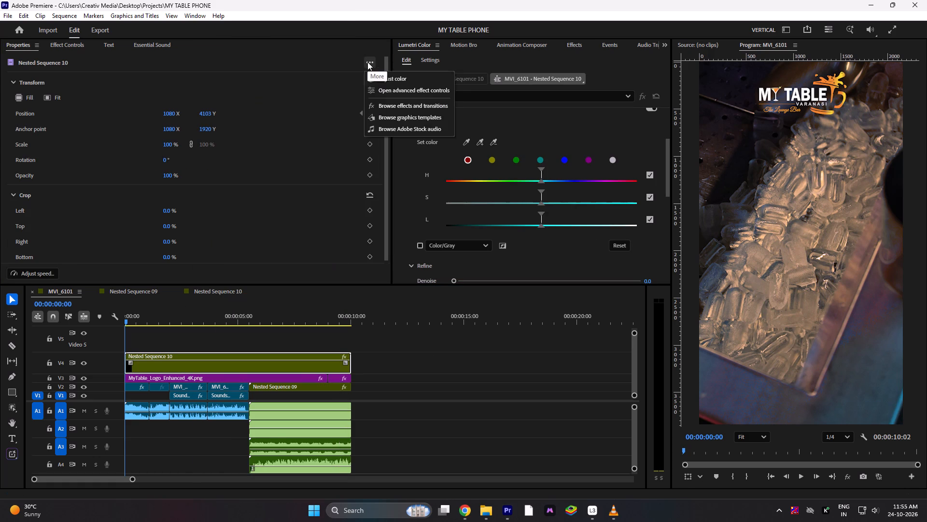
click(300, 67)
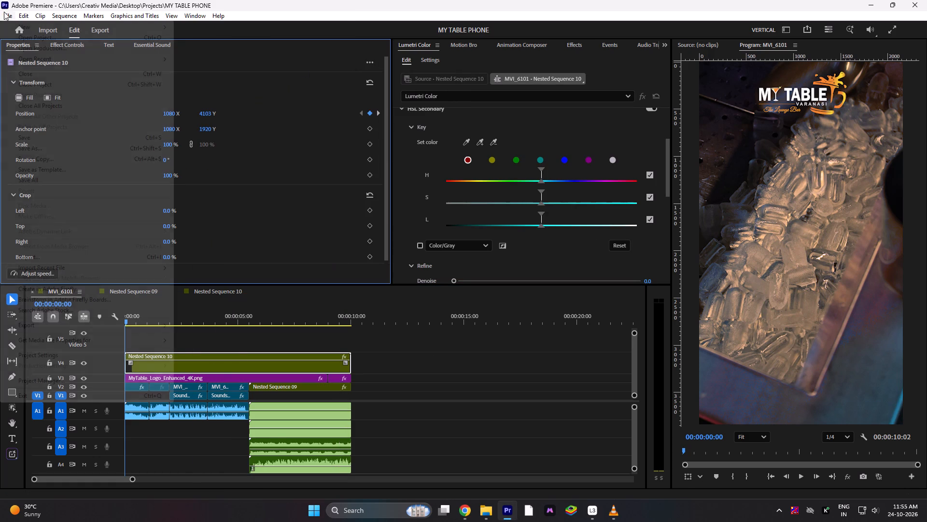
Save the project as a new project template named Text_Nachaniya_Popout.
click(4, 12)
click(34, 168)
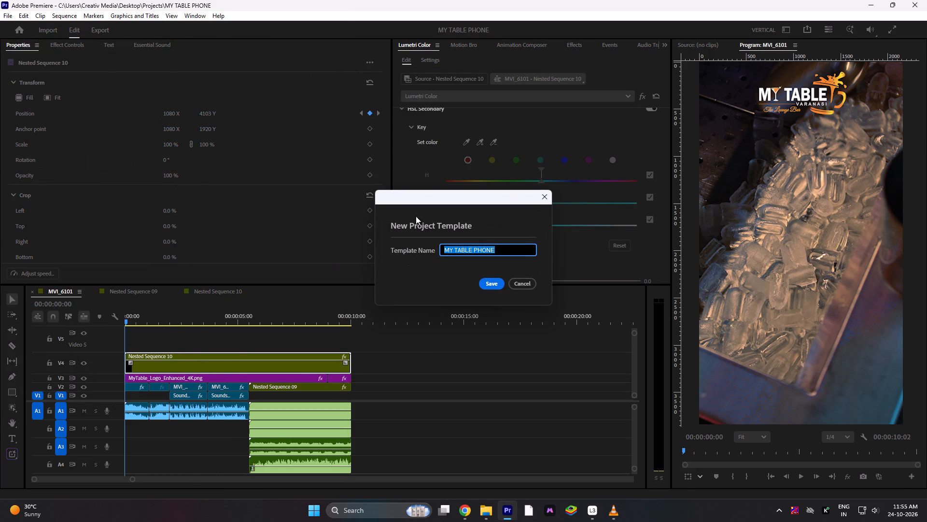
key(BackSpace)
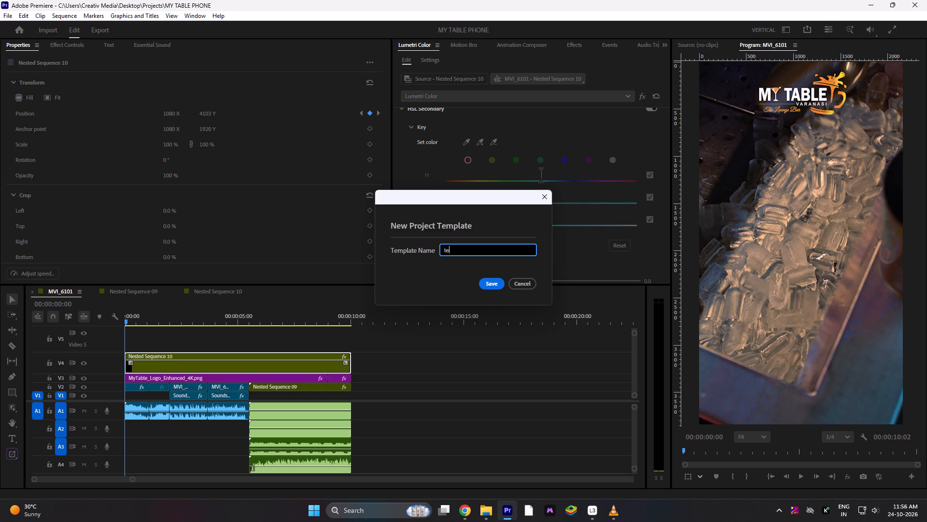
key(BackSpace)
key(BackSpace)
key(BackSpace)
text(Te)
text(xt)
key(shift+underscore)
text(NA)
key(BackSpace)
text(ac)
text(haniya)
key(shift+underscore)
text(Pop)
text(out)
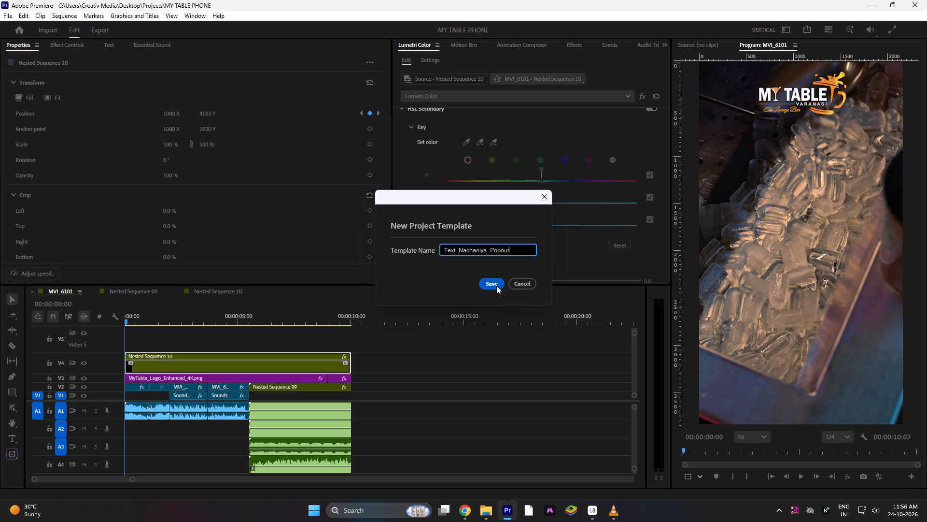
click(484, 283)
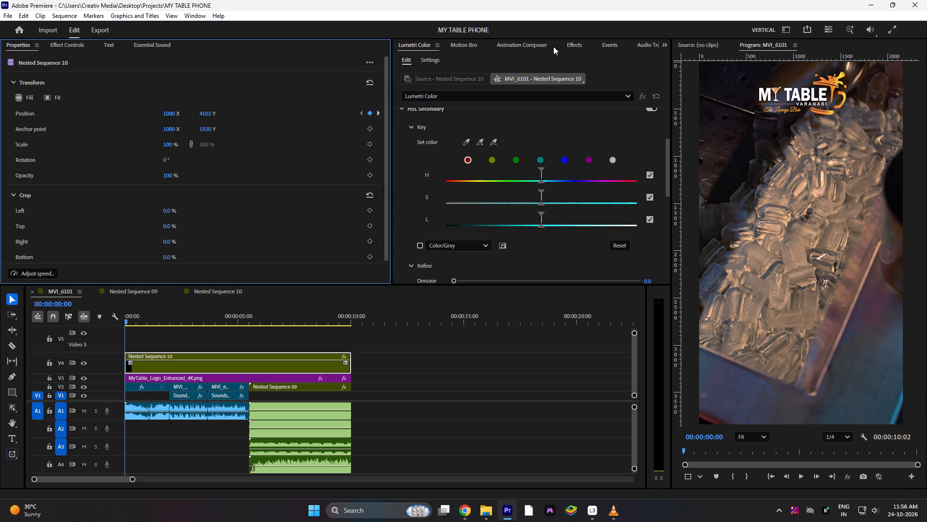
Search the effects library for "text nac" to look for the saved text template.
click(570, 44)
click(486, 60)
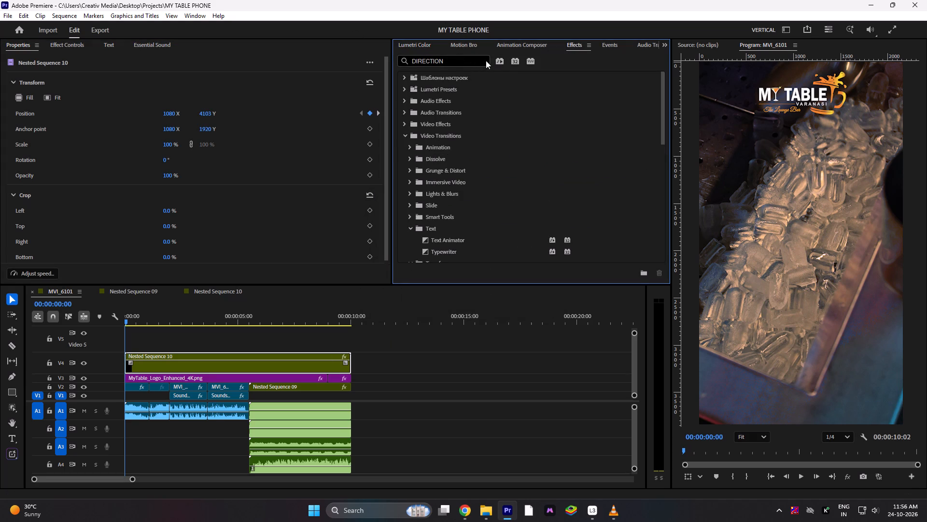
click(445, 64)
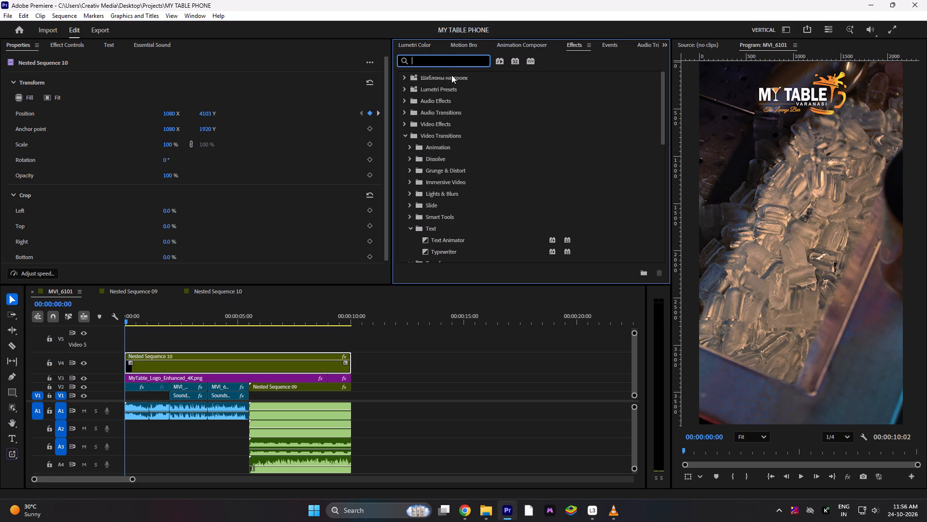
click(447, 62)
key(t)
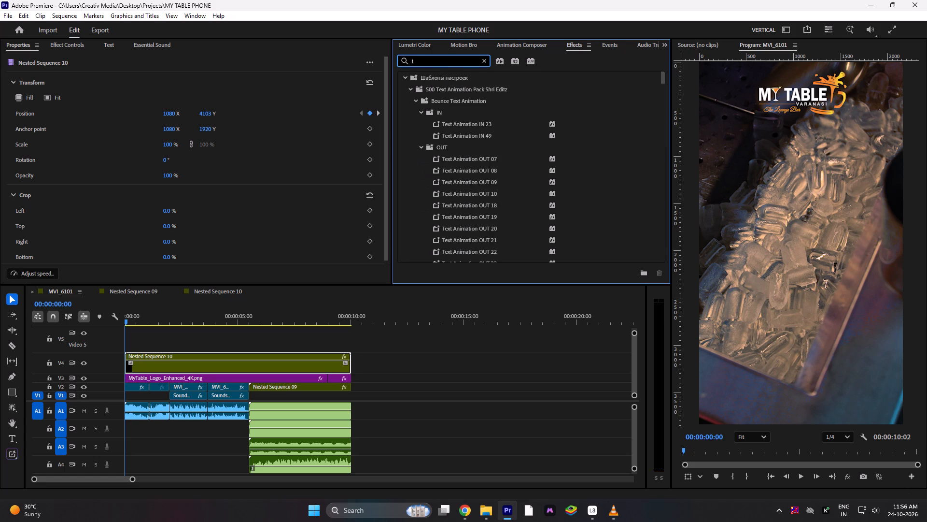
text(ext)
key(space)
text(nac)
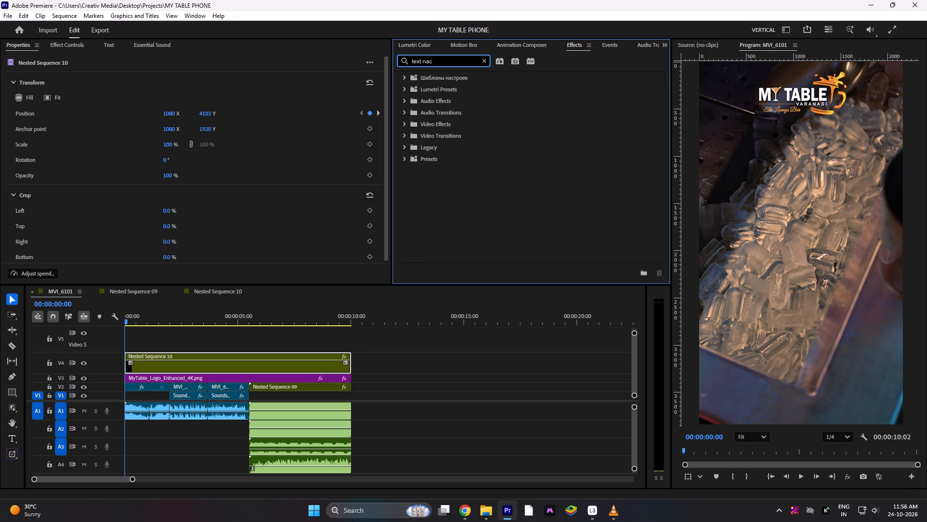
key(BackSpace)
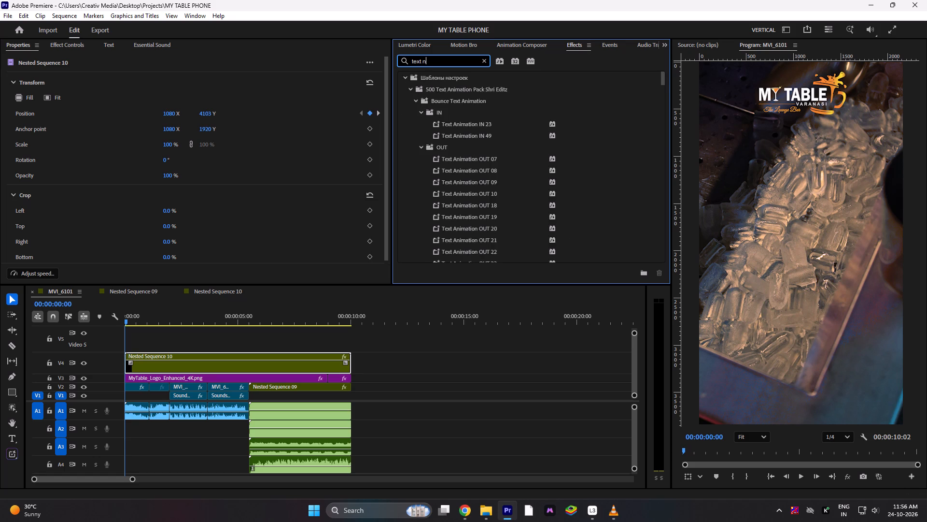
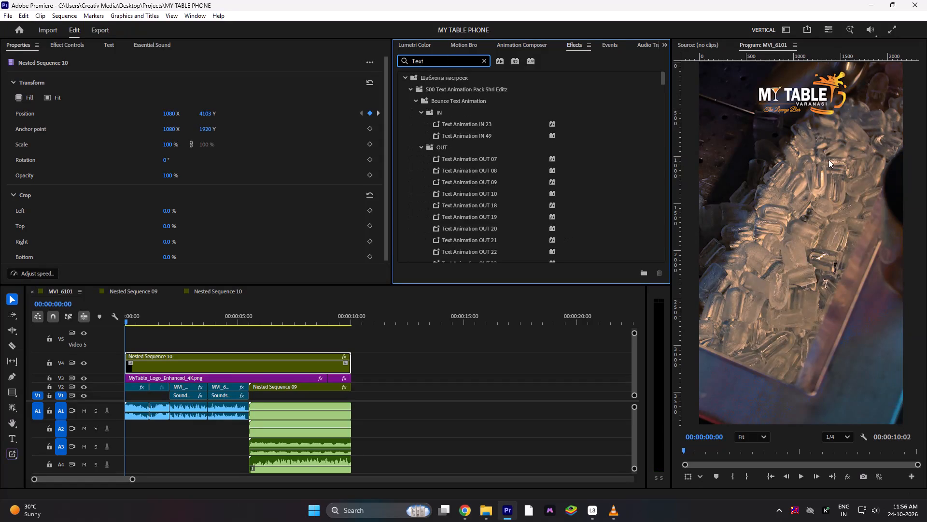
Browse the effects library's "Text" search results for the saved text template, finishing with the search cleared.
key(shift+underscore)
shift+scroll(543, 161, down, 5)
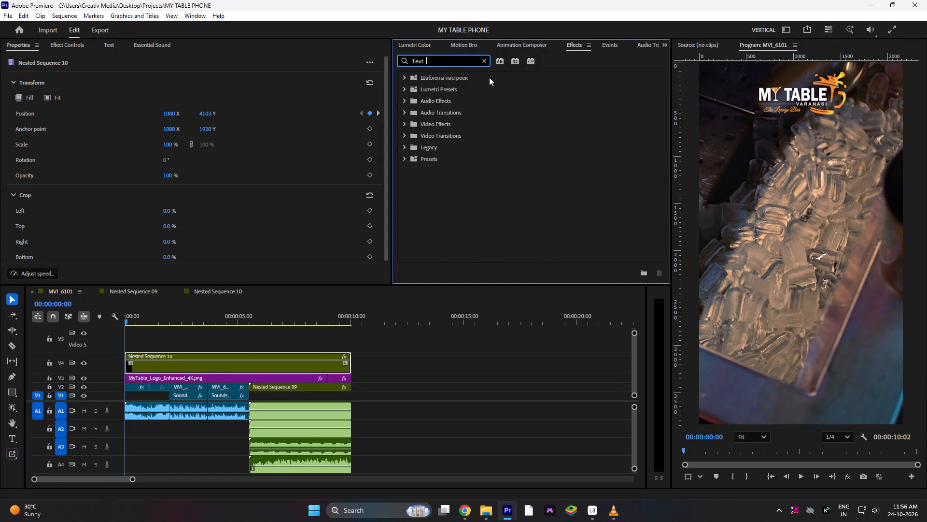
key(BackSpace)
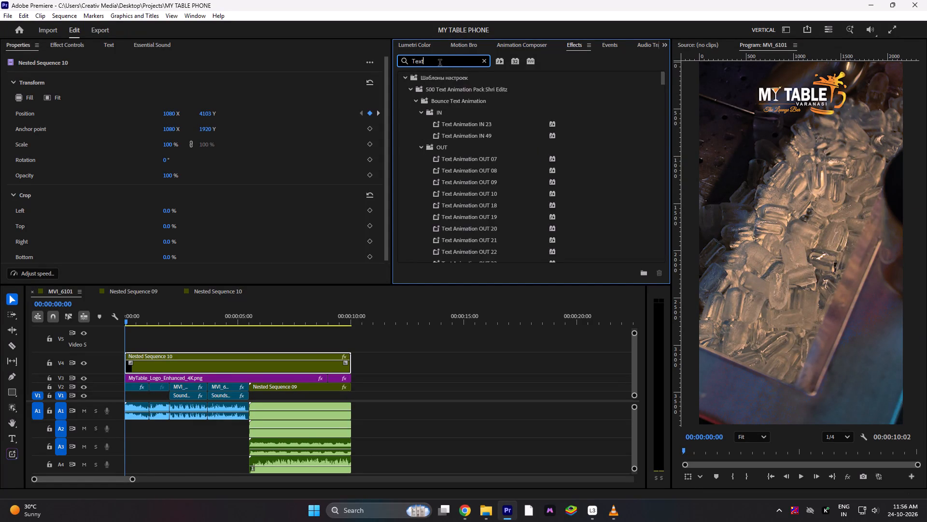
scroll(581, 172, down, 20)
scroll(581, 172, down, 16)
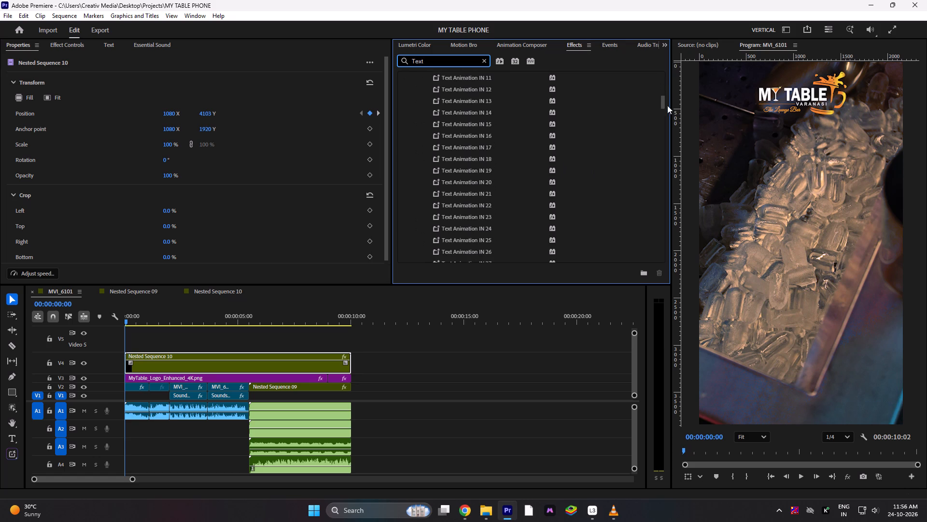
drag(663, 104, 658, 222)
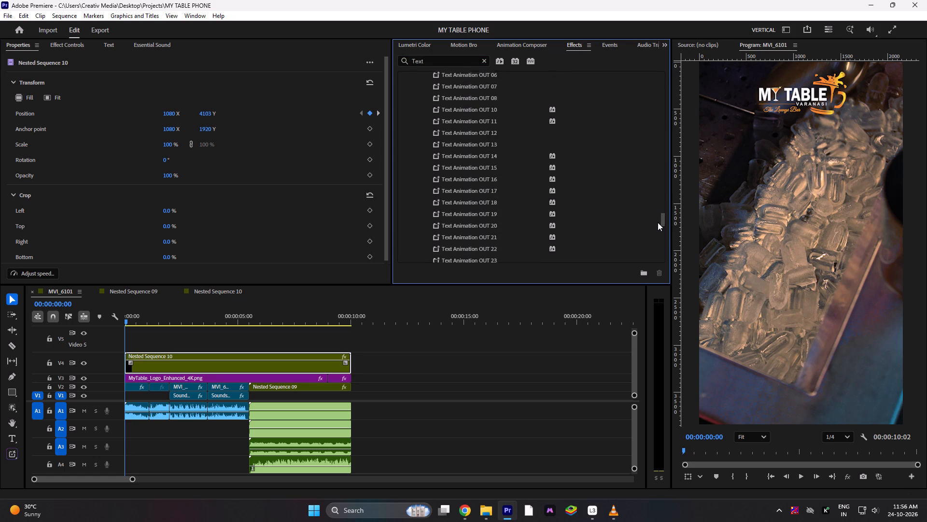
drag(658, 222, 658, 267)
click(483, 59)
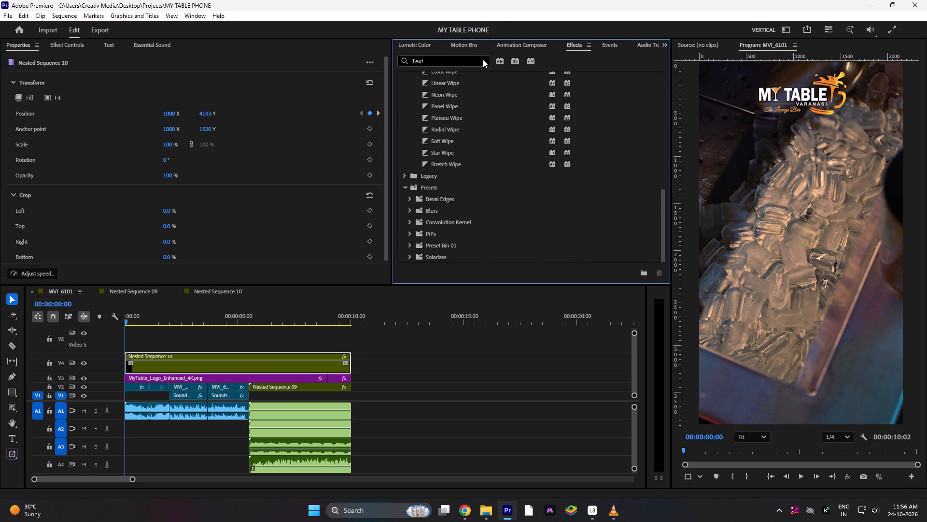
Scrub the MVI_6101 sequence from its end back to the first frame to review the reel.
click(357, 317)
click(357, 317)
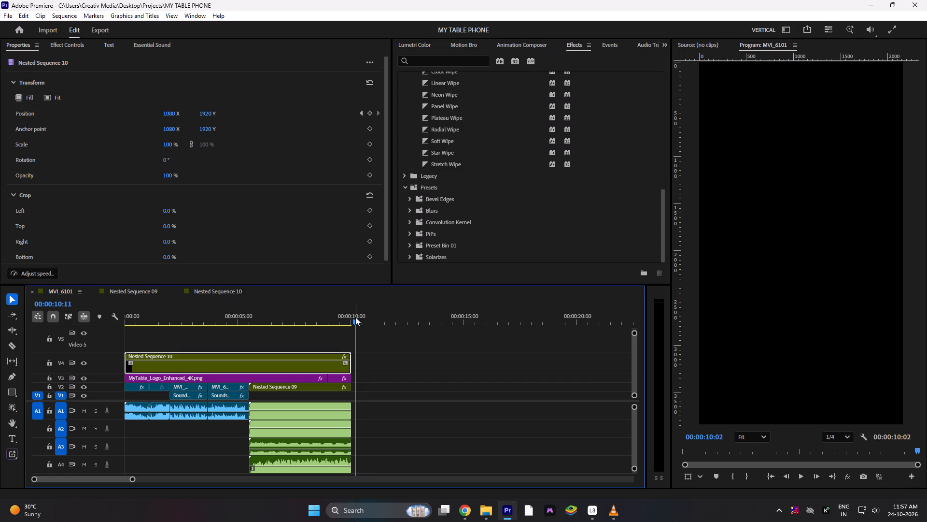
key(Down)
key(Up)
drag(349, 319, 212, 332)
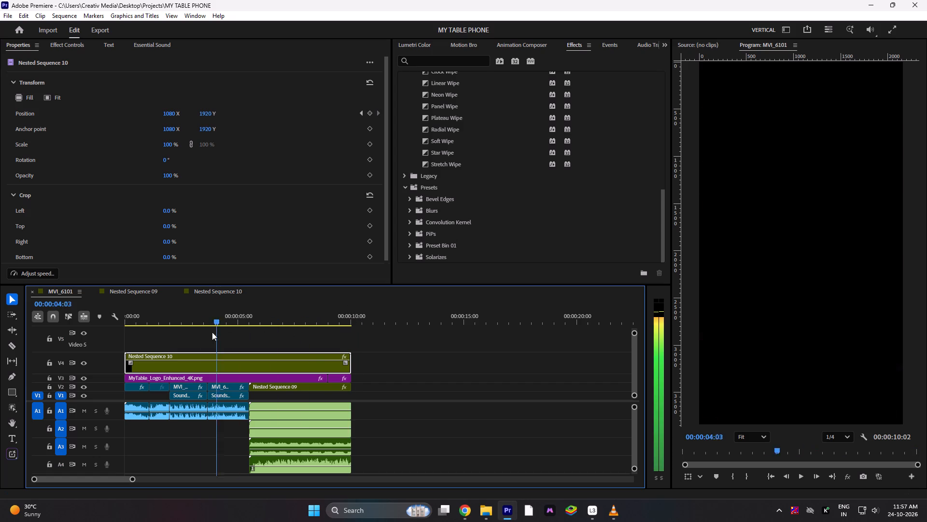
drag(212, 332, 84, 334)
Set up a media file export of the MVI_6101 sequence with the file name SOUND OF THE BAR MY TABLE.
click(99, 32)
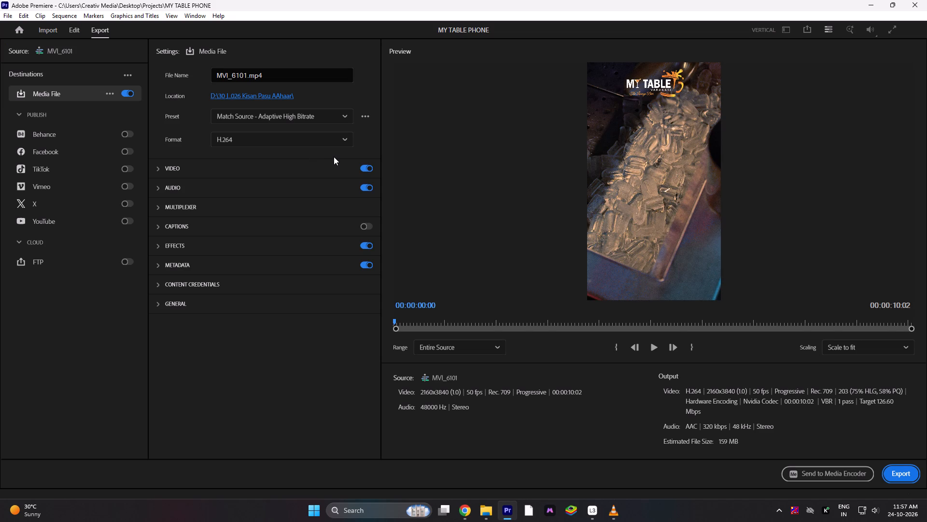
drag(267, 76, 106, 77)
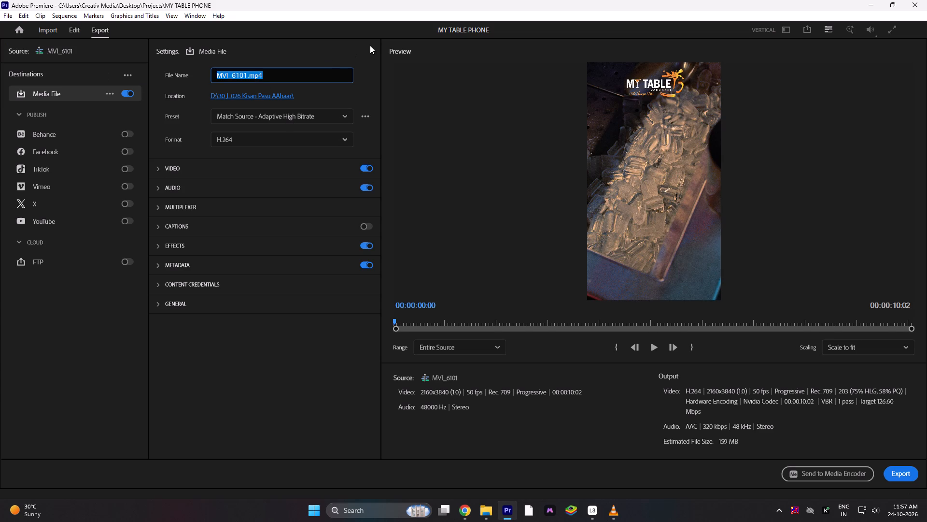
text(Sou)
key(BackSpace)
key(BackSpace)
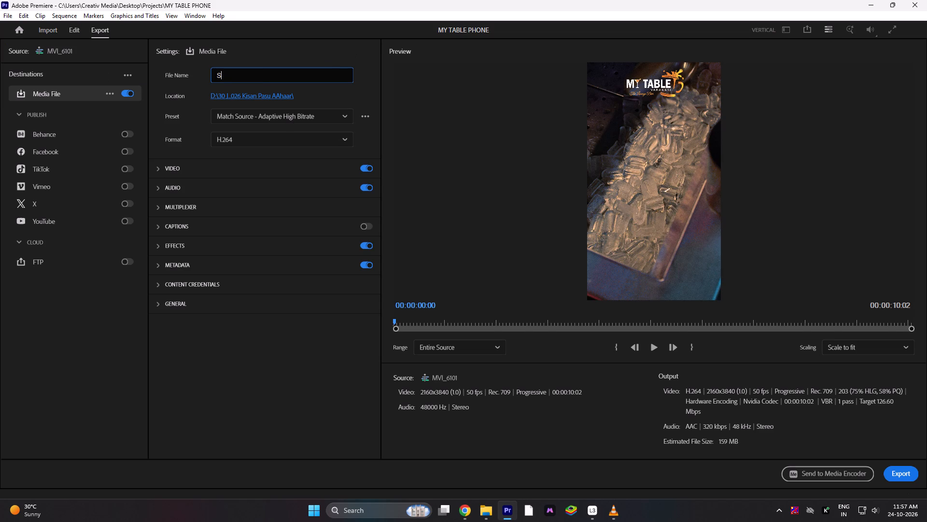
text(OUND OF)
key(BackSpace)
key(BackSpace)
text(OF THGWE)
key(BackSpace)
key(BackSpace)
key(BackSpace)
text(E BAR MY TABLE)
key(Return)
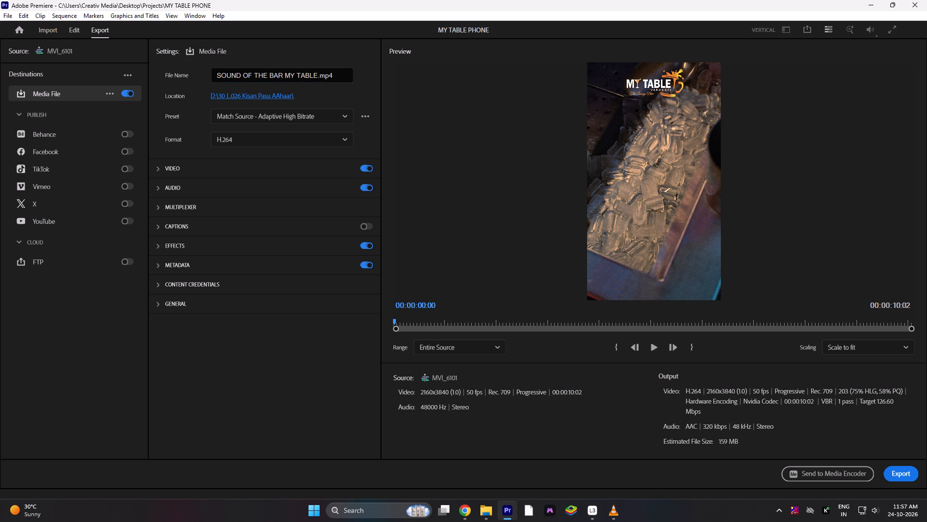
Review the export's basic video settings and set its save location to the FINAL OUTPUTS folder on New Volume (D:).
click(215, 172)
scroll(300, 199, down, 2)
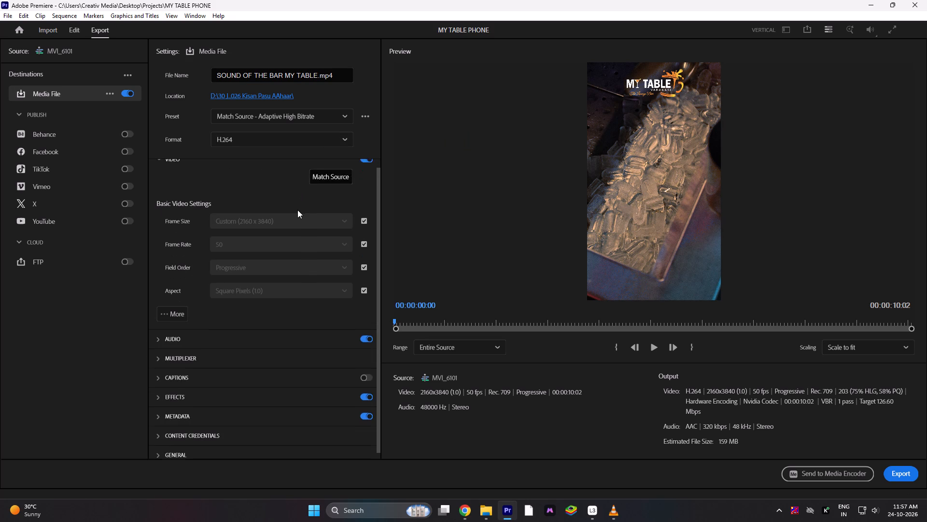
scroll(297, 210, down, 5)
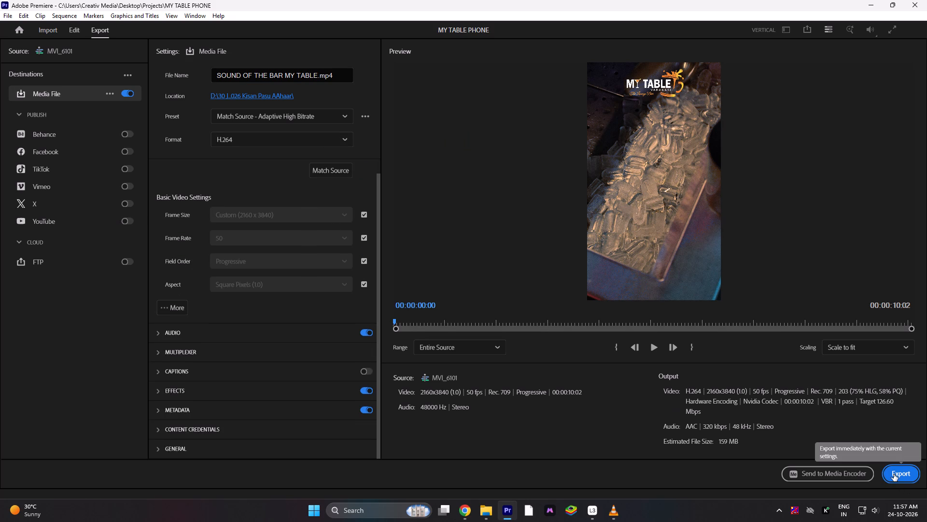
click(244, 96)
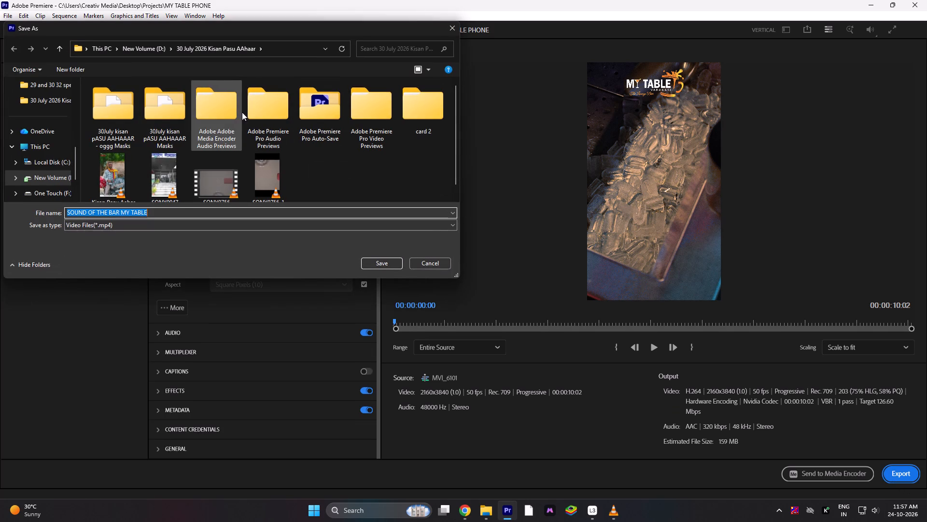
scroll(140, 165, down, 1)
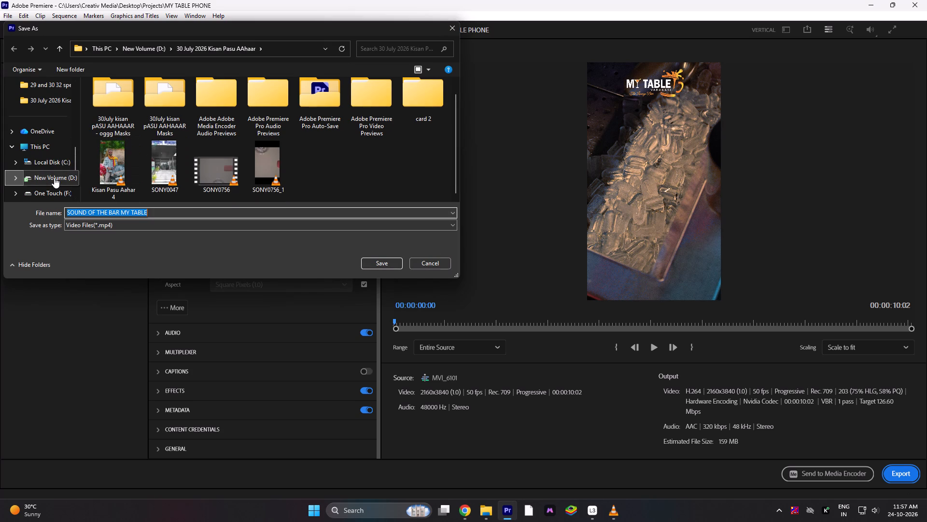
scroll(343, 132, up, 2)
click(54, 179)
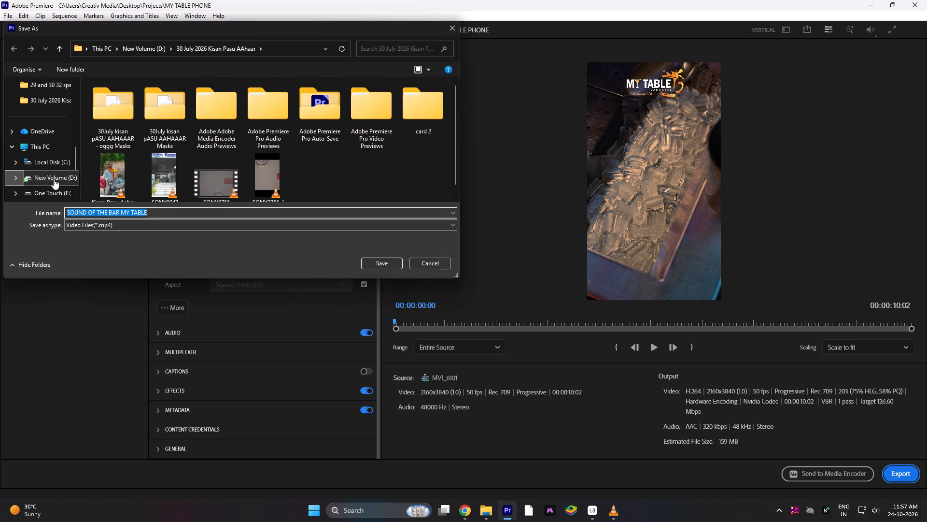
scroll(370, 151, down, 3)
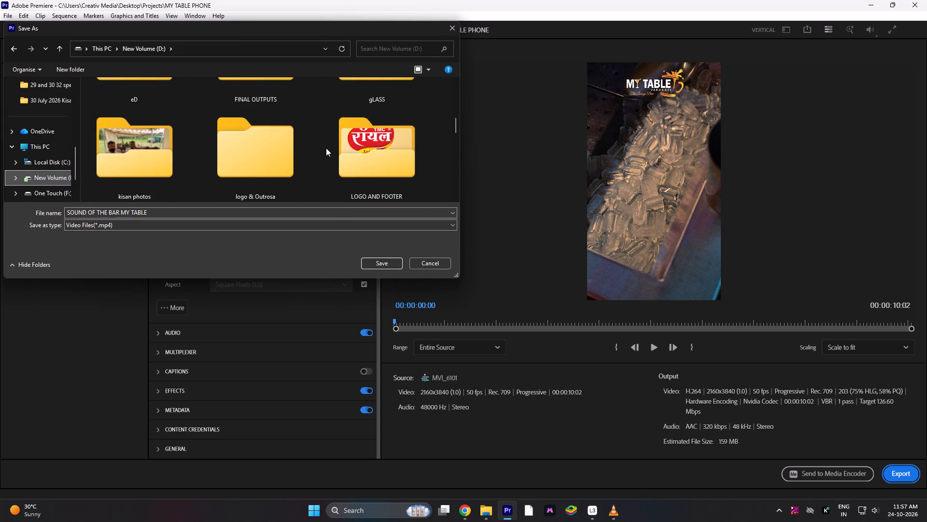
scroll(326, 148, up, 1)
double_click(283, 136)
click(376, 266)
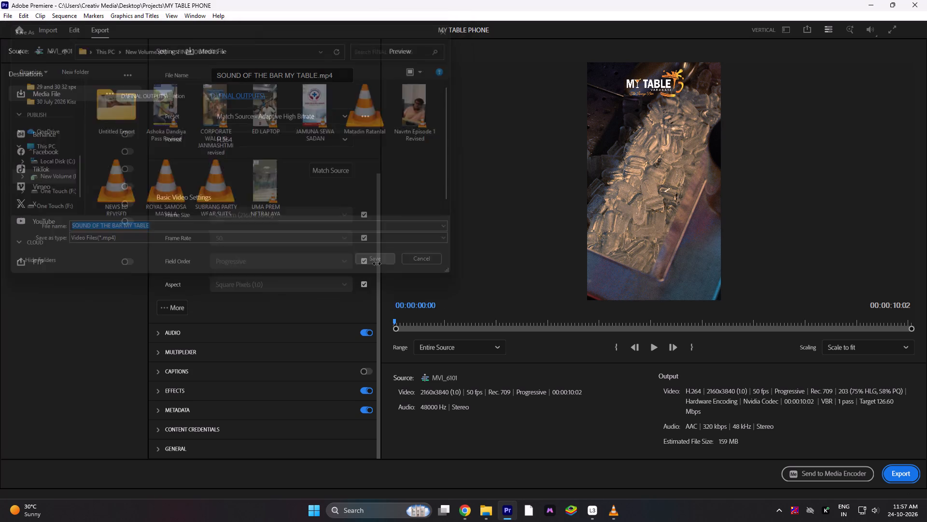
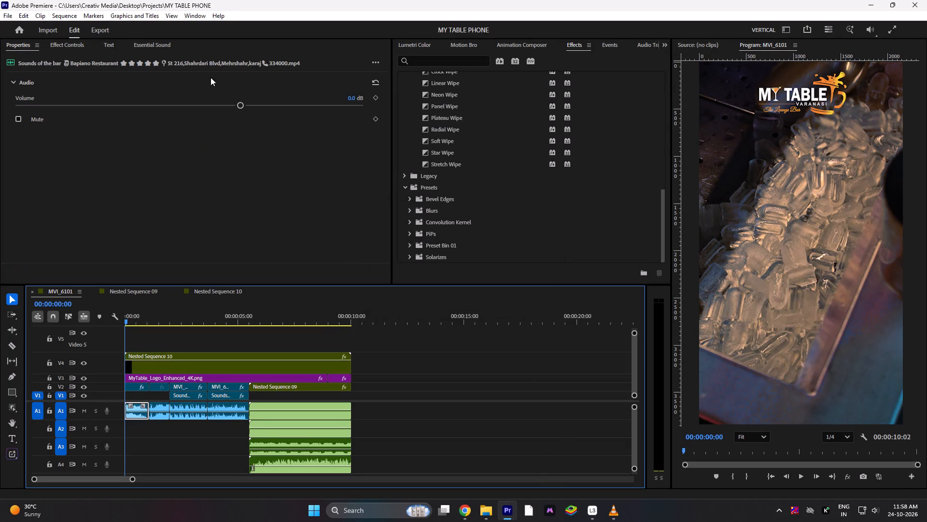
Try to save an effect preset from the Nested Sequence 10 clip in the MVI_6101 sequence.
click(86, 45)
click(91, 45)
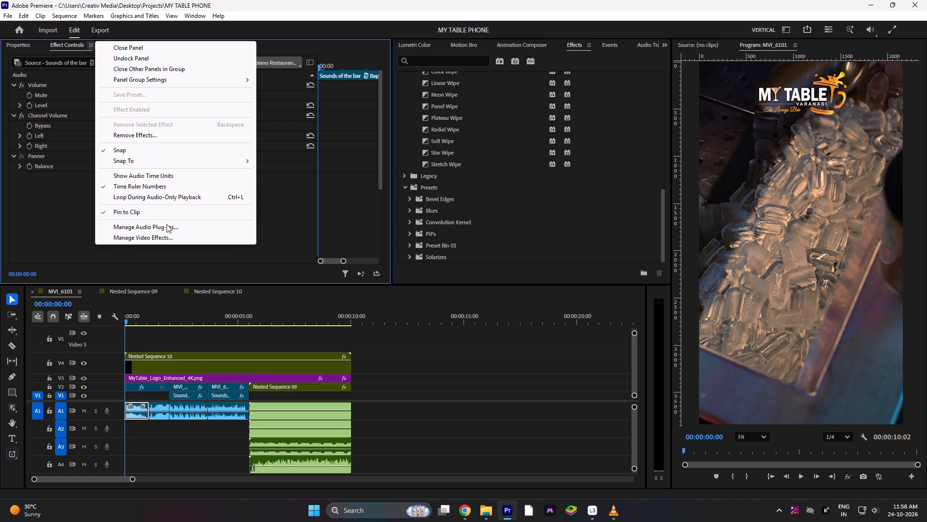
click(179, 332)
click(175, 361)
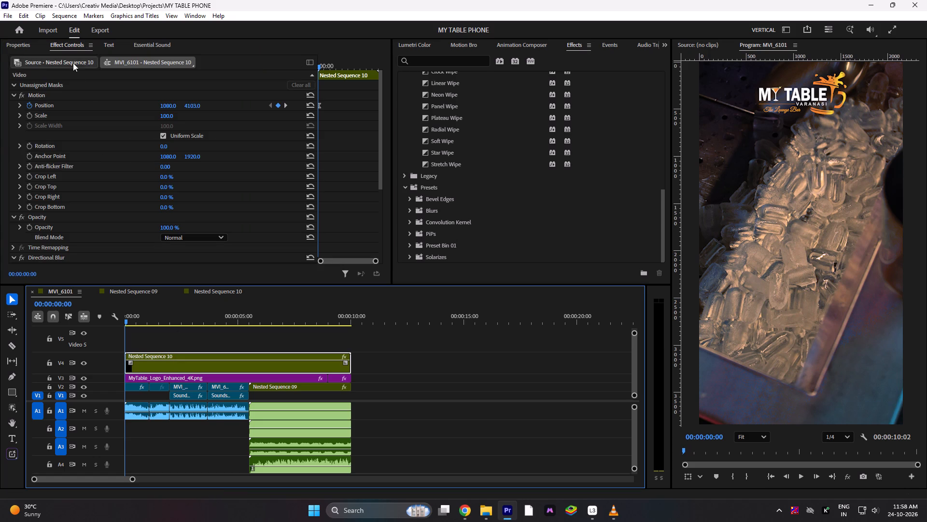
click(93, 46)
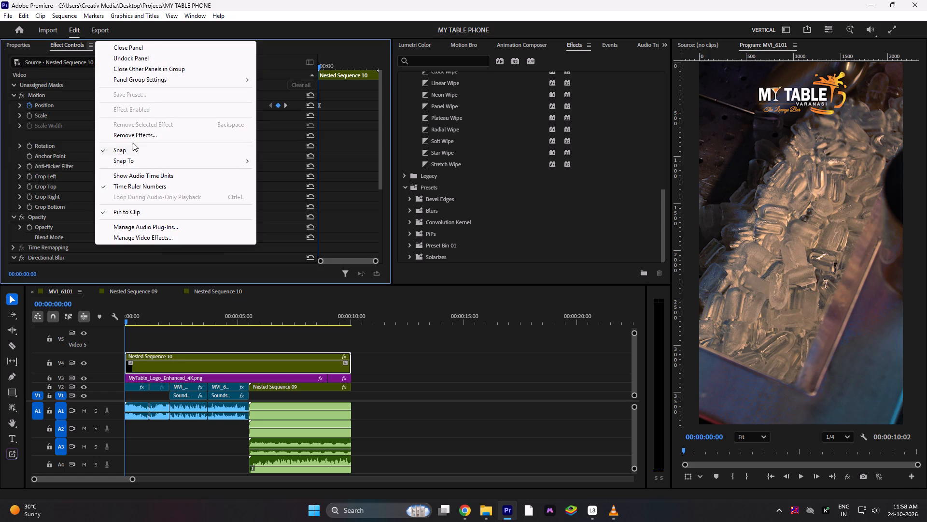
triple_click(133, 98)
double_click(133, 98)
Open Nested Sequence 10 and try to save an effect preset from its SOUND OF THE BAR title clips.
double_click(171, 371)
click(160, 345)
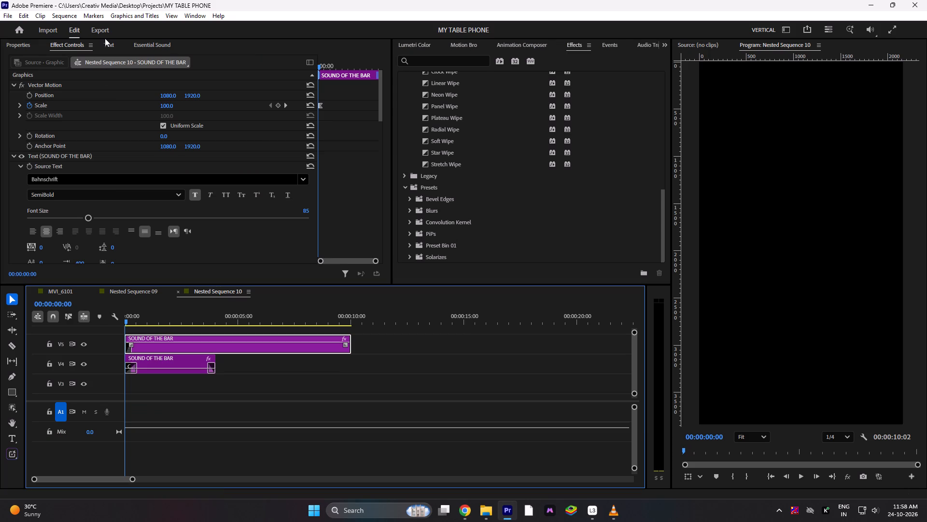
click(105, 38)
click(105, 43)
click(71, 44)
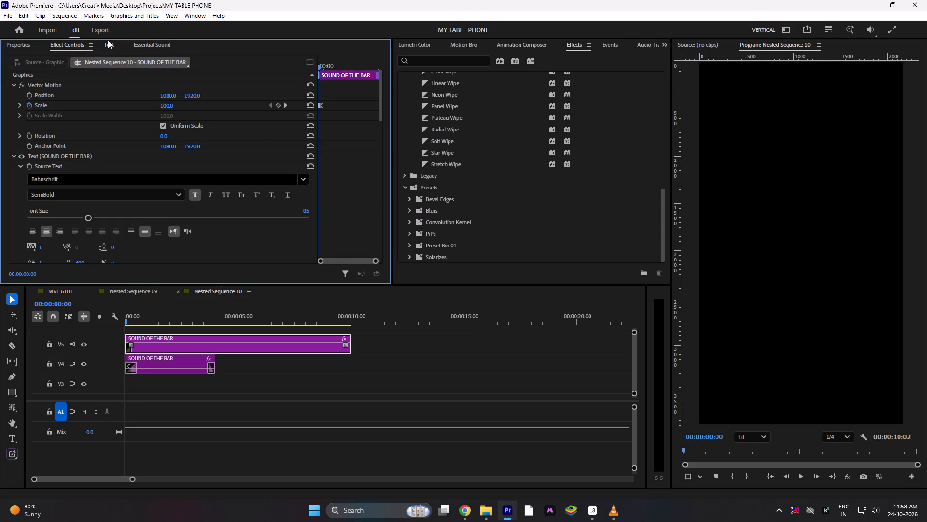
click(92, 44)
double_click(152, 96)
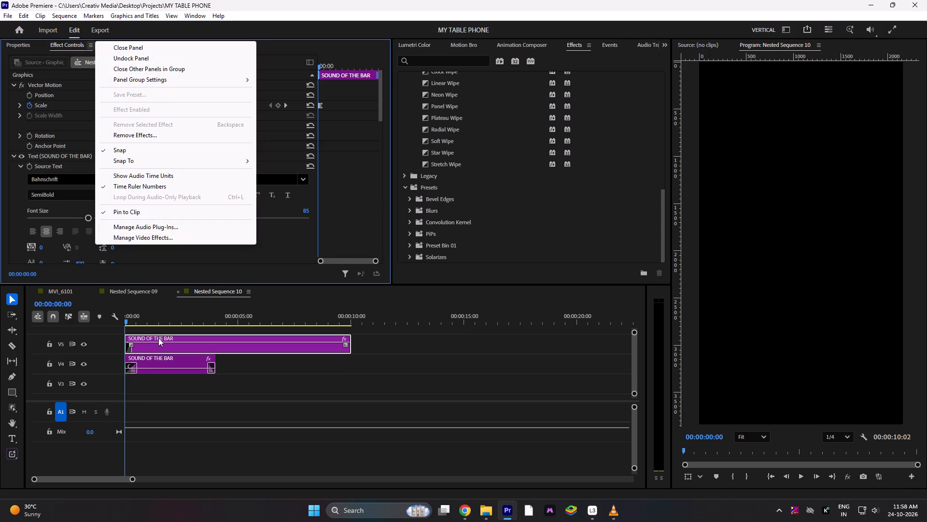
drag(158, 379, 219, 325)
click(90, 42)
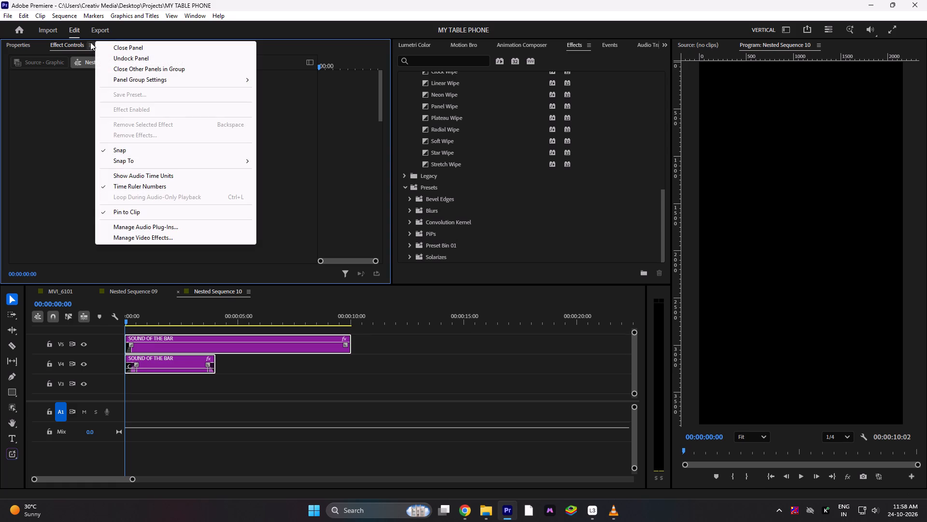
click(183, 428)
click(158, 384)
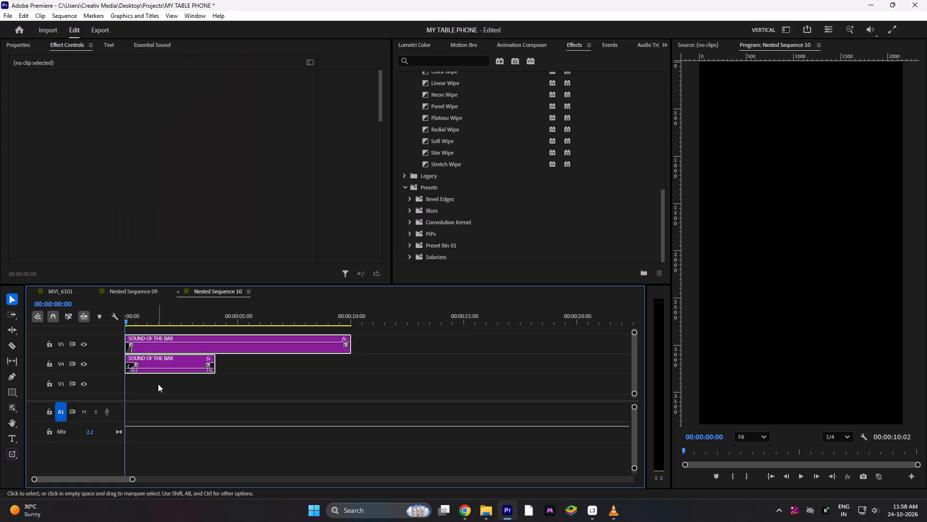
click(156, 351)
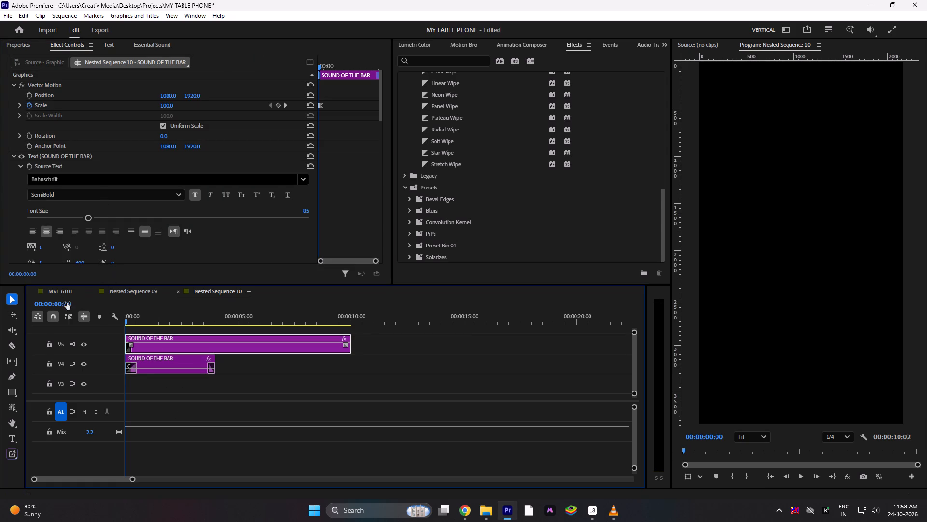
Return to the MVI_6101 sequence and look through the commands available for the Nested Sequence 10 clip for a preset option.
click(61, 291)
click(155, 362)
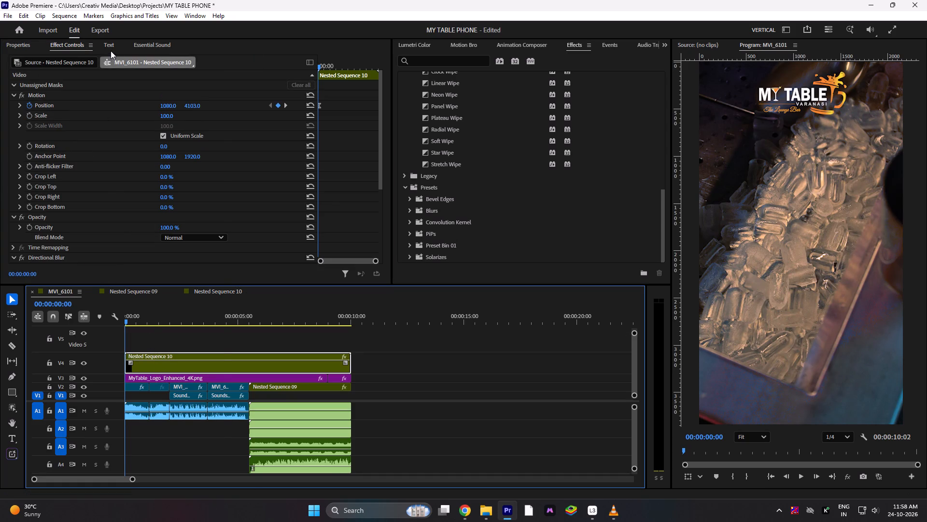
click(68, 14)
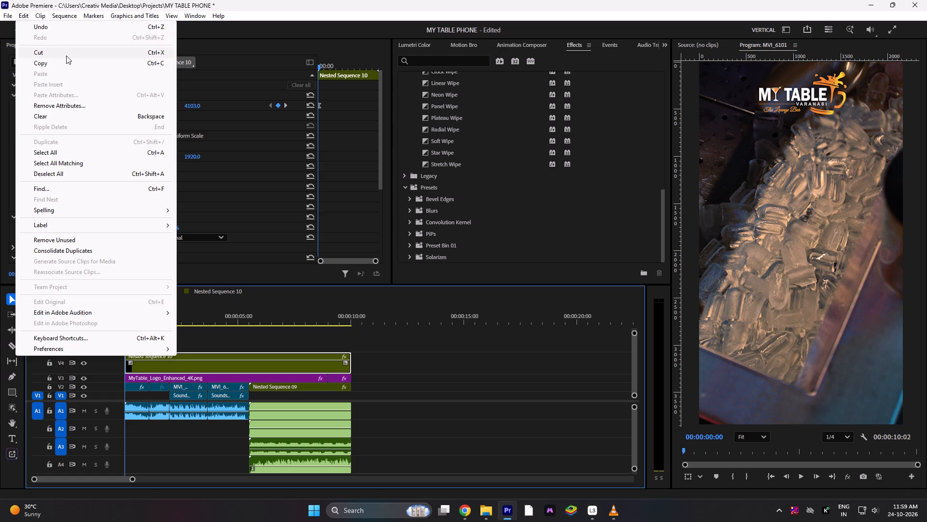
click(226, 349)
shift+click(223, 365)
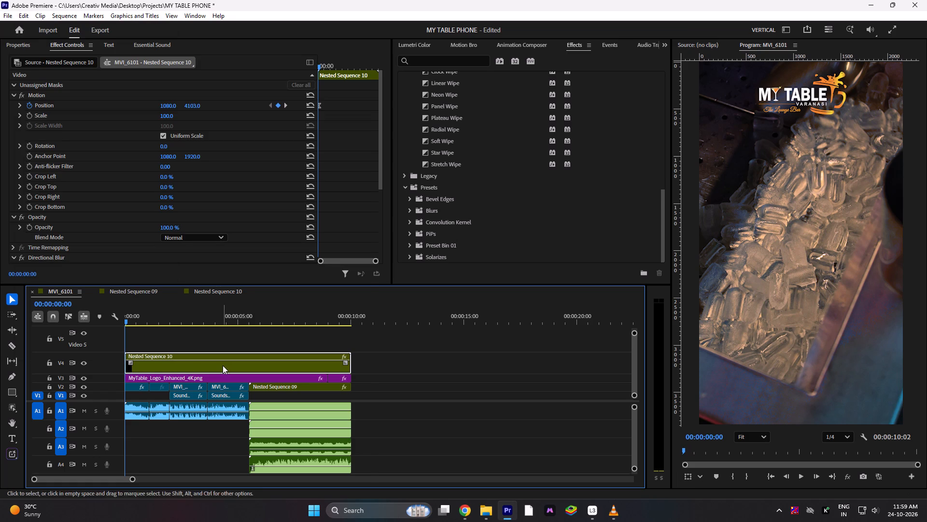
shift+right_click(223, 365)
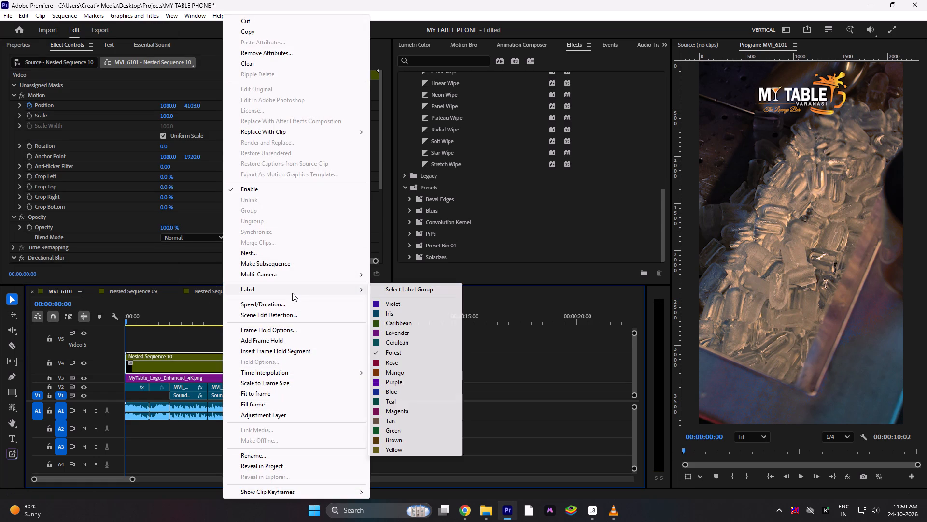
scroll(280, 472, down, 1)
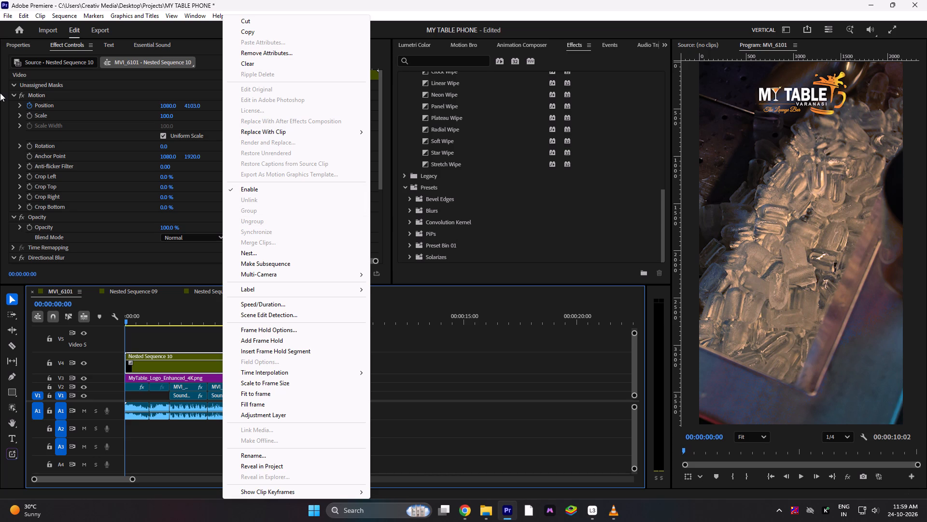
Examine the source and sequence effect controls of the Nested Sequence 10 clip for a way to save its effects.
click(51, 62)
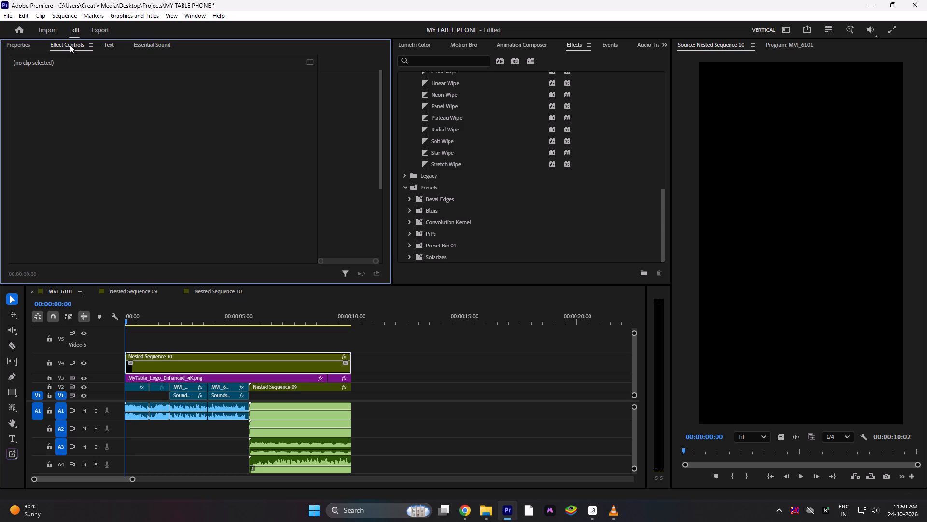
click(433, 375)
click(183, 361)
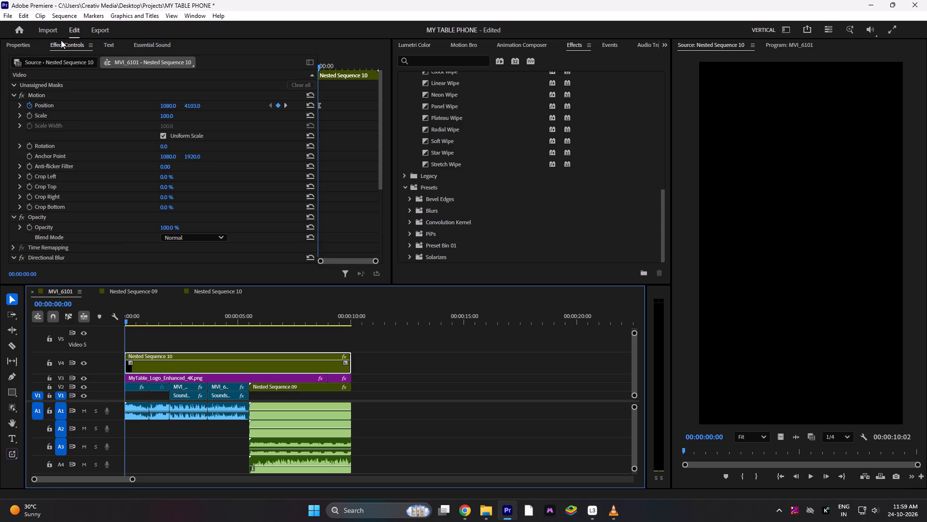
click(40, 76)
click(40, 76)
click(43, 82)
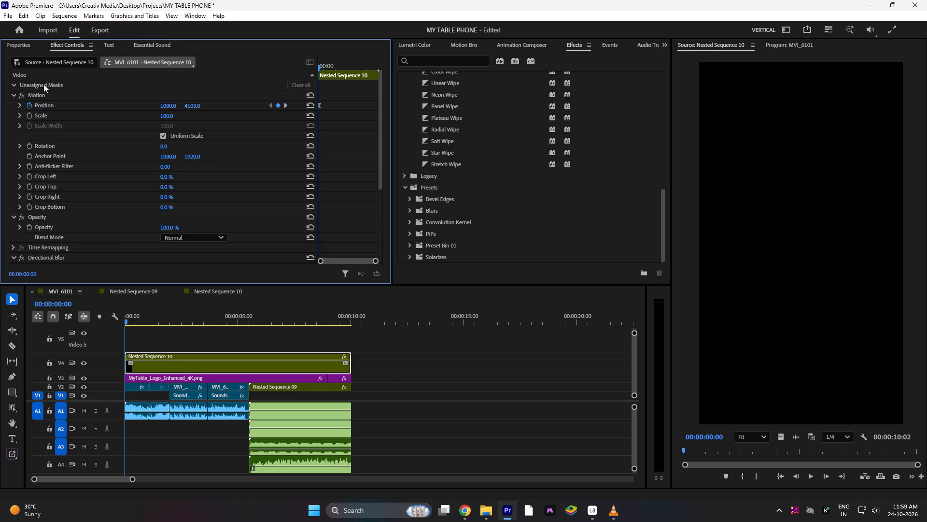
shift+click(43, 84)
shift+click(44, 85)
click(43, 74)
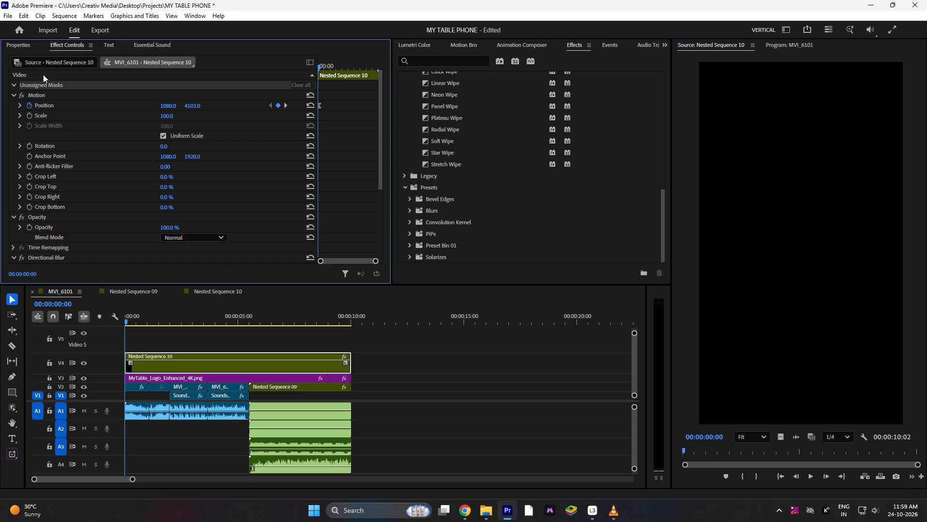
shift+click(43, 74)
right_click(117, 62)
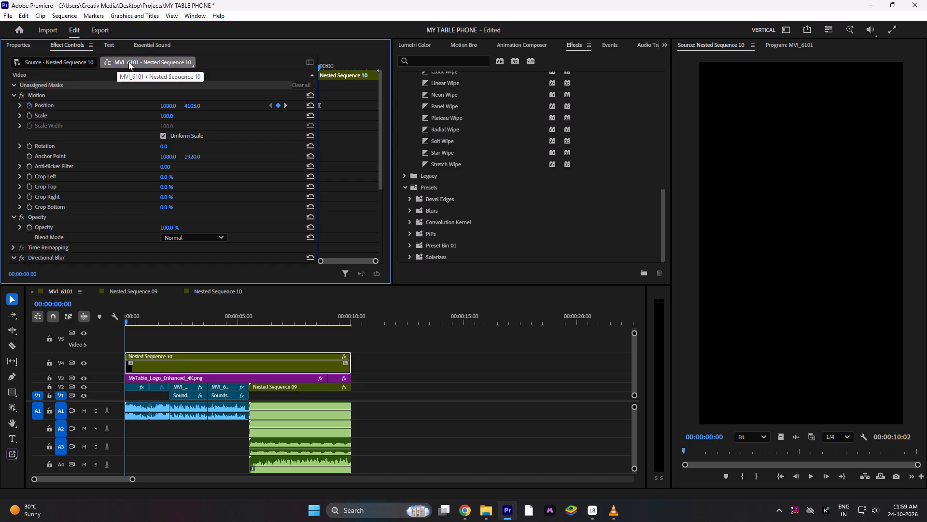
right_click(130, 62)
click(206, 64)
right_click(179, 61)
click(177, 61)
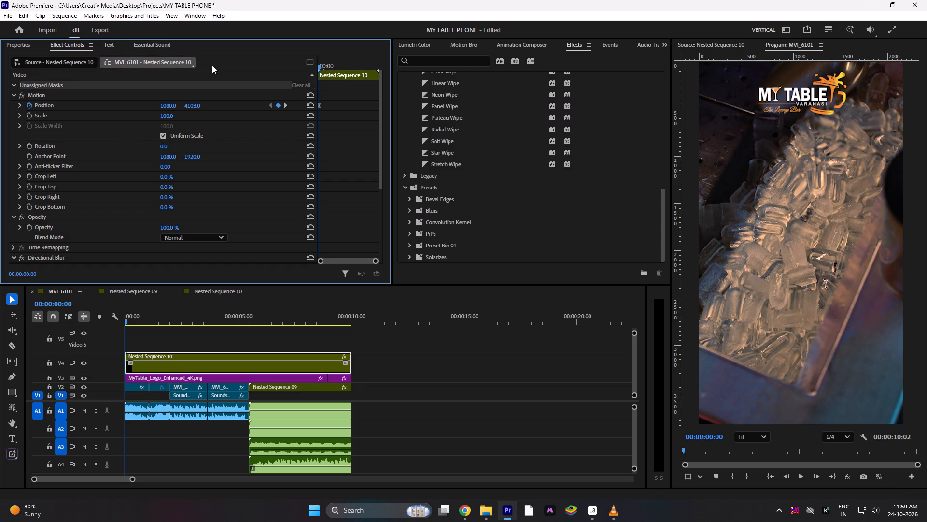
click(212, 65)
click(245, 74)
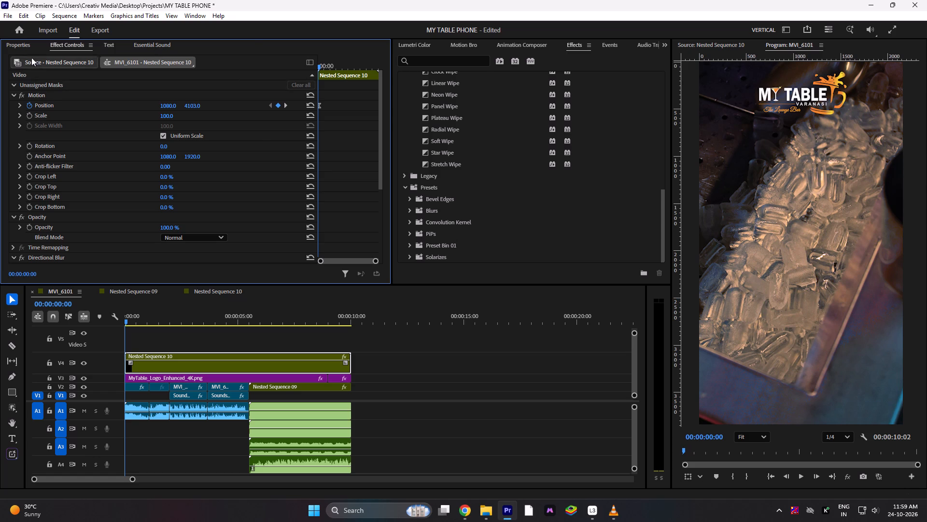
Review Nested Sequence 10's effects, select its Motion effect, and check the availability of the Save Preset command.
click(92, 44)
double_click(133, 95)
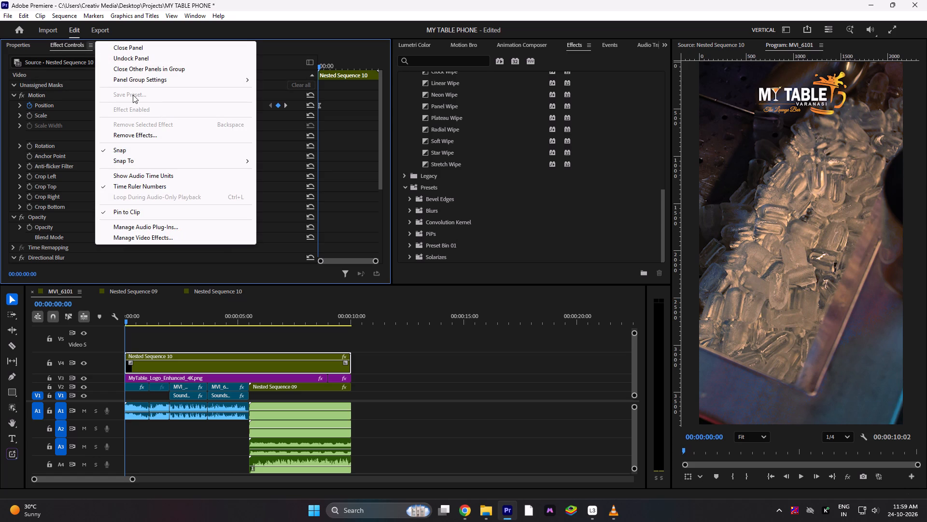
click(2, 105)
scroll(56, 148, down, 5)
scroll(56, 148, up, 1)
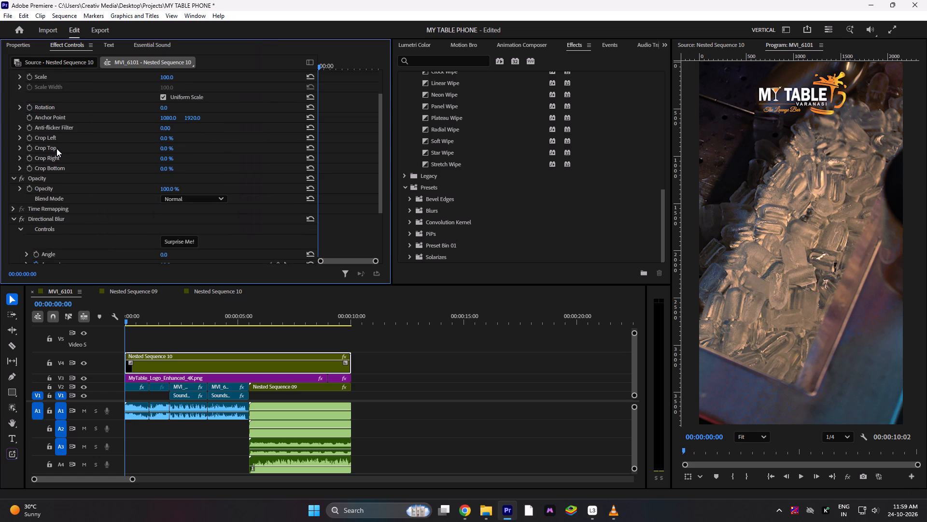
scroll(56, 149, down, 8)
scroll(93, 146, up, 5)
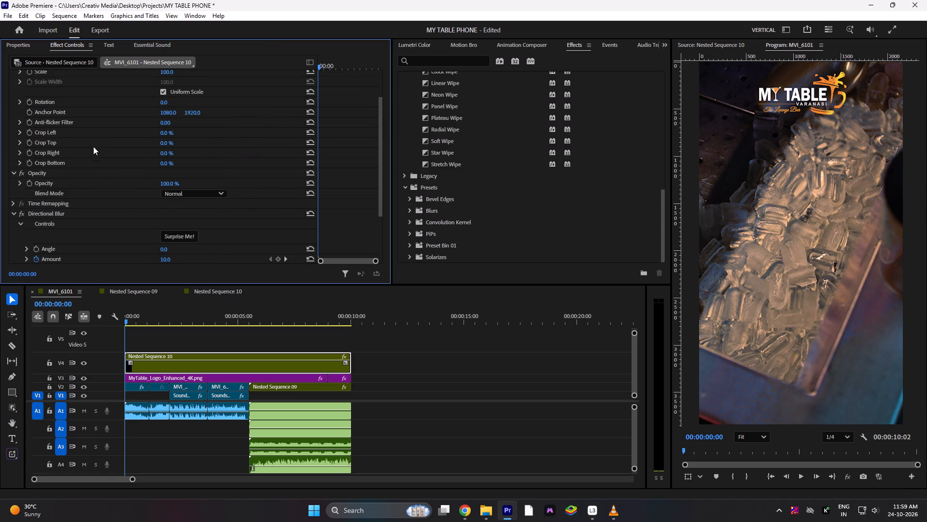
scroll(93, 146, up, 8)
click(50, 96)
click(53, 102)
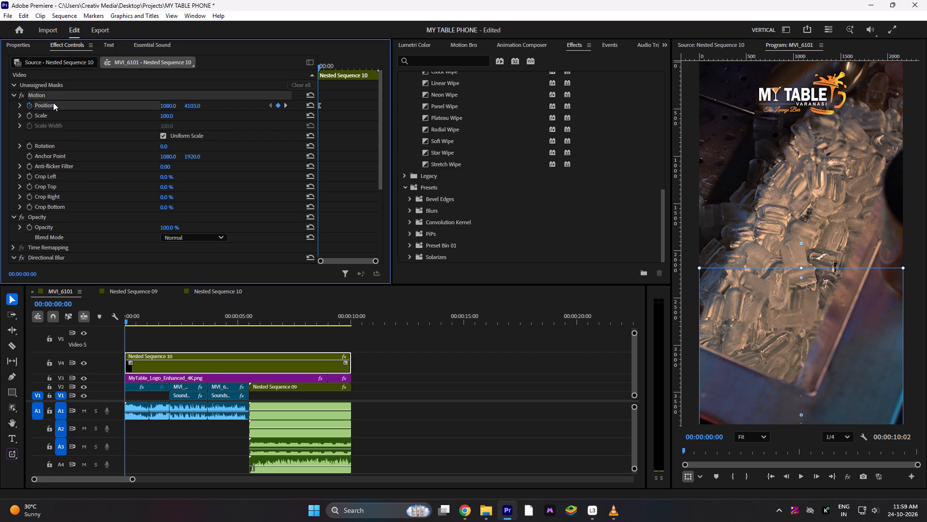
click(41, 94)
click(0, 102)
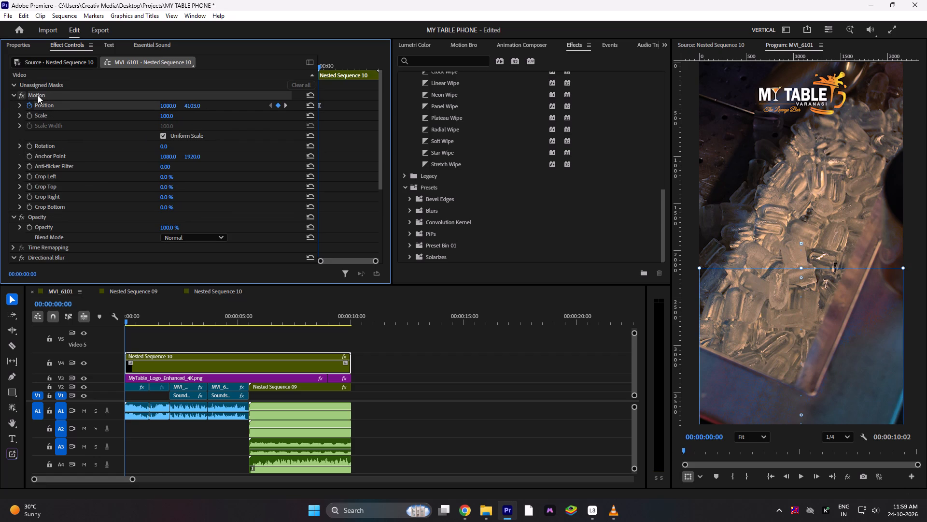
click(38, 95)
click(88, 44)
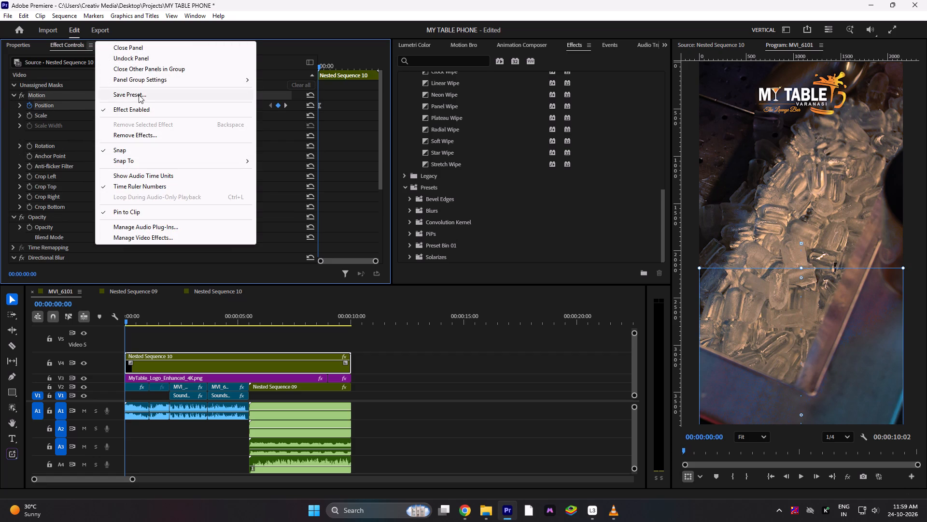
click(7, 131)
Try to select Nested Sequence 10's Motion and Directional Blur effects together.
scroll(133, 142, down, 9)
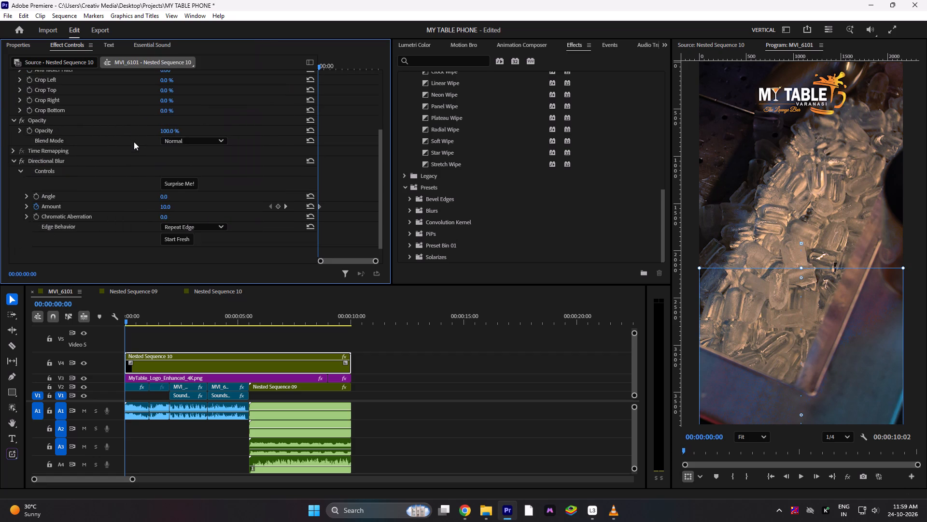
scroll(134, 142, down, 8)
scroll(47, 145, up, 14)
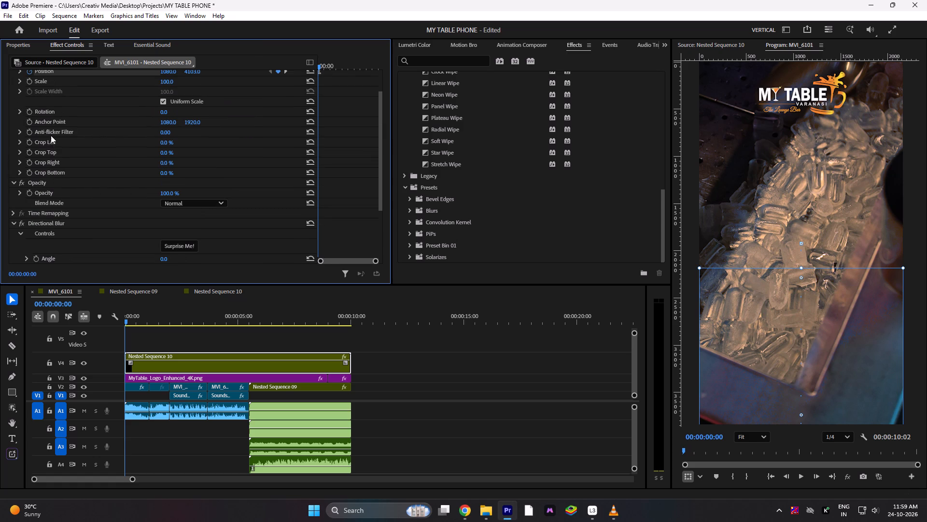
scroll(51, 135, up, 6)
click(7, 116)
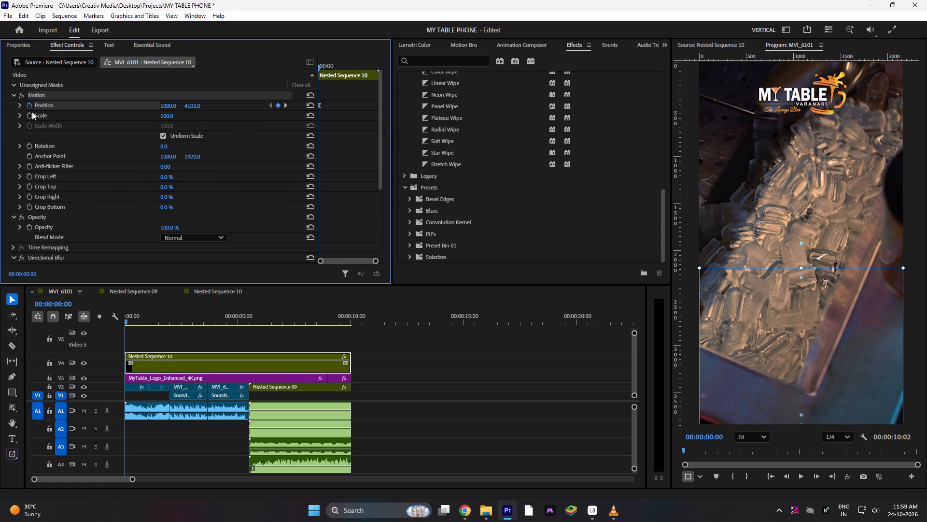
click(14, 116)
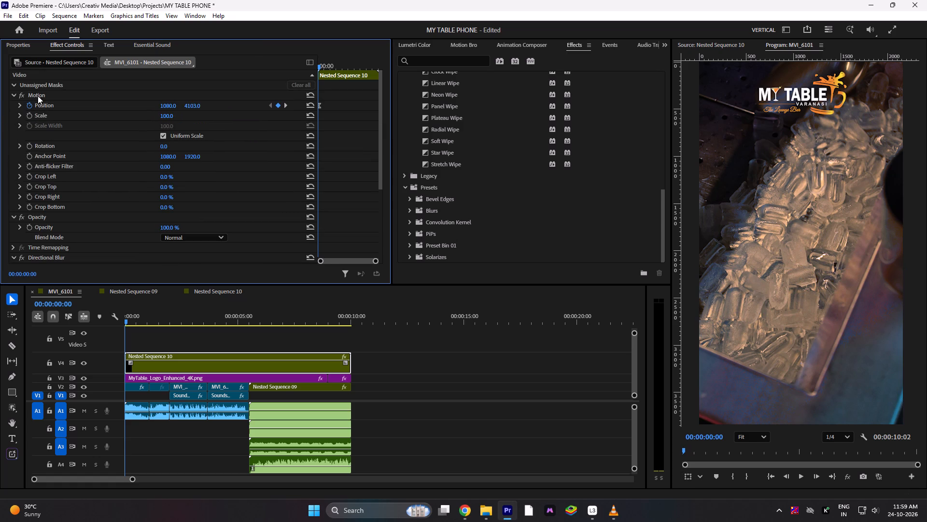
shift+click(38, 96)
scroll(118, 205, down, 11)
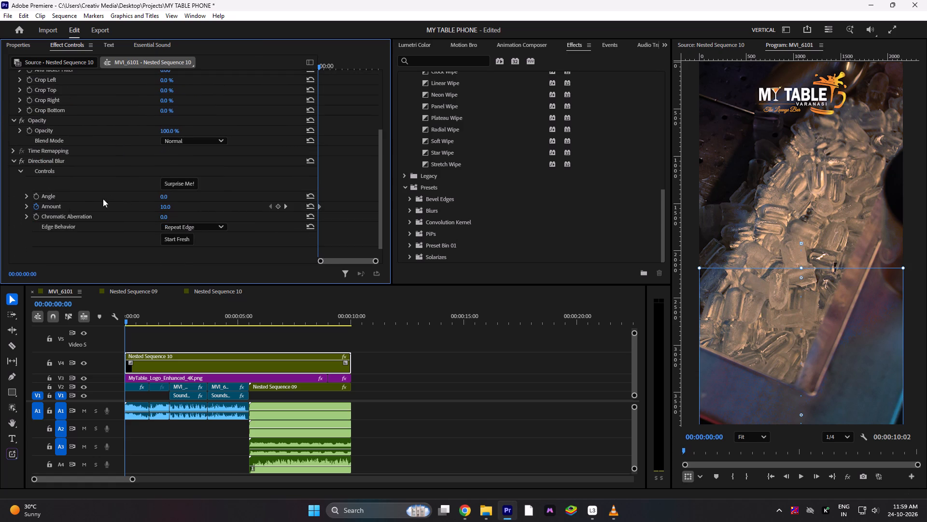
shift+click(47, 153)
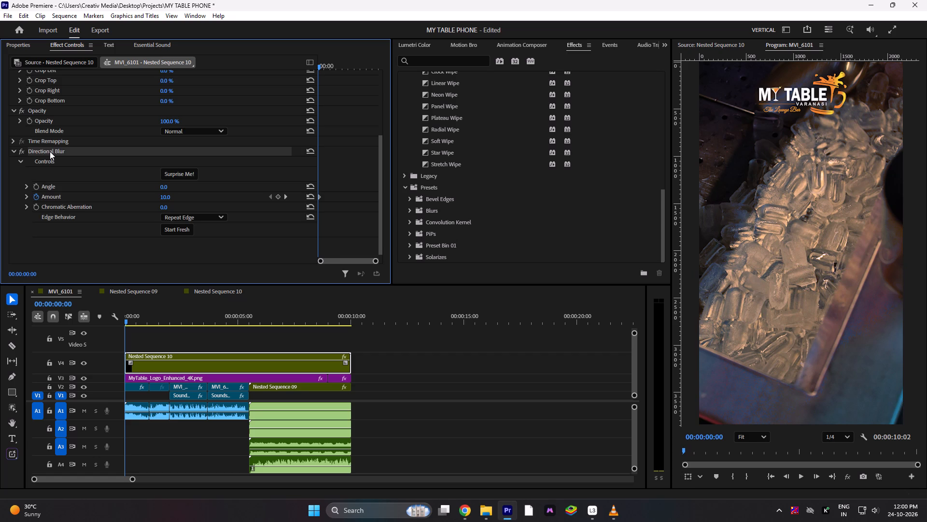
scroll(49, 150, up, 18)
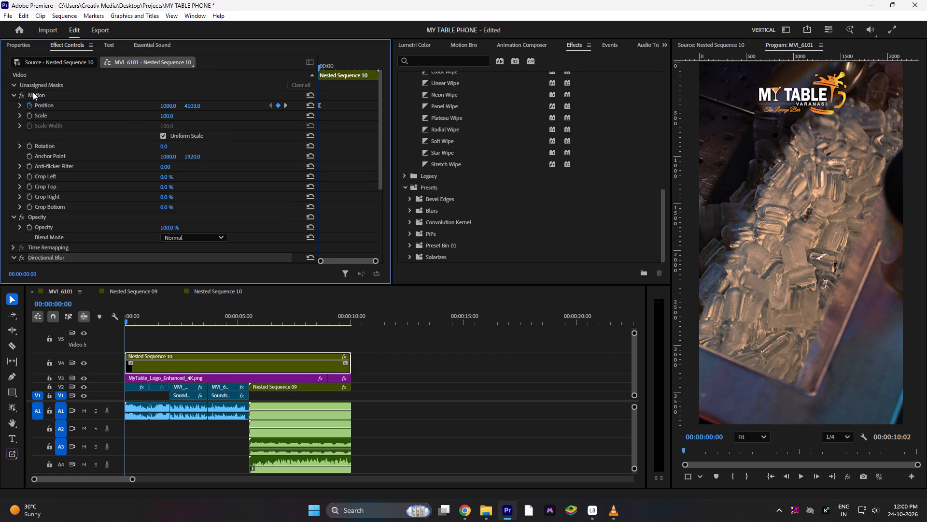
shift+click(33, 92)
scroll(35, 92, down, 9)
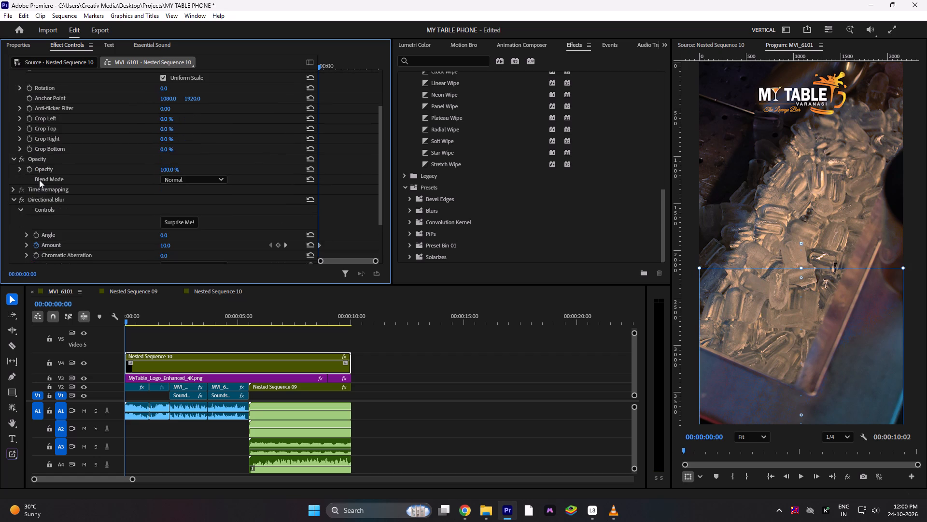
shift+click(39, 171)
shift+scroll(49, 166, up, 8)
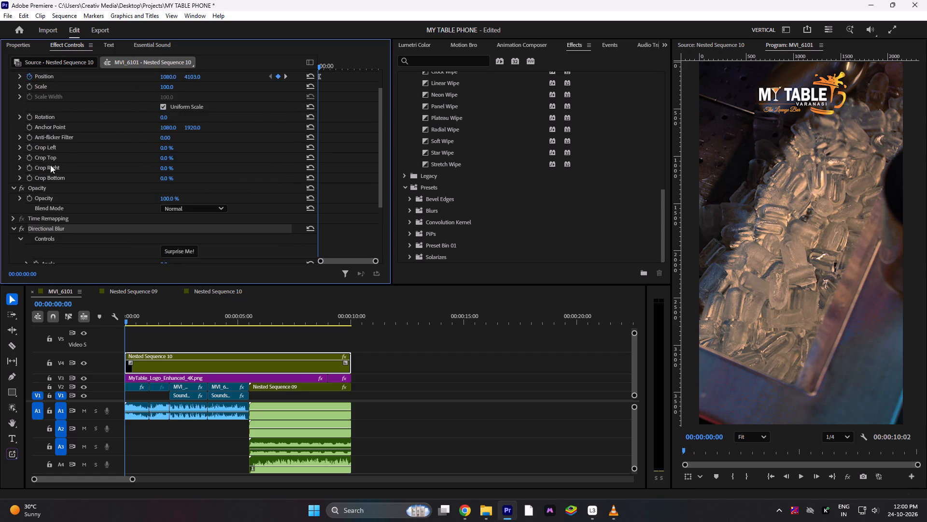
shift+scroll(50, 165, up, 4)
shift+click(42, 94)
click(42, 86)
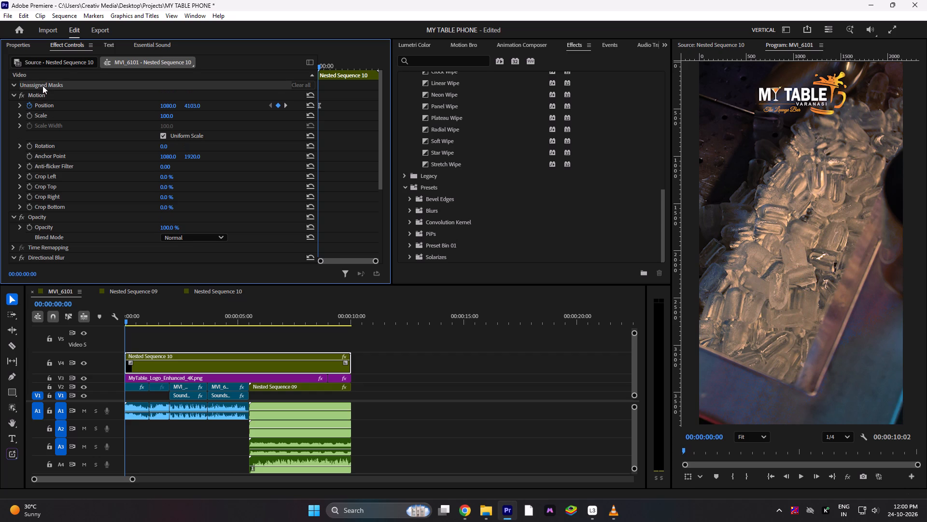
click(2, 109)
Save Nested Sequence 10's Motion and Directional Blur effects together as a preset named Text_Nacchaniya_Popout.
click(41, 98)
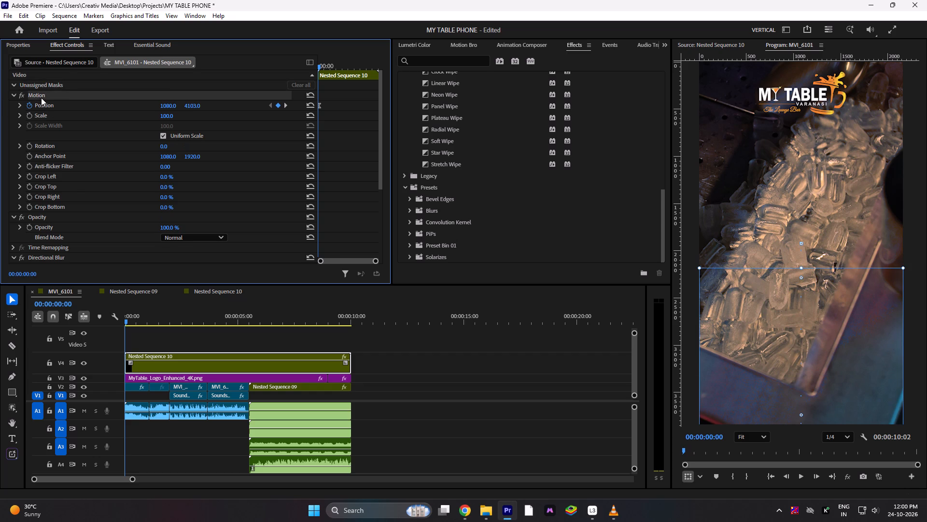
scroll(85, 182, down, 5)
ctrl+click(44, 210)
scroll(47, 159, up, 2)
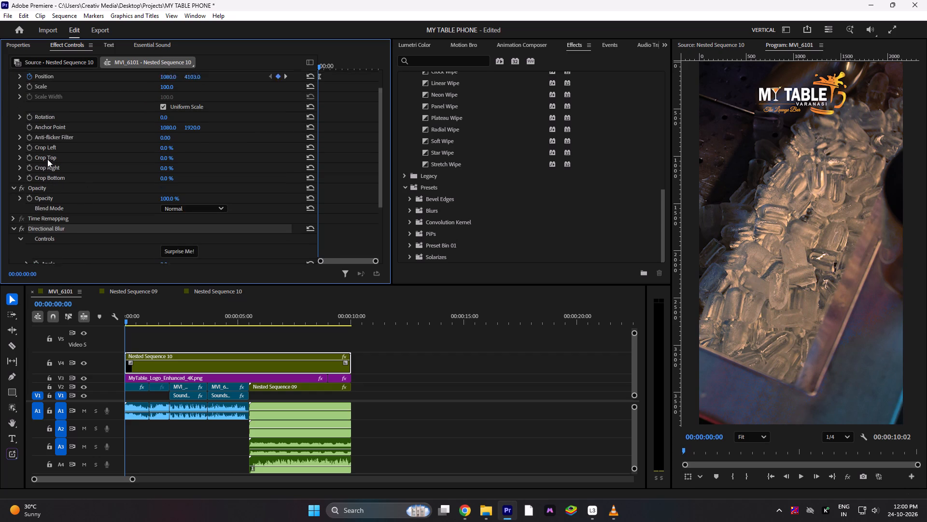
scroll(47, 159, up, 4)
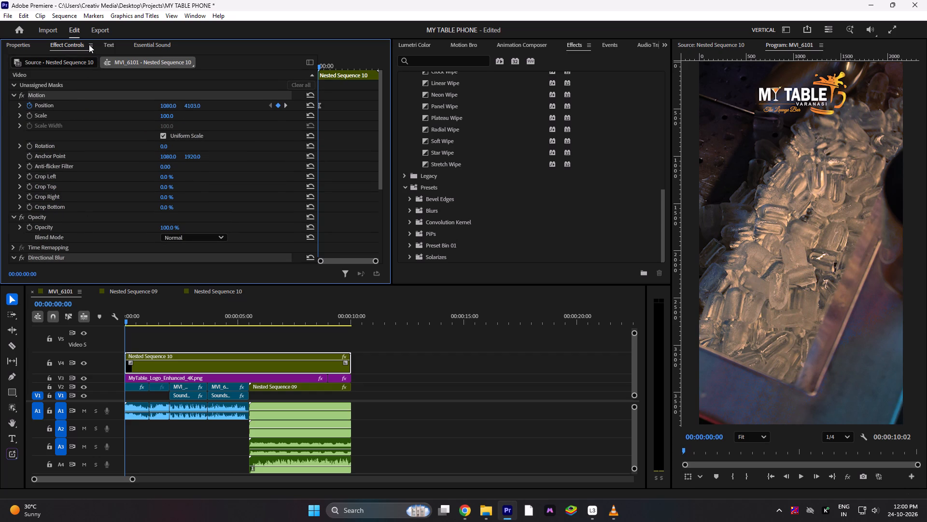
click(13, 96)
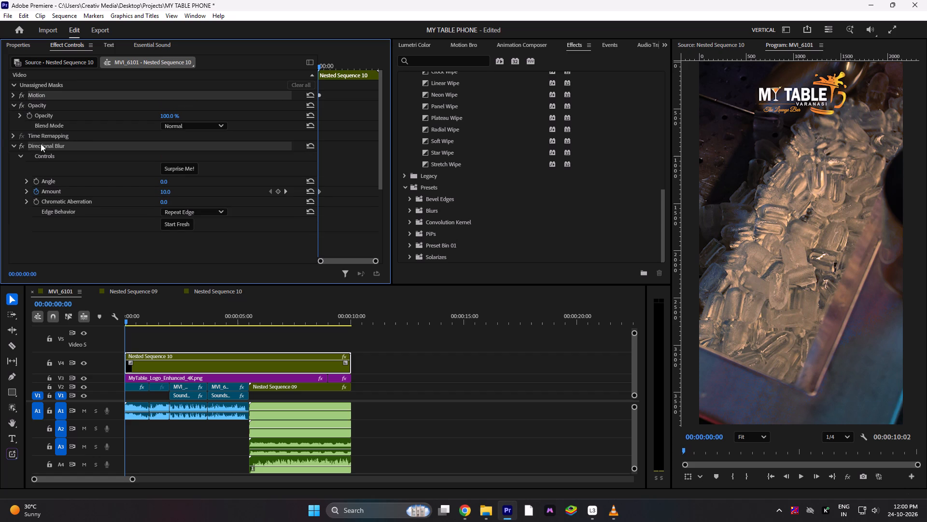
click(89, 44)
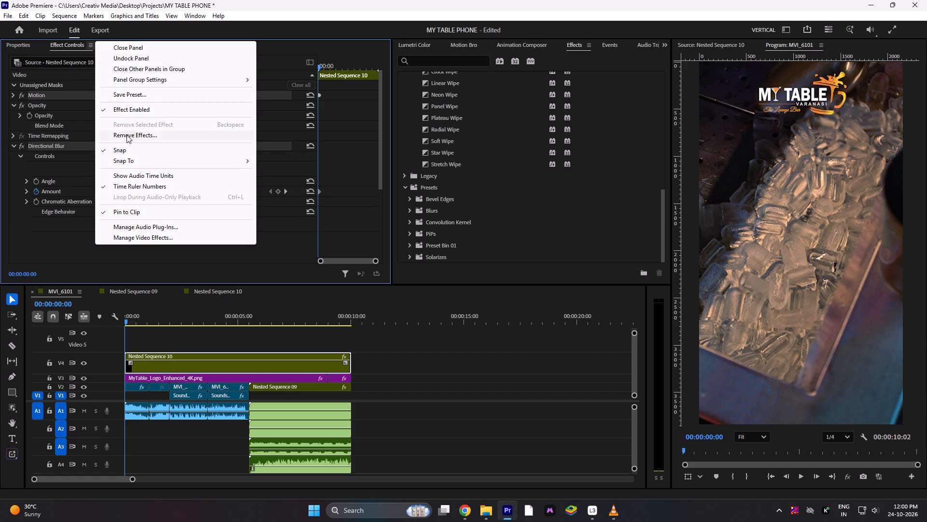
click(128, 92)
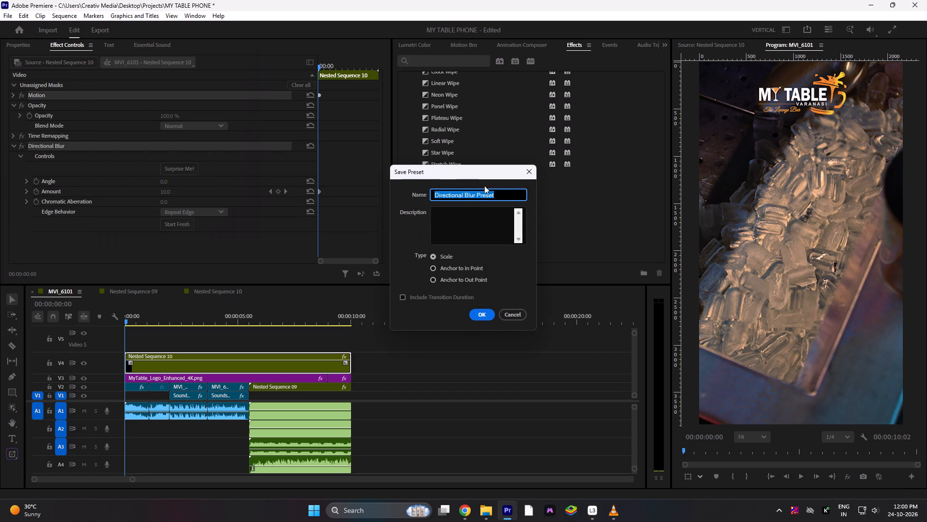
key(BackSpace)
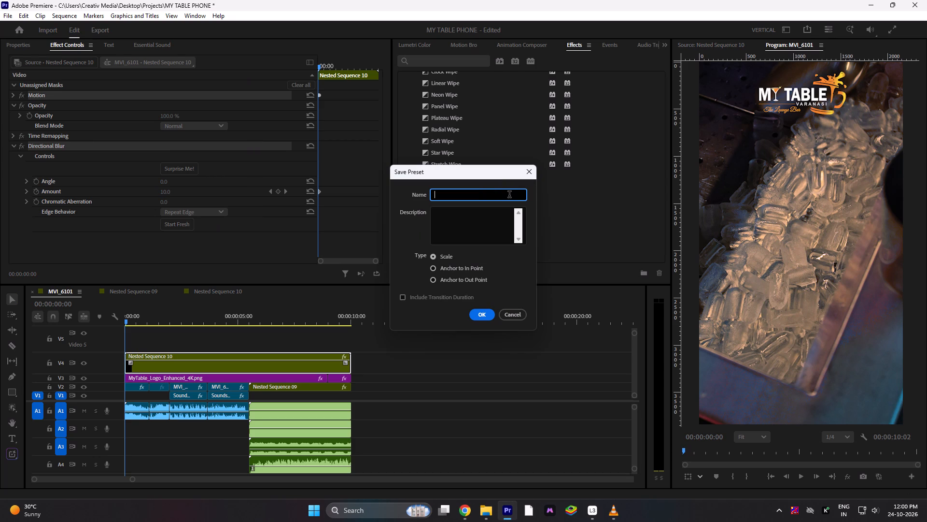
text(tEXT)
key(BackSpace)
key(BackSpace)
key(BackSpace)
key(BackSpace)
key(BackSpace)
key(BackSpace)
key(BackSpace)
key(BackSpace)
key(BackSpace)
key(BackSpace)
text(Te)
text(xt)
text(_Nacchaniya_Pop)
text(out)
click(478, 311)
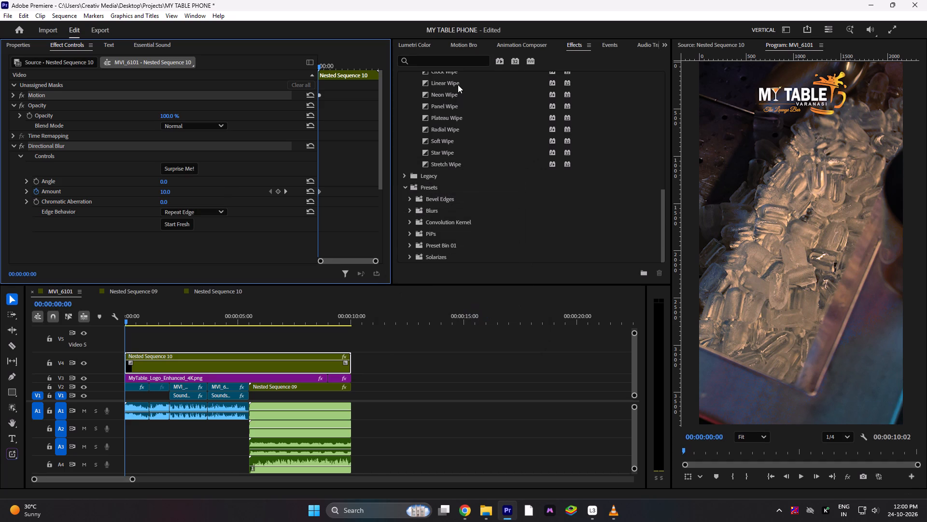
Search the effects library for "Text_N" to locate the saved preset.
click(421, 64)
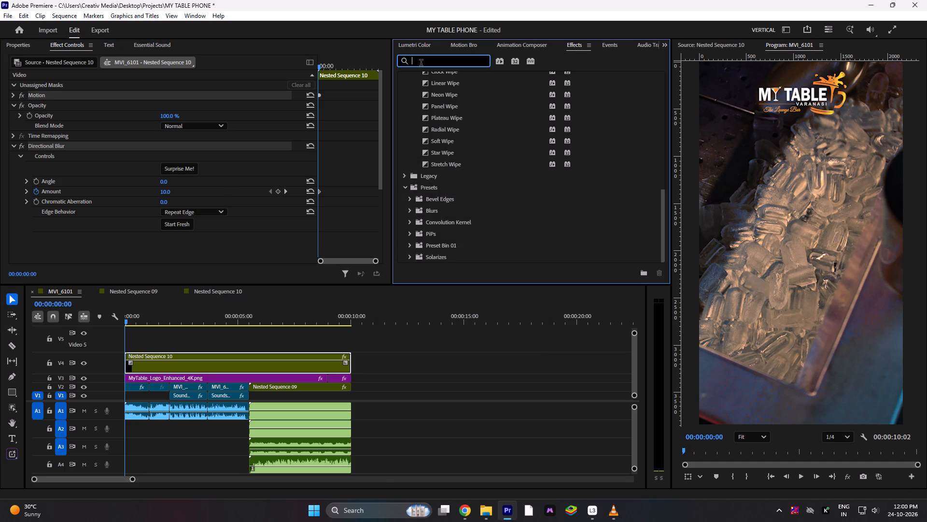
text(Text)
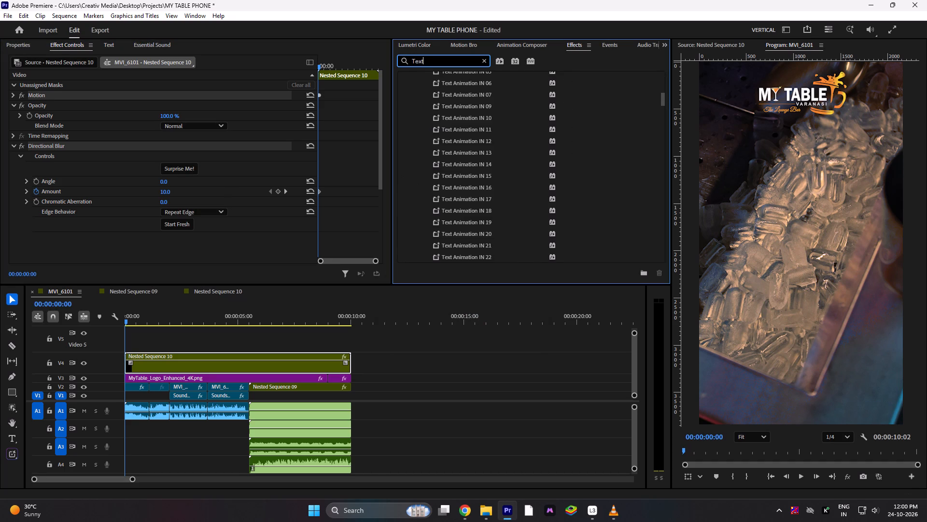
text(_N)
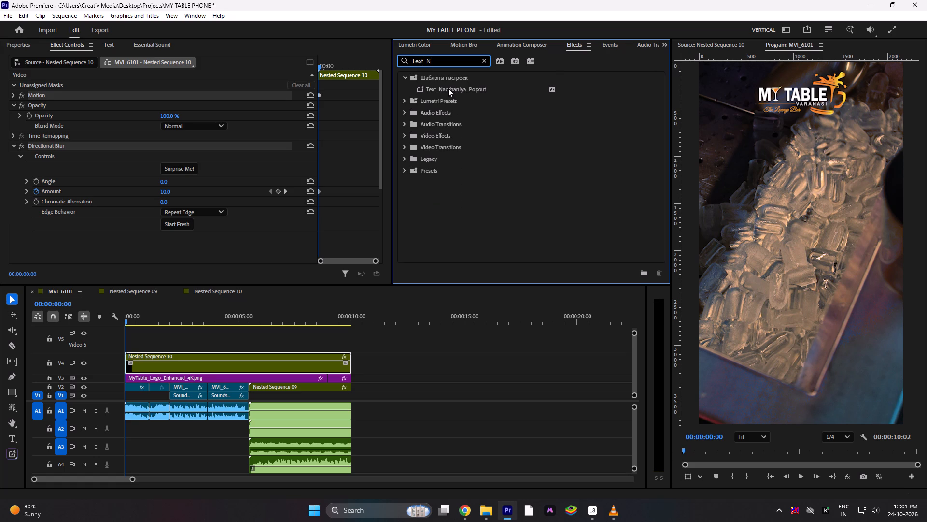
Return the playhead to the sequence start and export MVI_6101 as a media file named SOUND OF THE BAR.mp4.
click(401, 307)
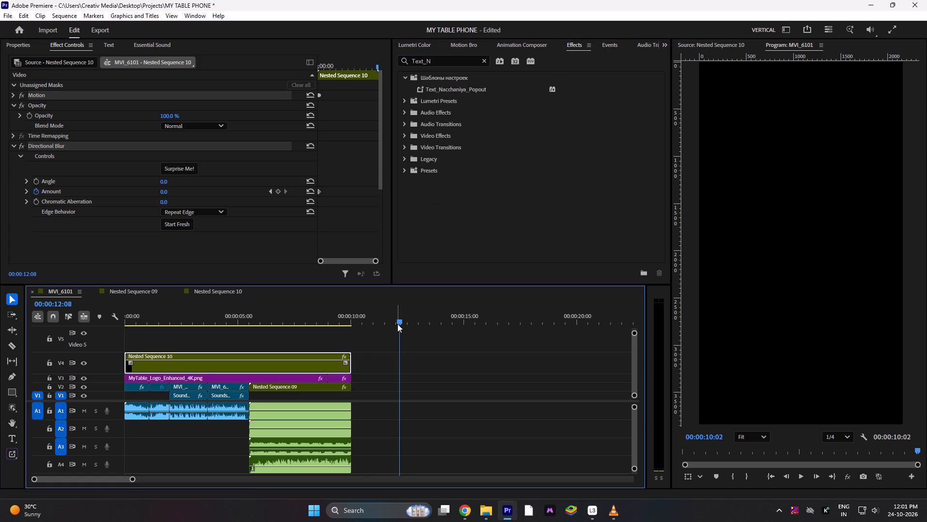
drag(397, 324, 28, 311)
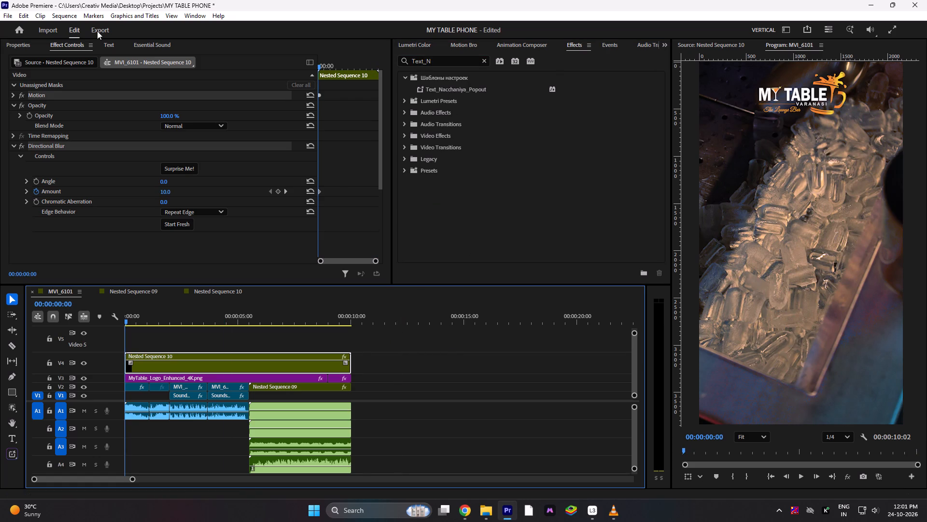
click(98, 31)
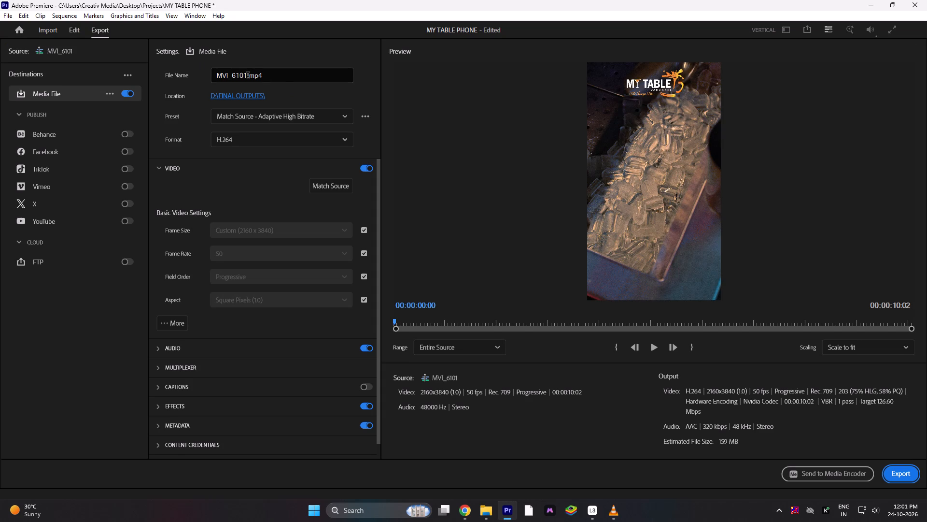
drag(245, 78, 164, 83)
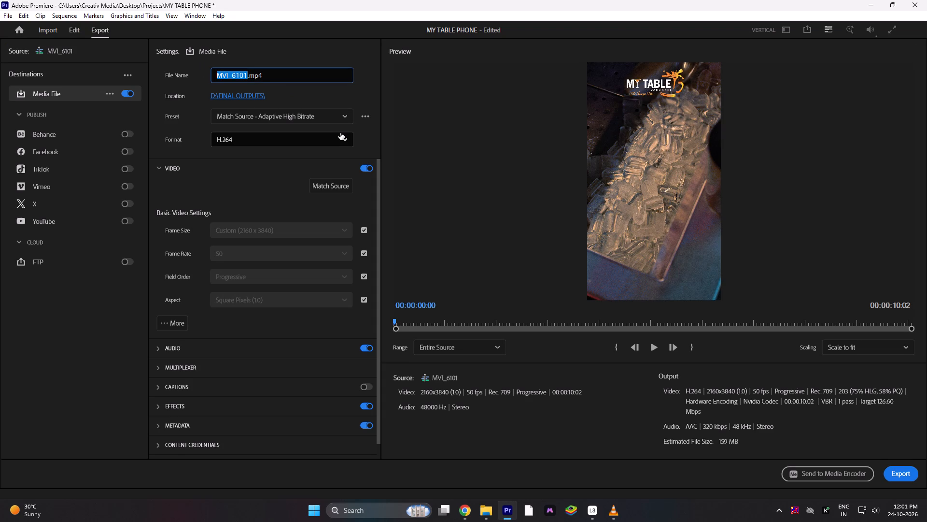
text(sound)
key(space)
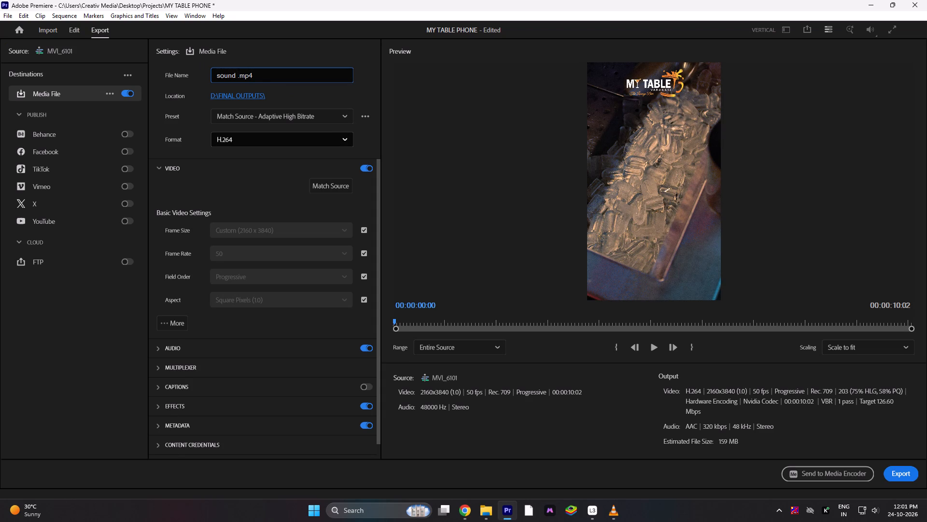
key(BackSpace)
key(BackSpace)
key(BackSpace)
key(BackSpace)
key(BackSpace)
key(BackSpace)
text(SPUND)
key(space)
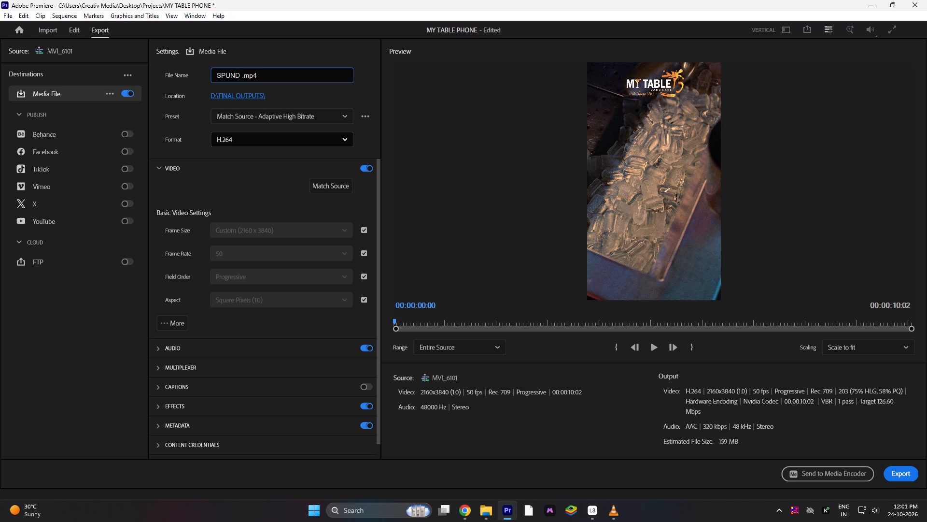
key(BackSpace)
key(BackSpace)
key(BackSpace)
key(BackSpace)
key(BackSpace)
text(OUN)
key(BackSpace)
text(ND OF THE BAR)
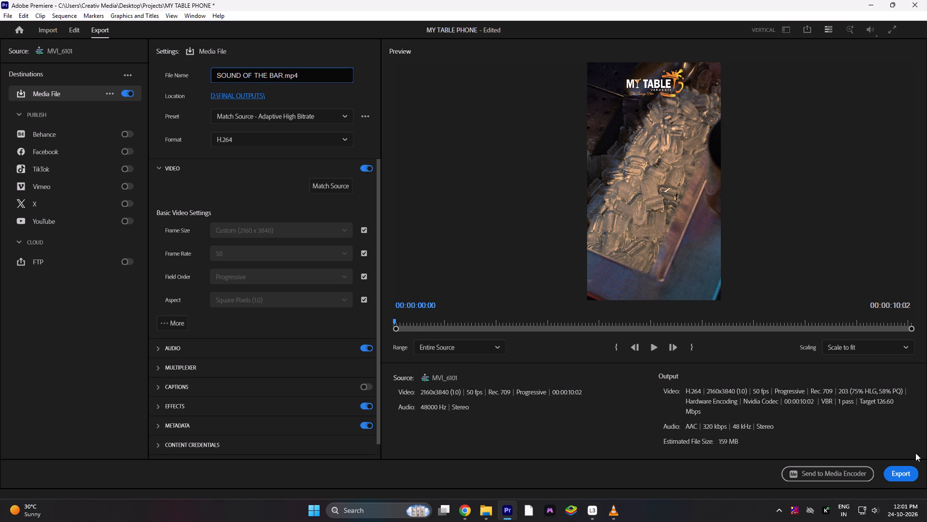
click(896, 474)
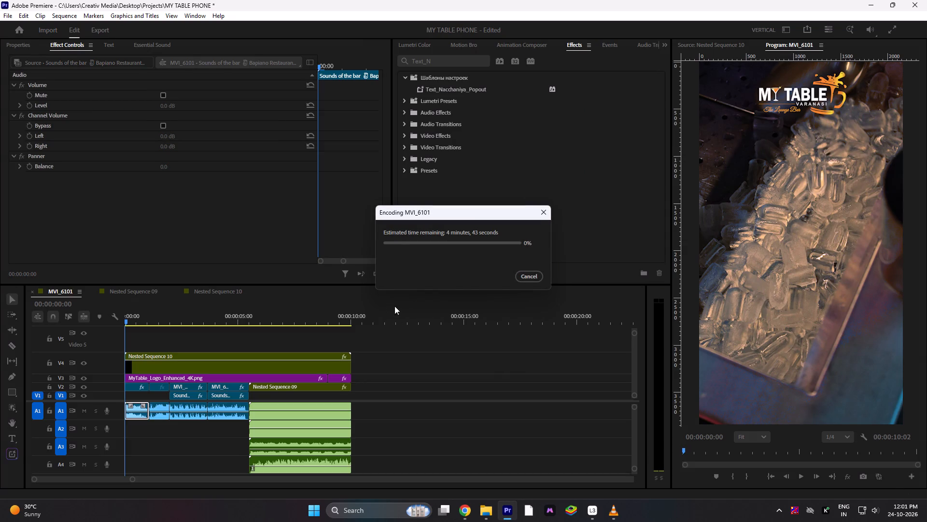
Switch to VLC media player and close the Sounds of the bar reference video.
click(609, 508)
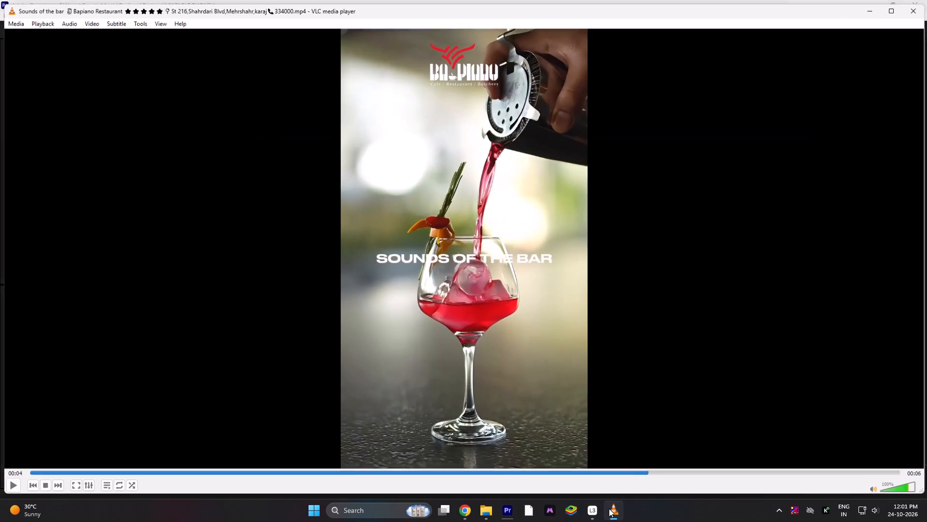
click(519, 351)
click(917, 8)
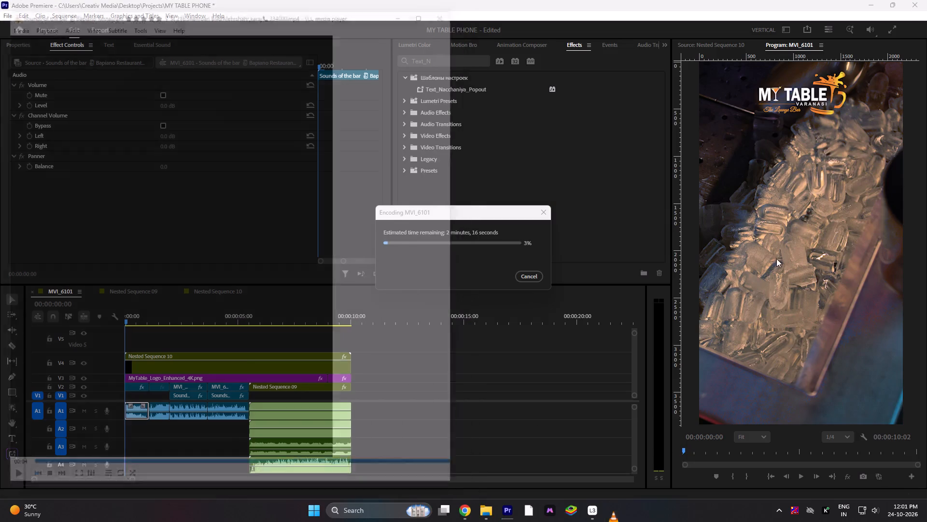
Switch to Loggy3 and stop the running recording session.
click(604, 510)
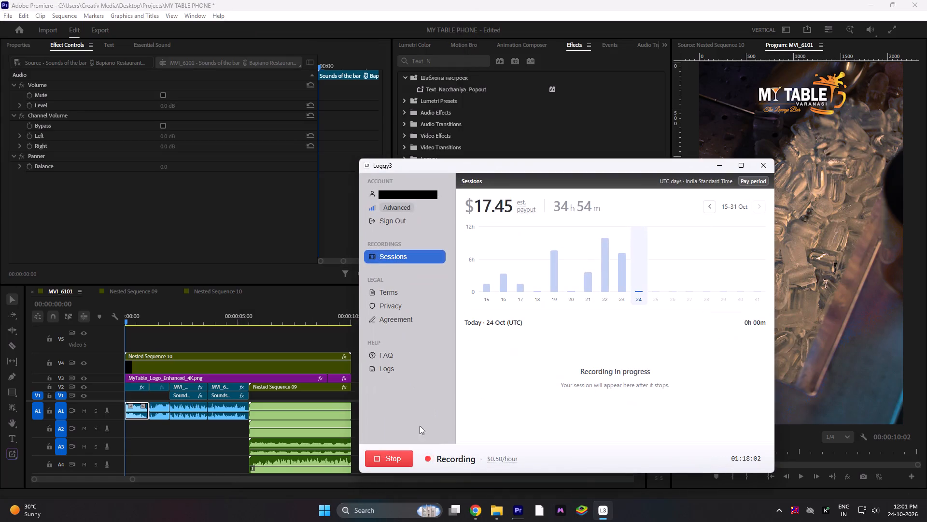
click(391, 458)
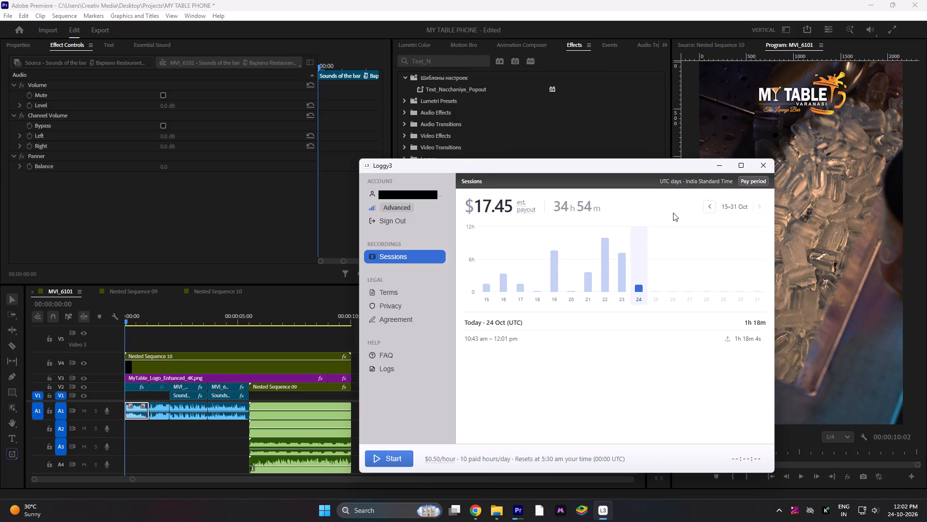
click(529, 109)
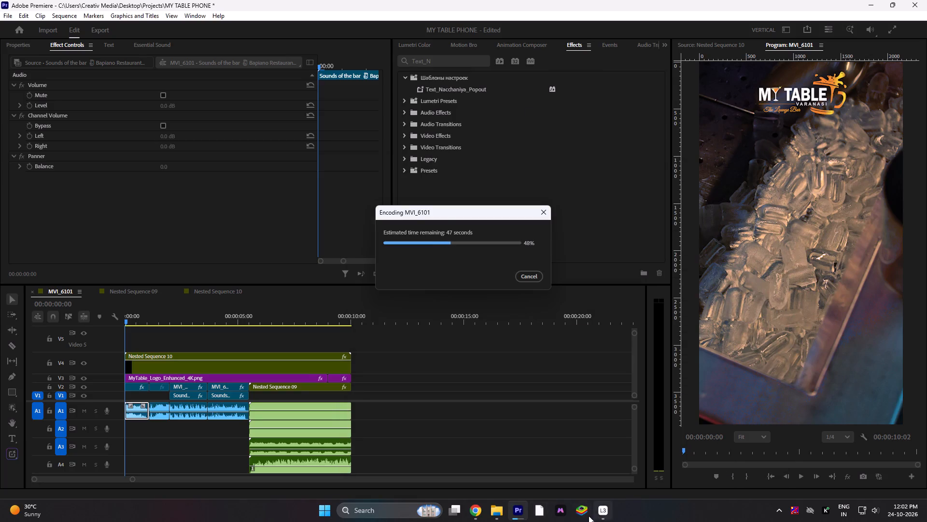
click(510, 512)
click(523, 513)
Switch to Loggy3 and start a new recording session.
click(608, 512)
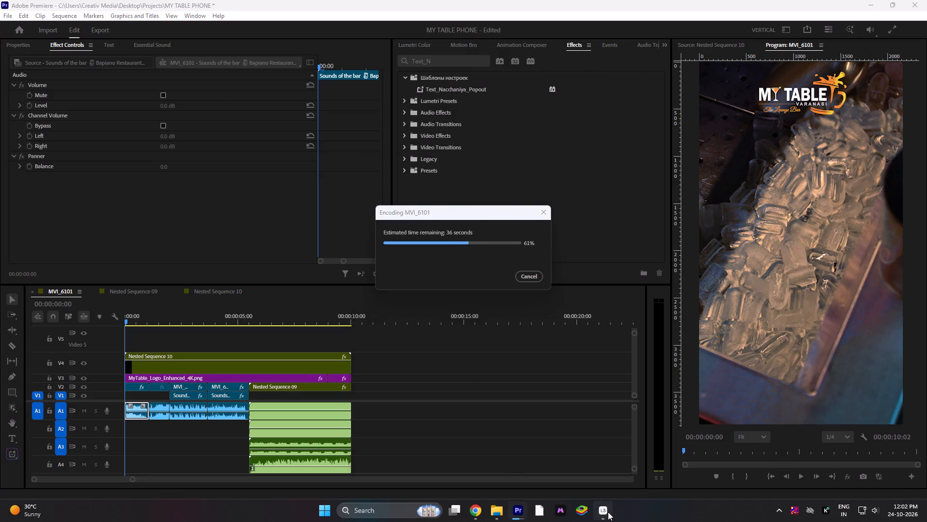
click(400, 456)
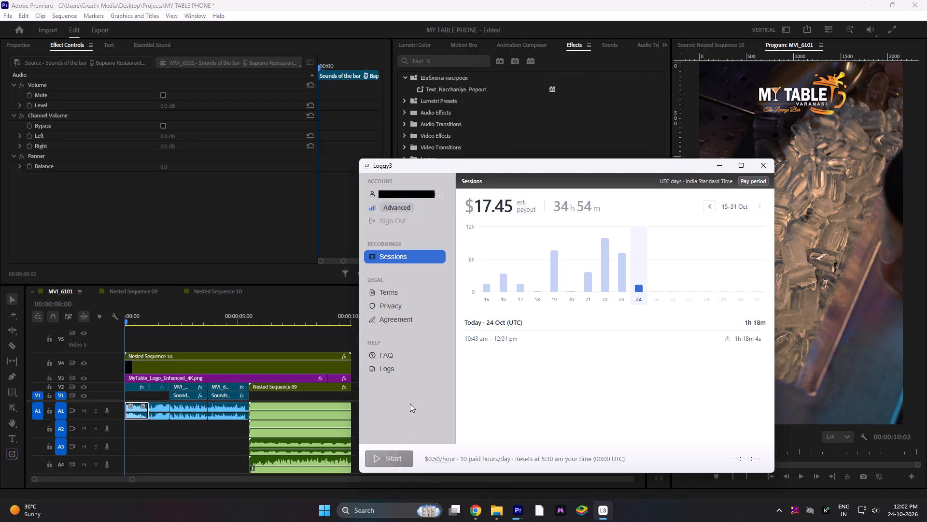